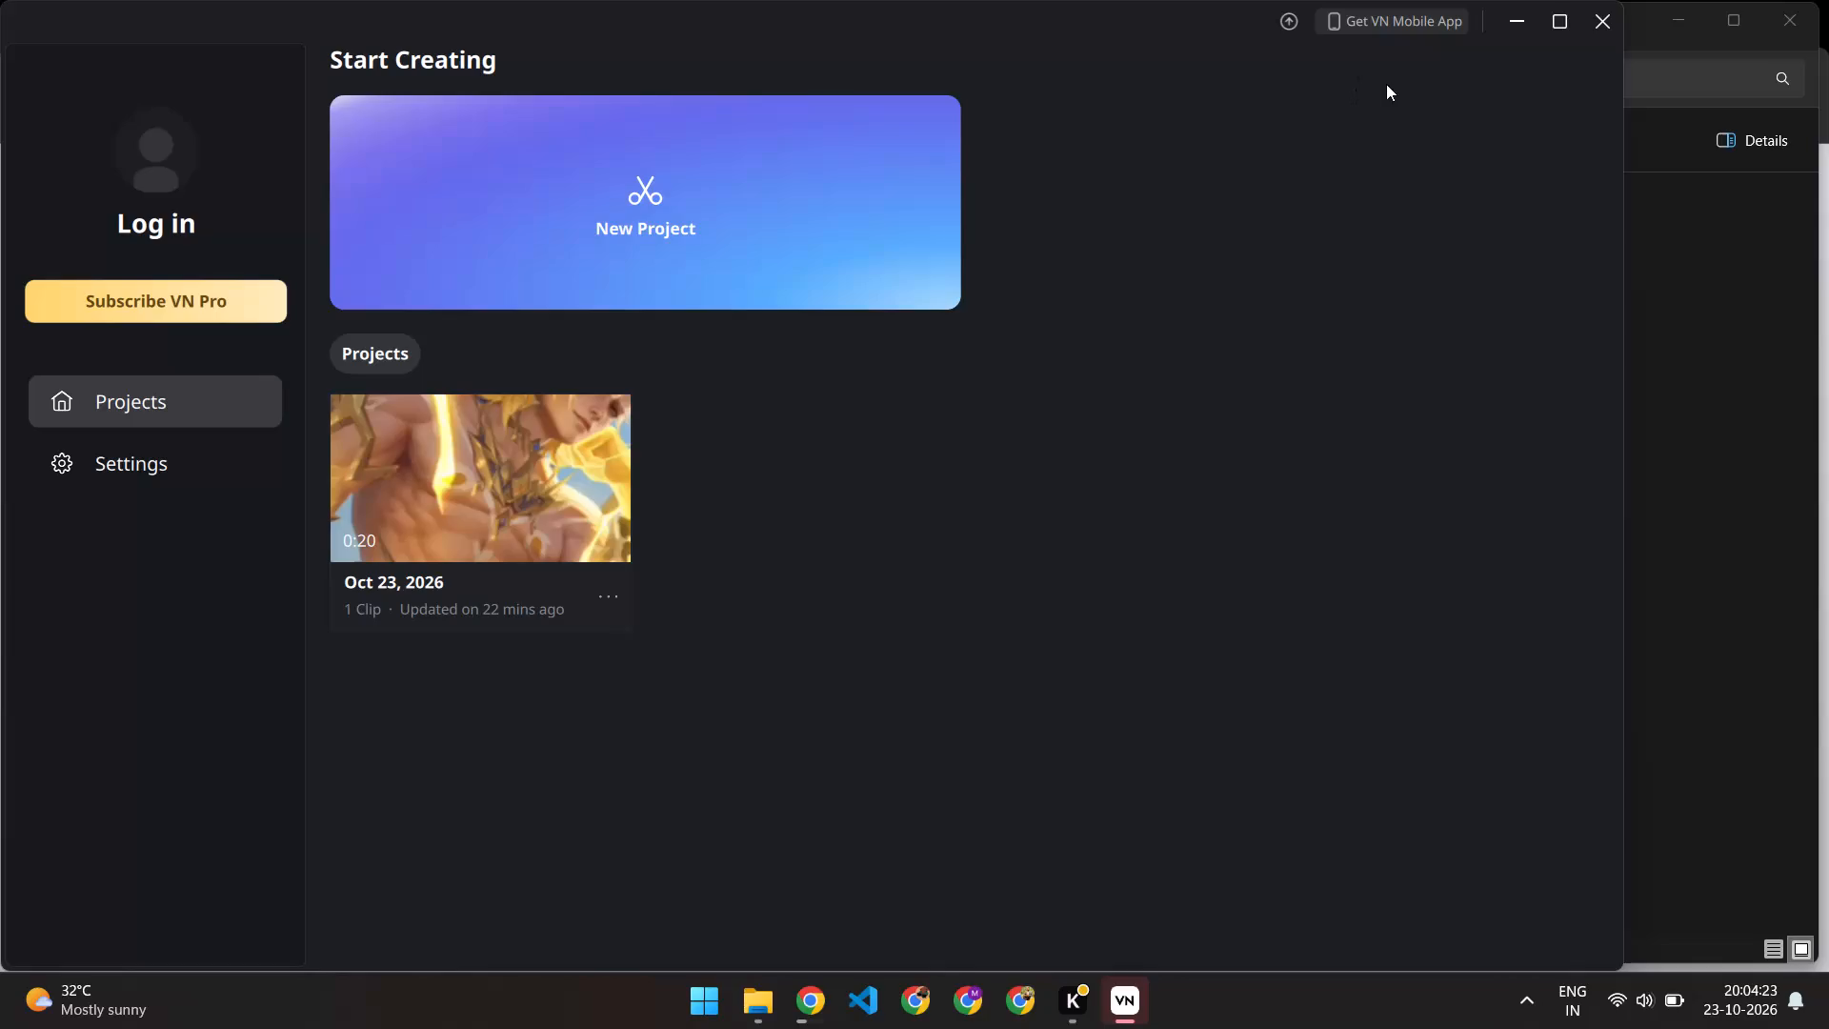
Maximize the editor window and open the existing "Oct 23, 2026" project.
left_click(1578, 31)
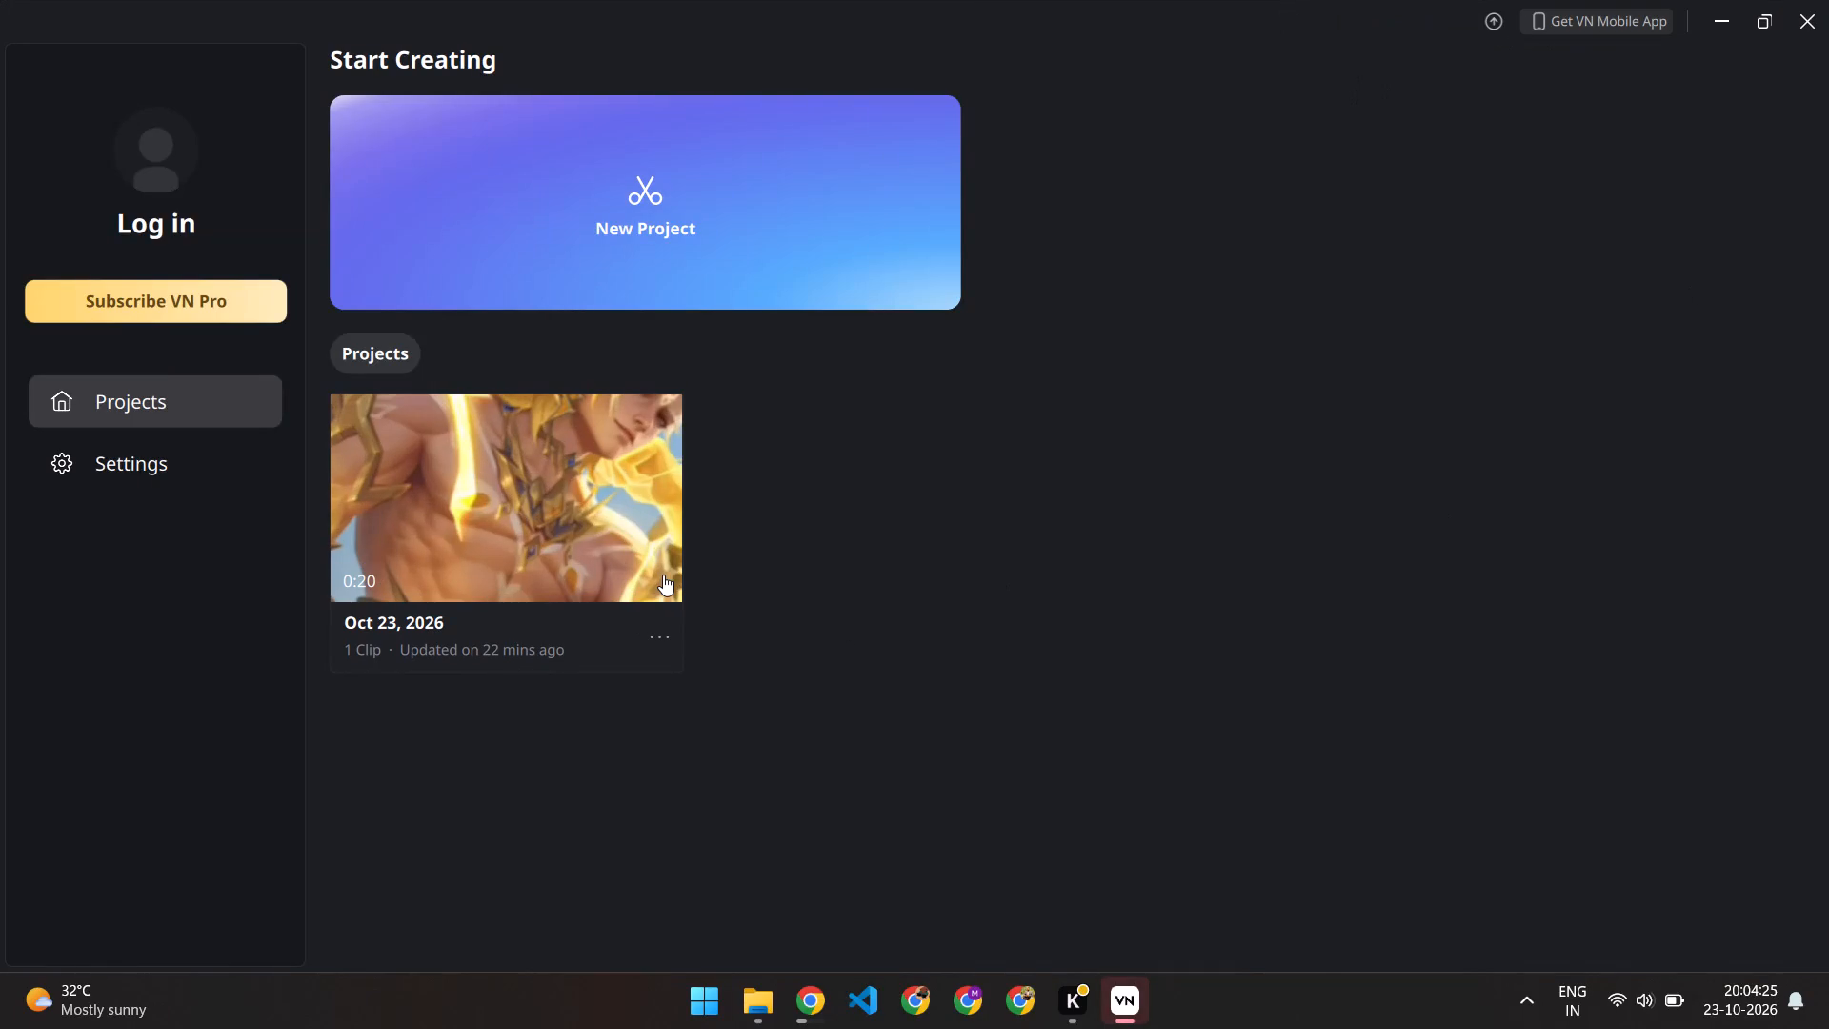
left_click(663, 575)
left_click(662, 639)
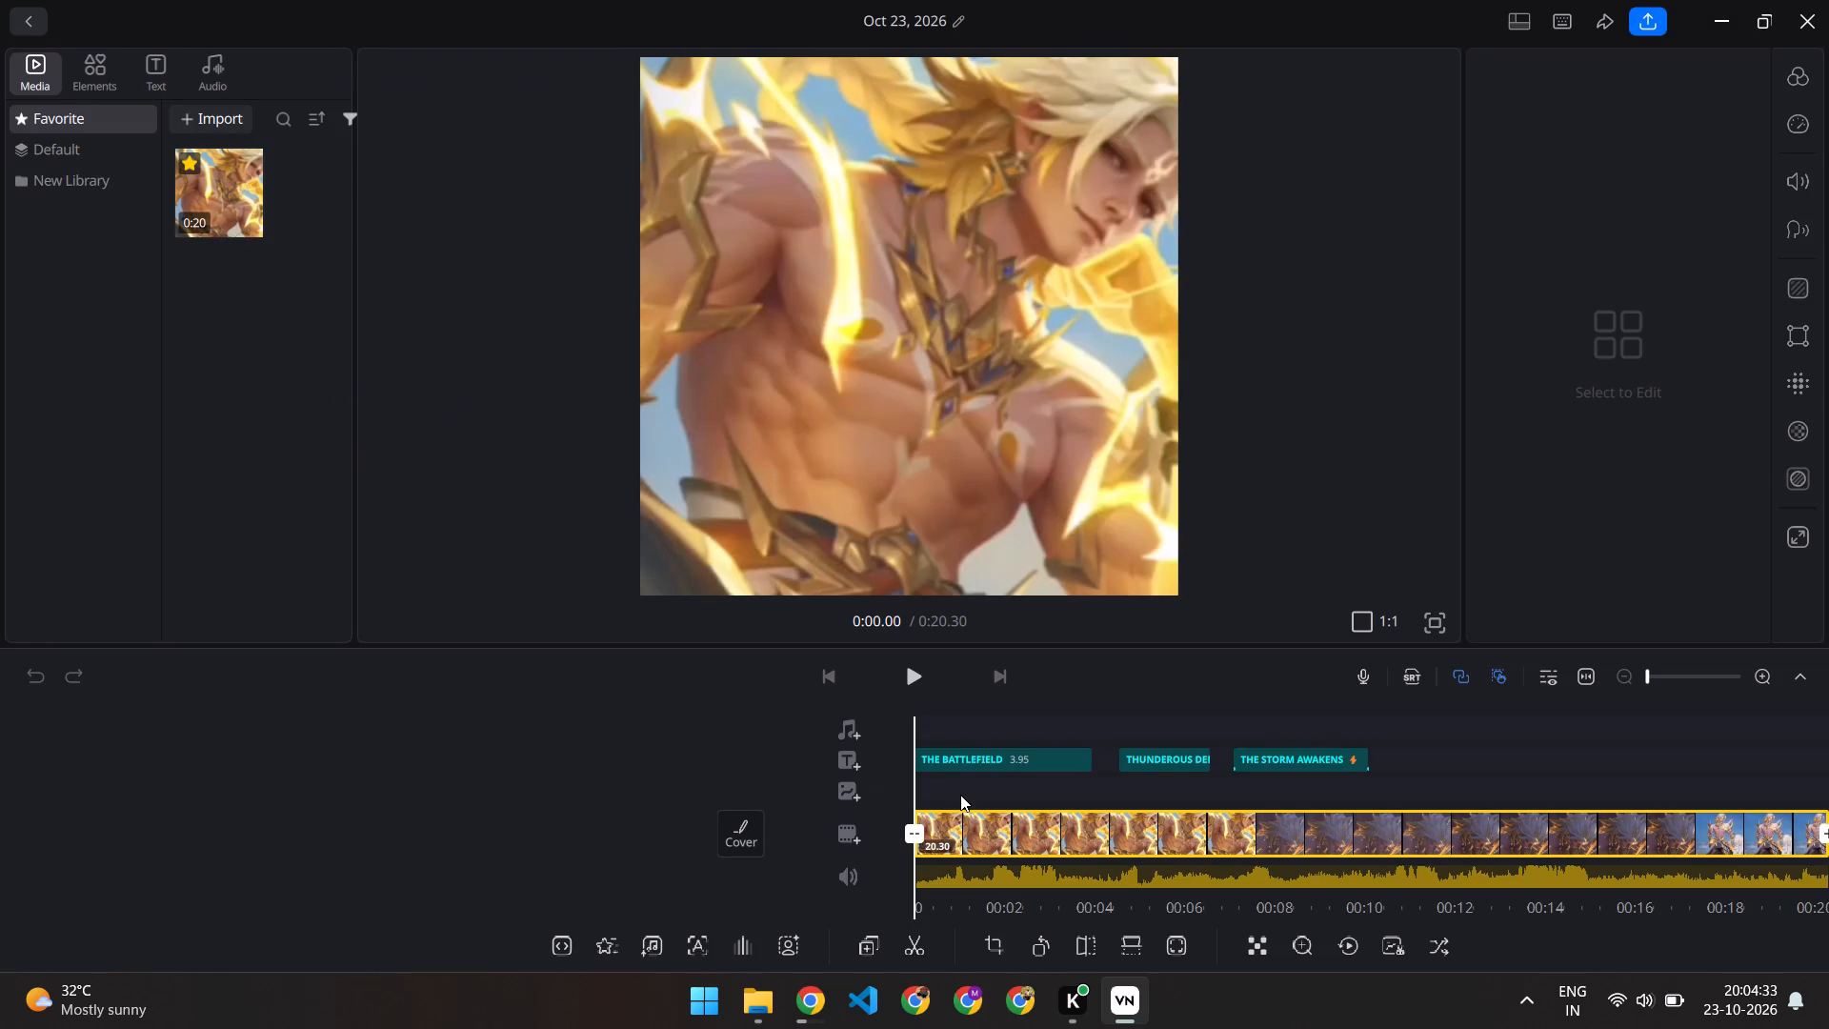
Play back the video with its text overlays and examine the lightning transition frames around 13 seconds.
scroll(960, 795, "left", 2)
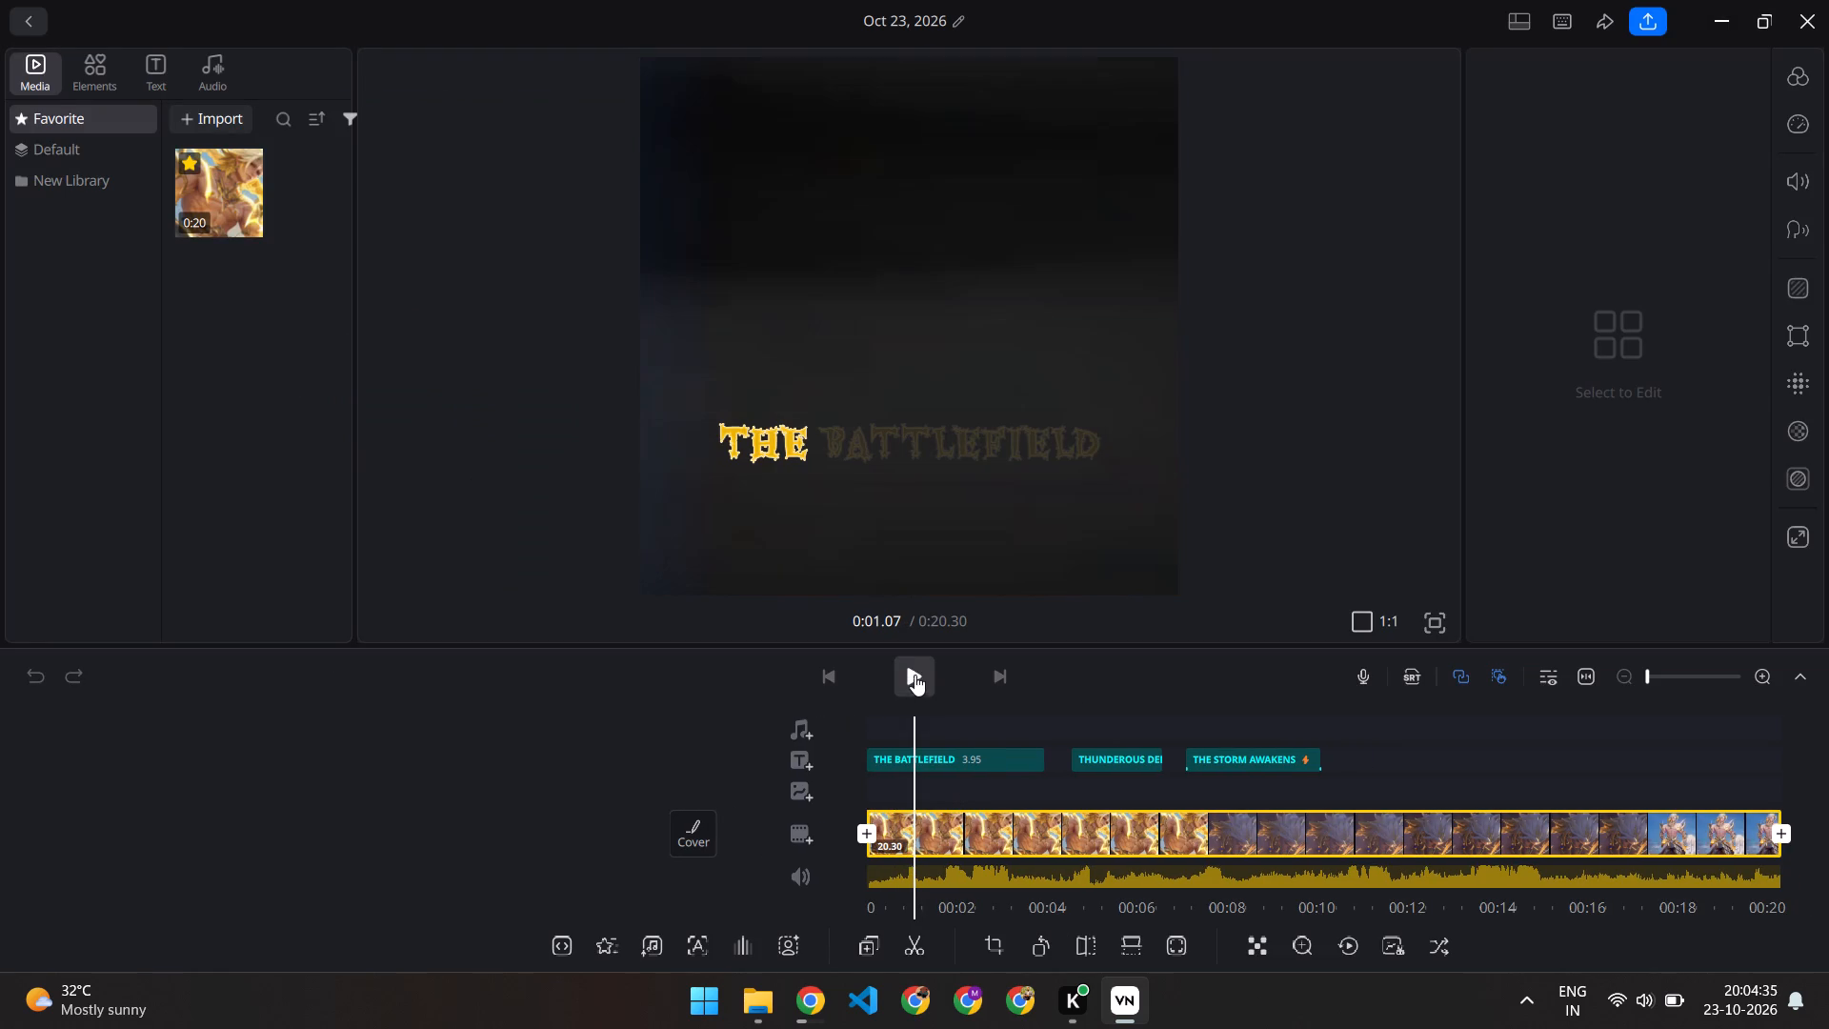
left_click(914, 671)
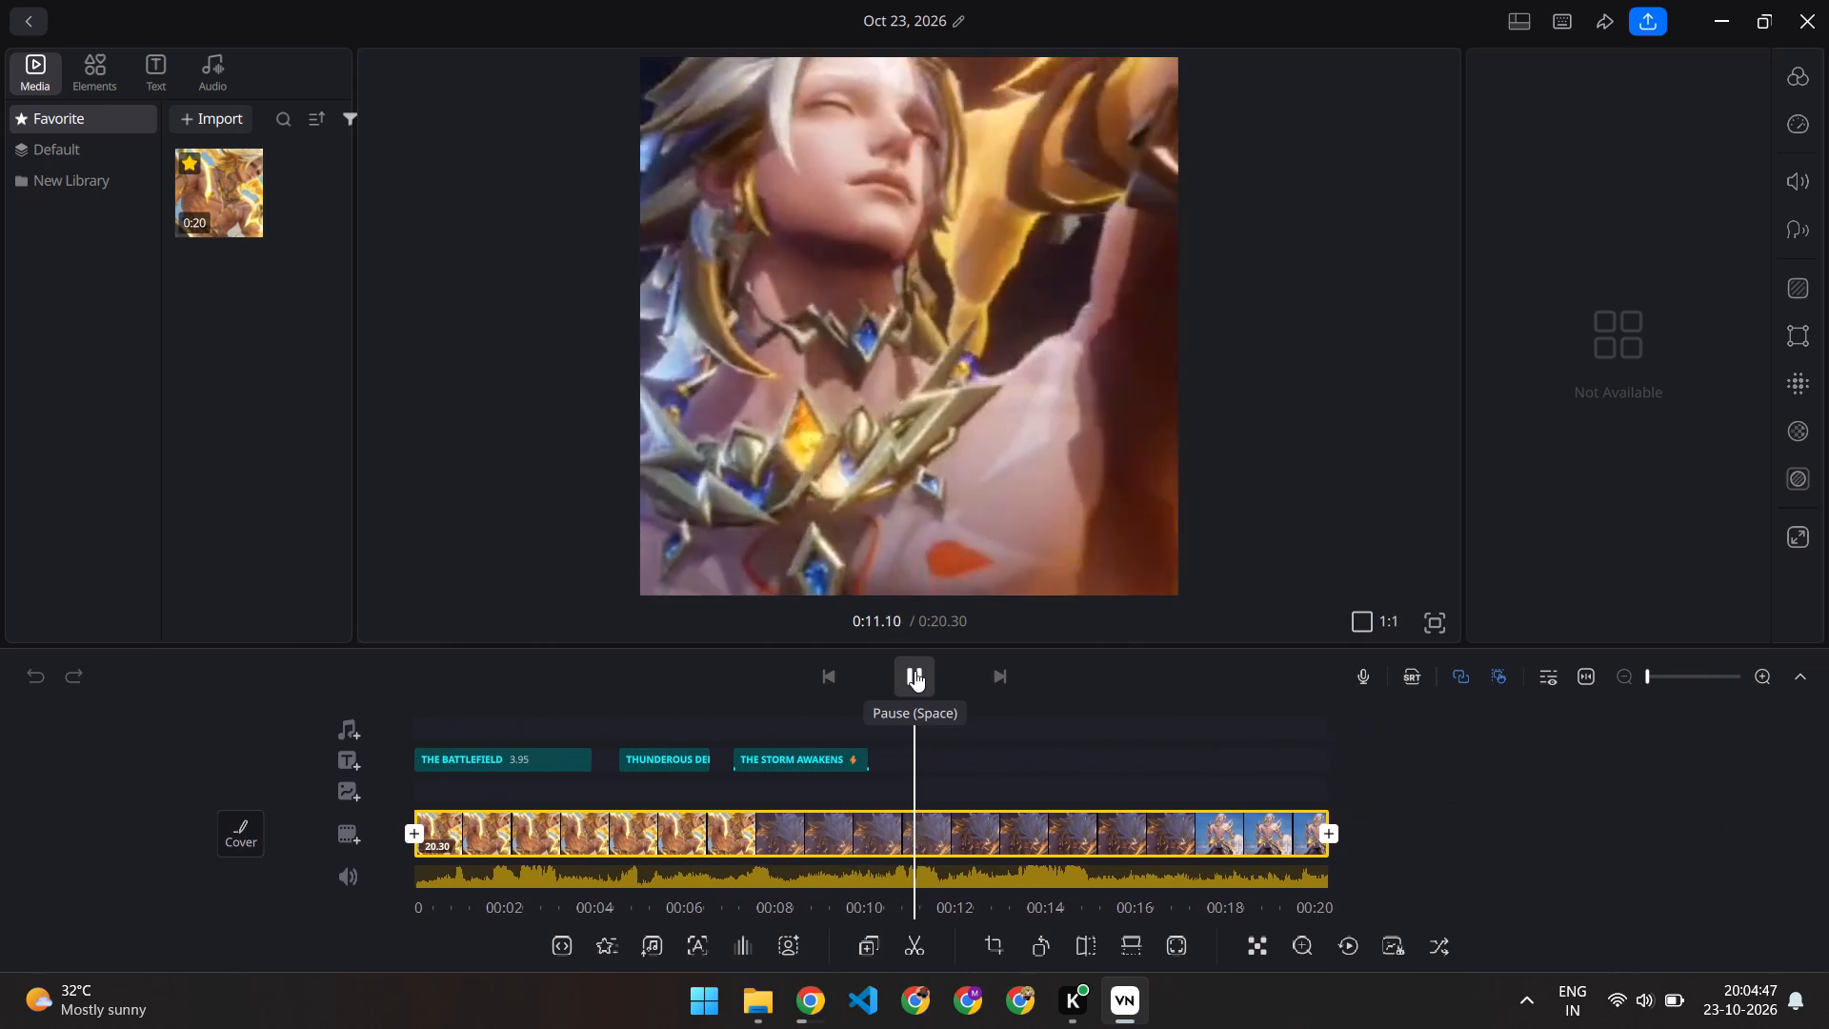
left_click(914, 671)
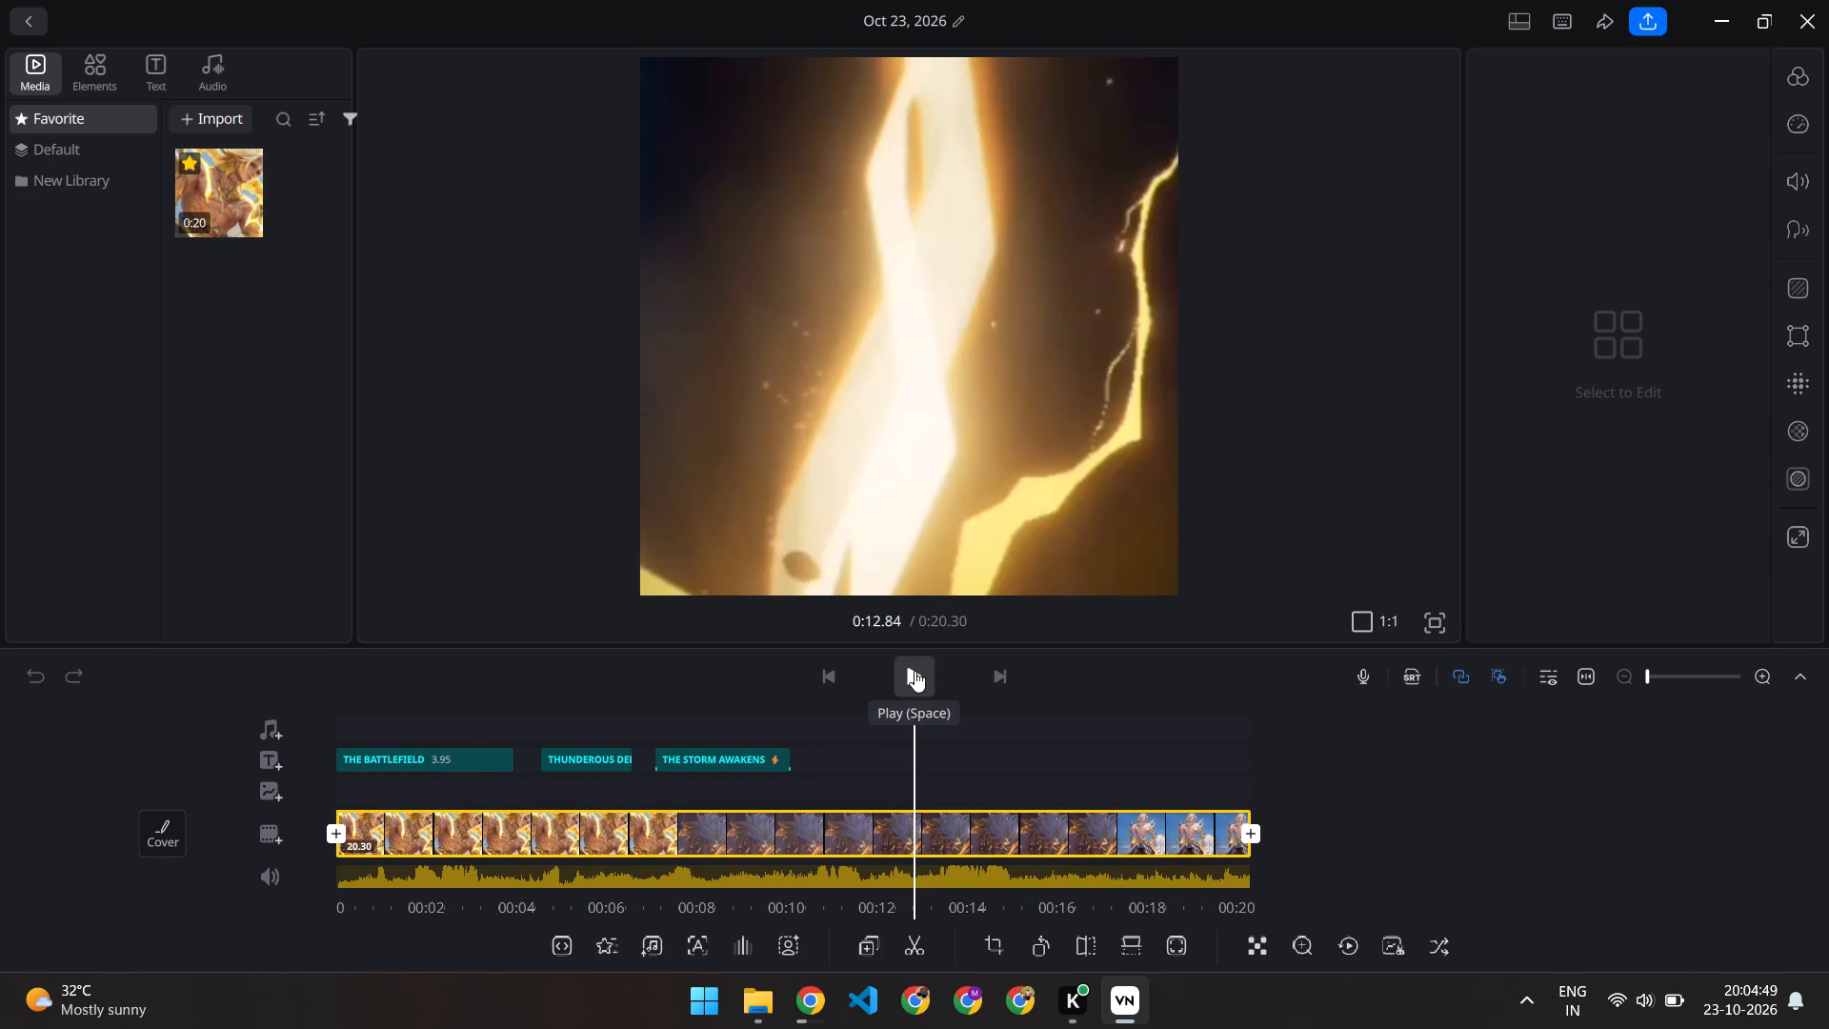
left_click(914, 671)
left_click(914, 671)
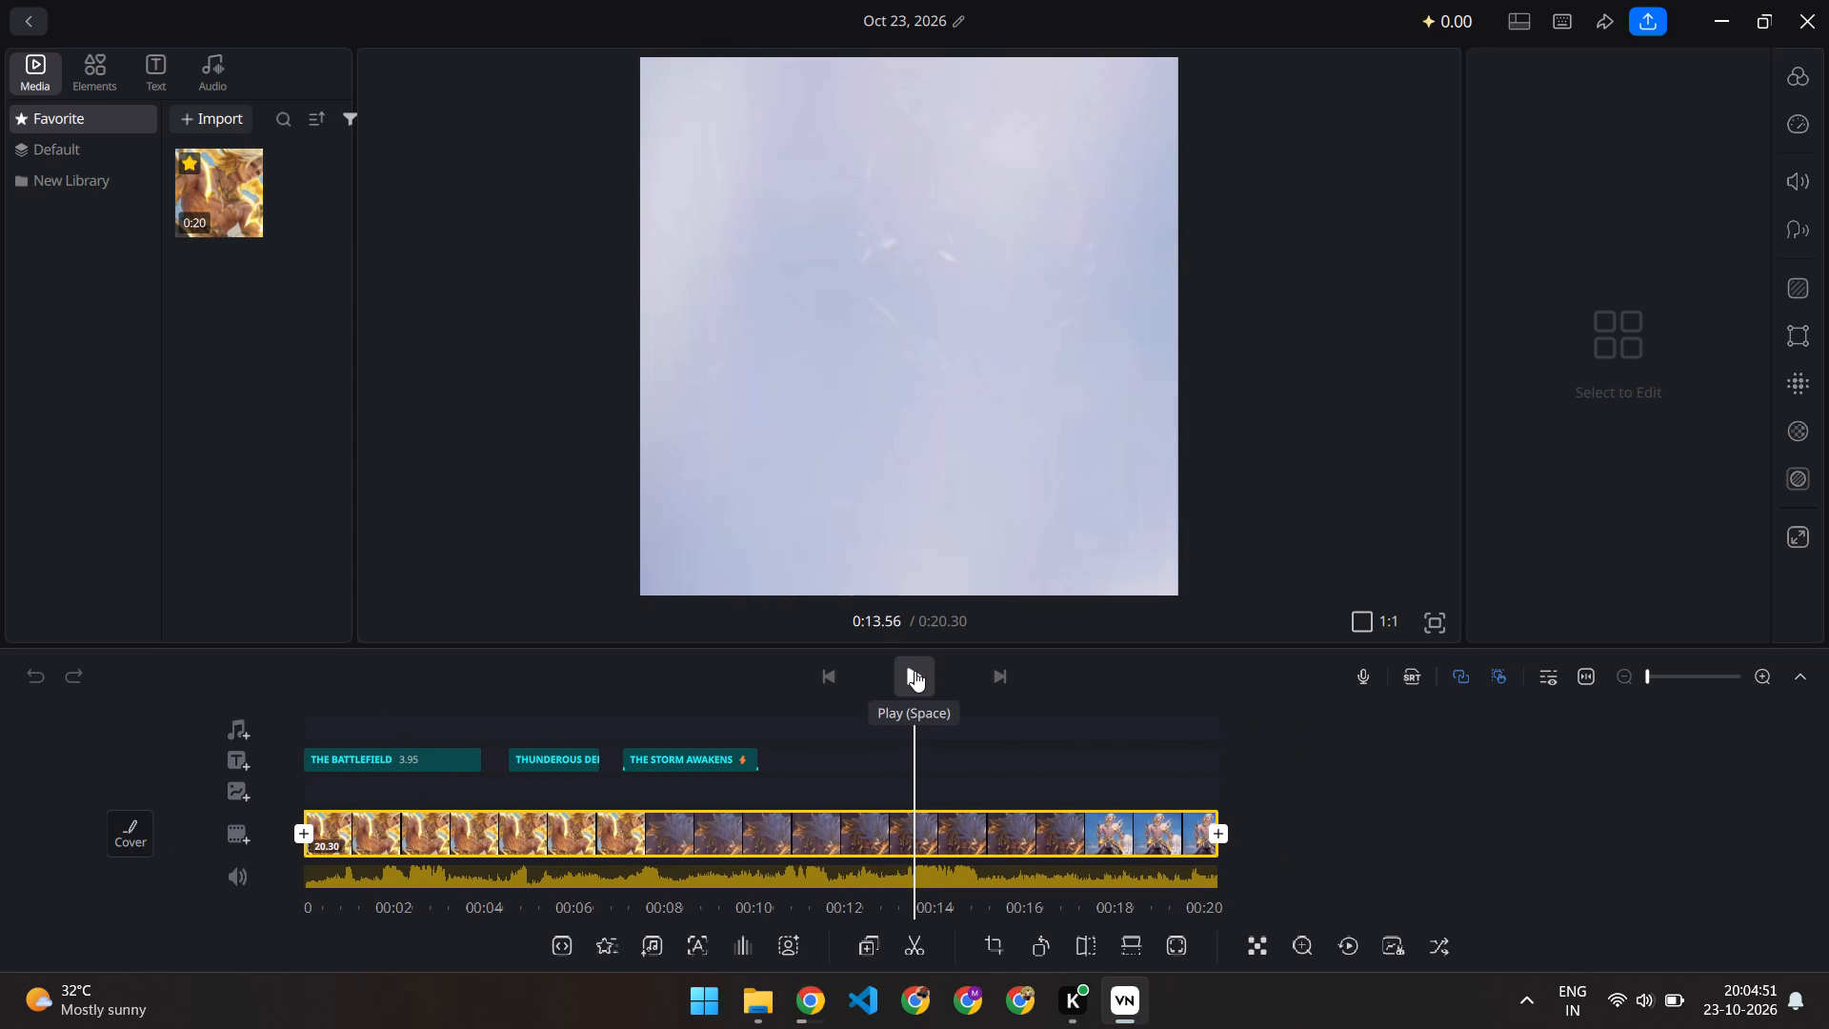
scroll(888, 740, "right", 2)
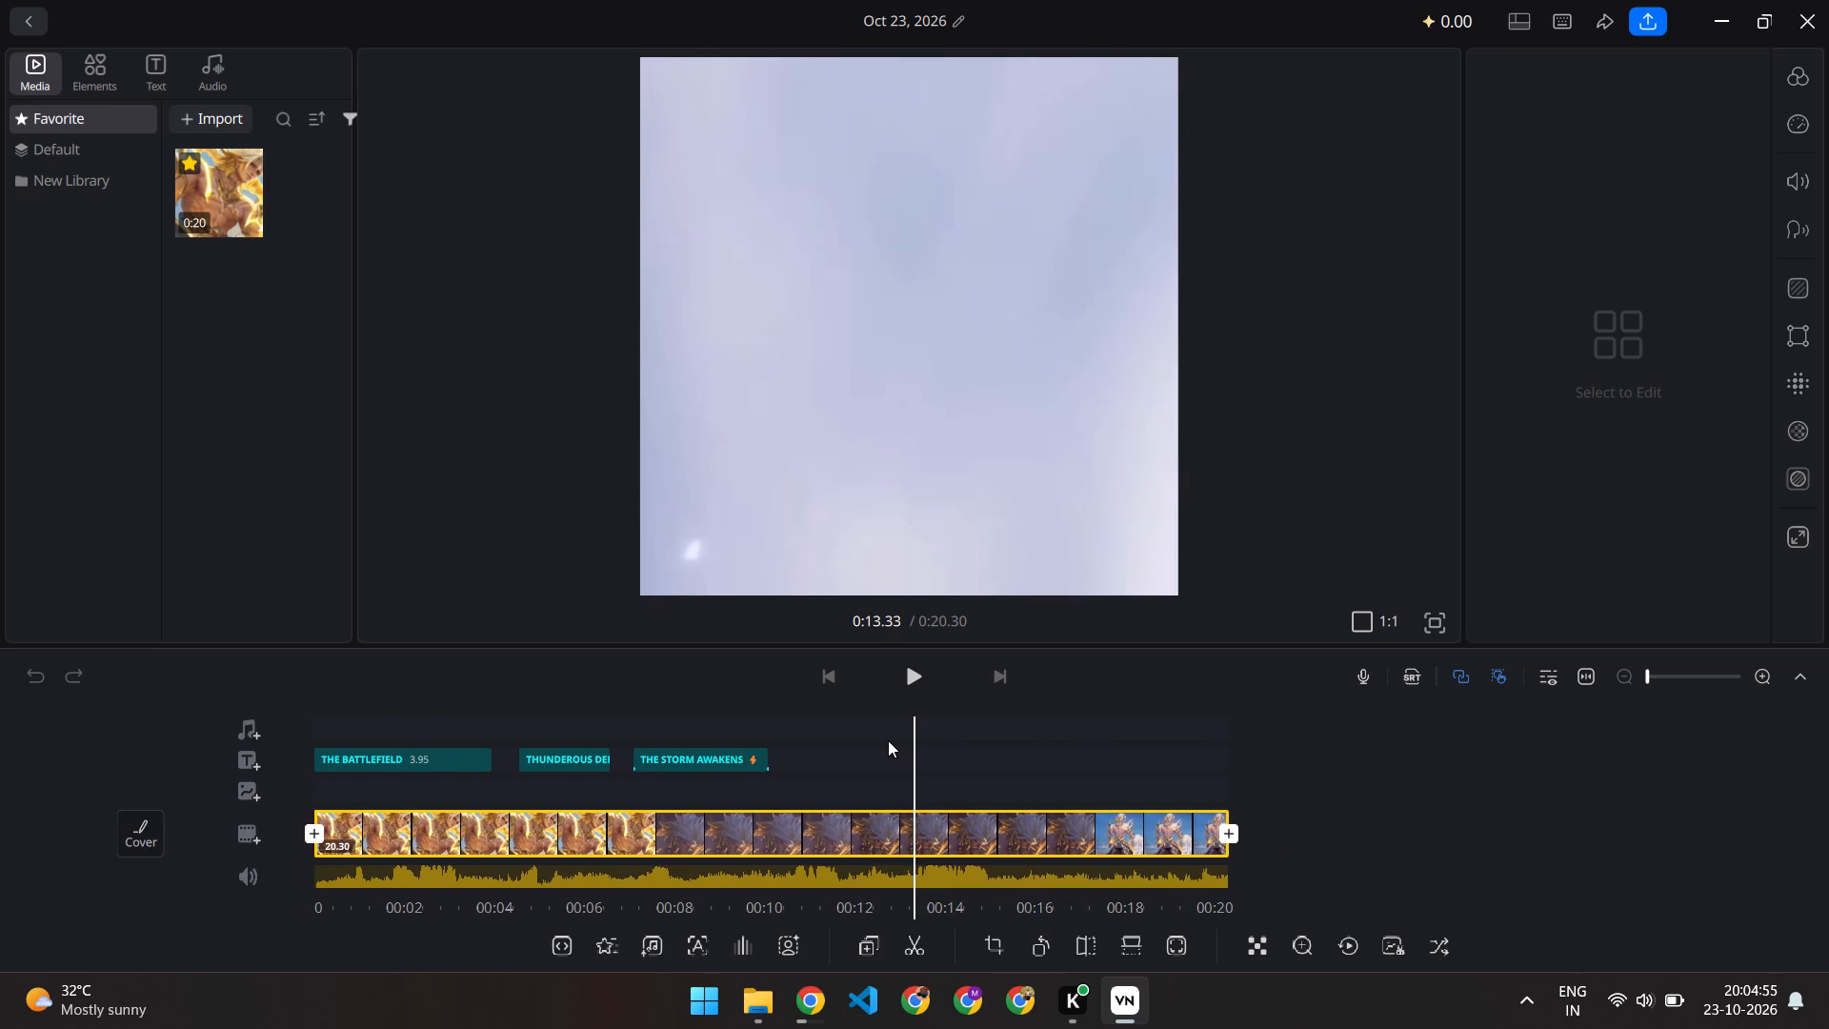
scroll(888, 740, "right", 1)
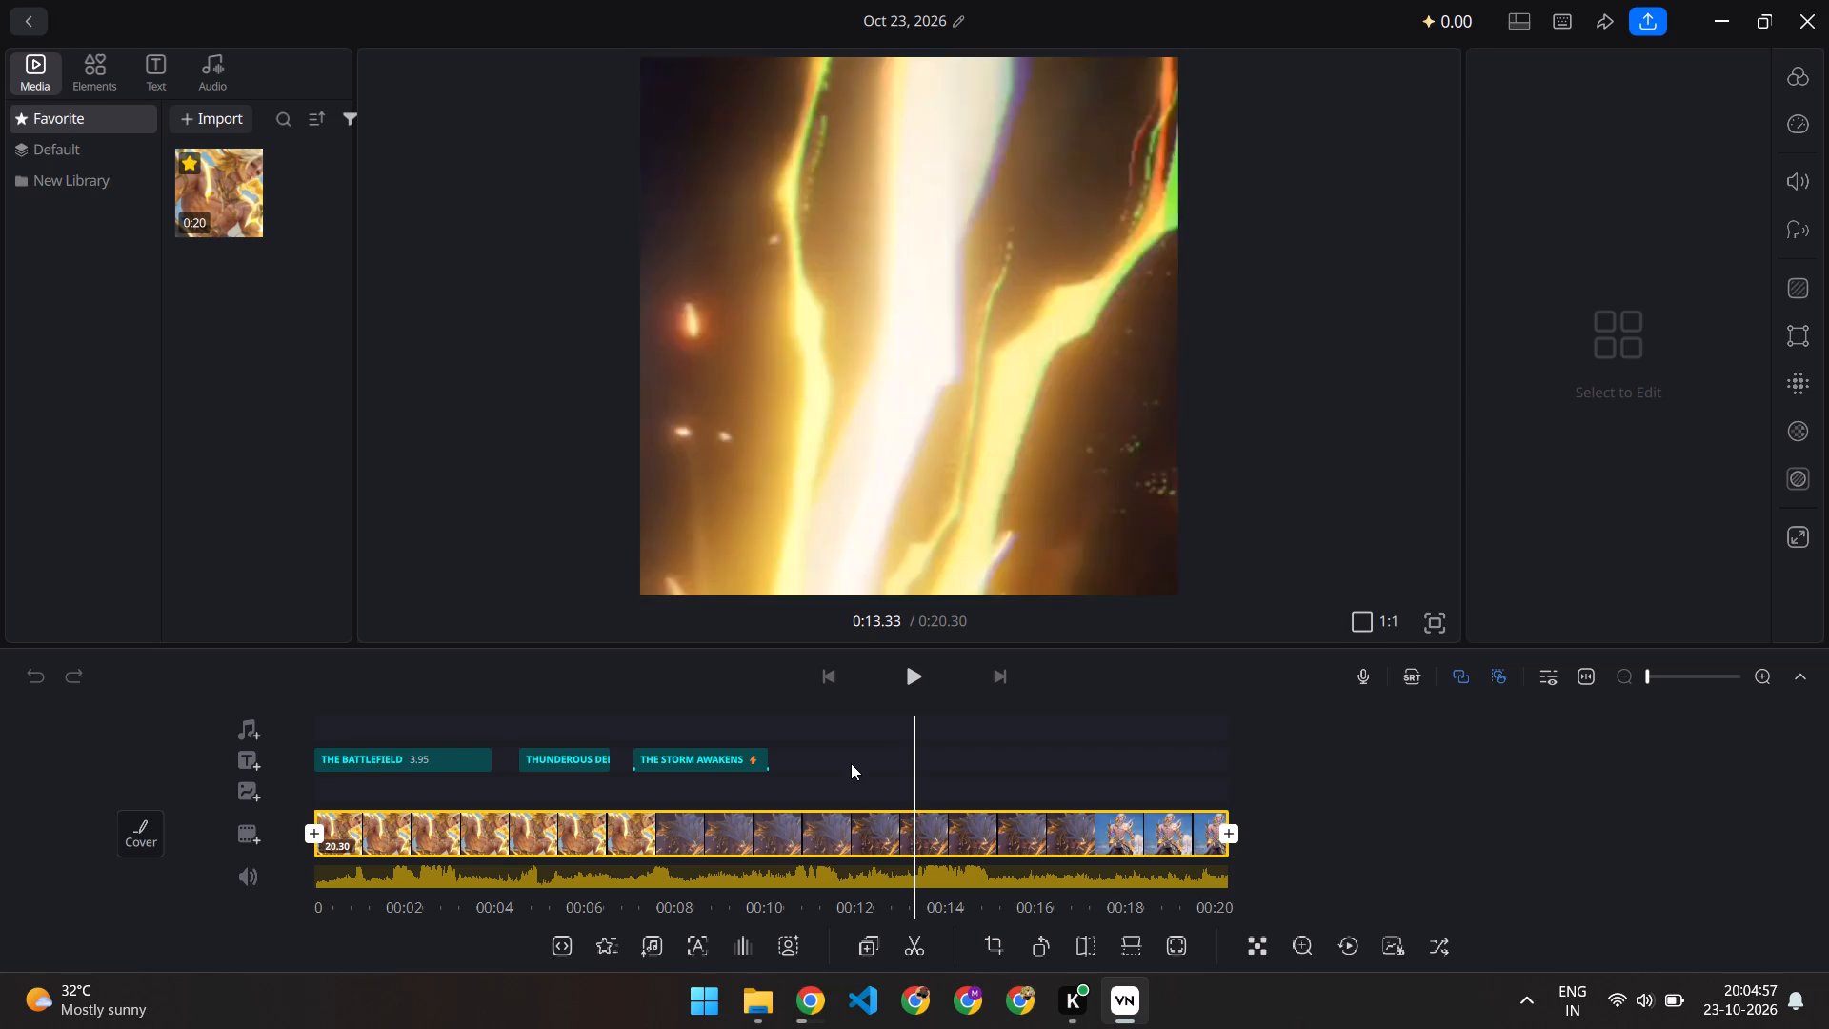
scroll(851, 763, "right", 1)
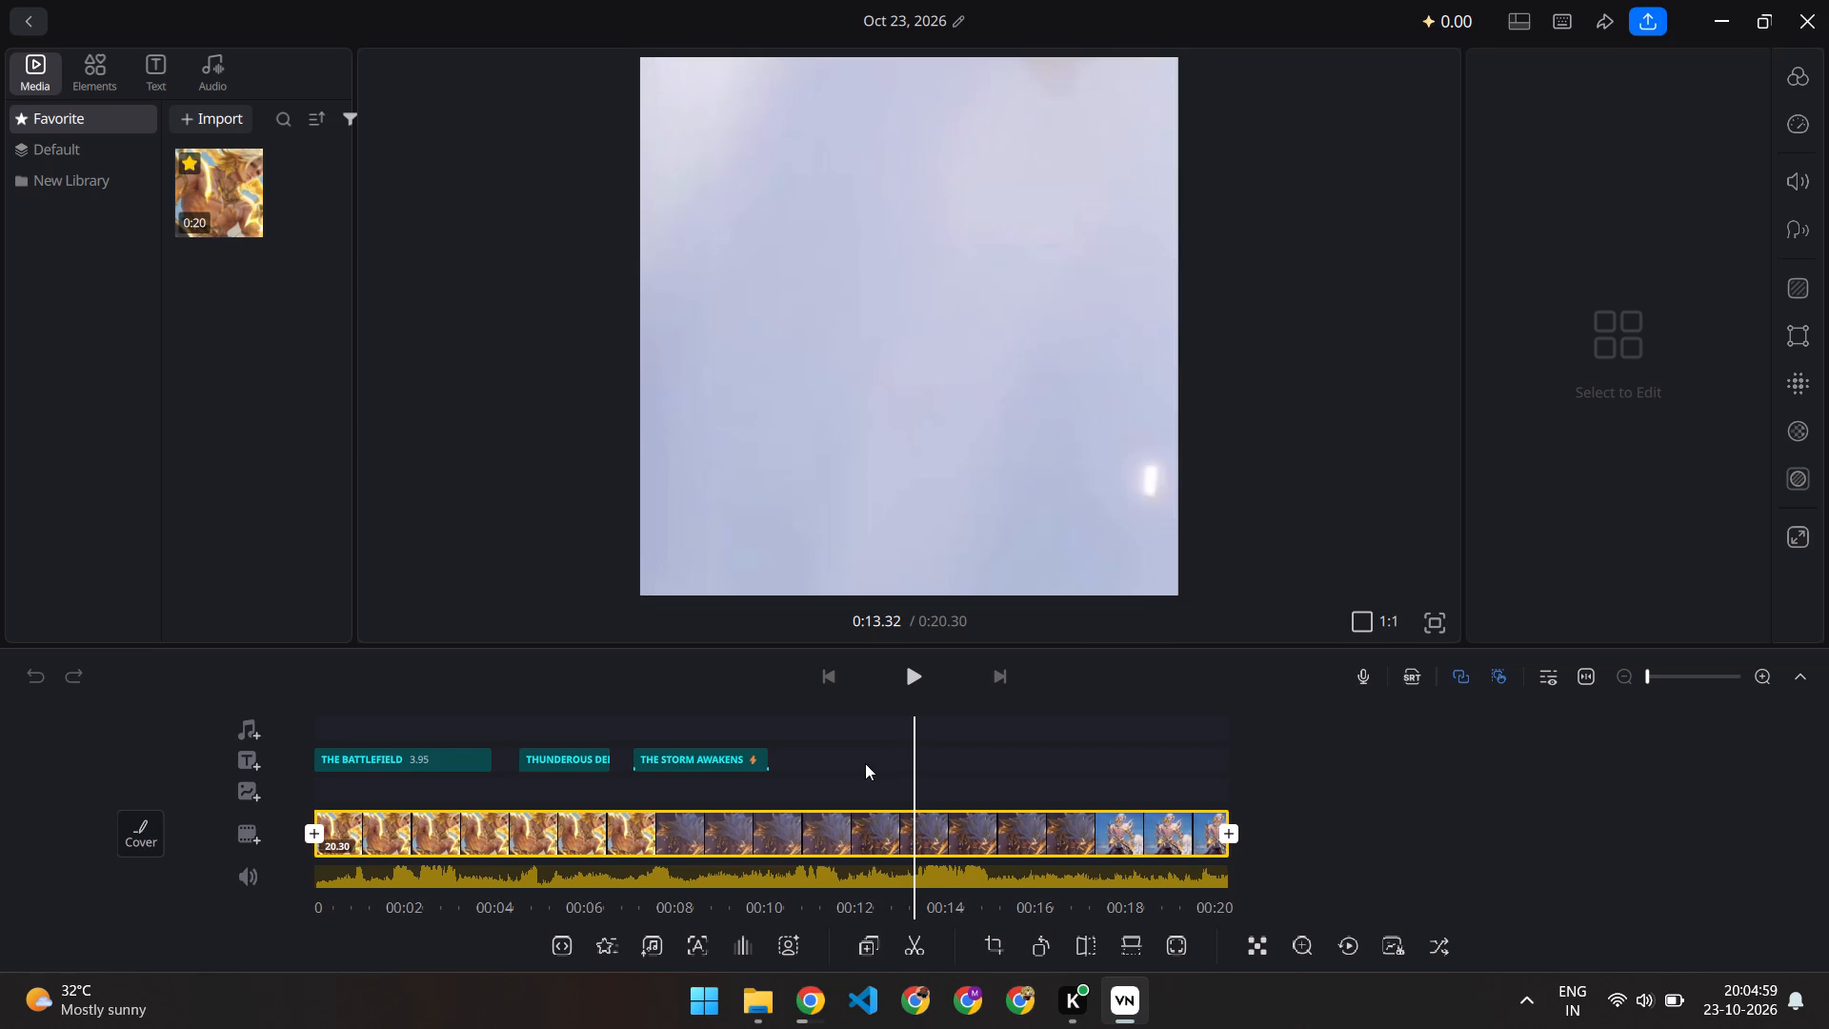
scroll(872, 763, "right", 4)
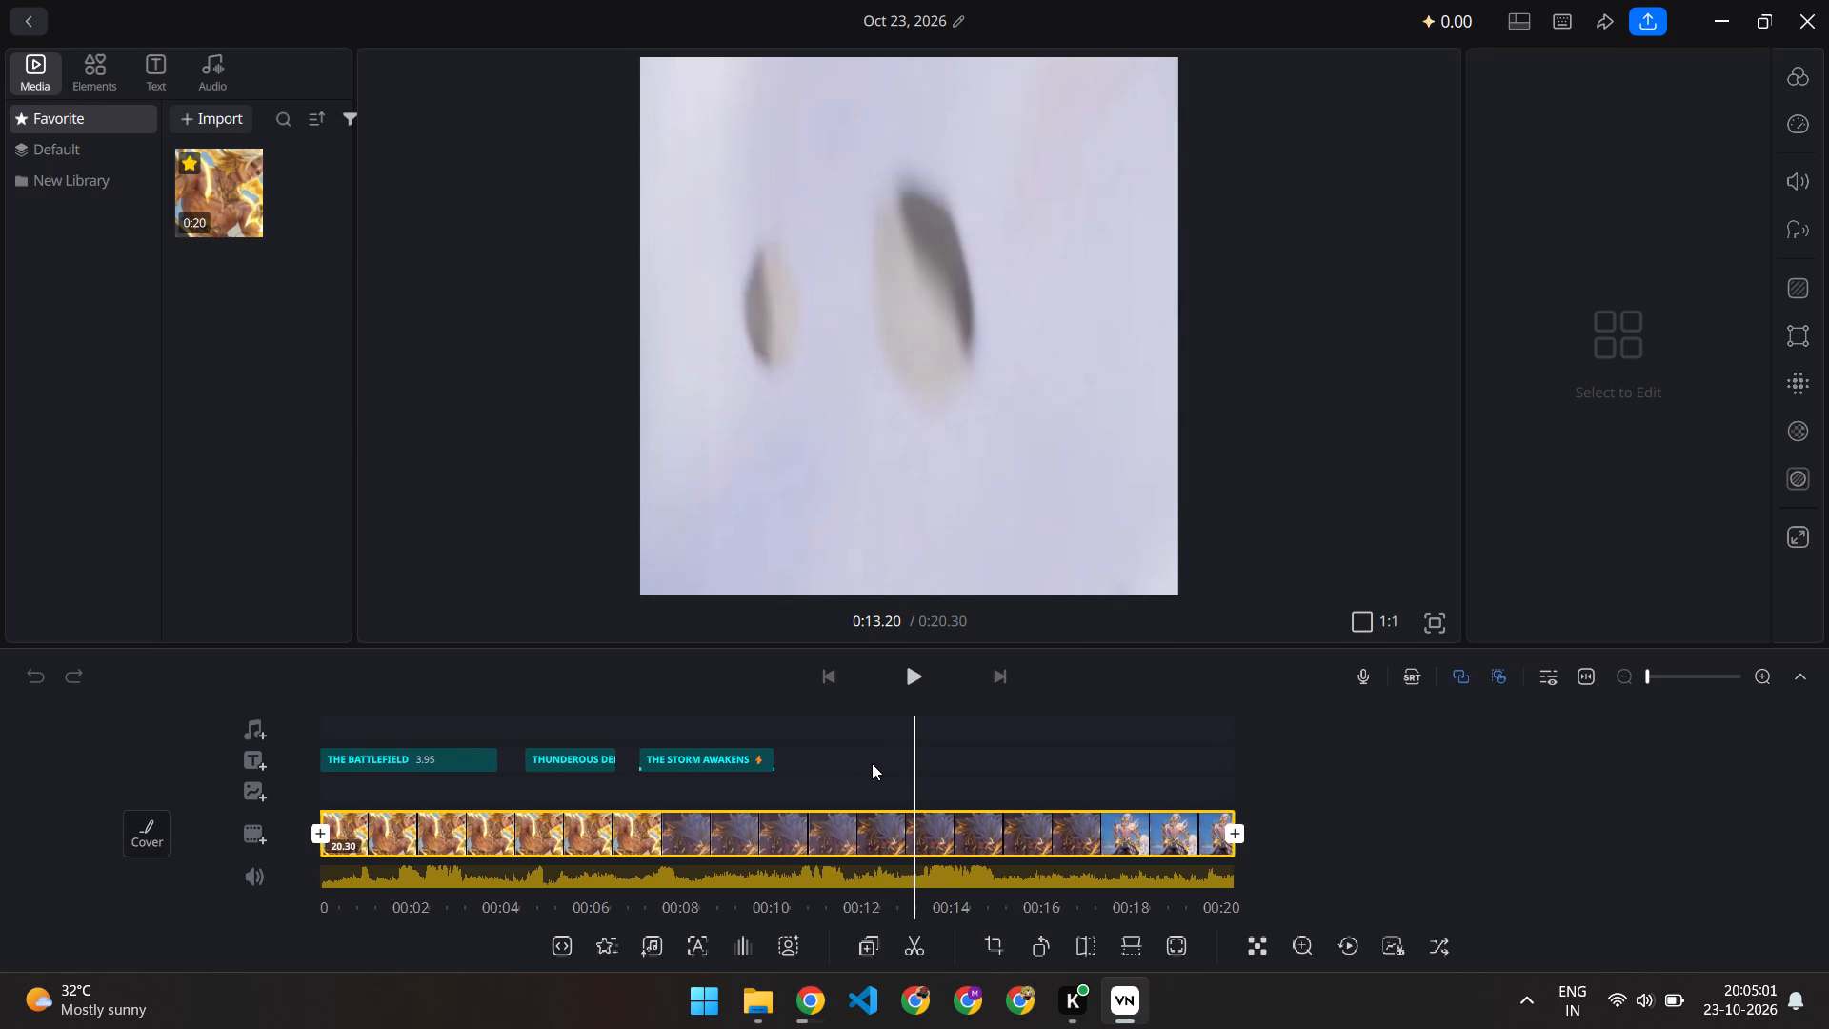
scroll(872, 763, "right", 2)
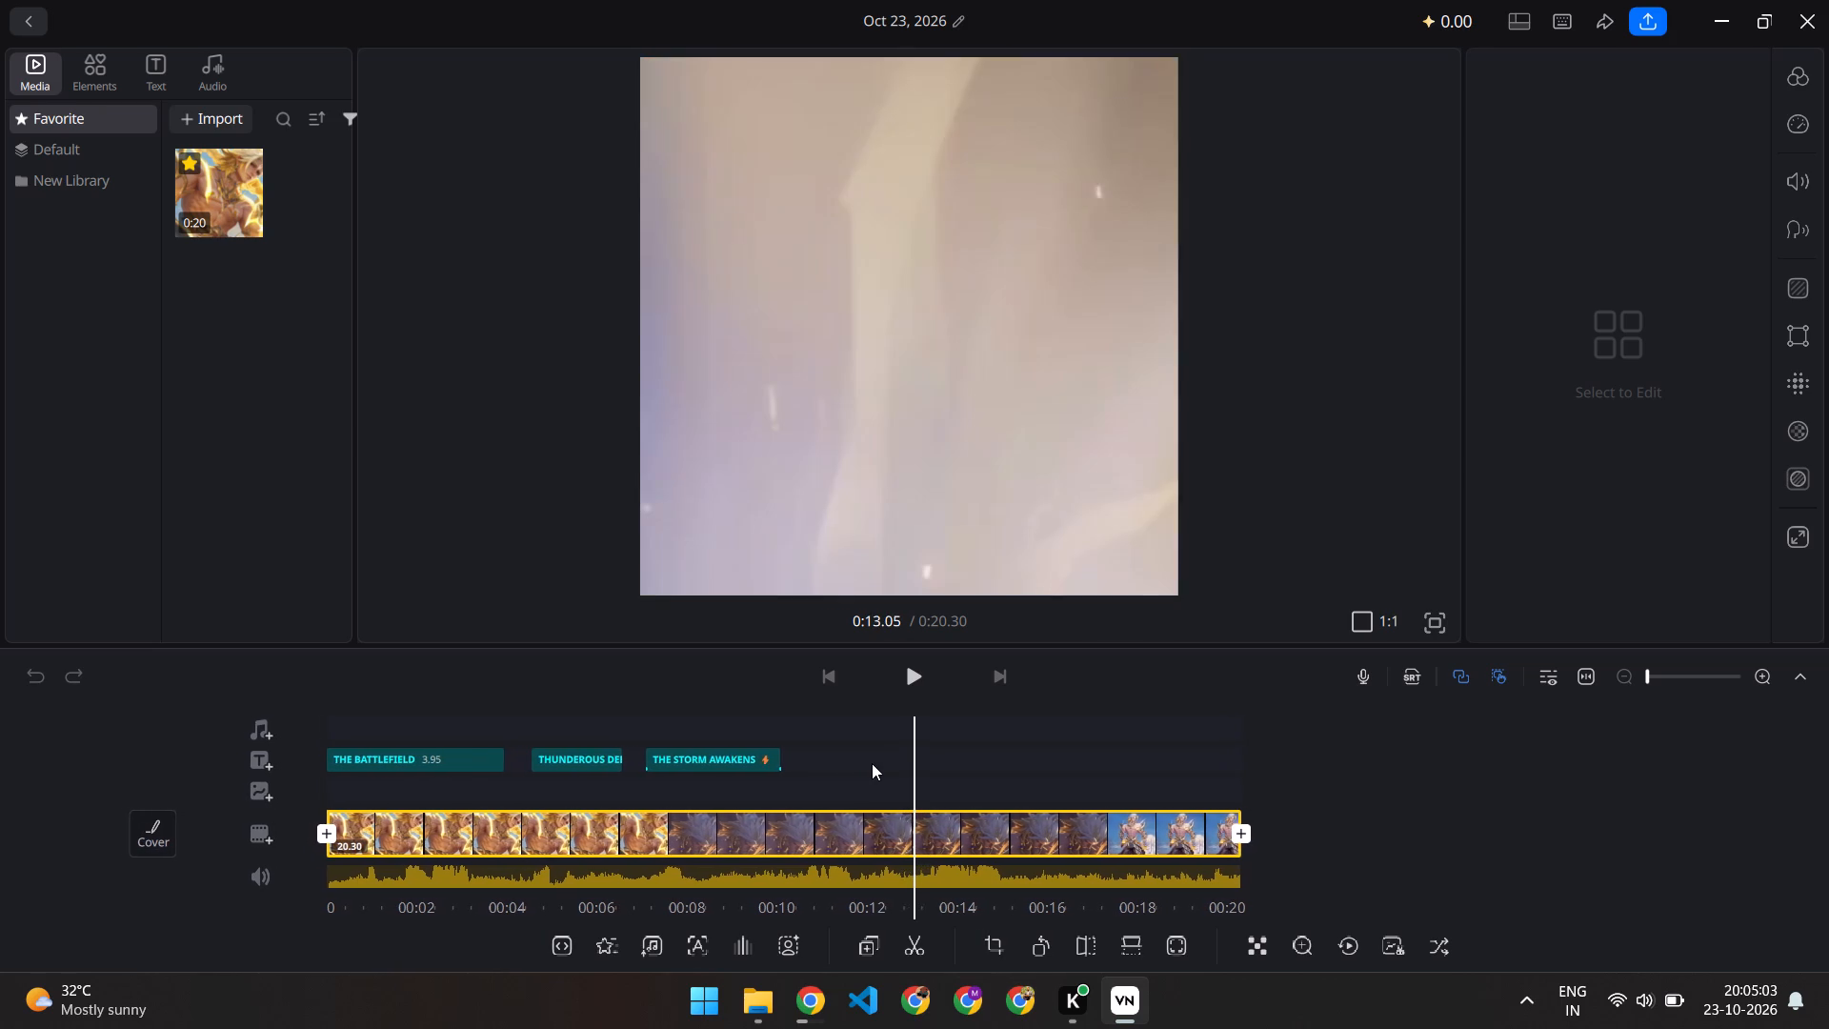
scroll(872, 763, "right", 1)
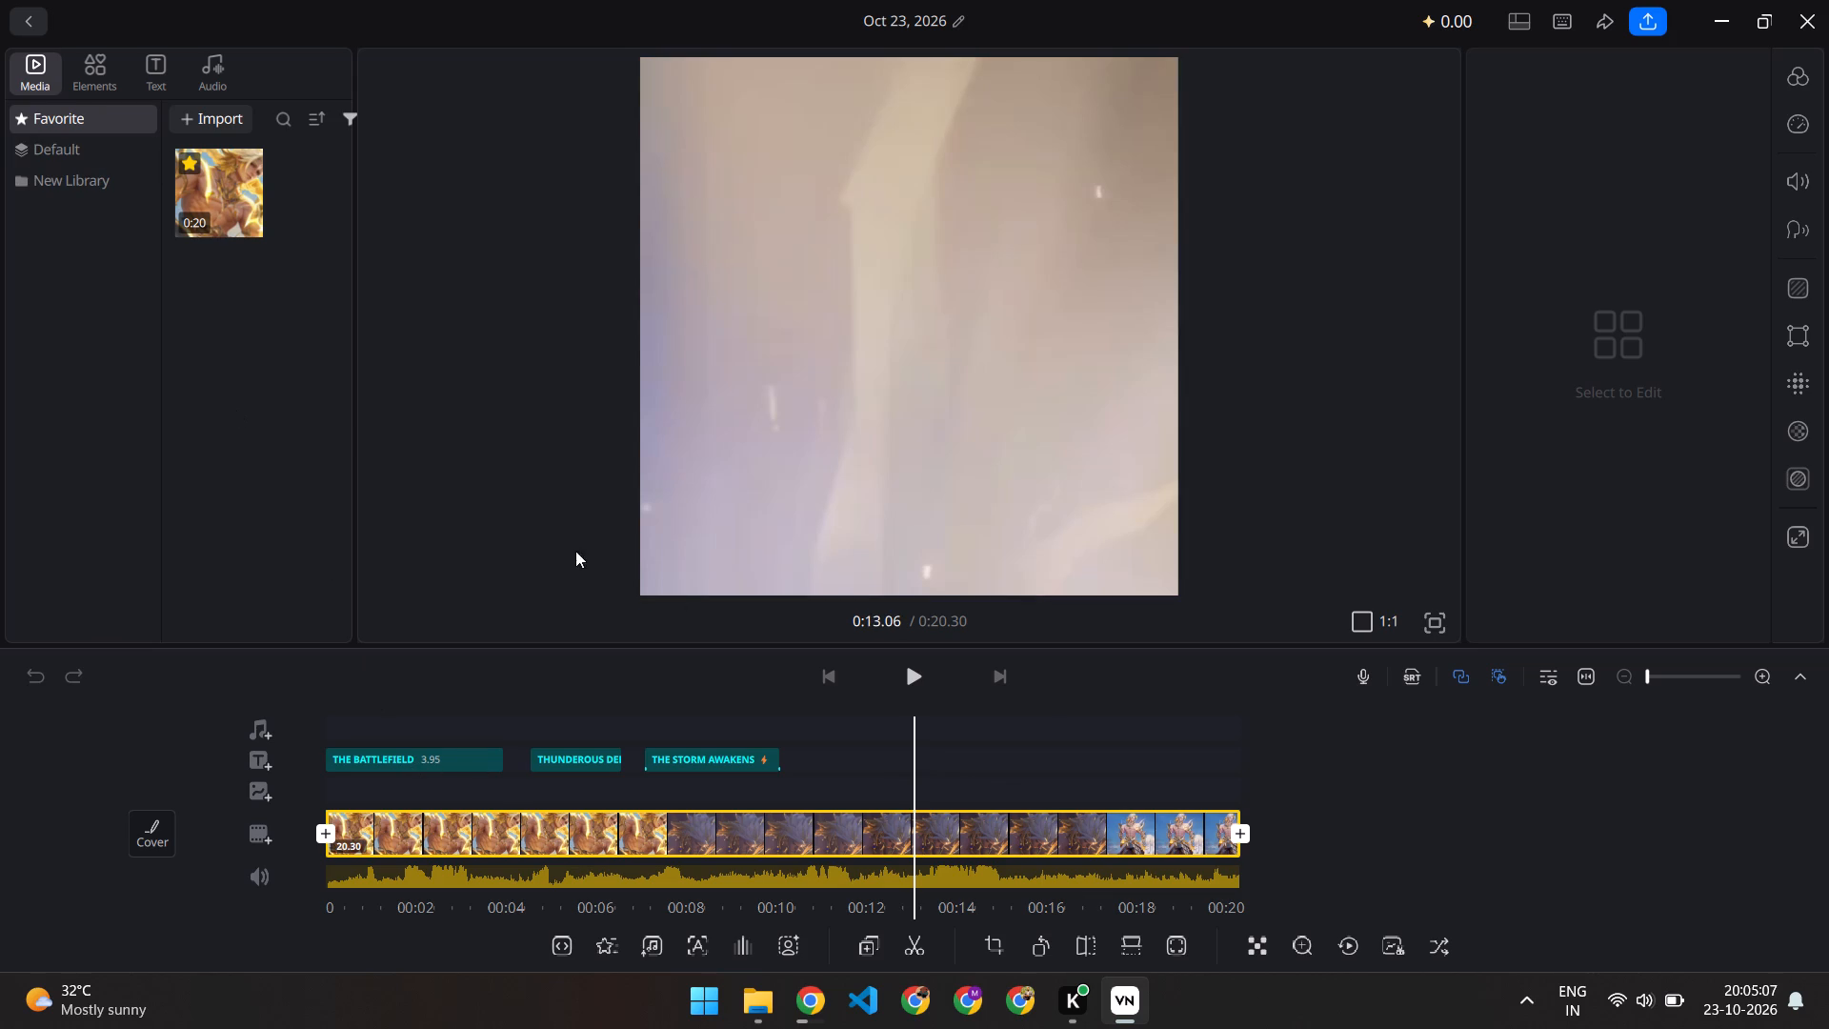
left_click(272, 787)
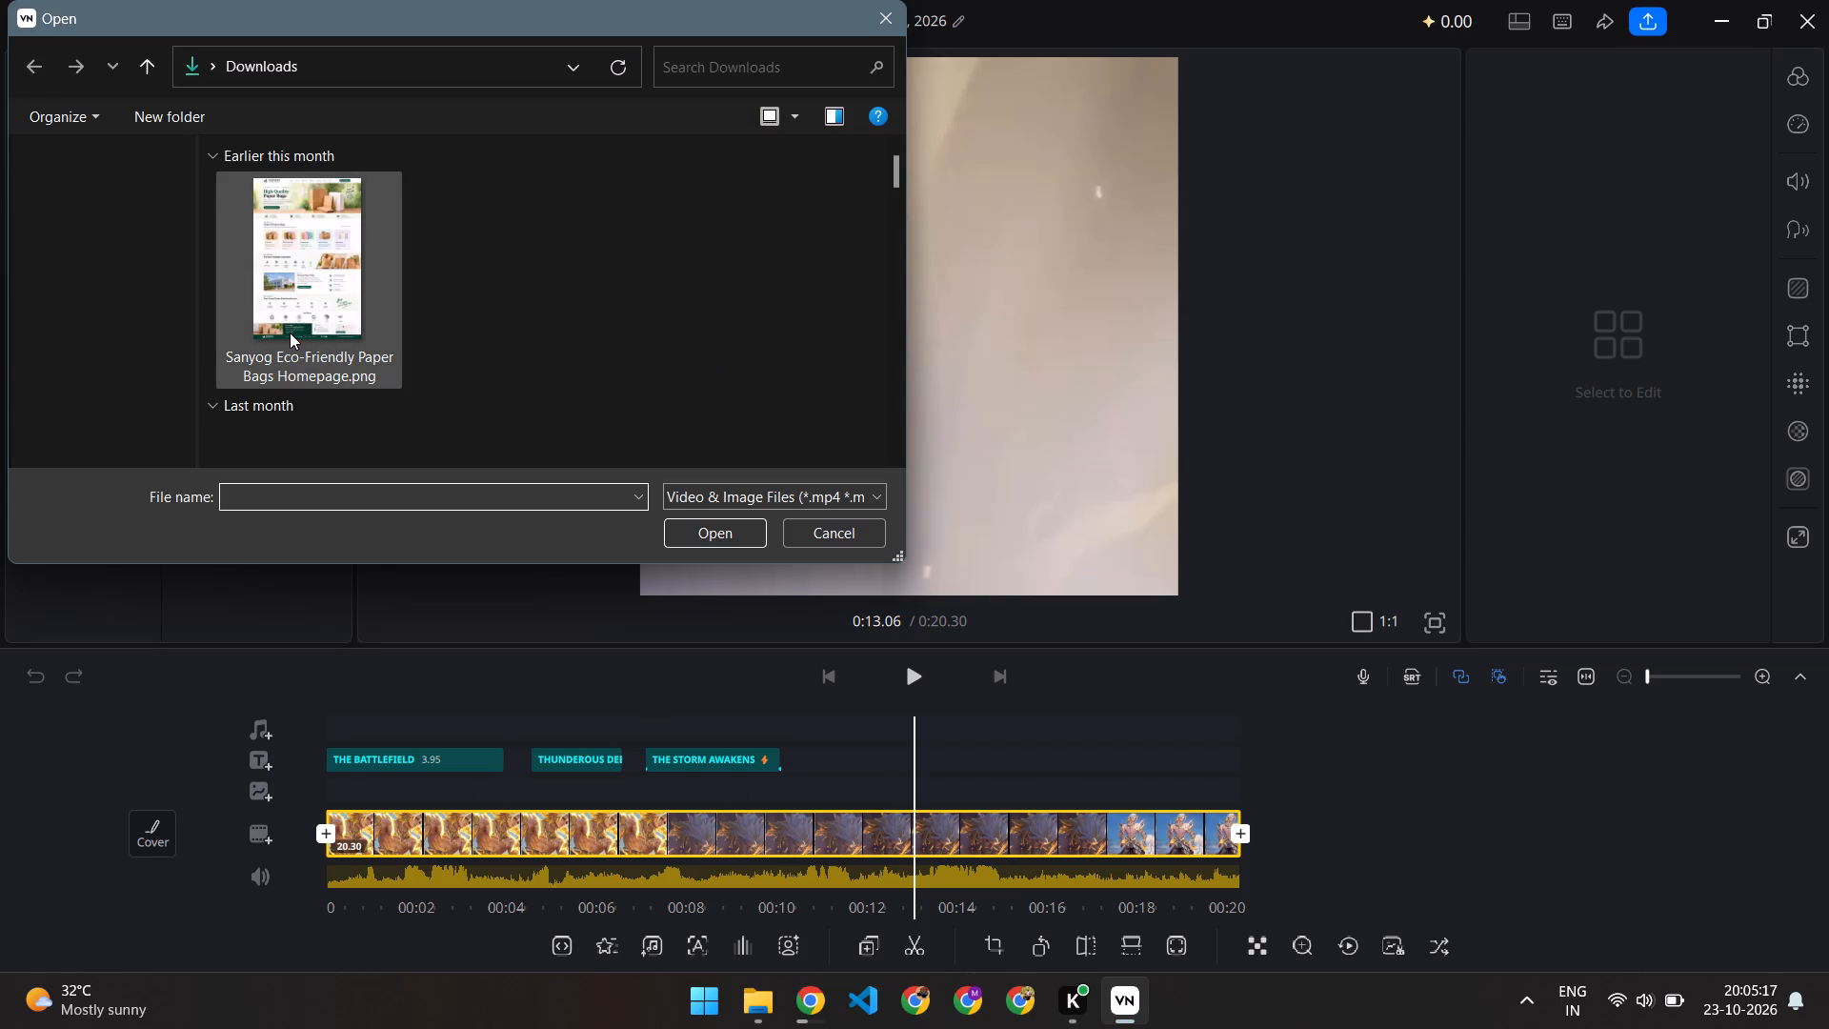
scroll(166, 351, "down", 2)
scroll(166, 351, "up", 1)
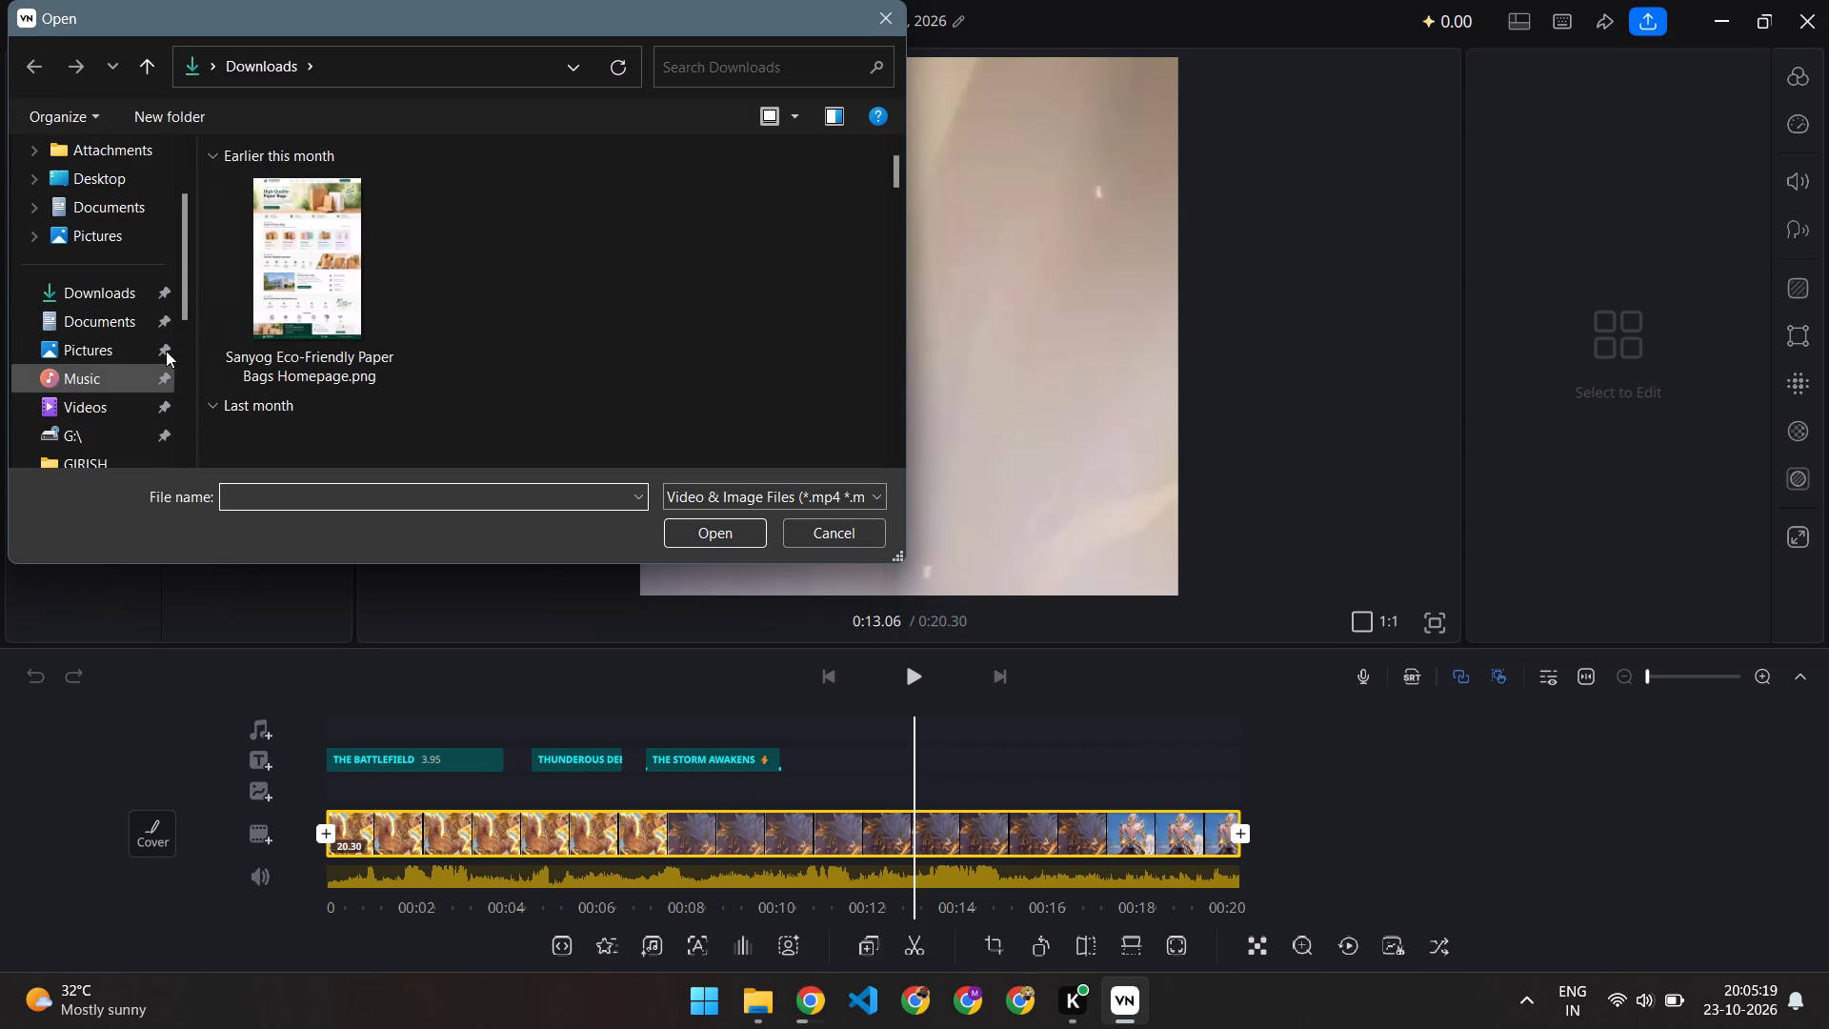
scroll(95, 197, "up", 2)
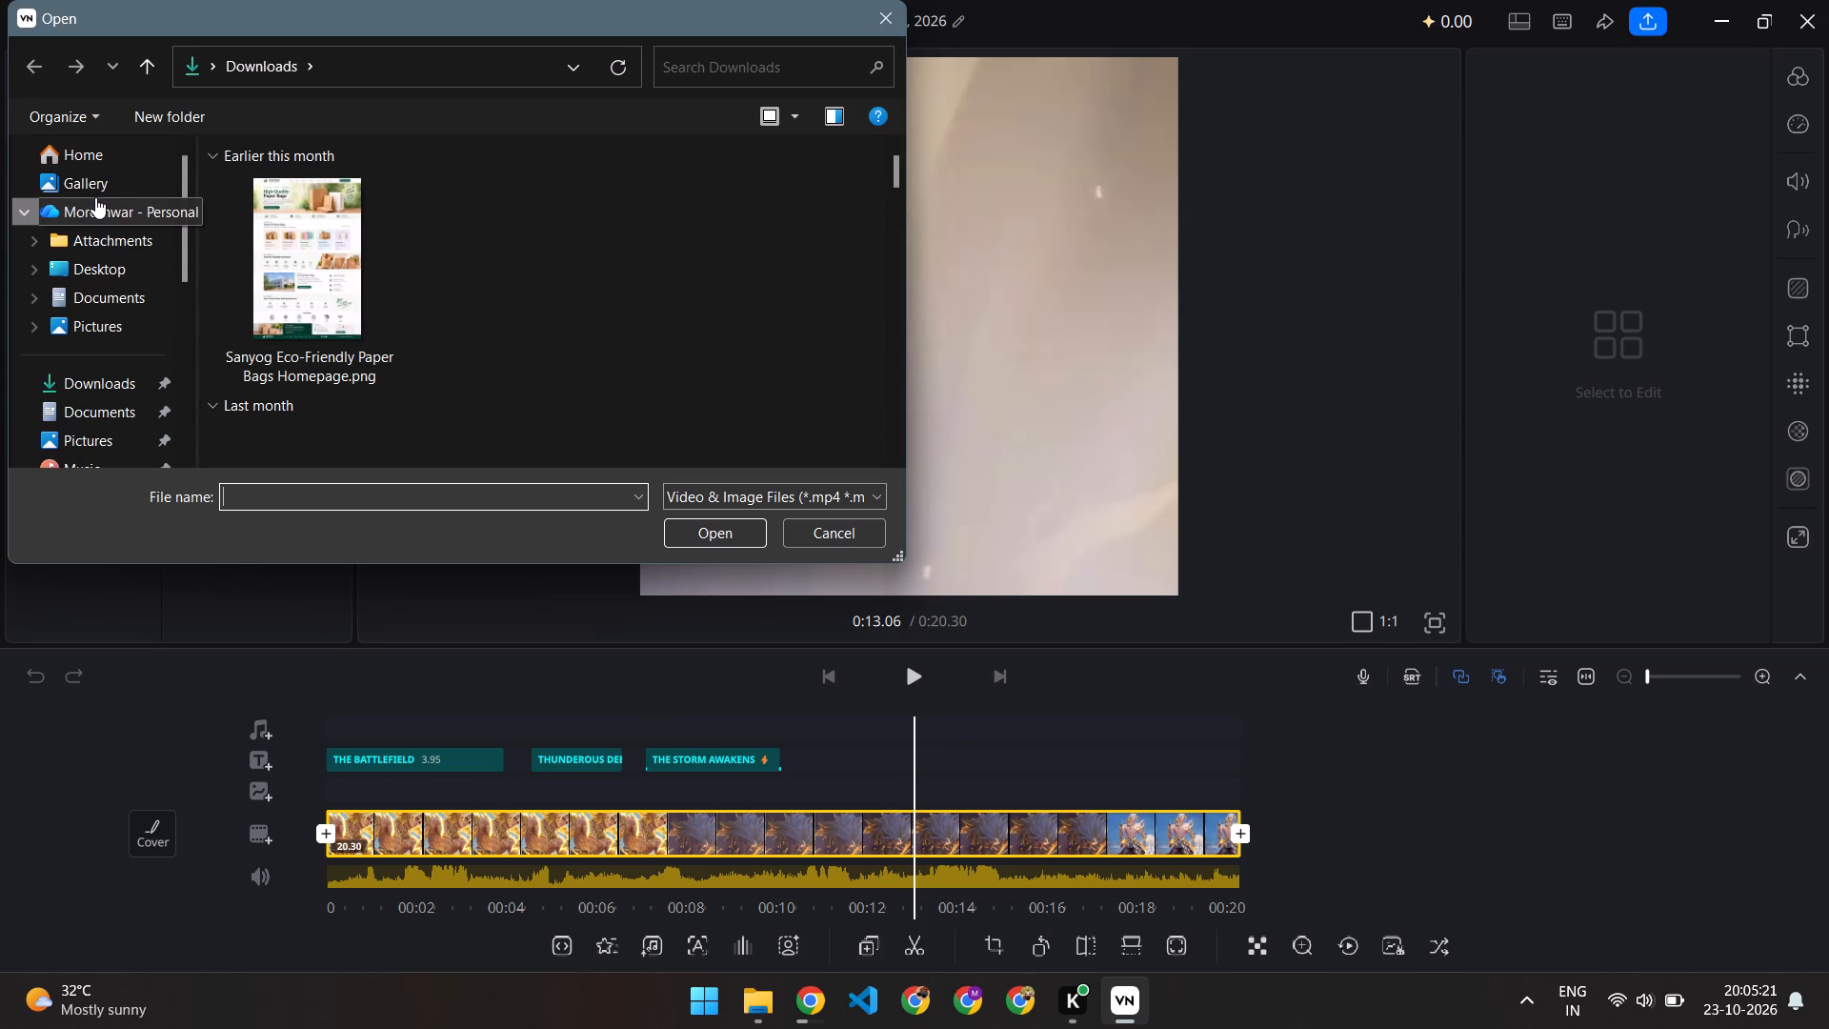
scroll(95, 197, "up", 4)
scroll(95, 197, "down", 2)
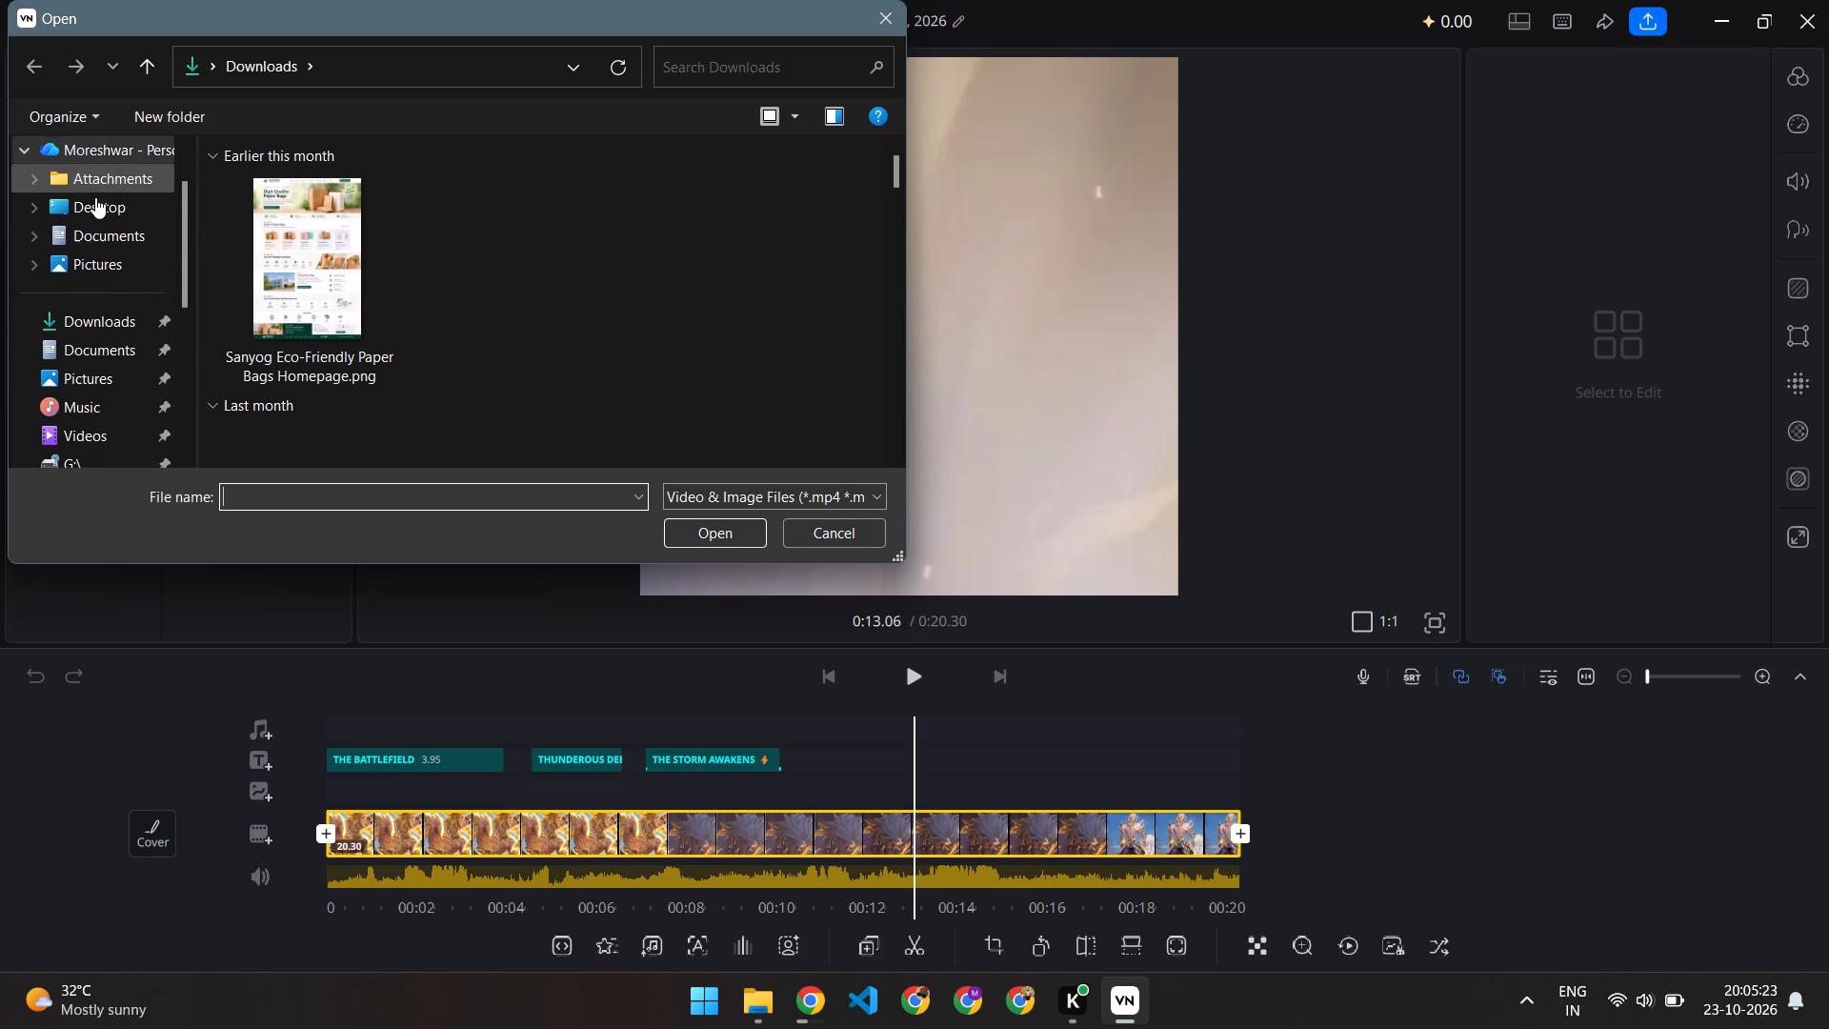
scroll(95, 197, "down", 1)
scroll(72, 380, "down", 3)
left_click(80, 424)
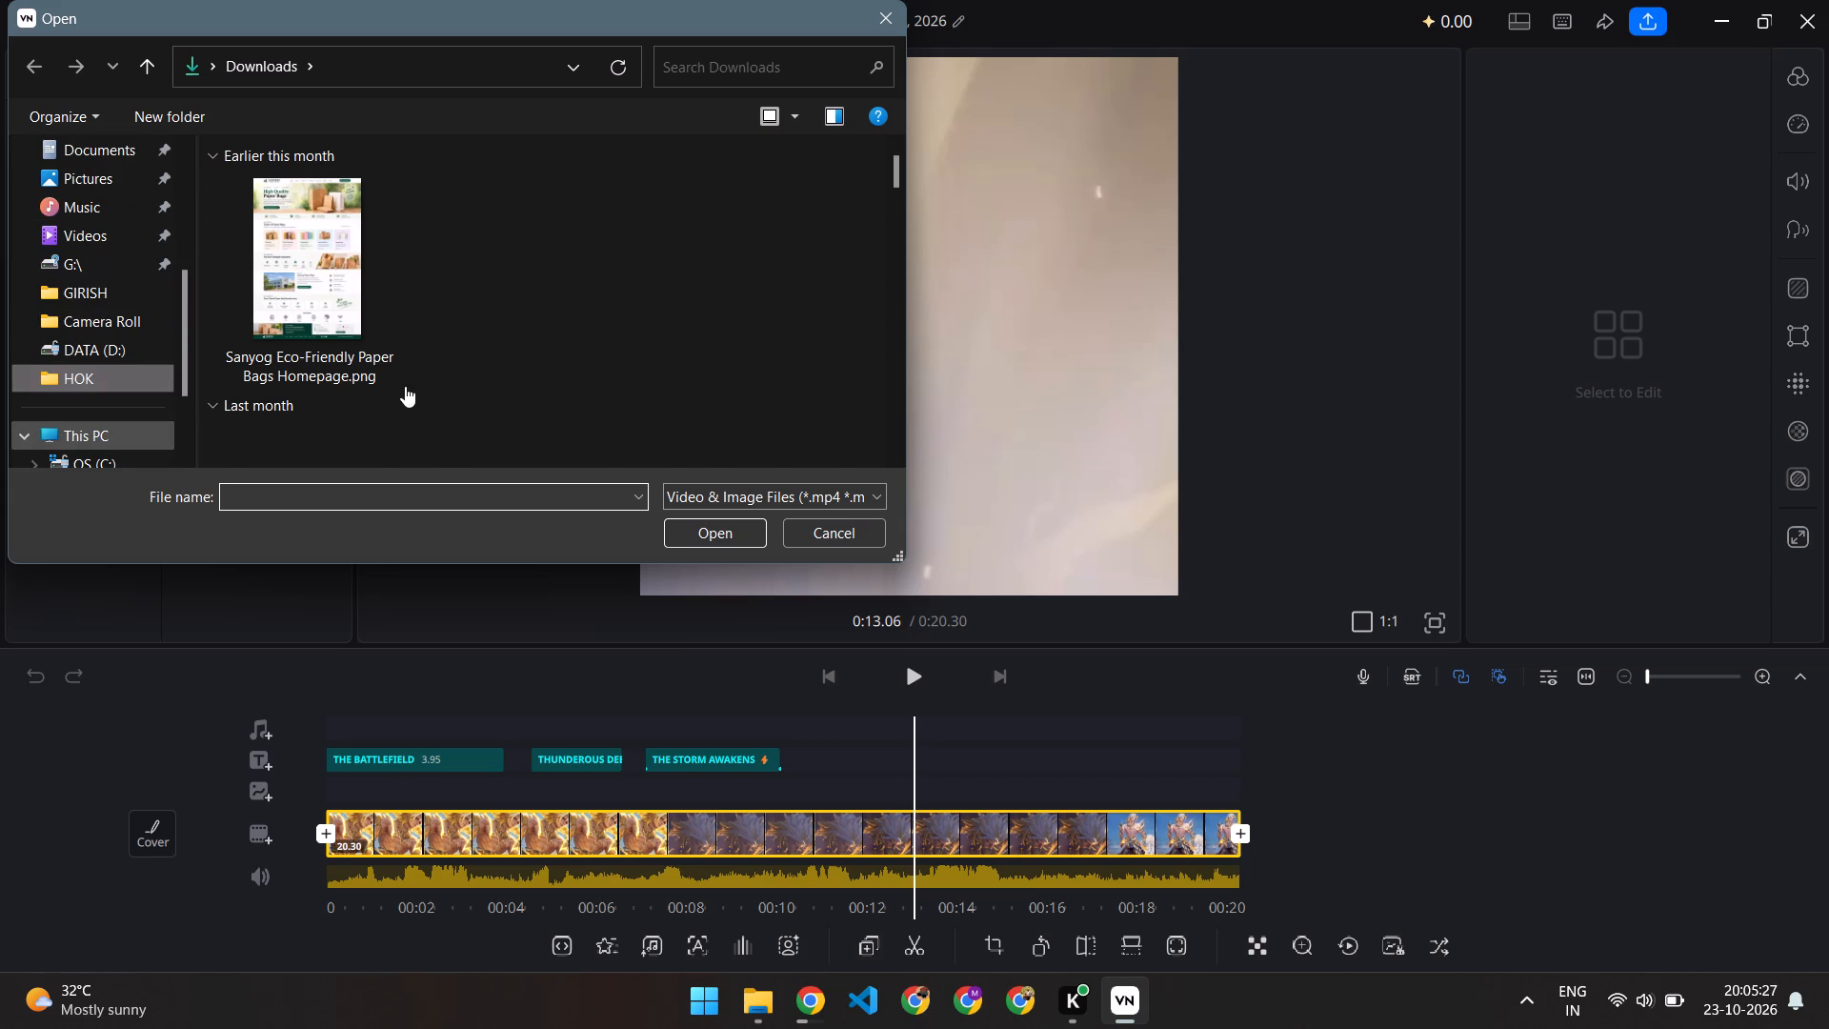
left_click(774, 277)
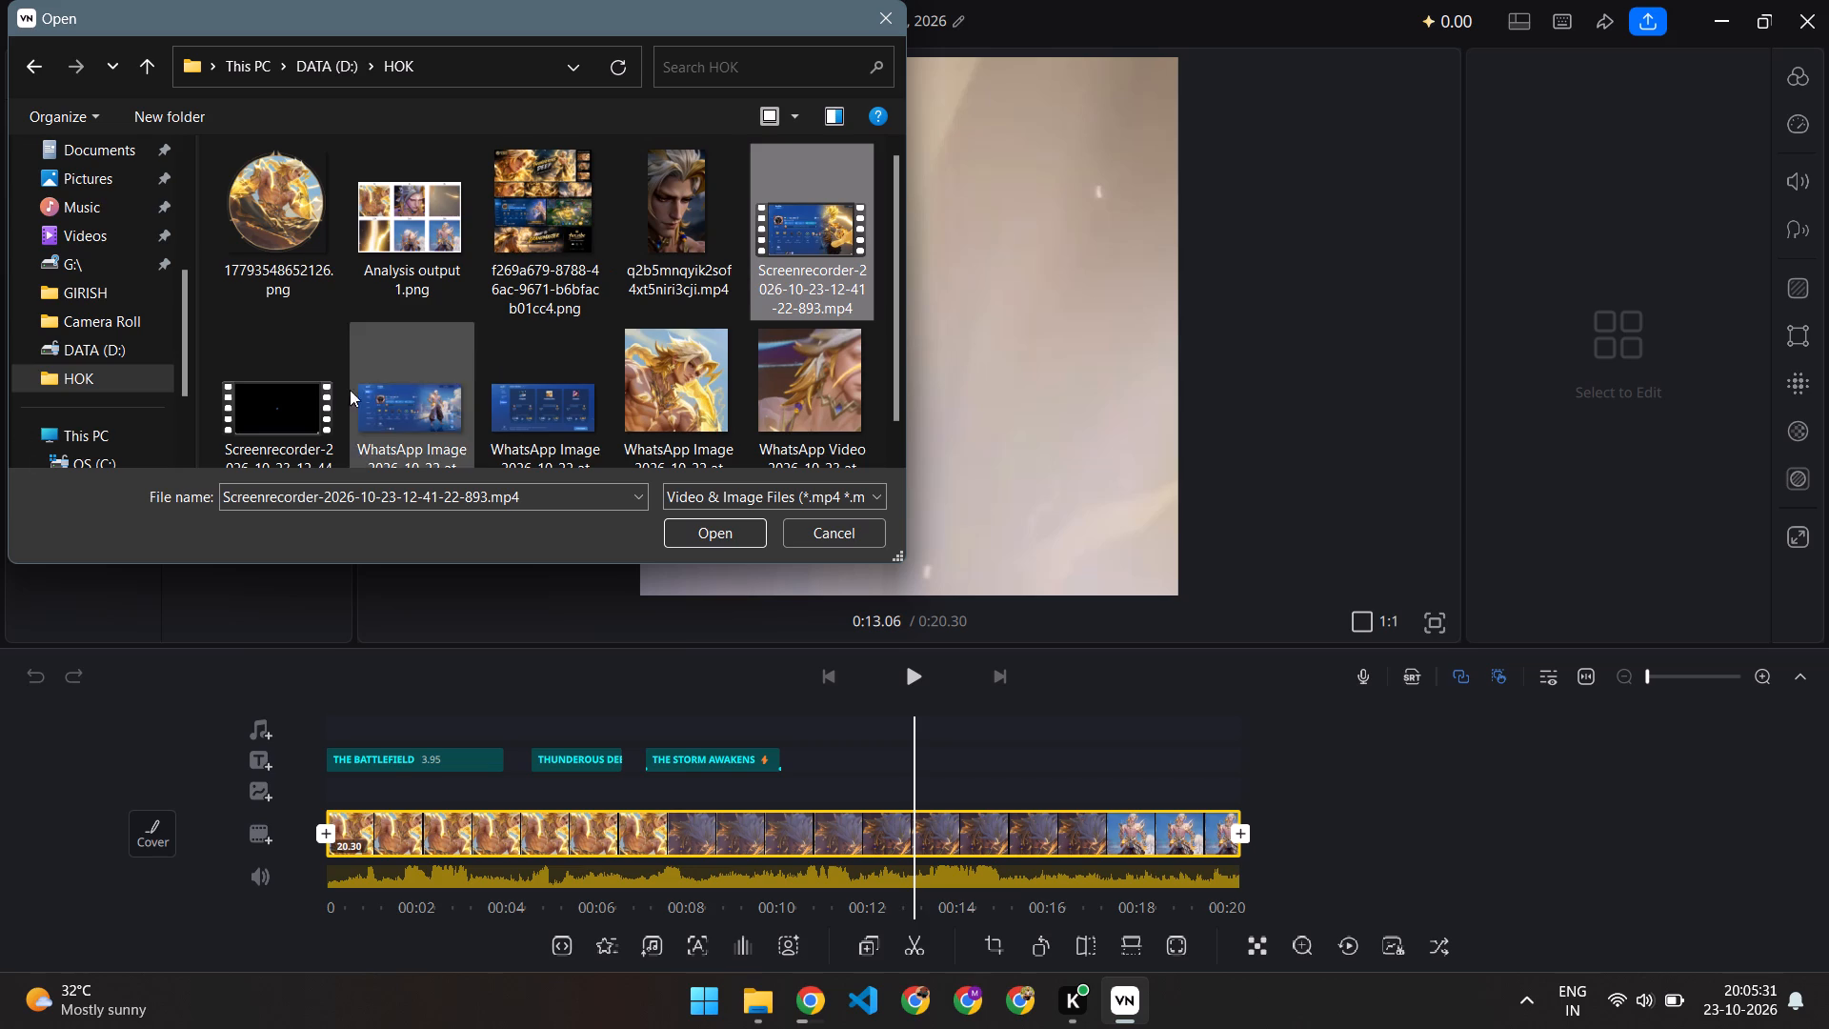
left_click(304, 396)
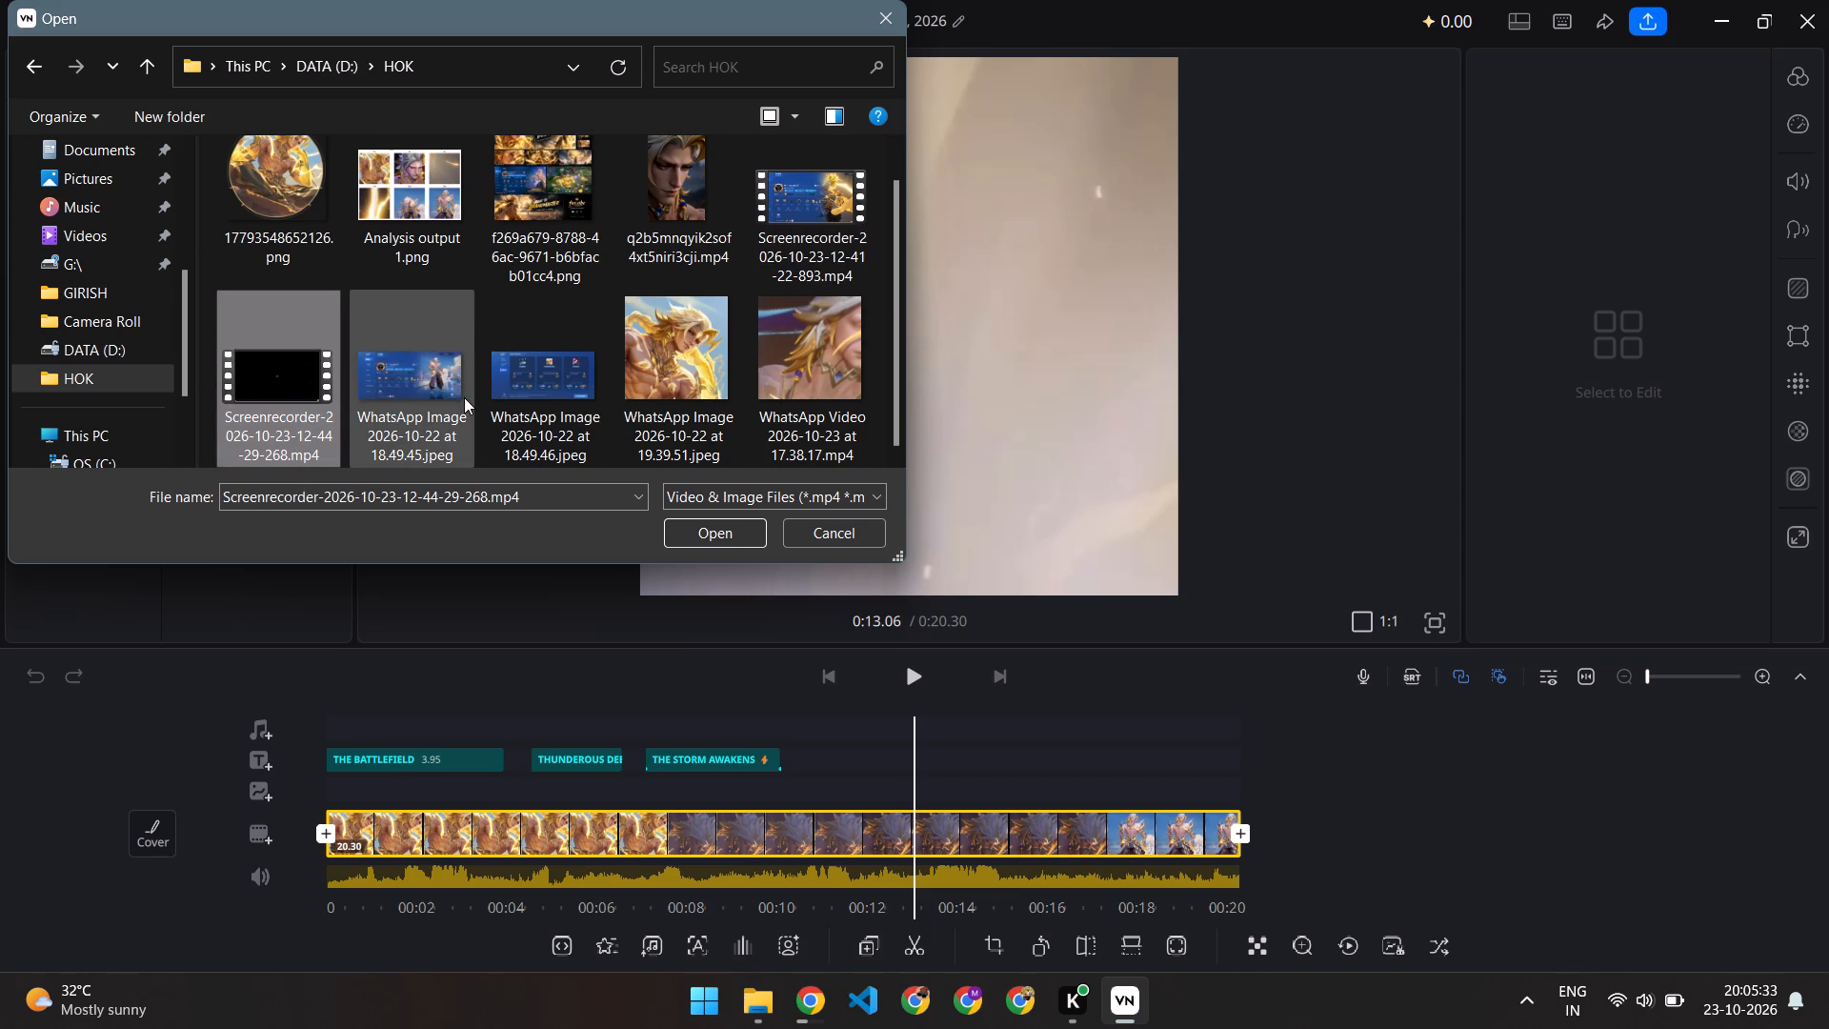
left_click(716, 524)
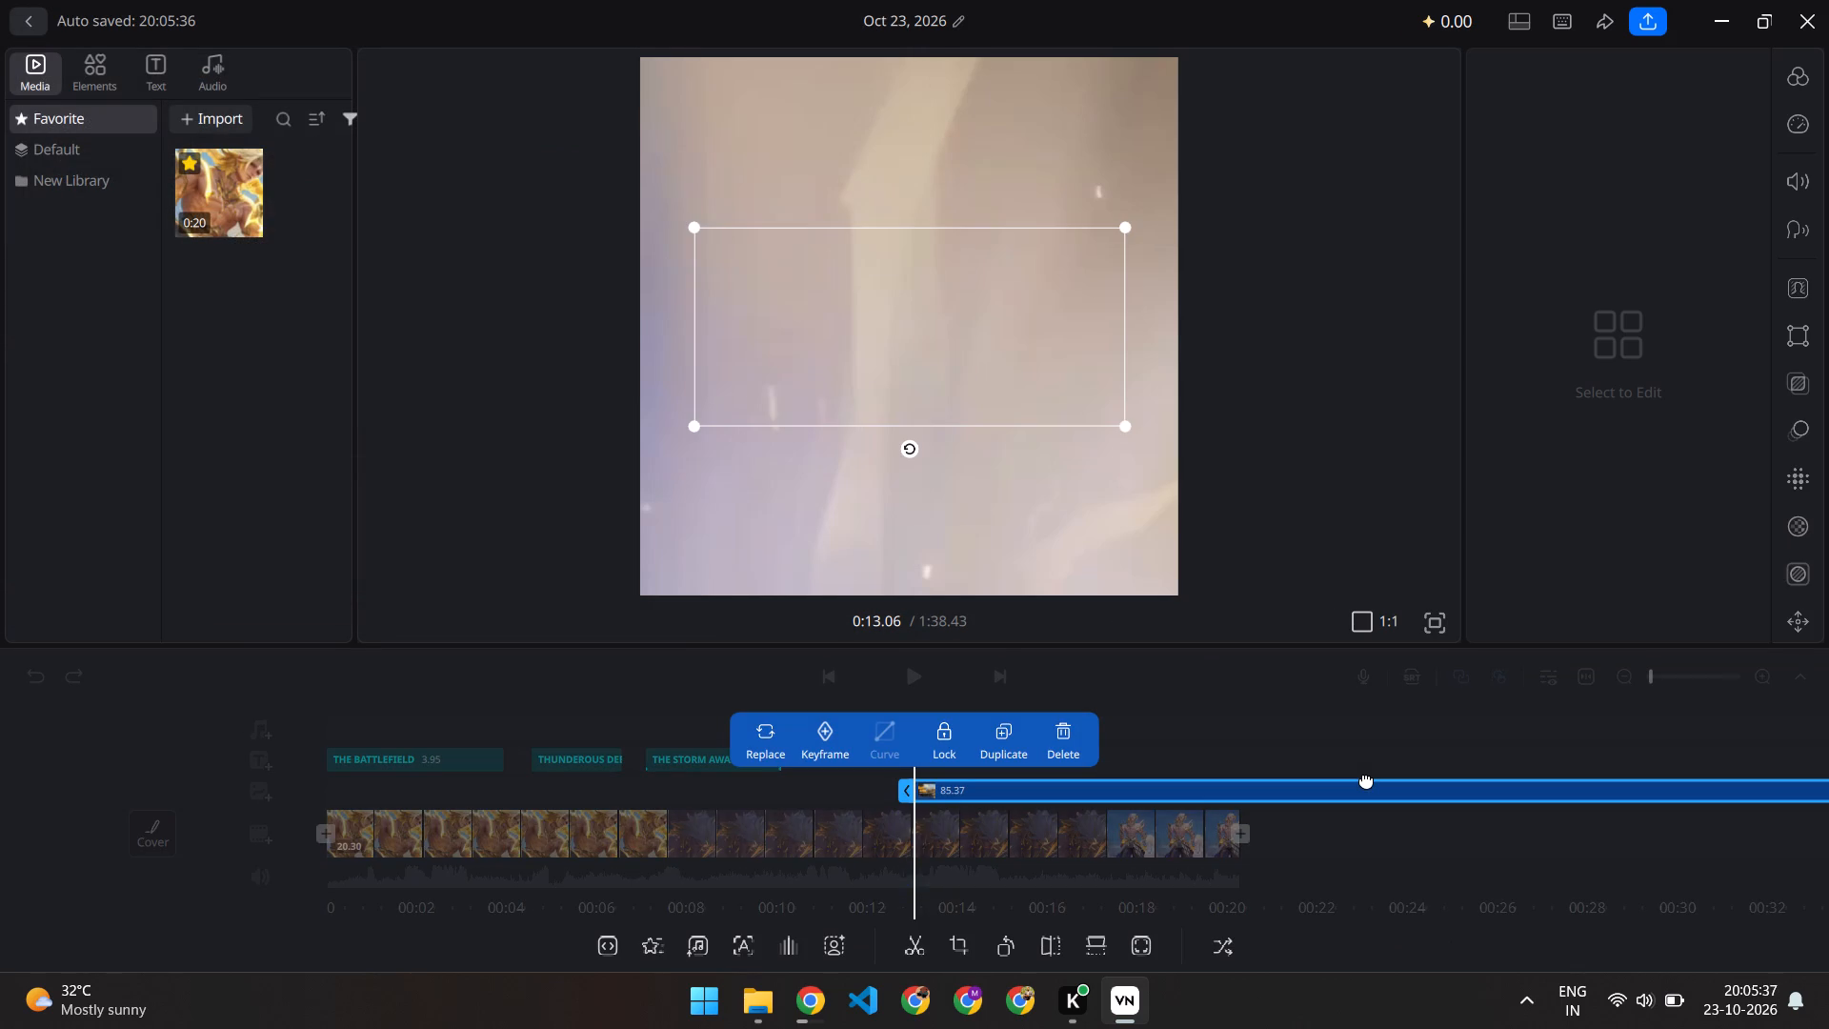
Move the screen recording overlay earlier on its track so it starts at about 6.6 s.
left_click_drag(1366, 789, 1293, 785)
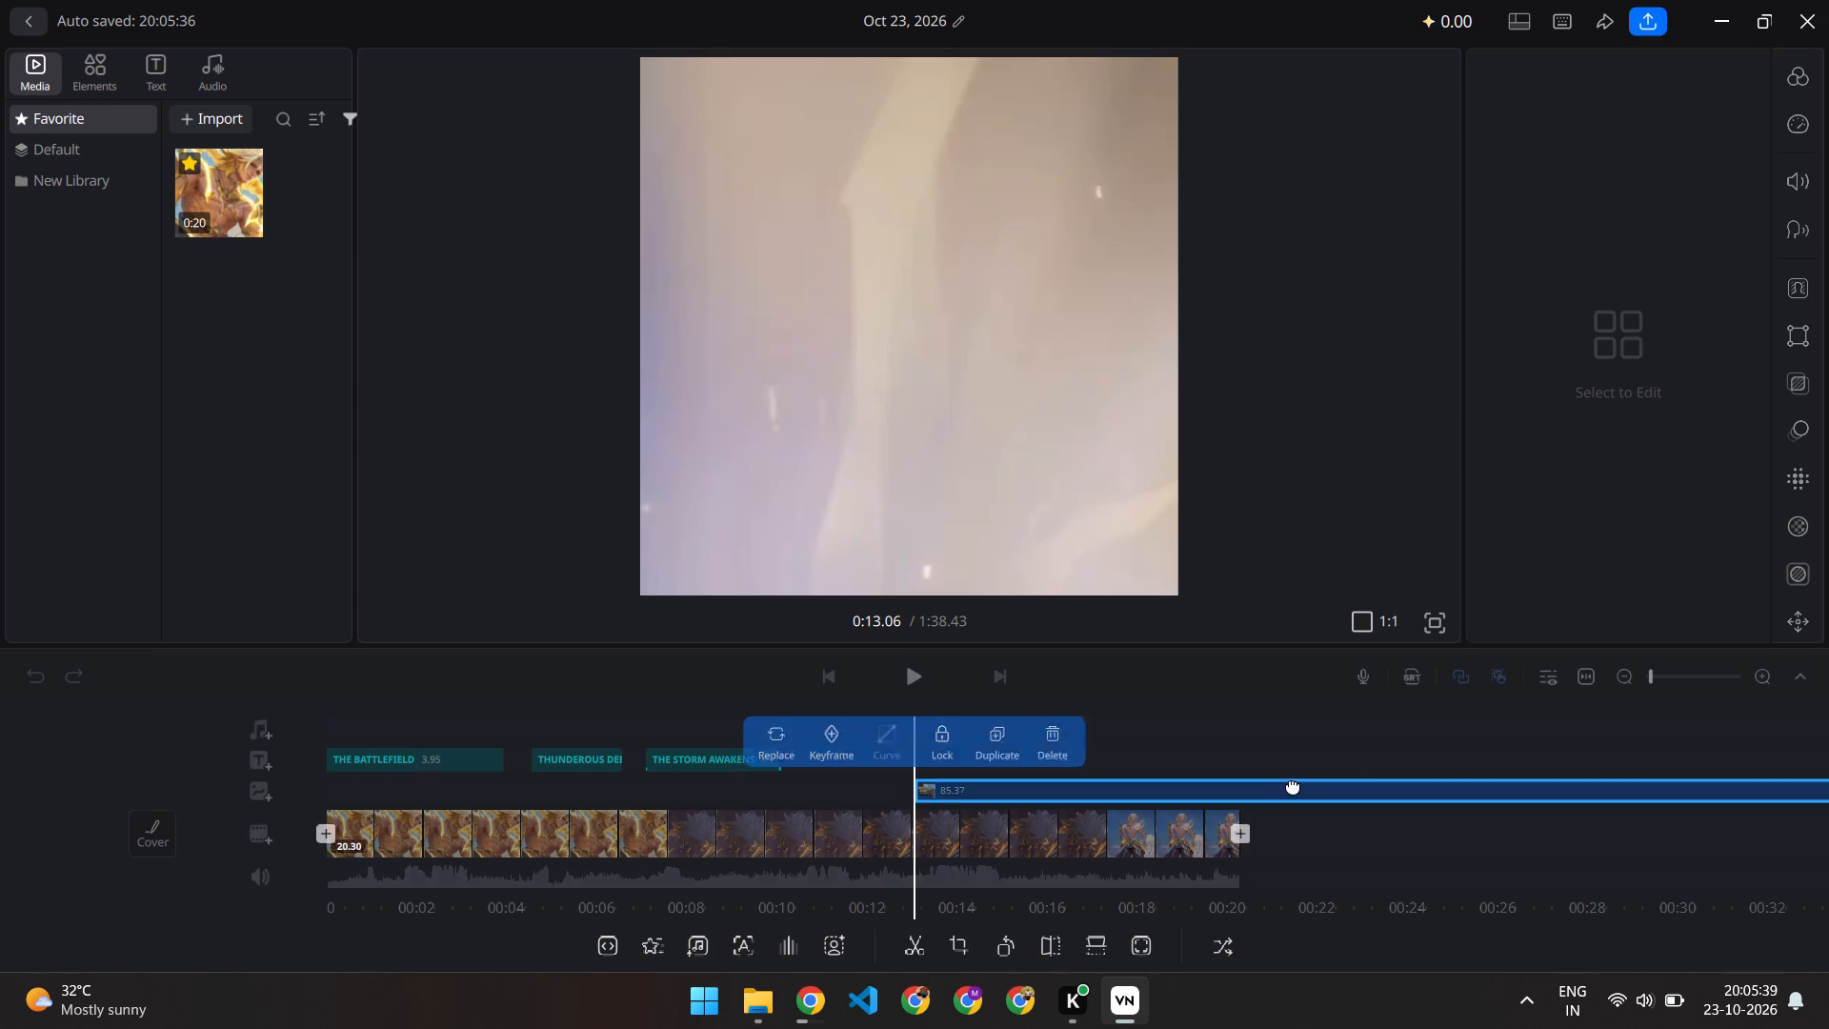
left_click_drag(1293, 785, 1193, 788)
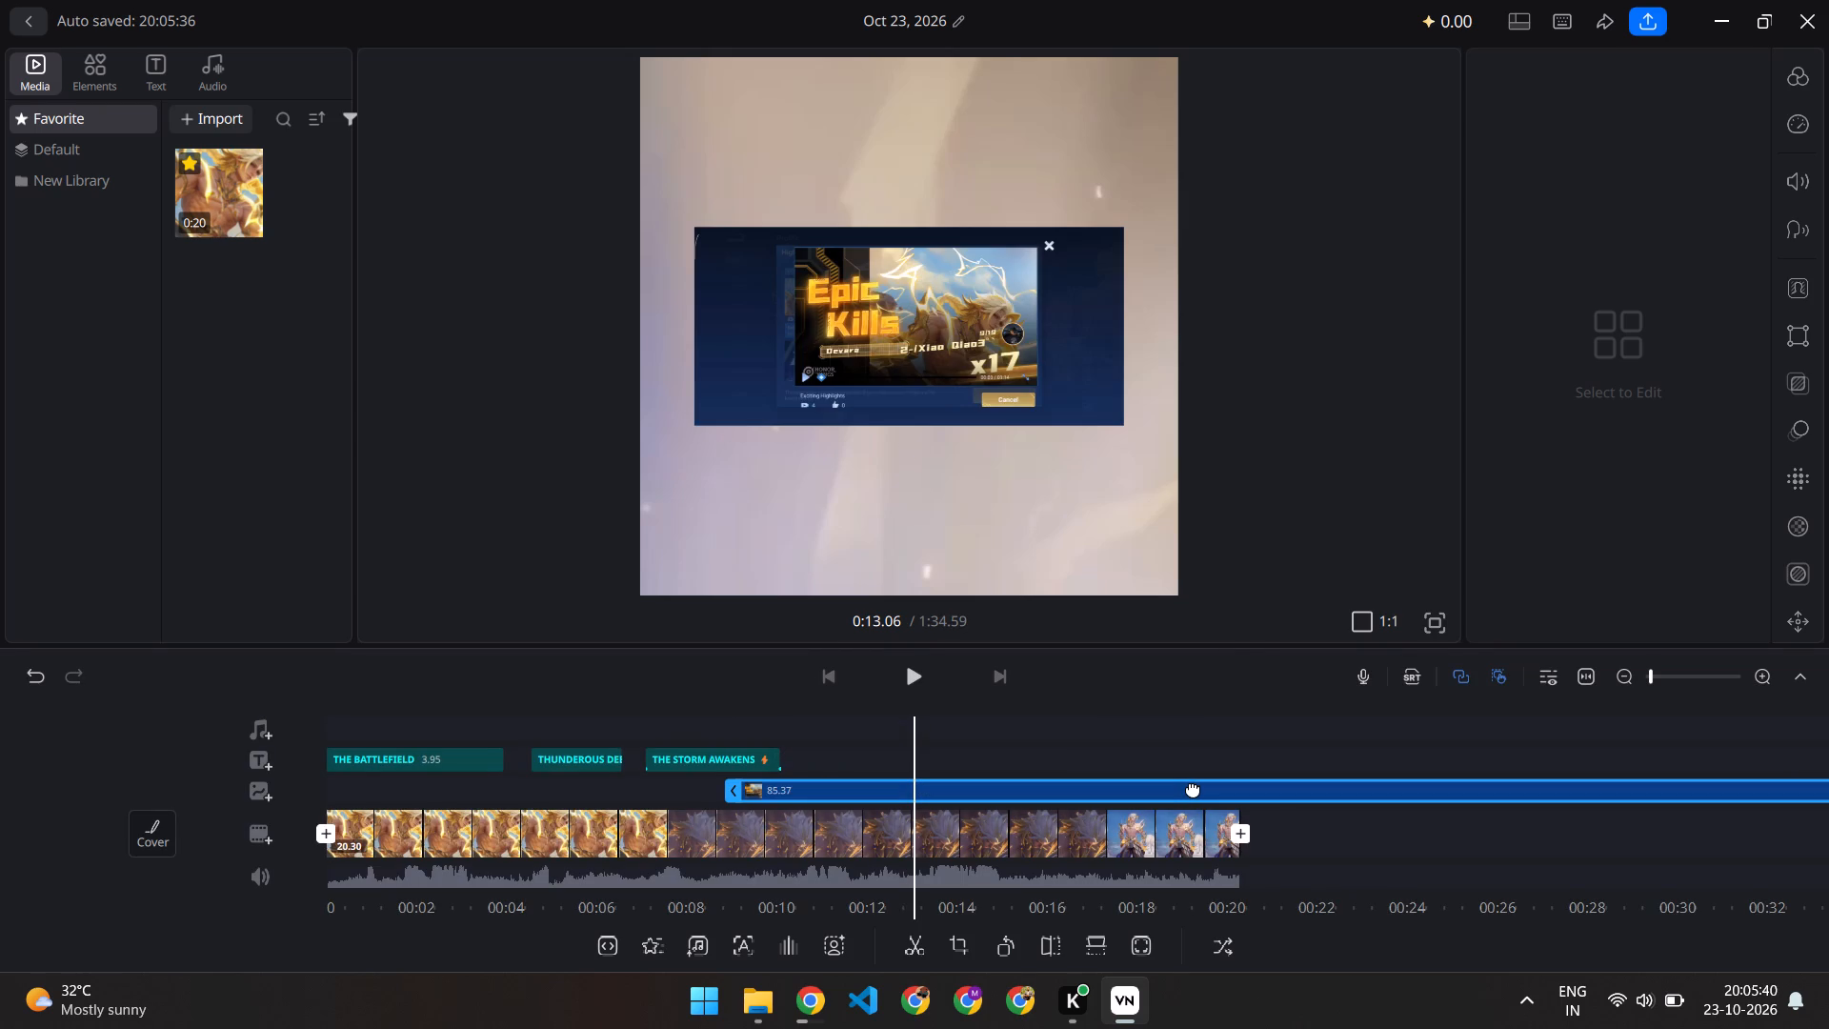
left_click_drag(1193, 788, 1127, 793)
left_click_drag(1127, 793, 1114, 794)
left_click_drag(1114, 794, 1072, 796)
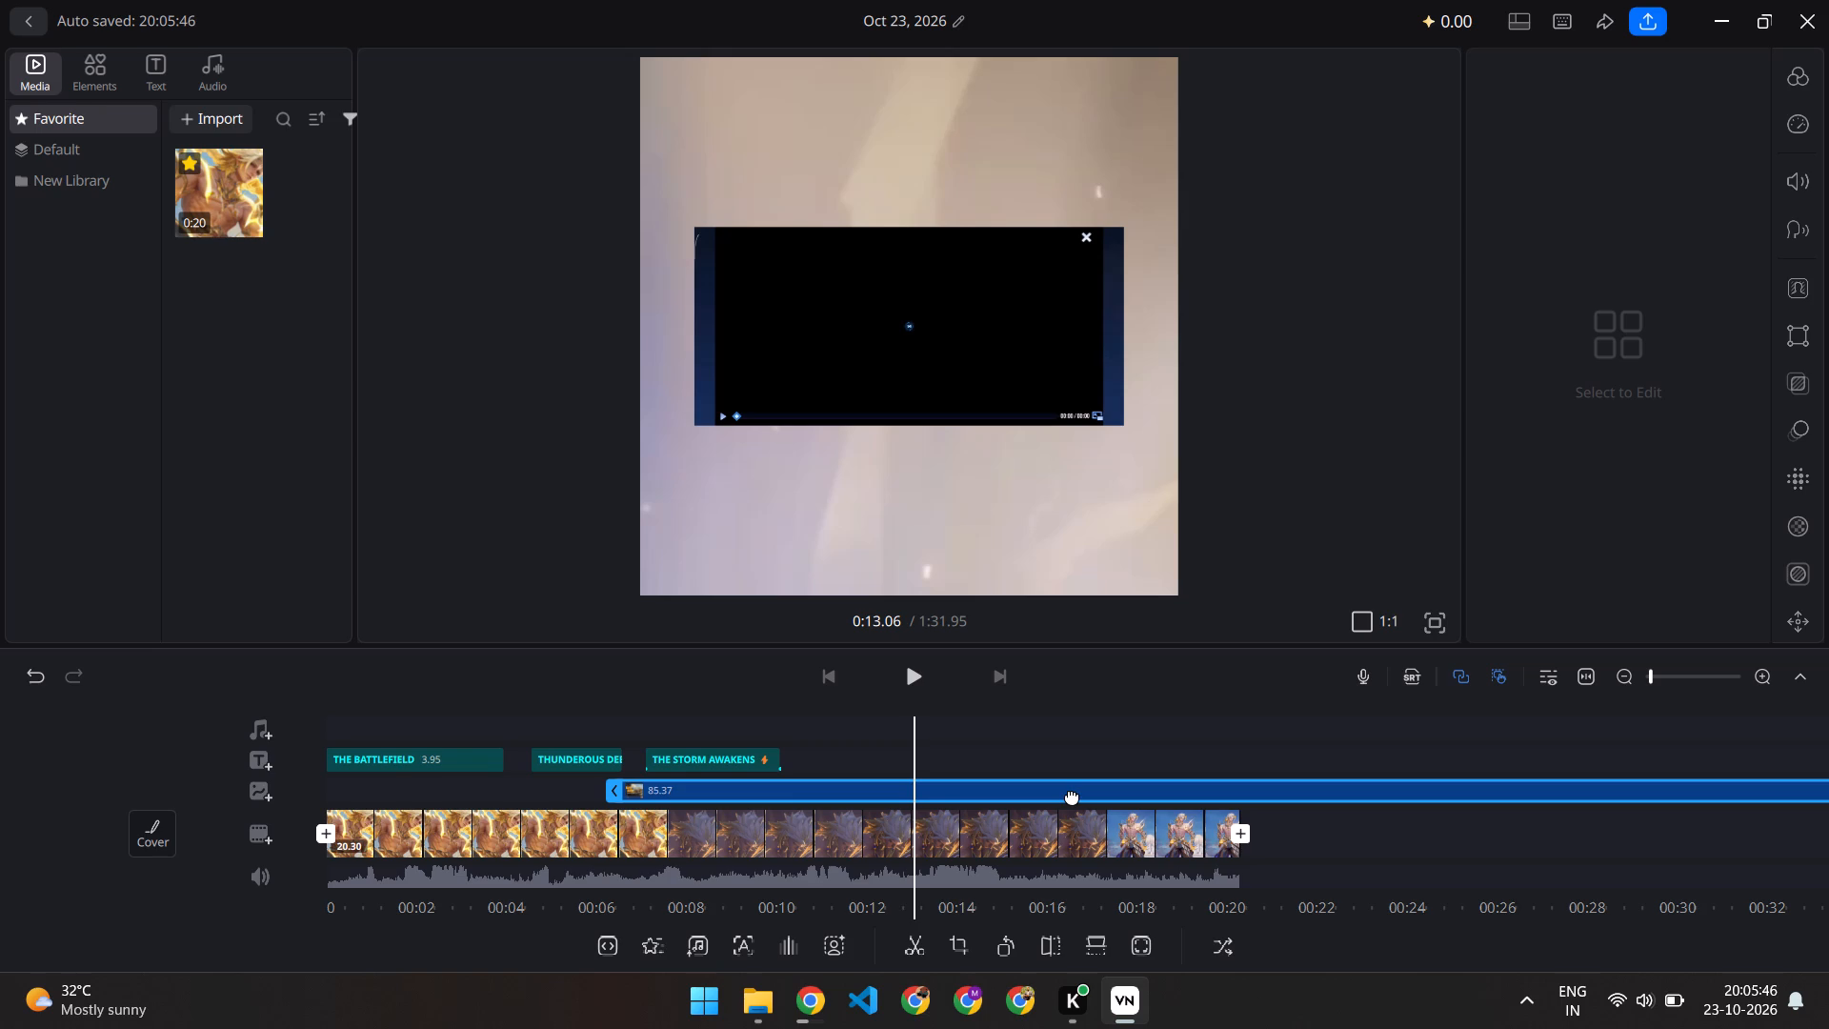
Step forward through the frames from about 13 s to 16.5 s to examine the overlay's opening footage.
key("Right")
key("Right")
key("Right")
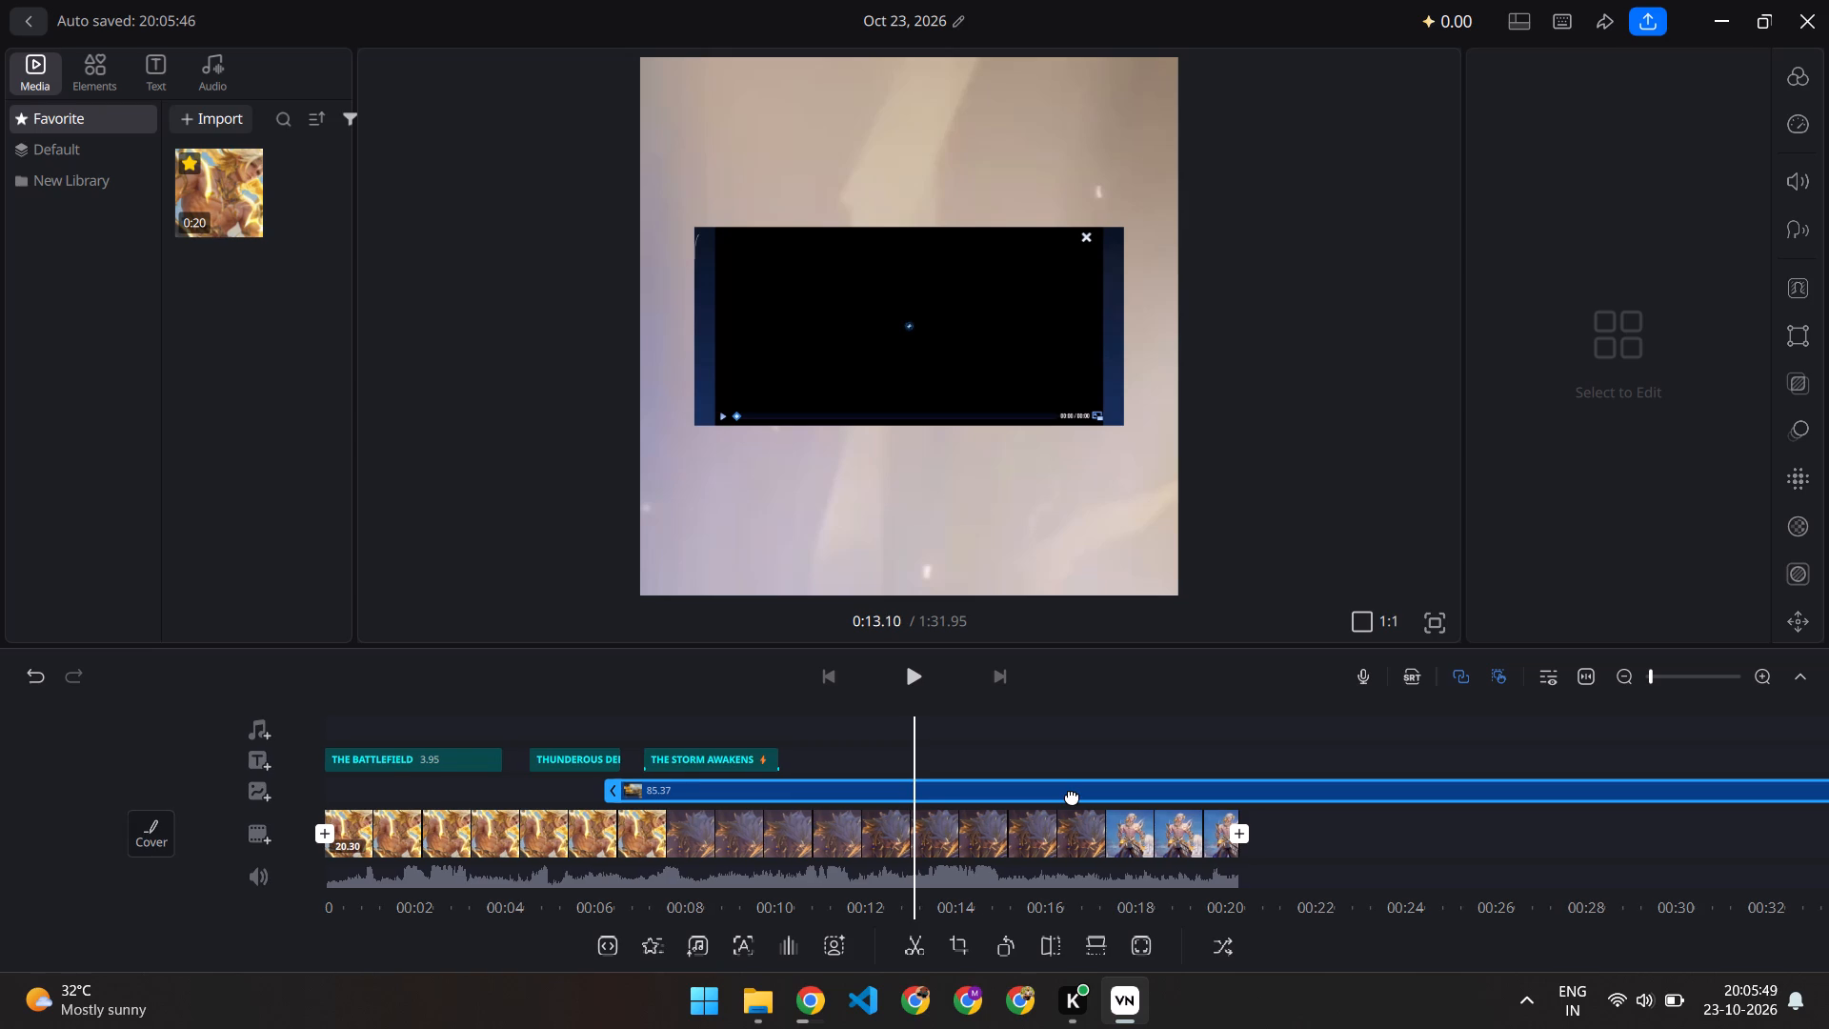
key("Right")
key("Right")
key("Right")
key("Right")
key("Right")
key("Right")
key("Right")
key("Right")
key("Right")
key("Right")
key("Right")
key("Right")
key("Right")
key("Right")
key("Right")
key("Right")
key("Right")
key("Right")
key("Right")
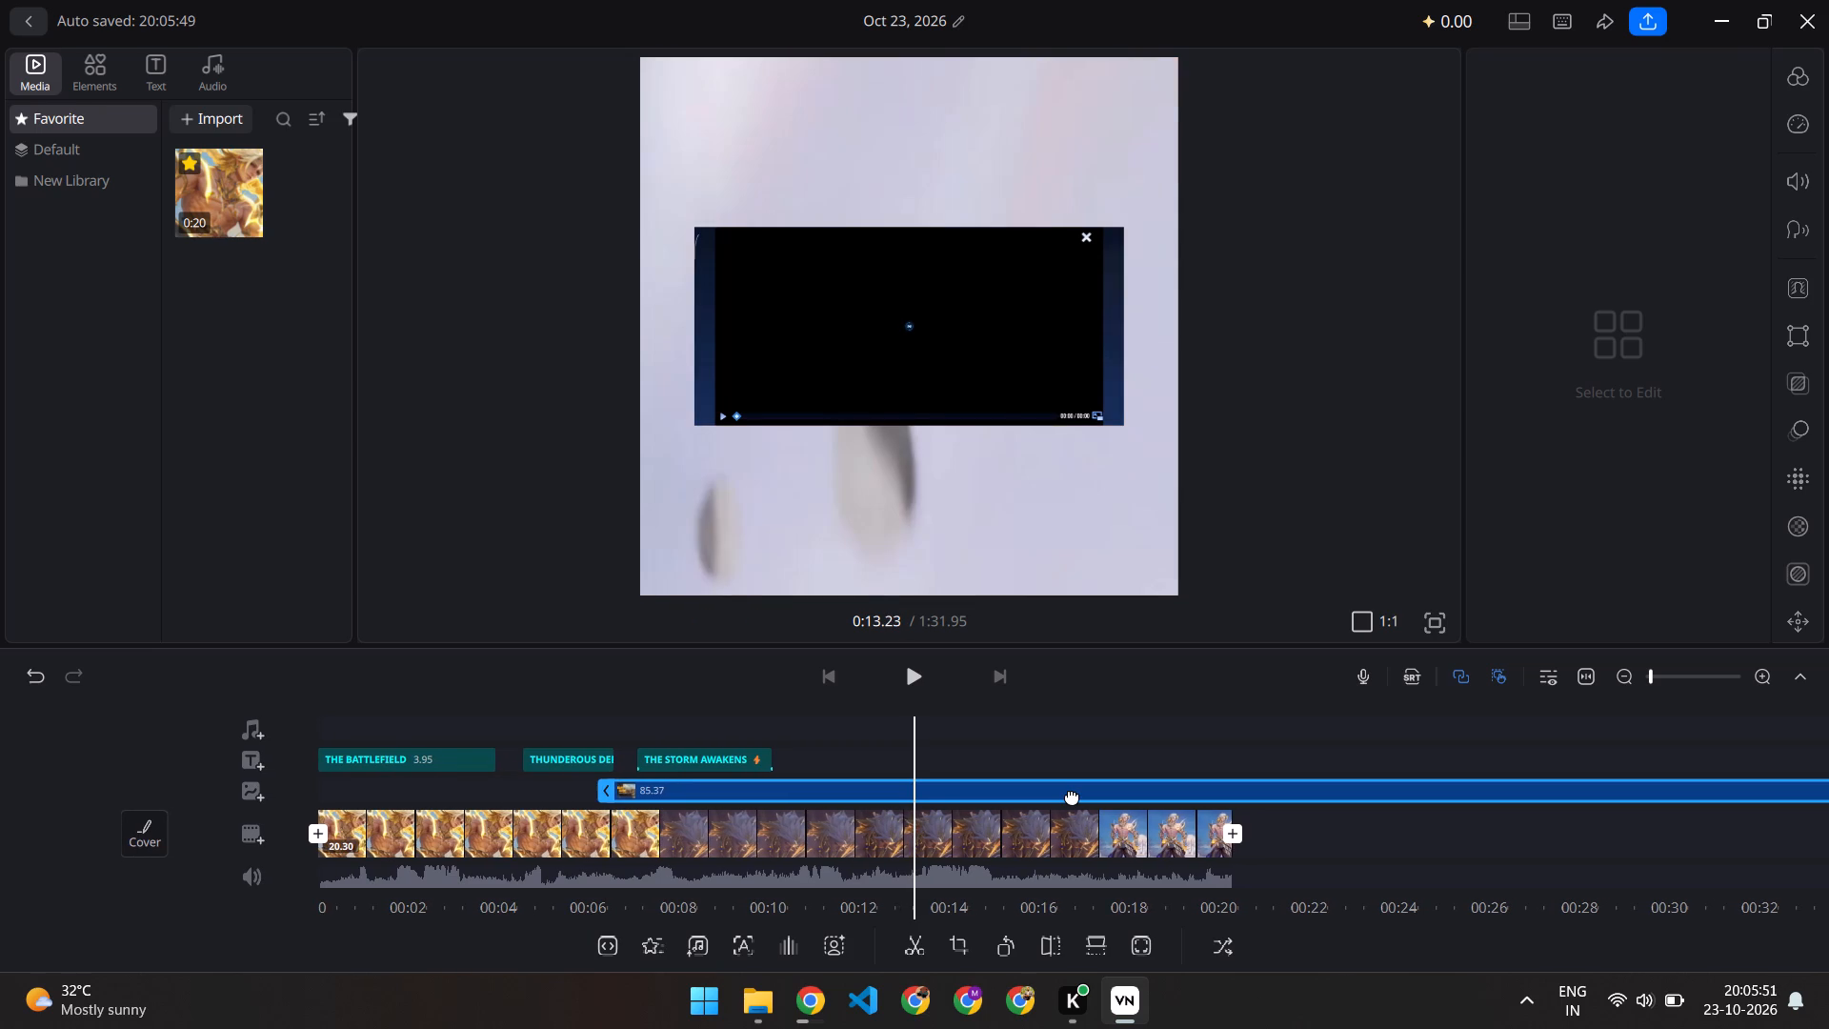
key("Right")
key("Right")
key("Right")
key("Right")
key("Right")
key("Right")
key("Right")
key("Right")
key("Right")
key("Right")
key("Right")
key("Right")
key("Right")
key("Right")
key("Right")
key("Right")
key("Right")
key("Right")
key("Right")
key("Right")
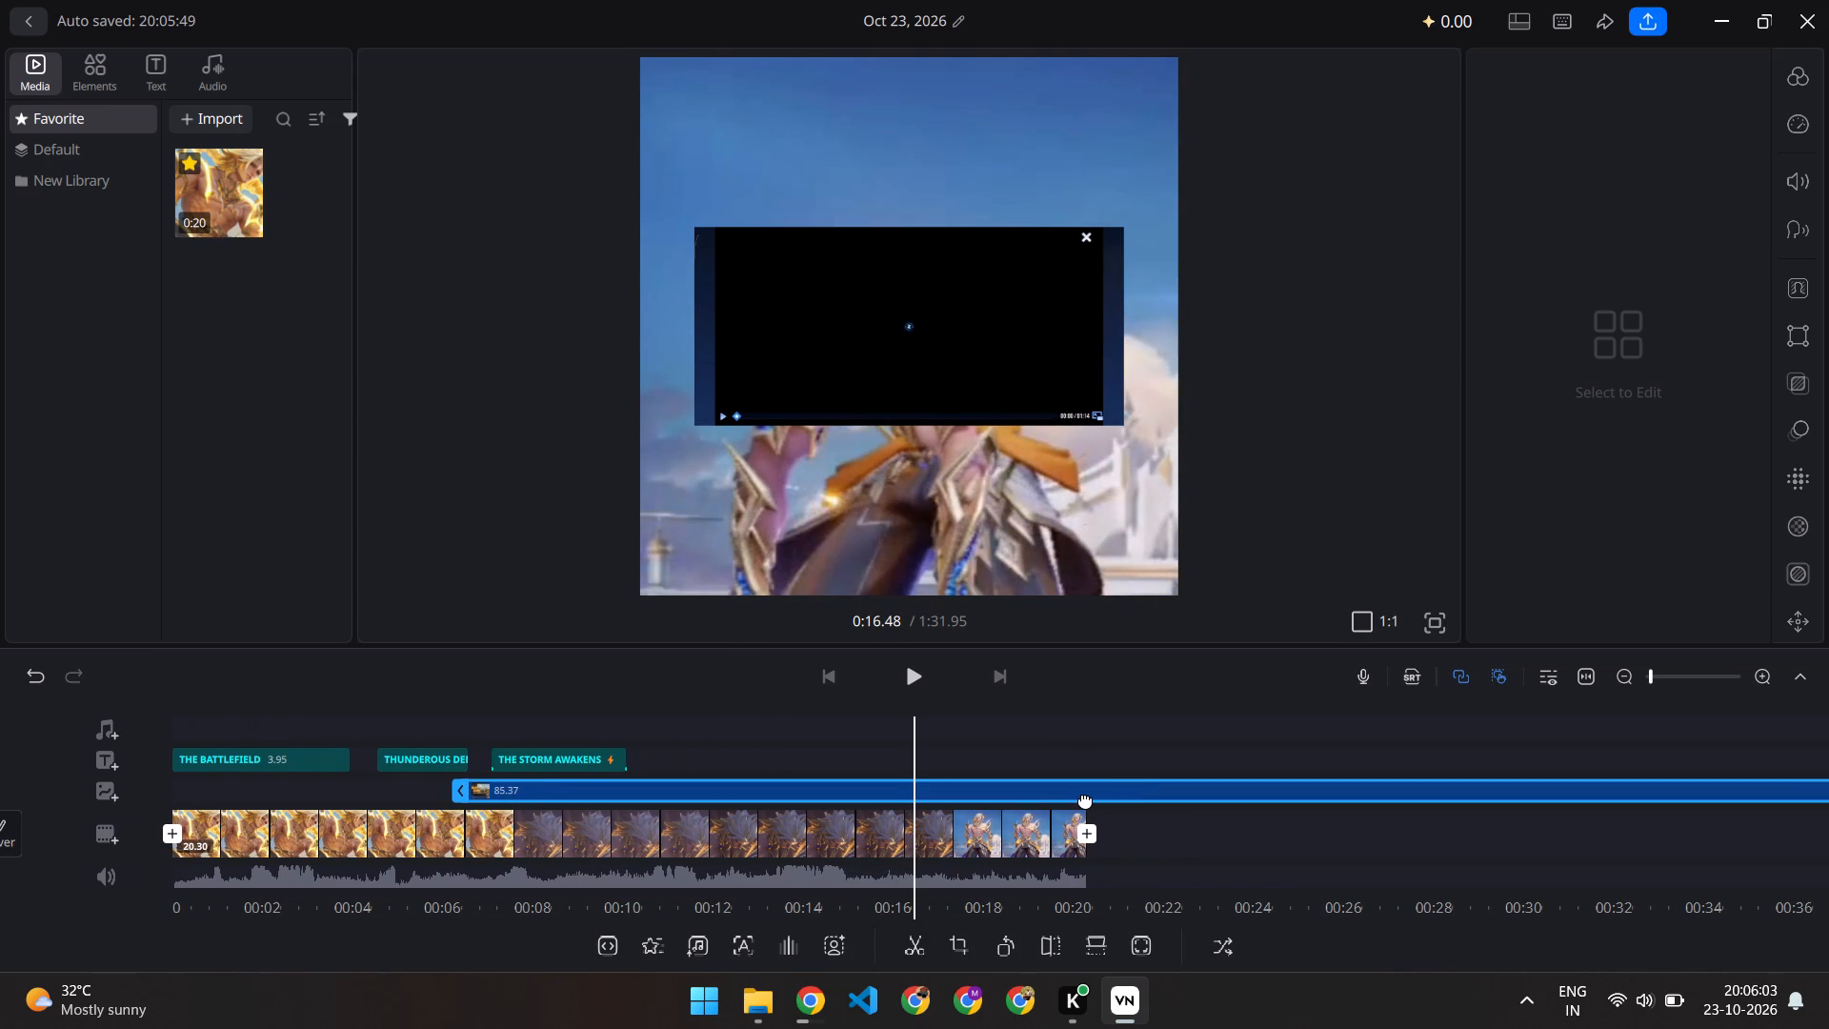
Split the screen recording overlay at about 22.75 s, after the Epic Kills title footage.
left_click(1085, 799)
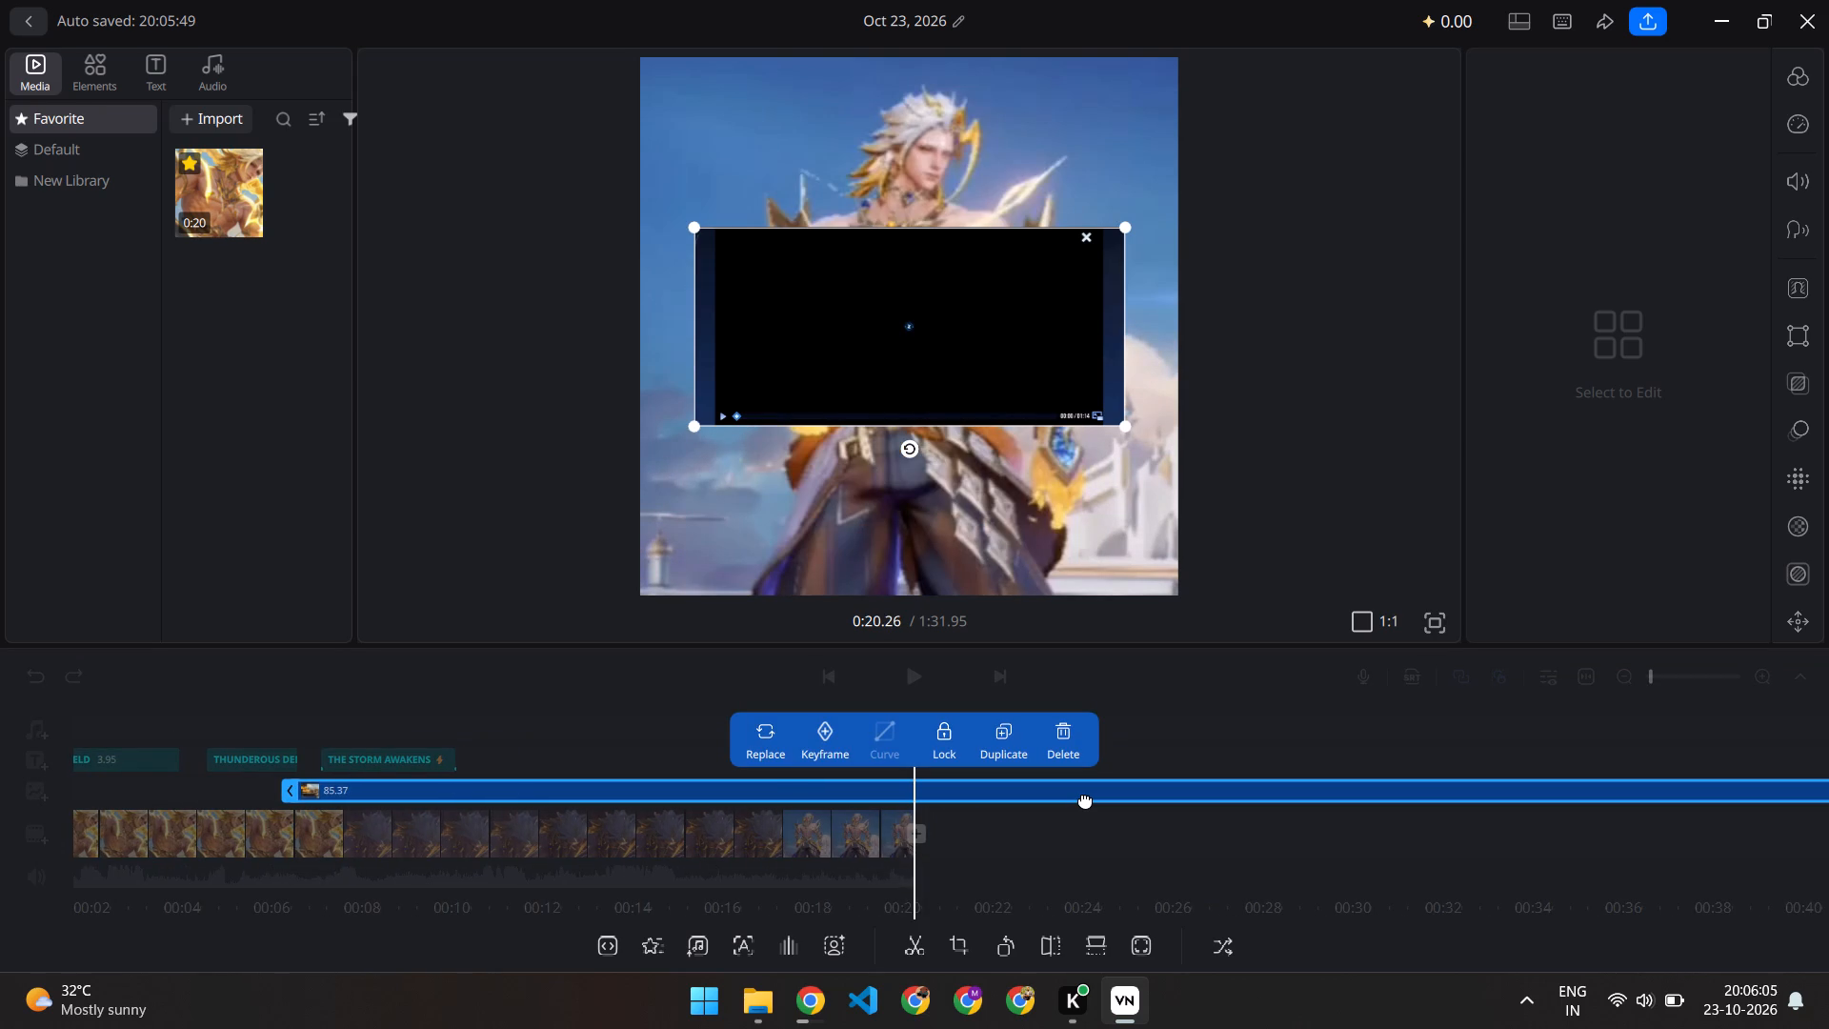
left_click(1085, 799)
left_click(1137, 793)
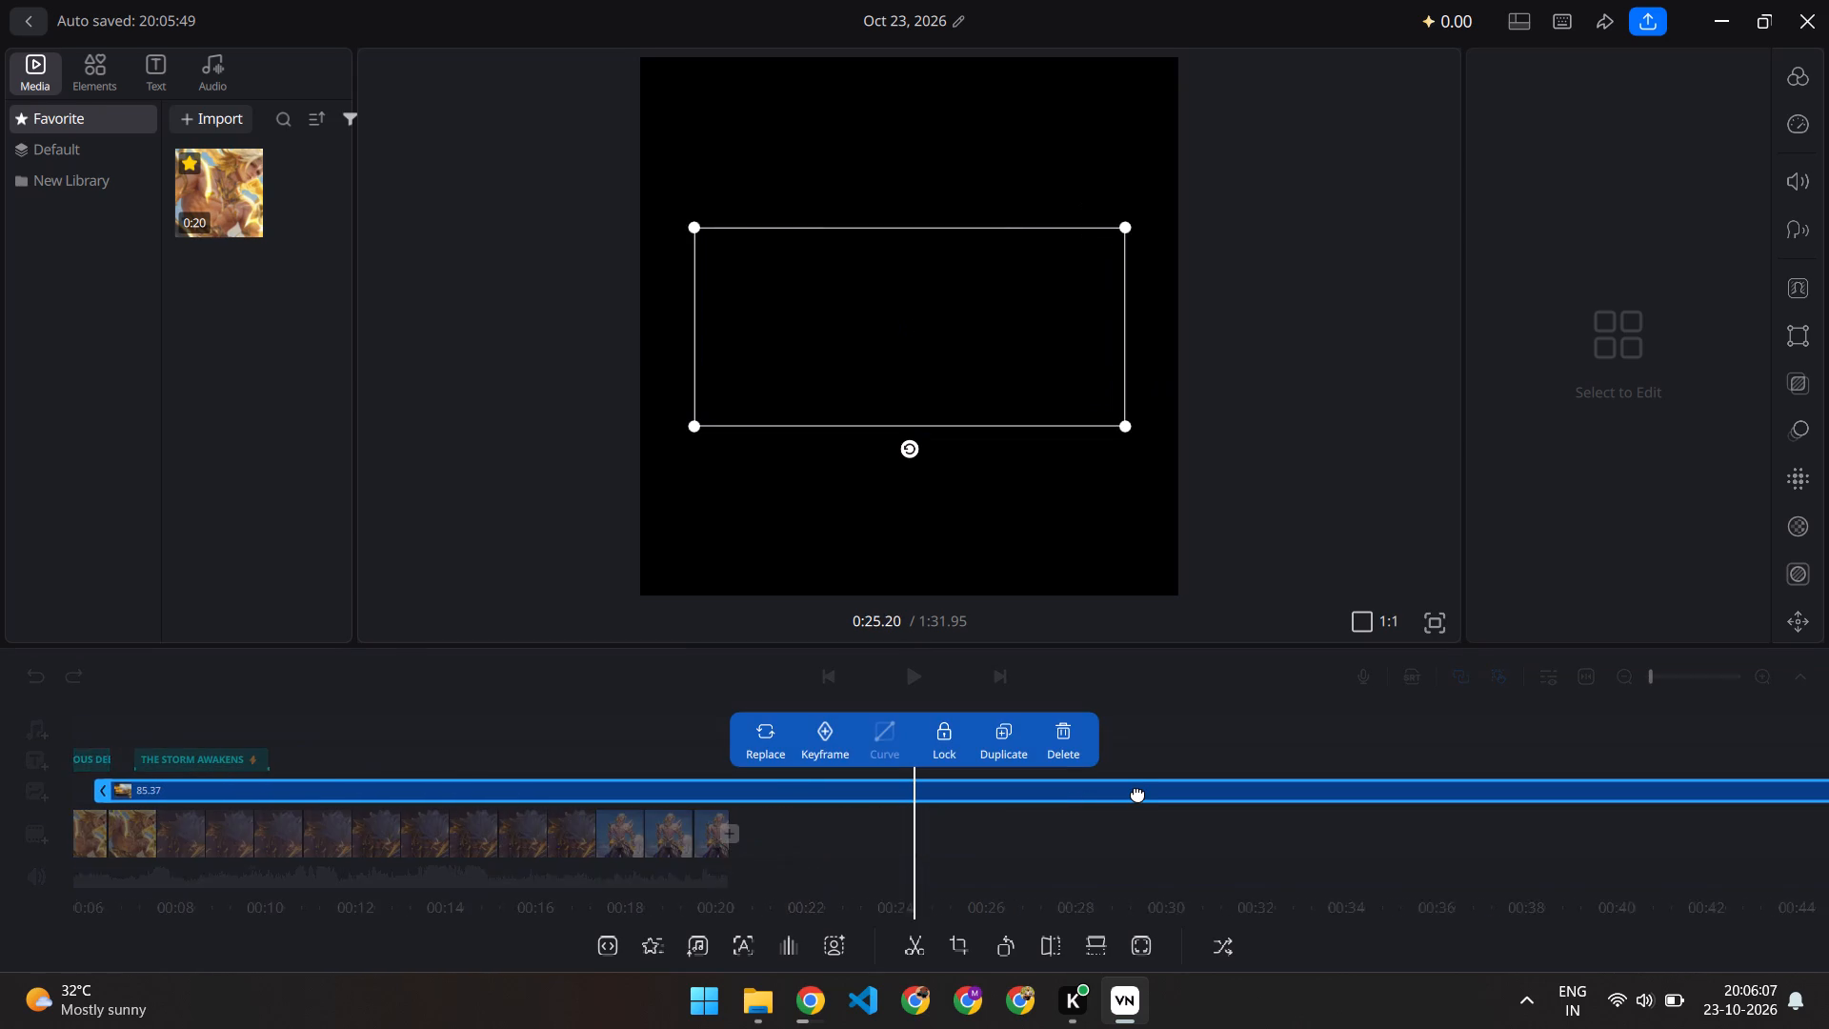
scroll(834, 851, "right", 2)
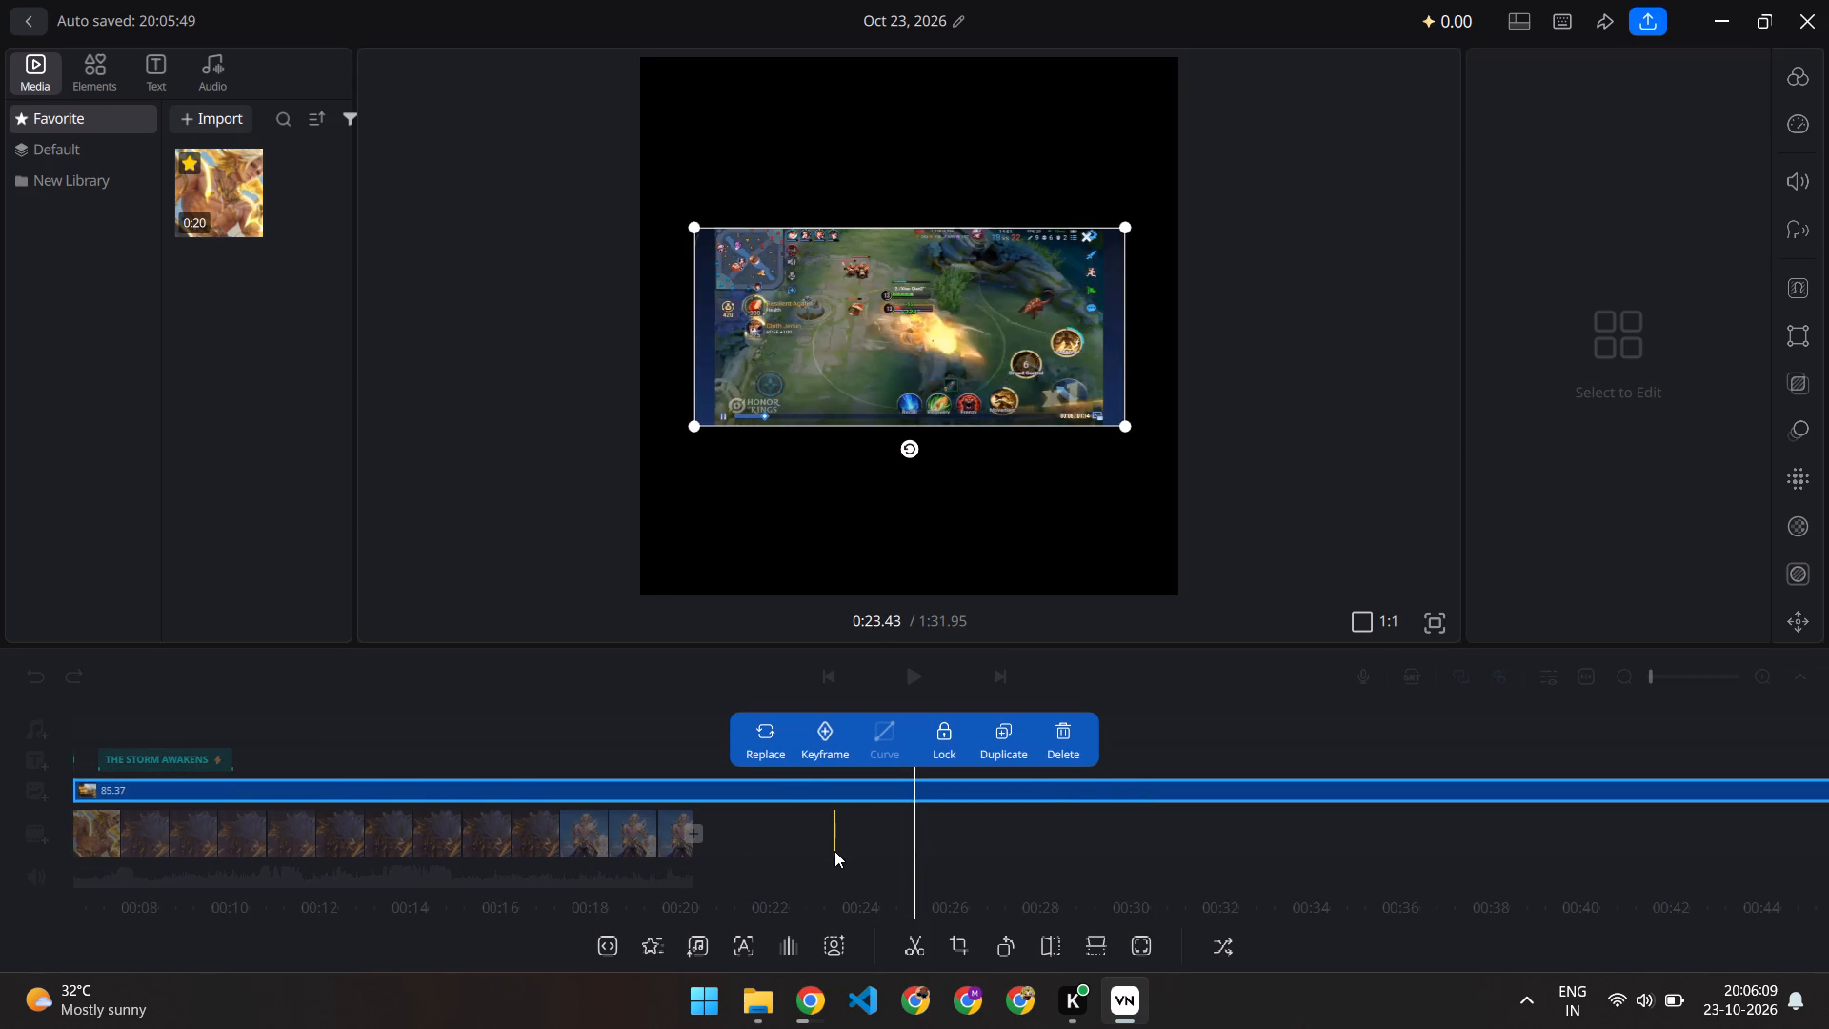
scroll(834, 851, "right", 11)
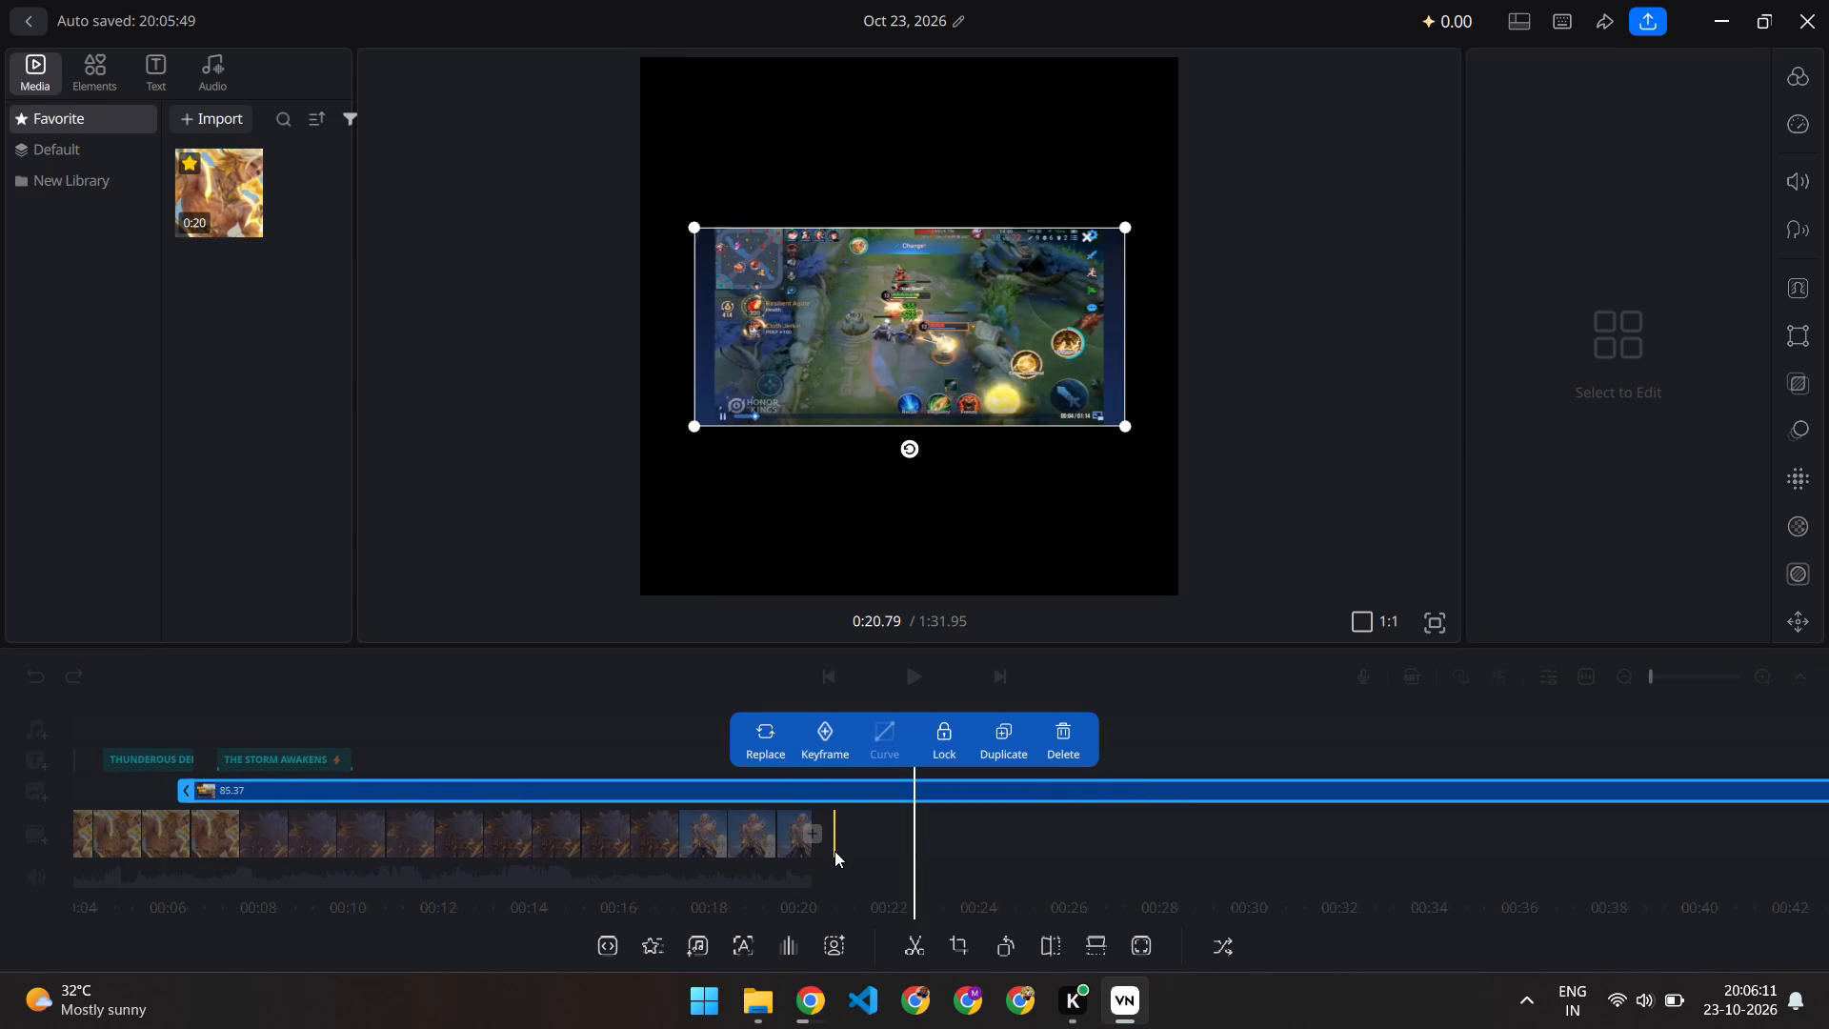
scroll(834, 851, "right", 3)
scroll(834, 851, "left", 2)
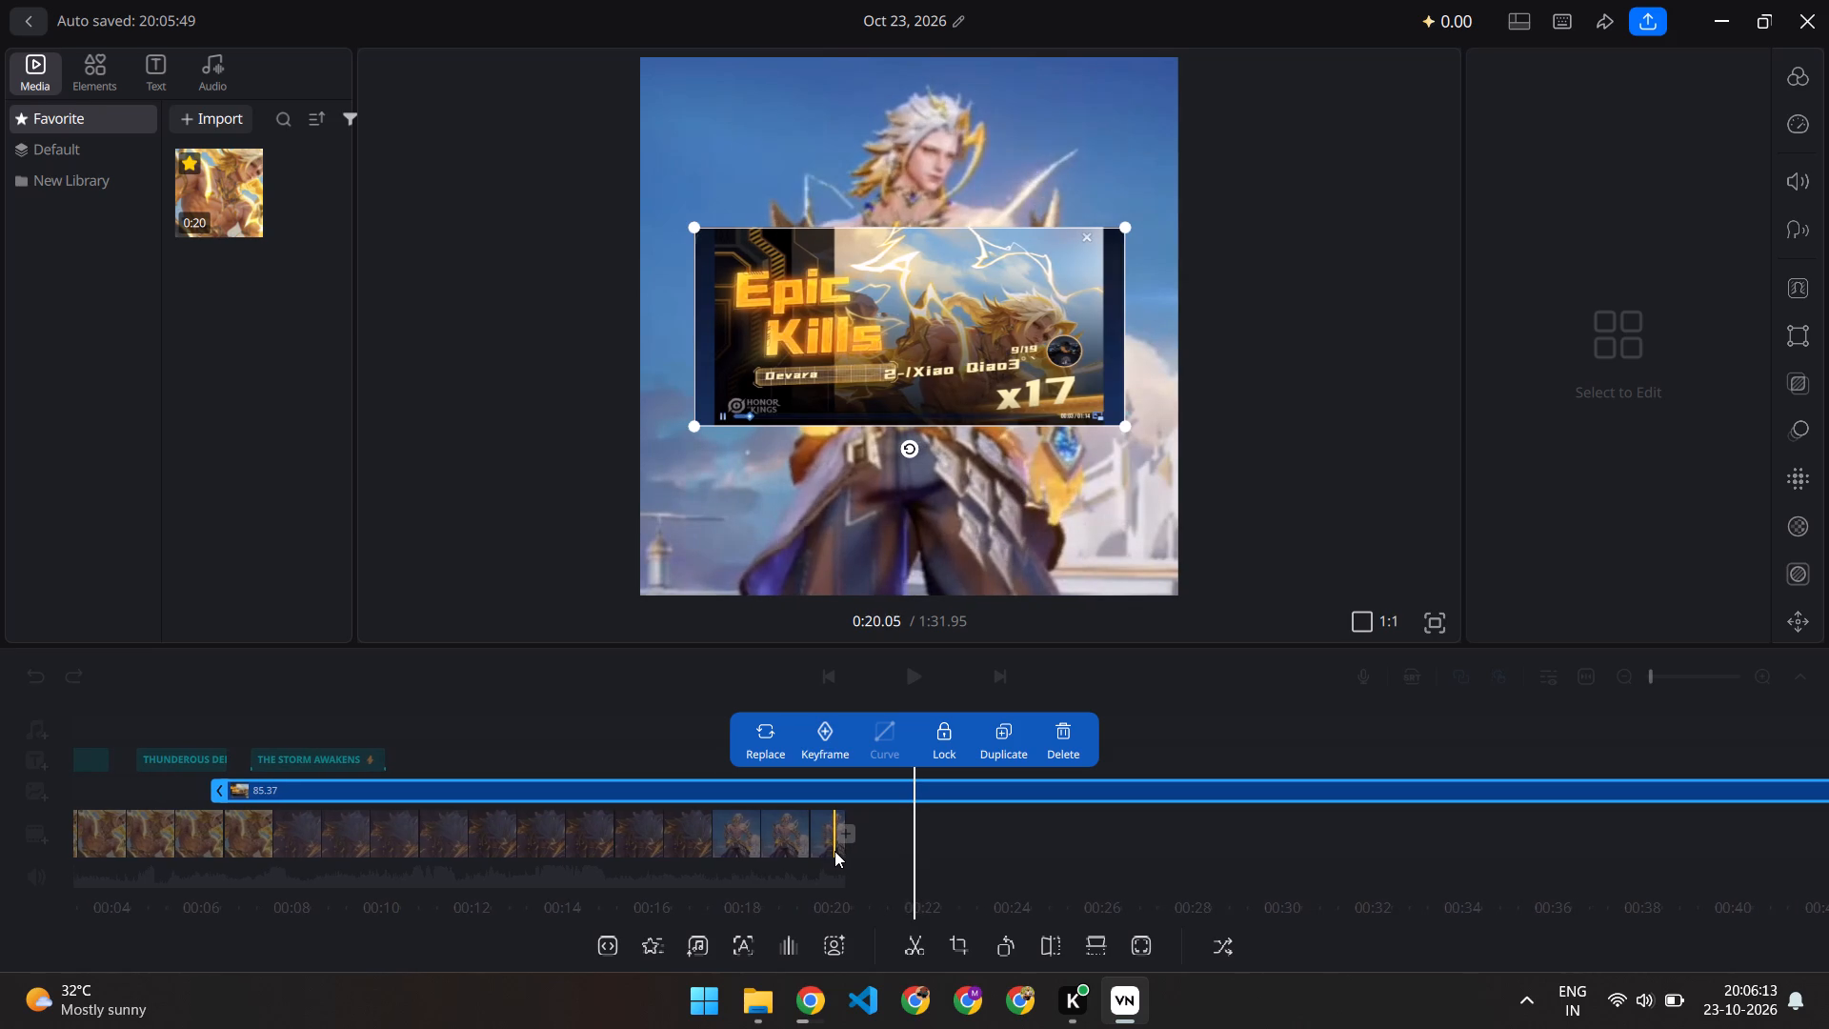
scroll(834, 851, "left", 4)
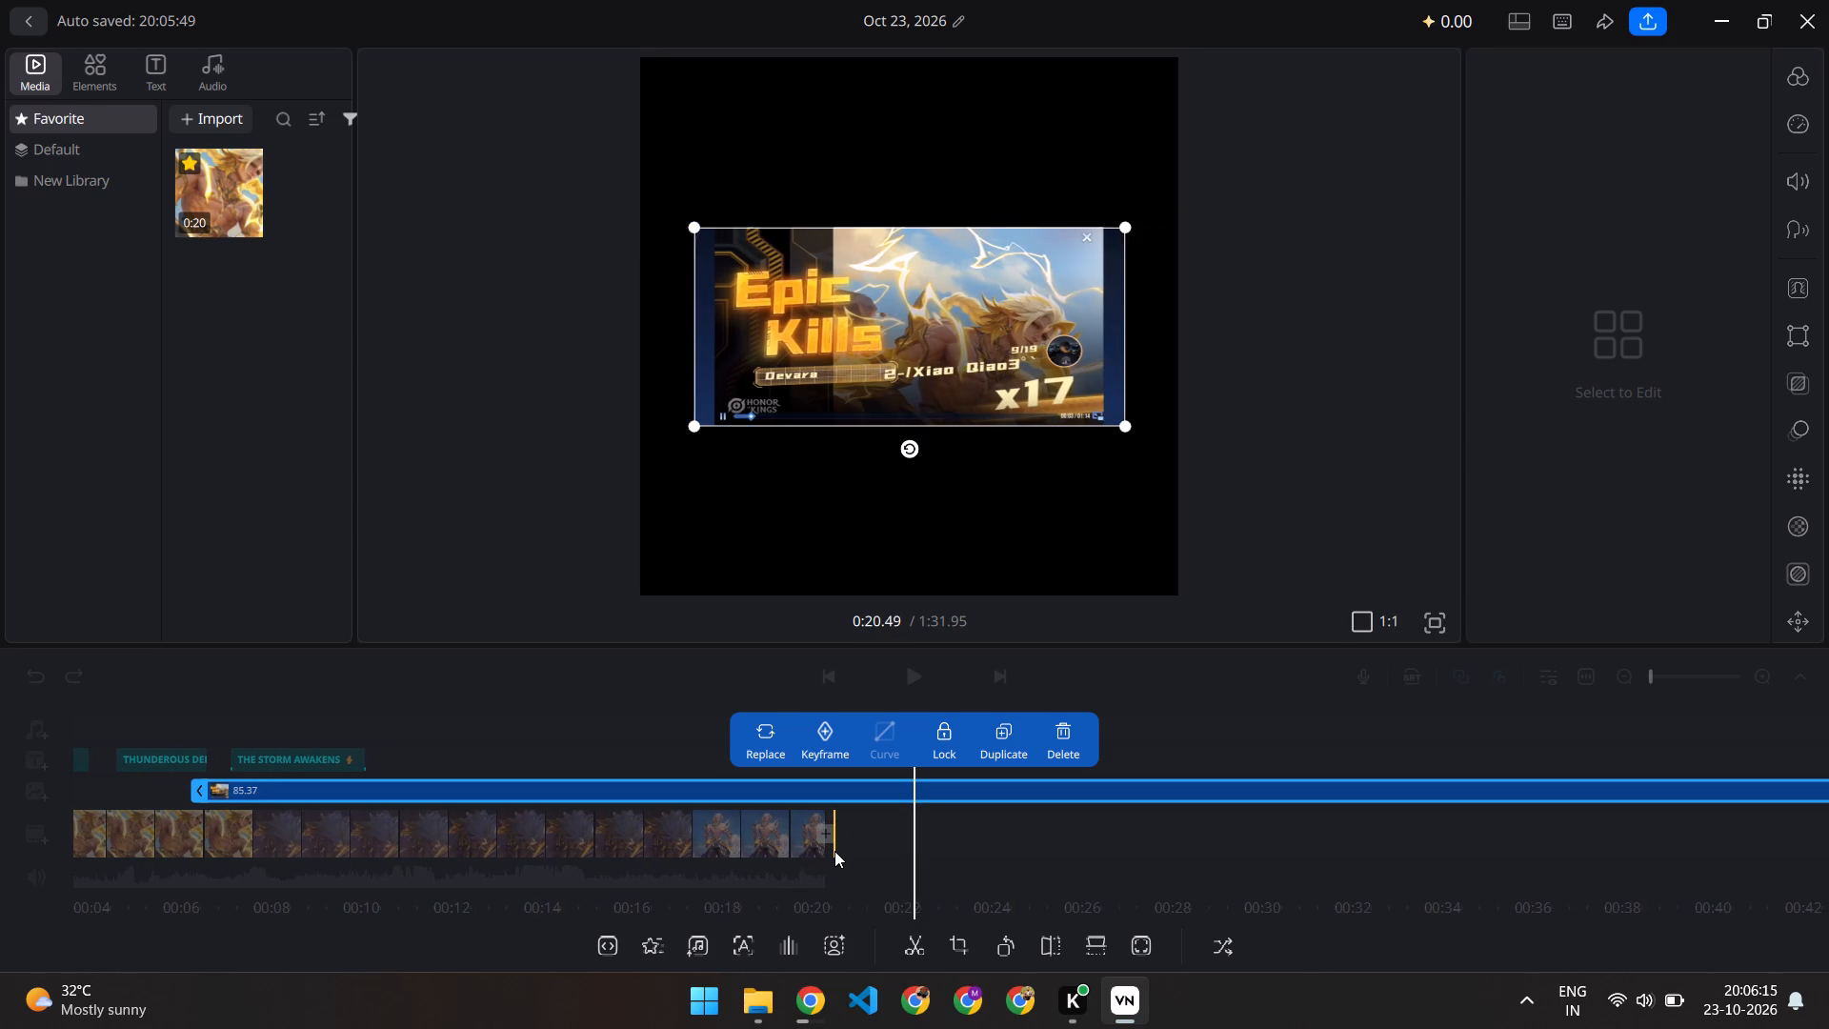
scroll(834, 851, "left", 3)
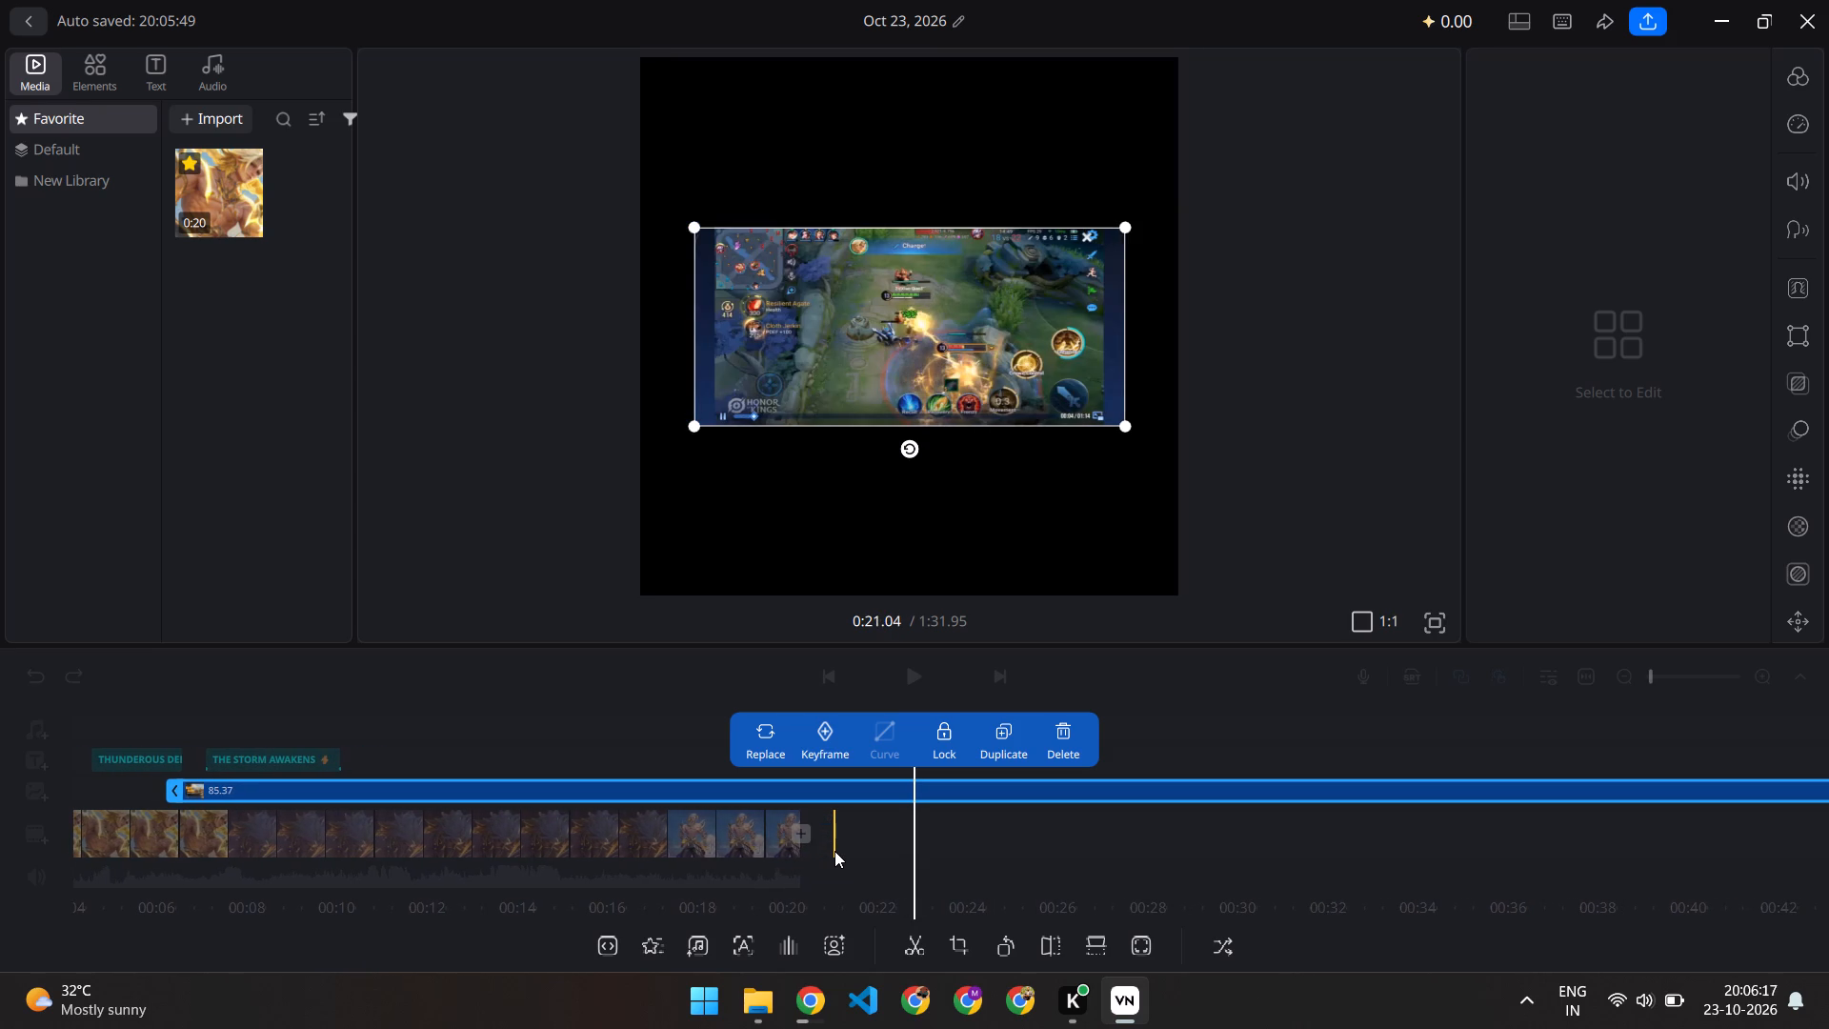
scroll(834, 851, "right", 1)
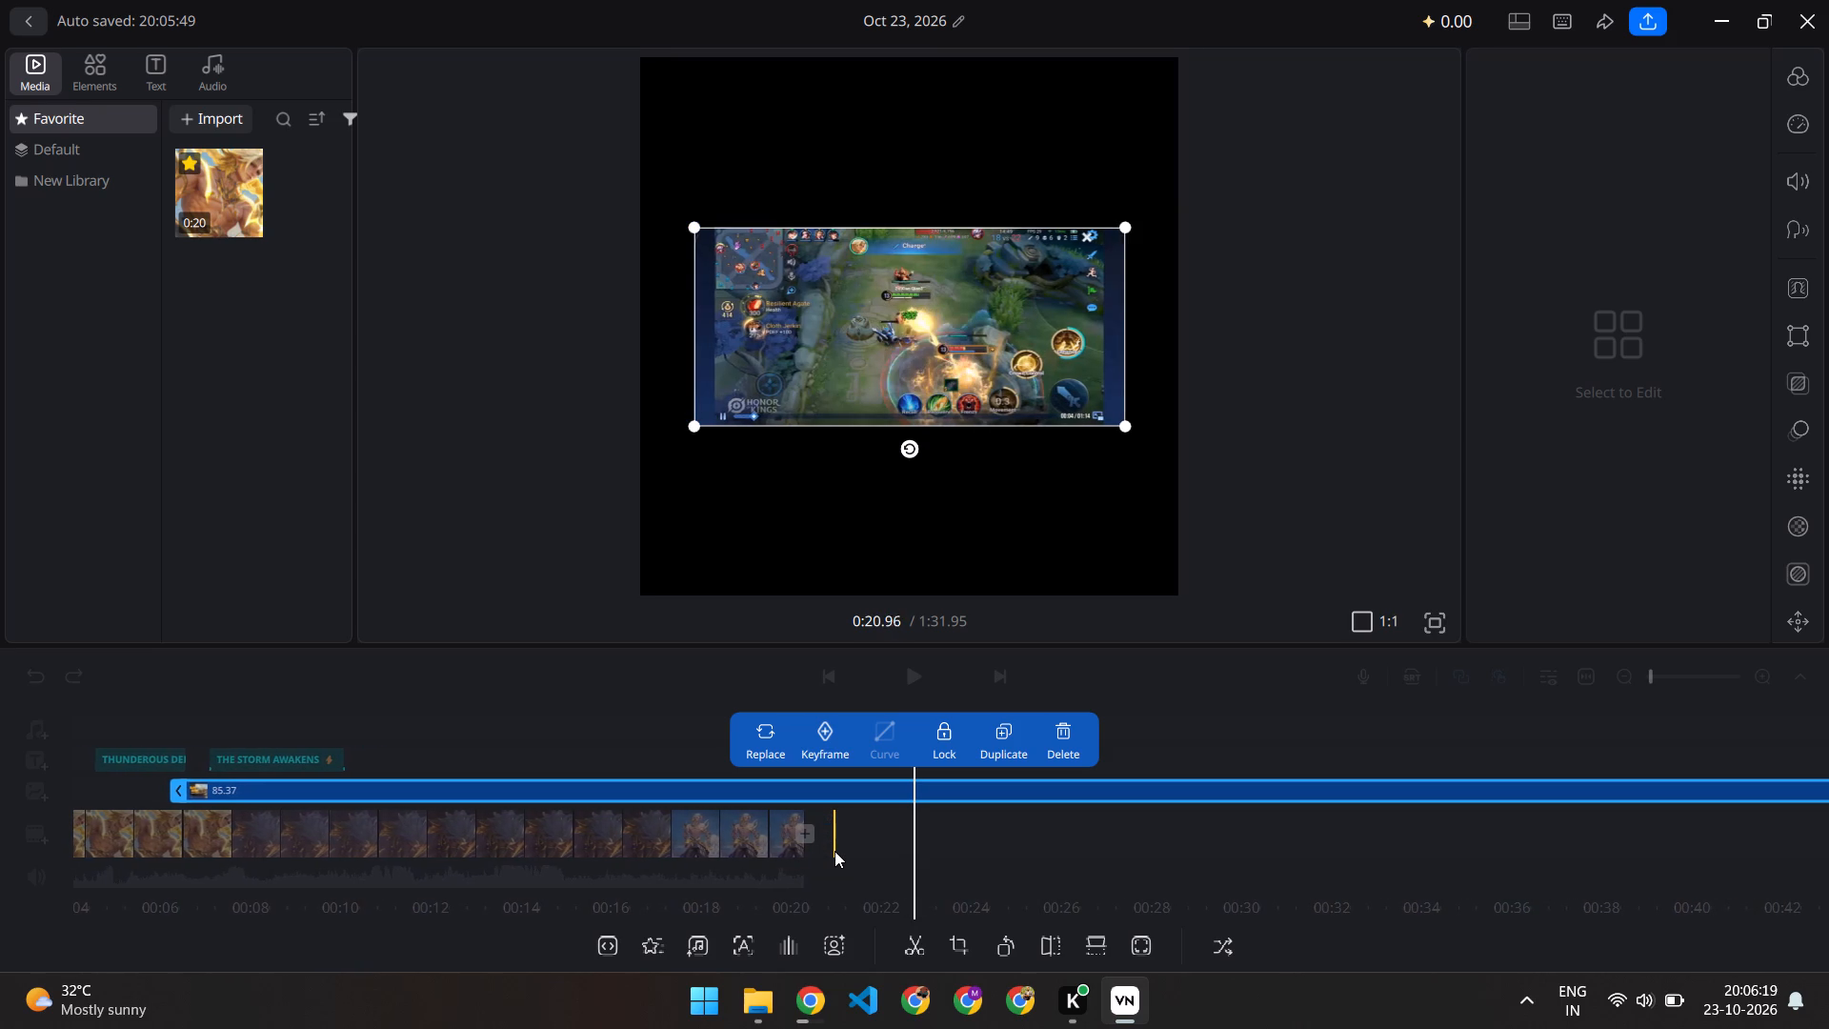
scroll(834, 851, "right", 2)
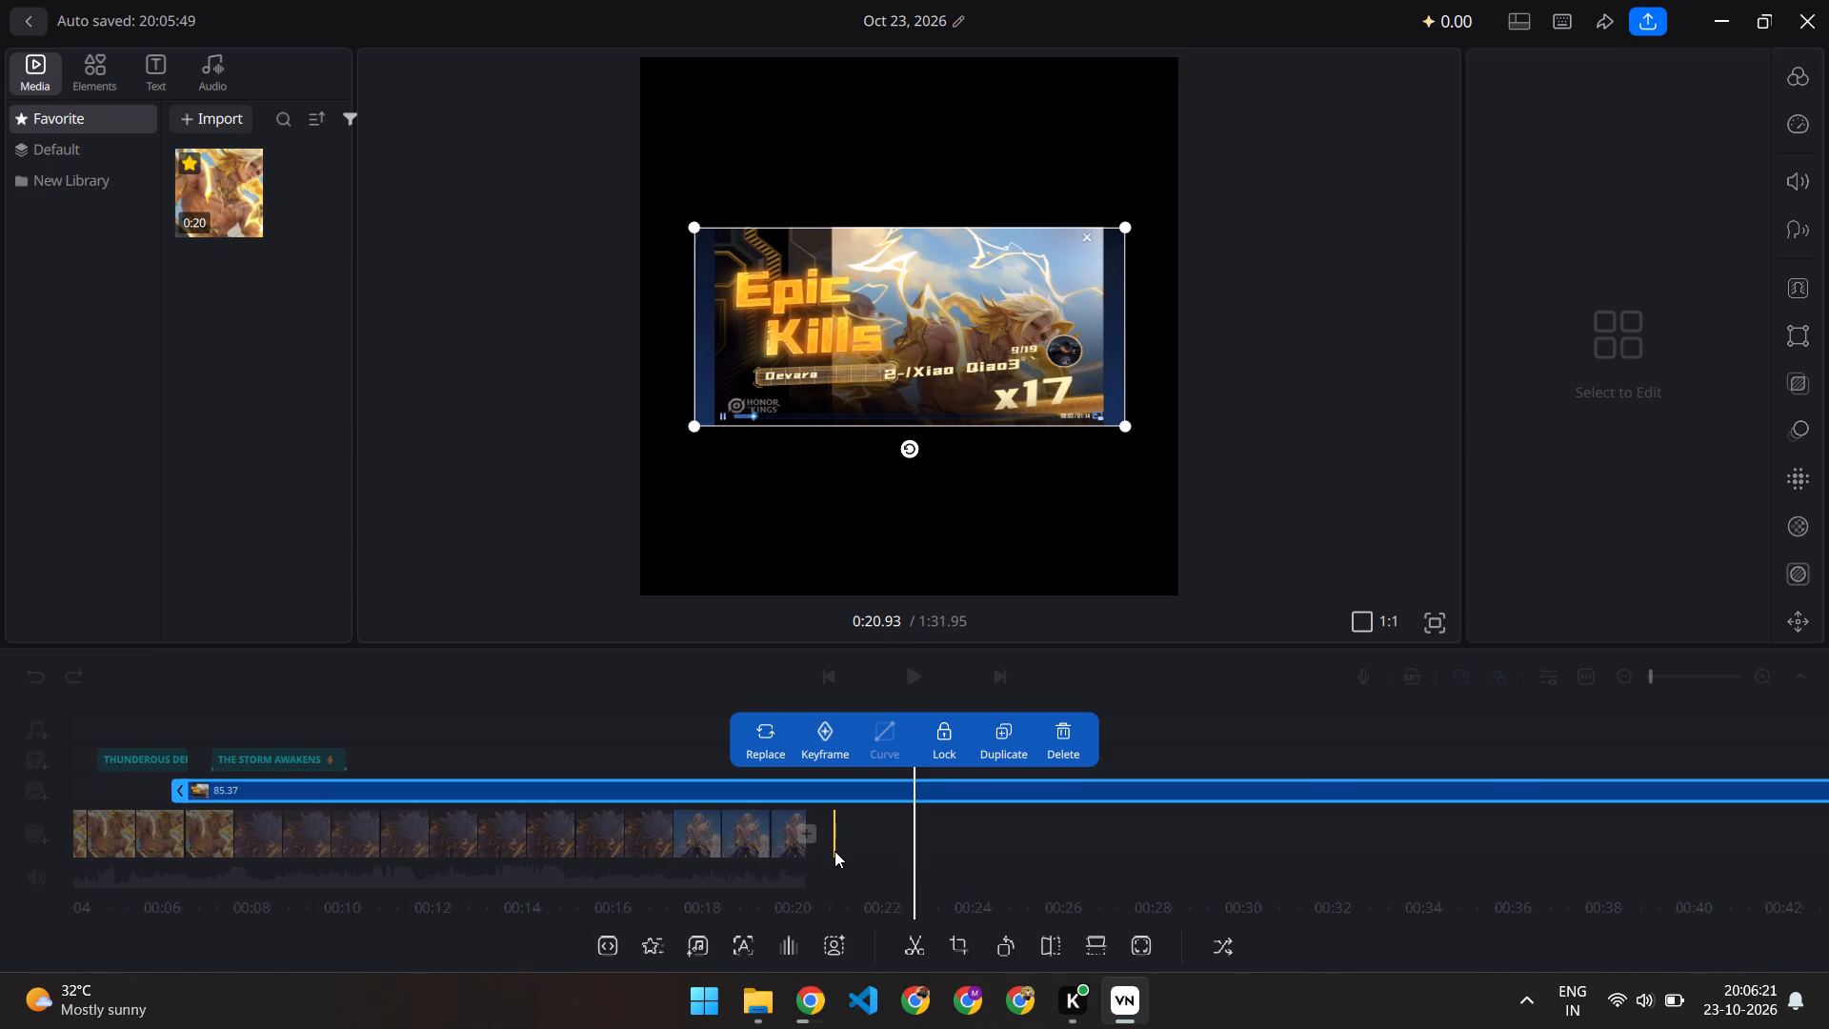
scroll(834, 851, "right", 2)
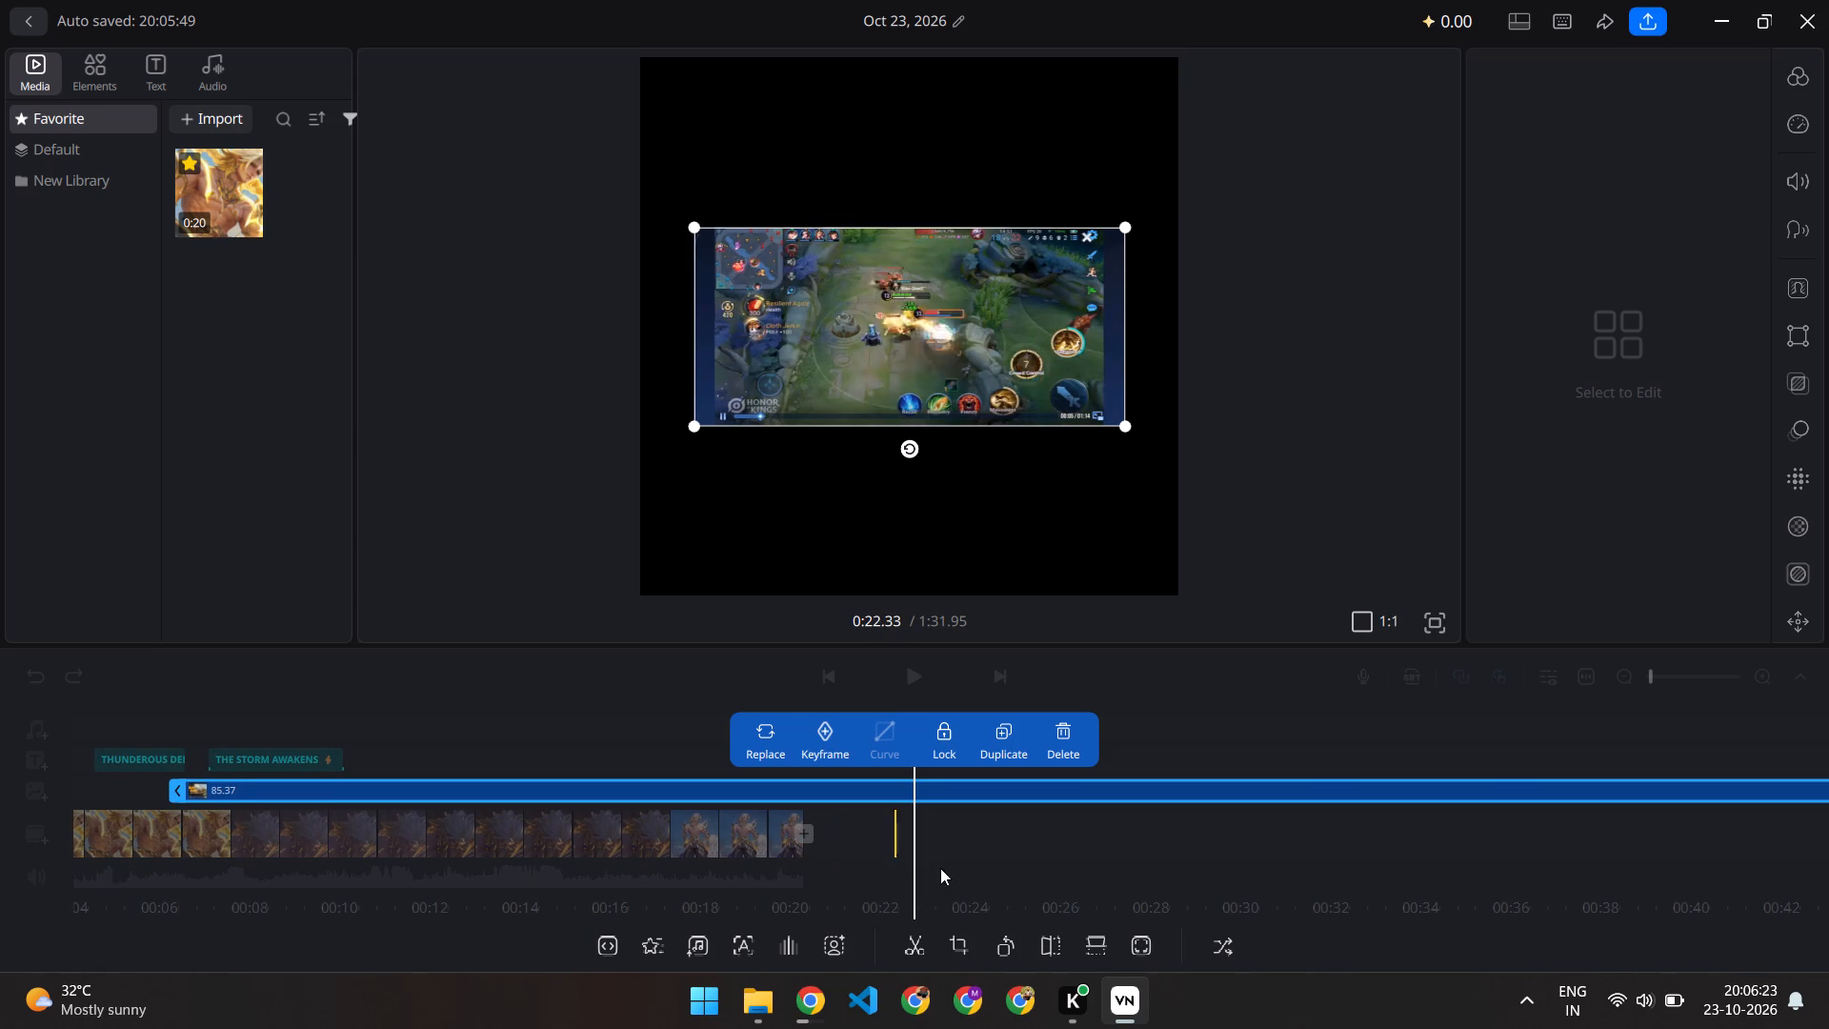
left_click(913, 939)
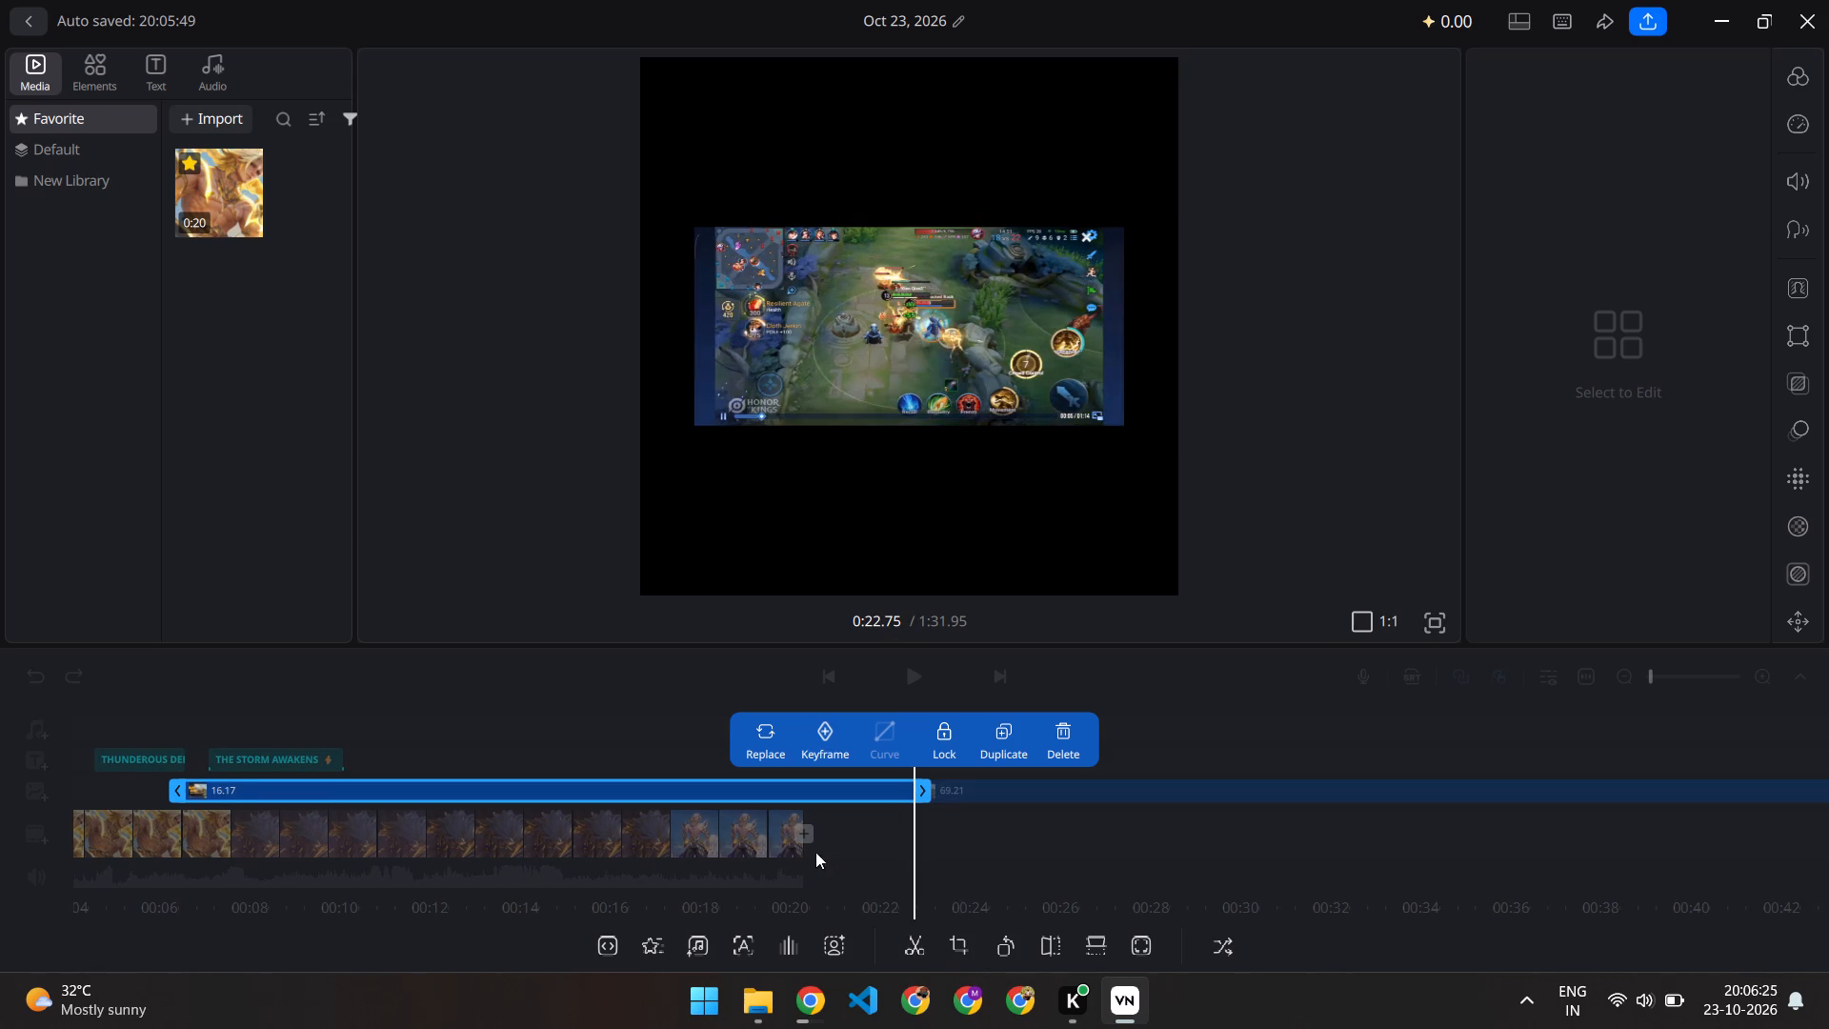
Delete the 16.17 s opening piece of the split screen recording overlay.
left_click(706, 797)
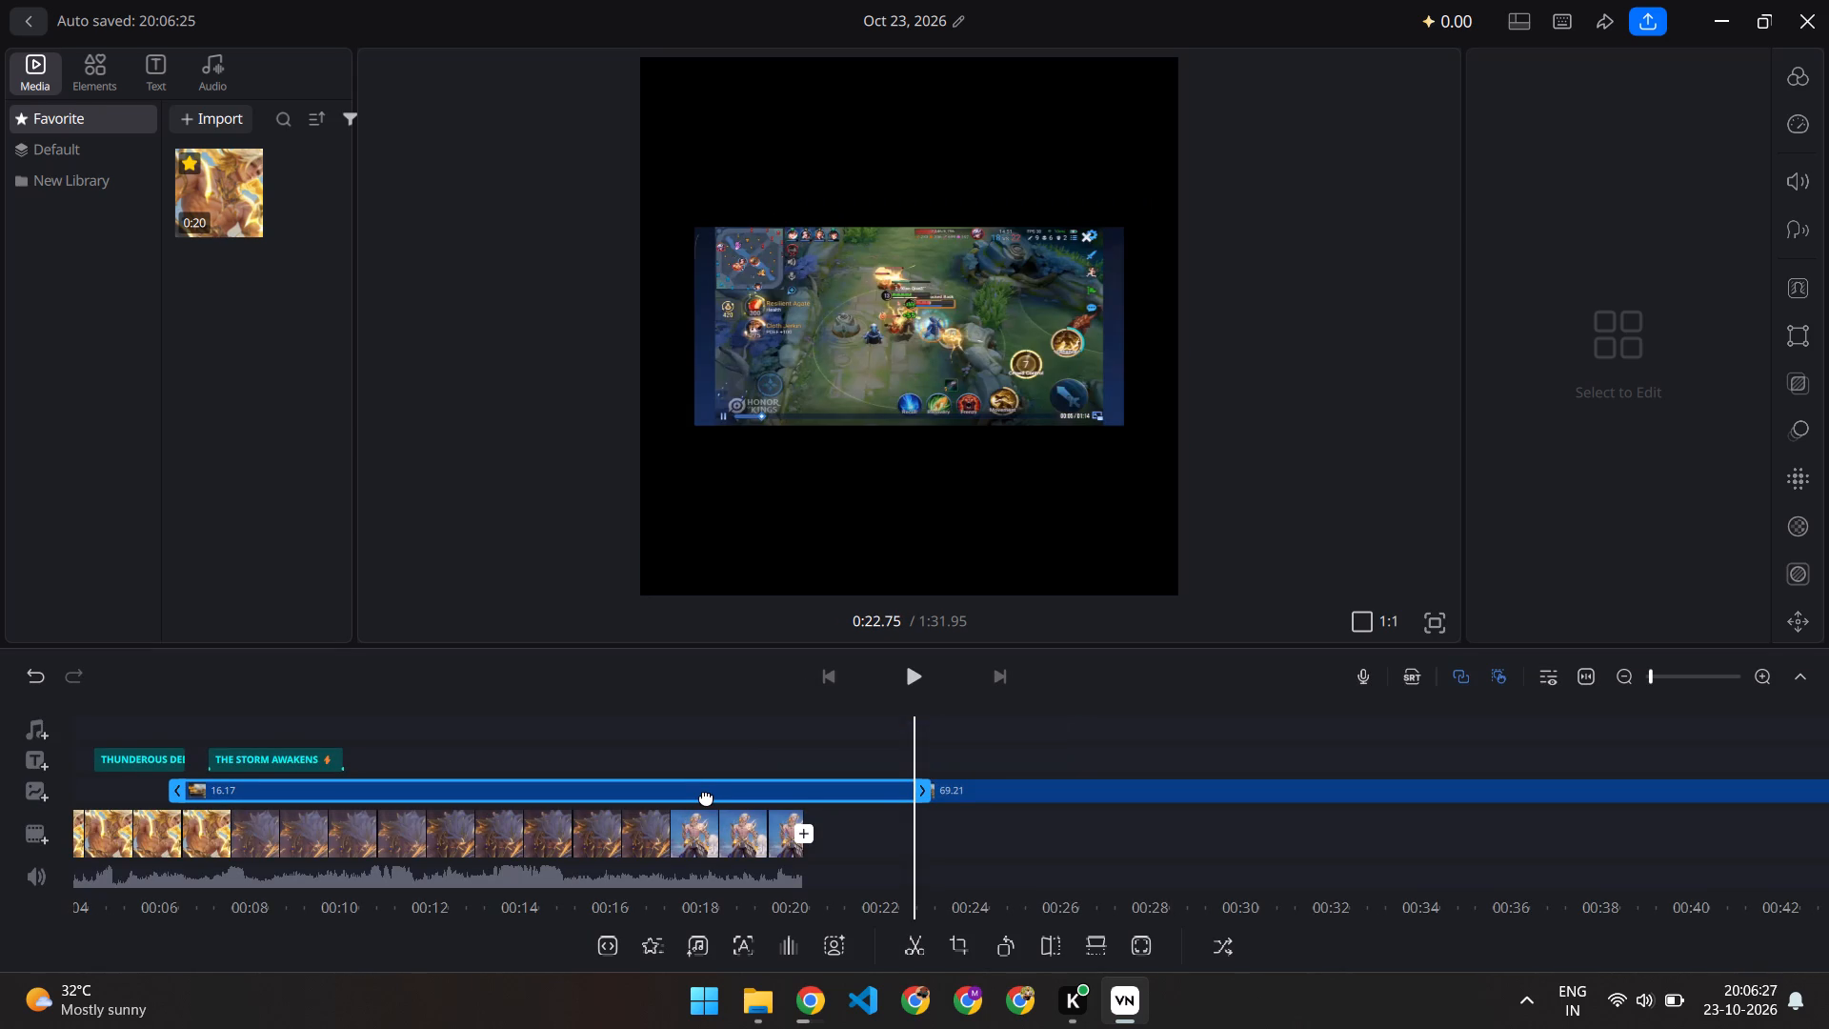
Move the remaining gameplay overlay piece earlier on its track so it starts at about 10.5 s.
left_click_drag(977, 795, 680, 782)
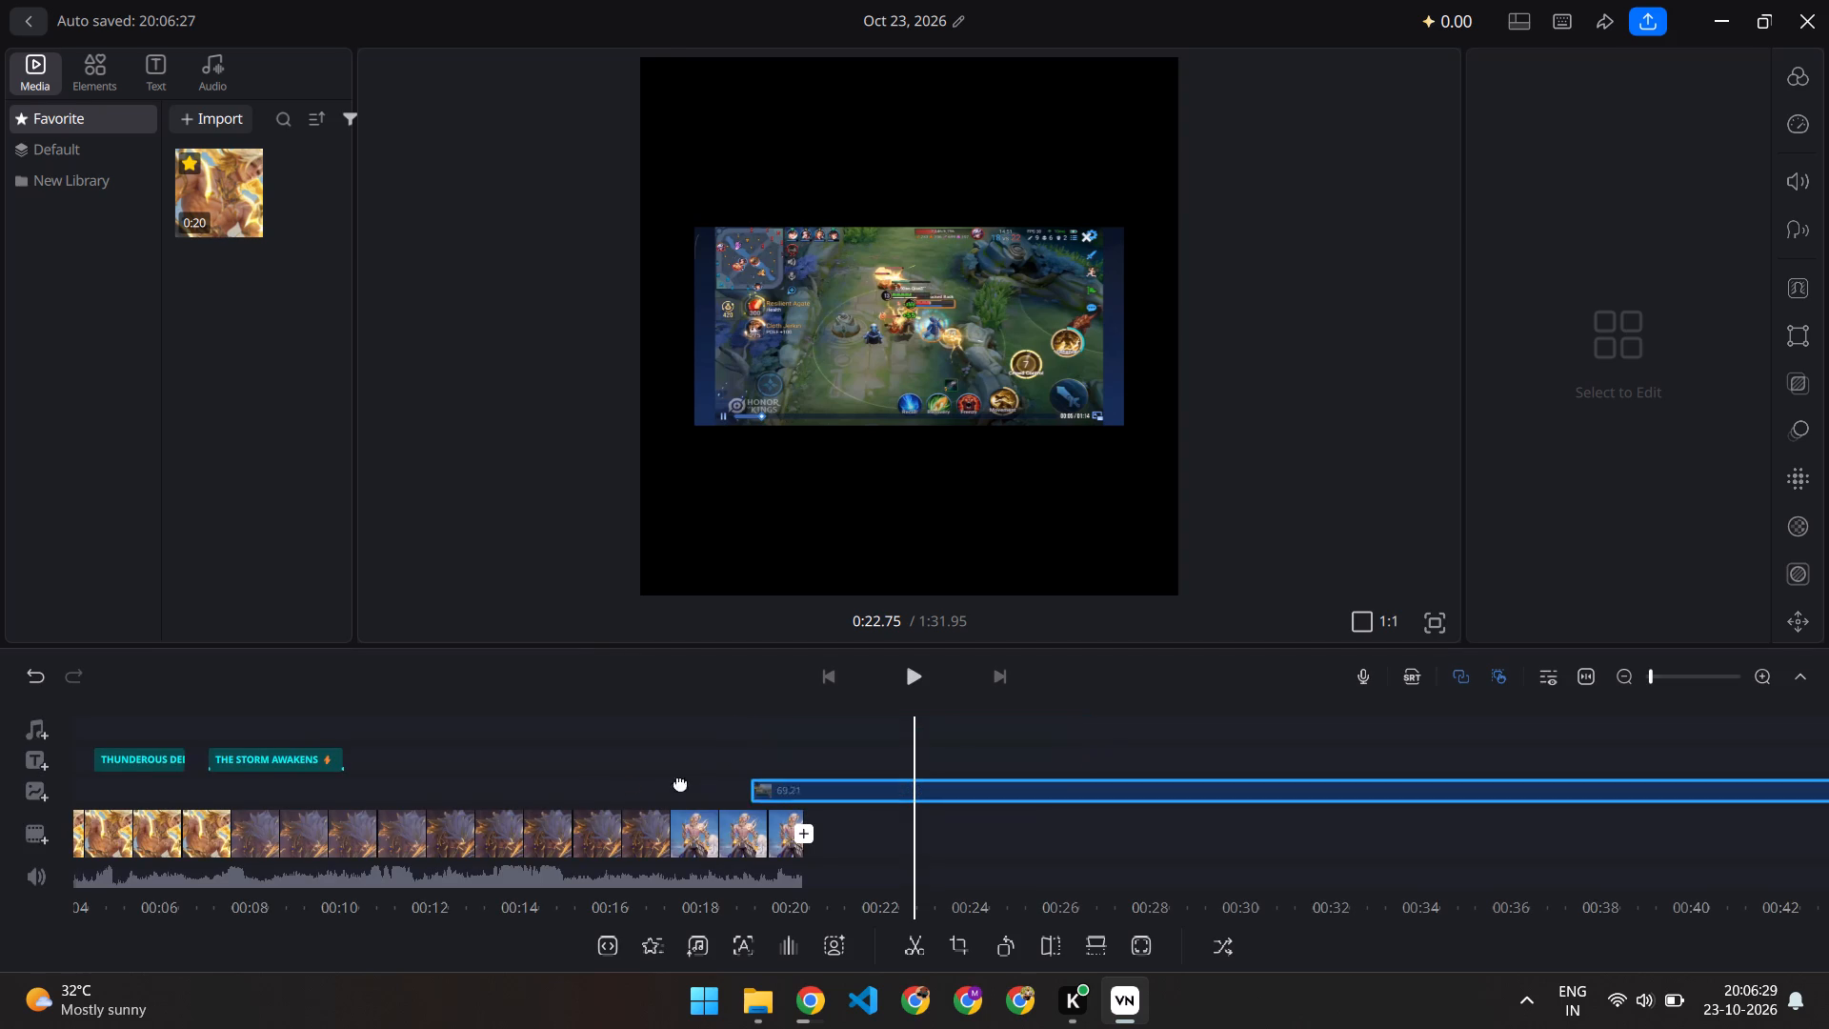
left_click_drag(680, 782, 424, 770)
Step back through the frames from about 22 s to 11 s to examine the gameplay overlay against the main clip.
scroll(424, 770, "right", 4)
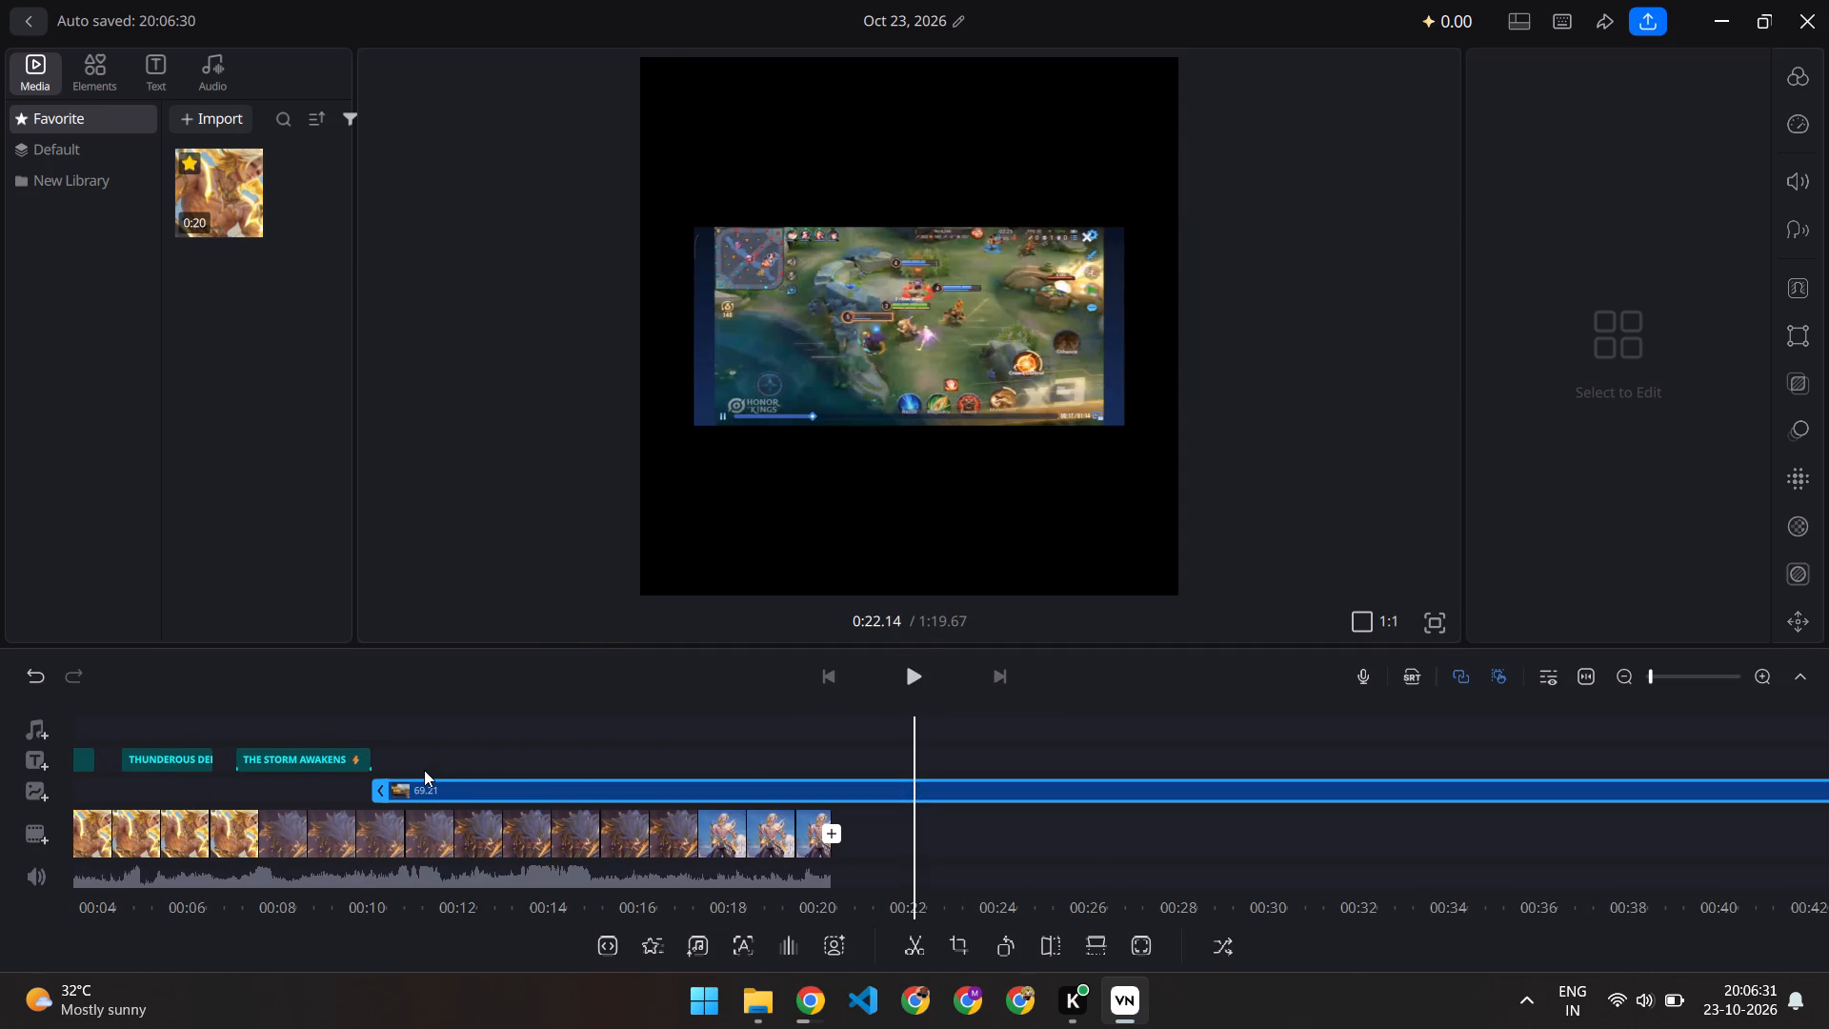
scroll(424, 770, "right", 17)
scroll(424, 770, "right", 10)
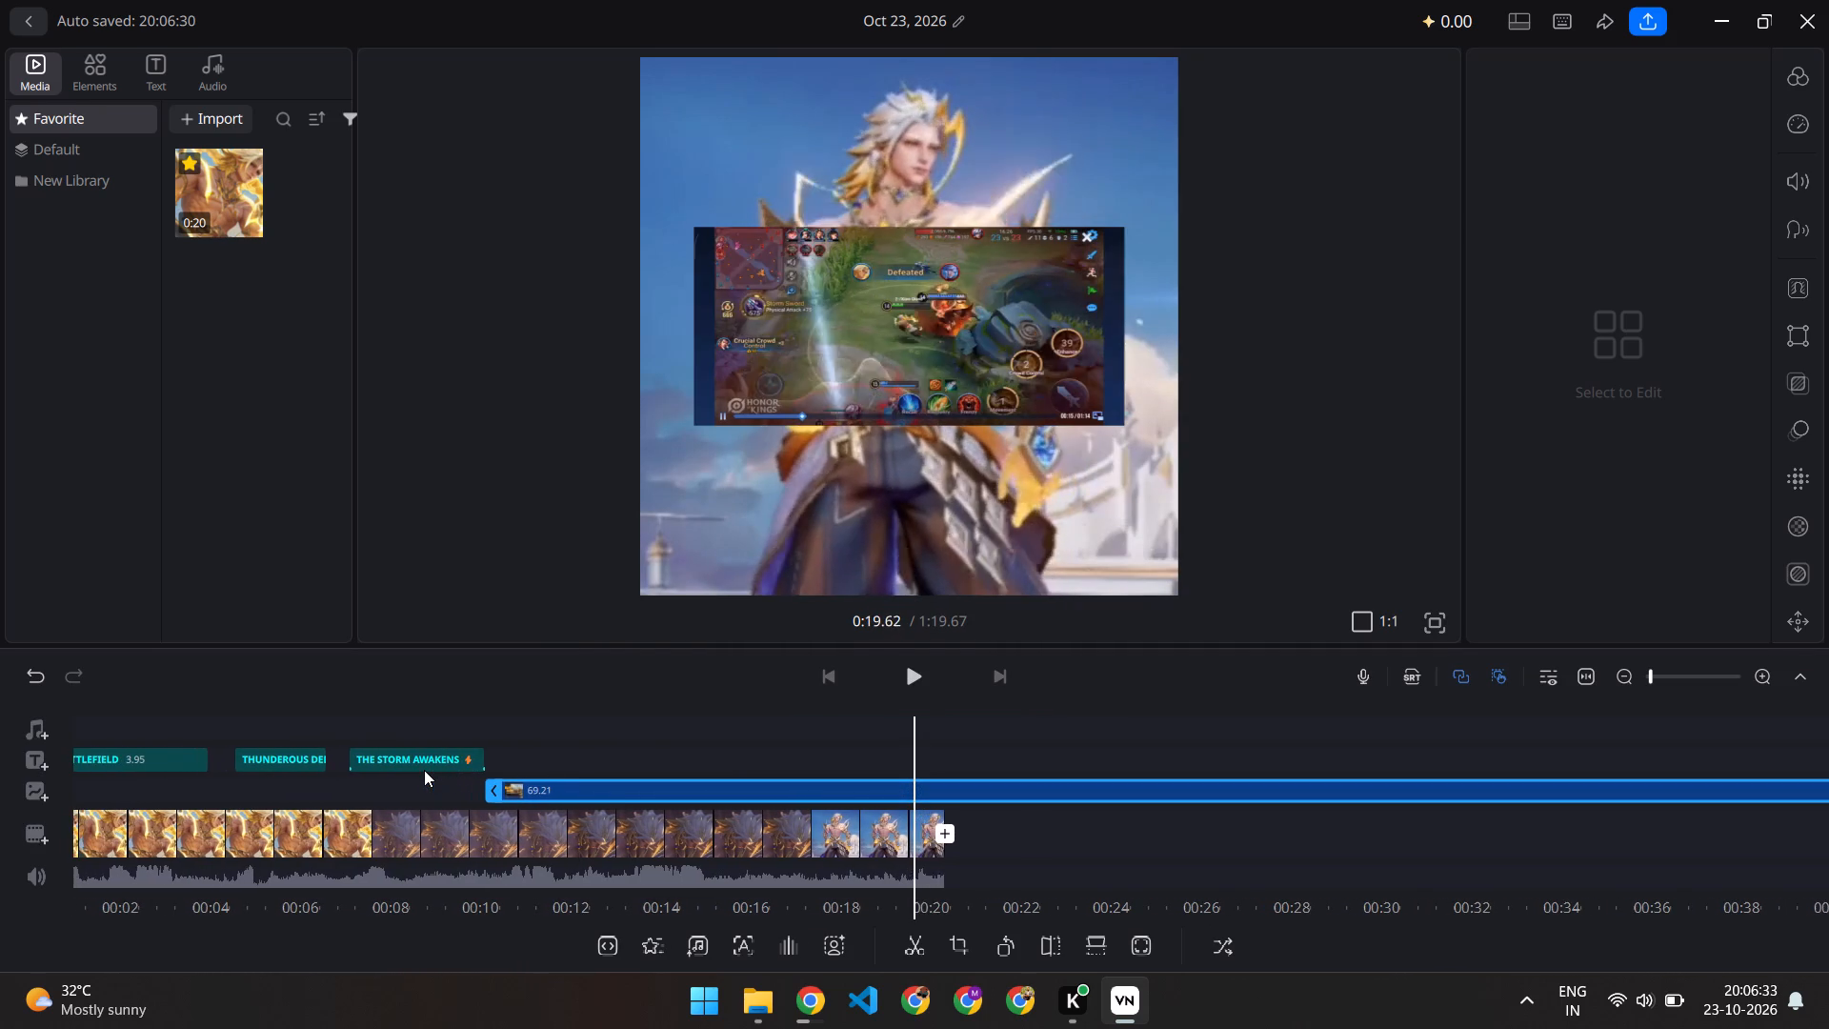
scroll(424, 770, "right", 18)
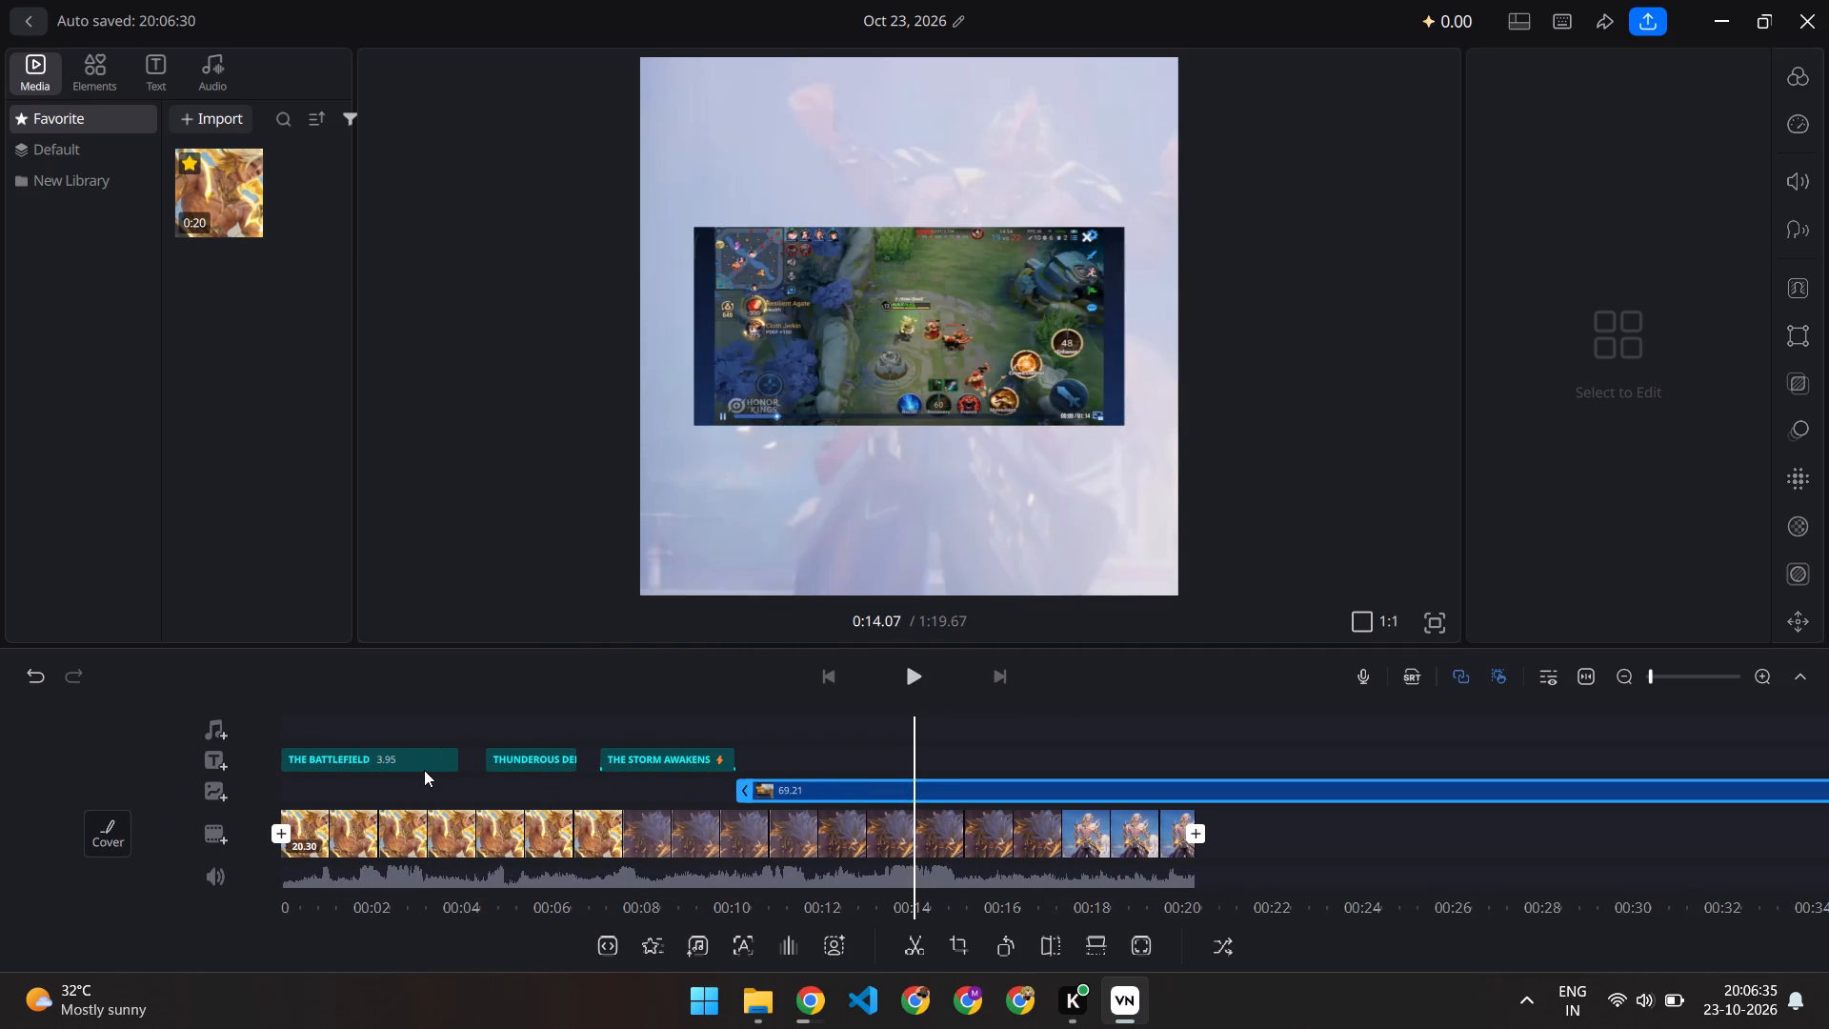
scroll(424, 770, "right", 3)
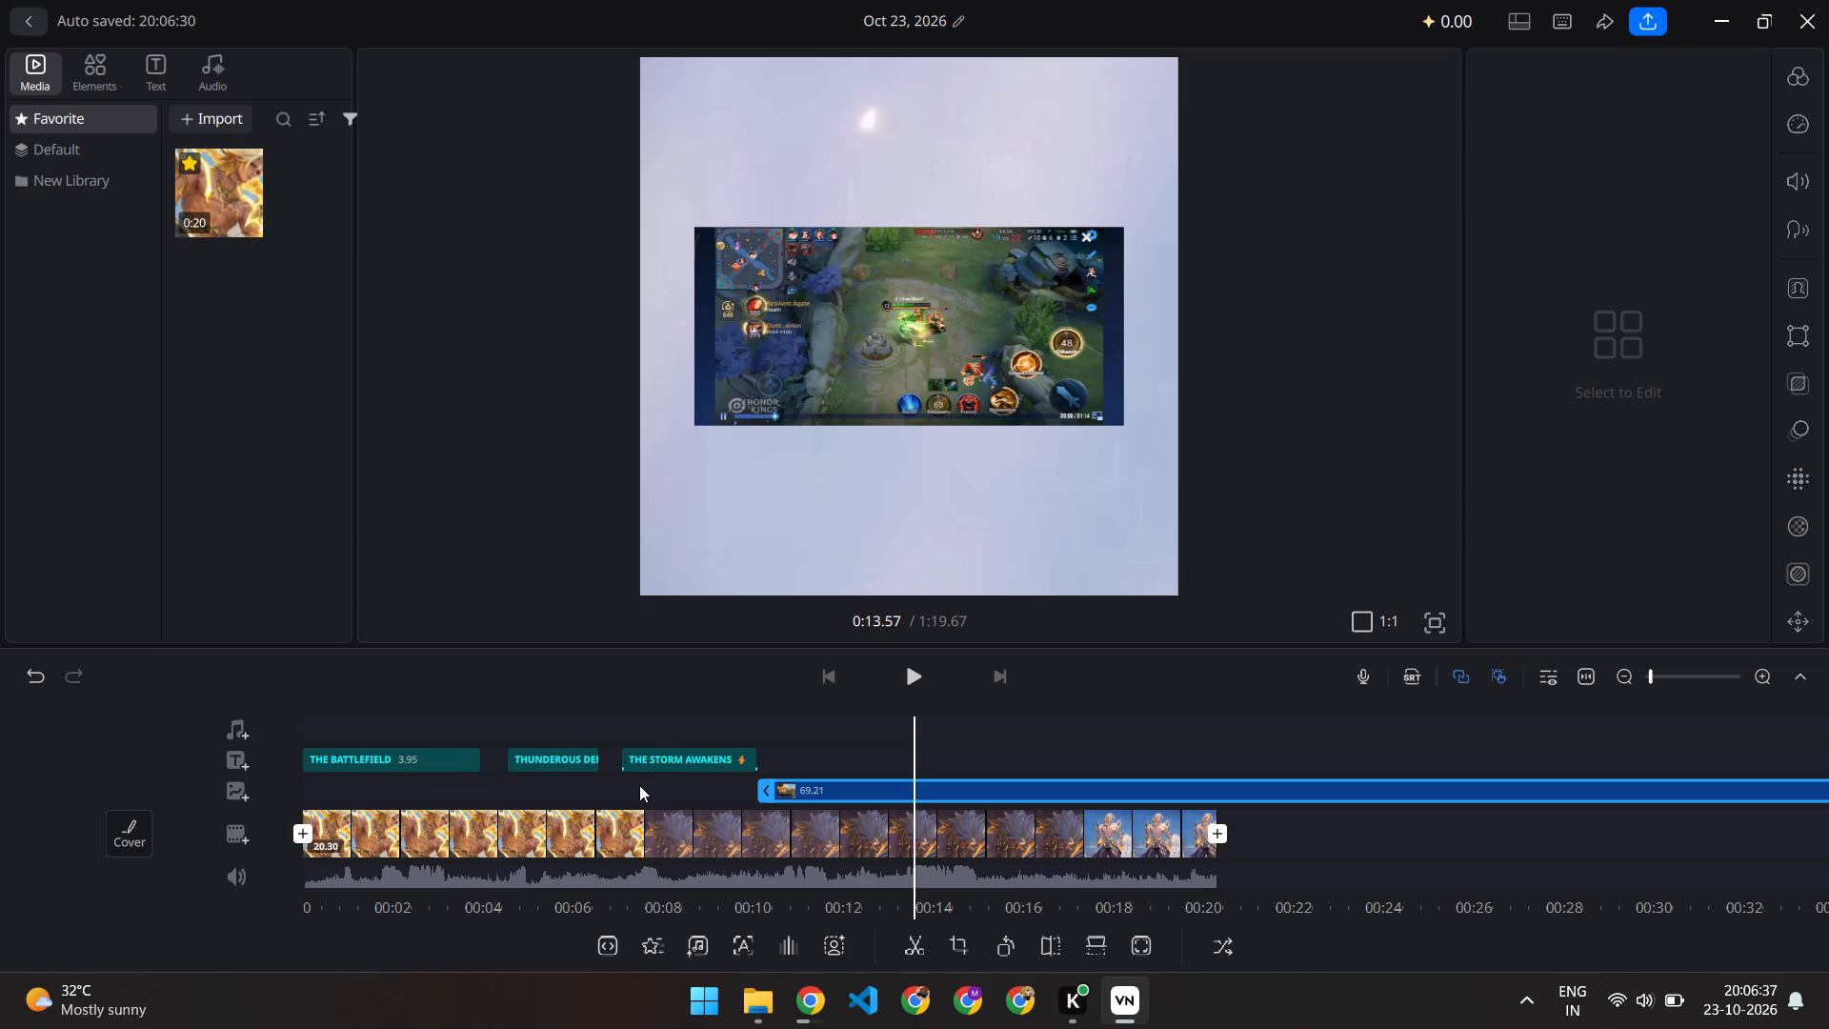
scroll(639, 785, "right", 20)
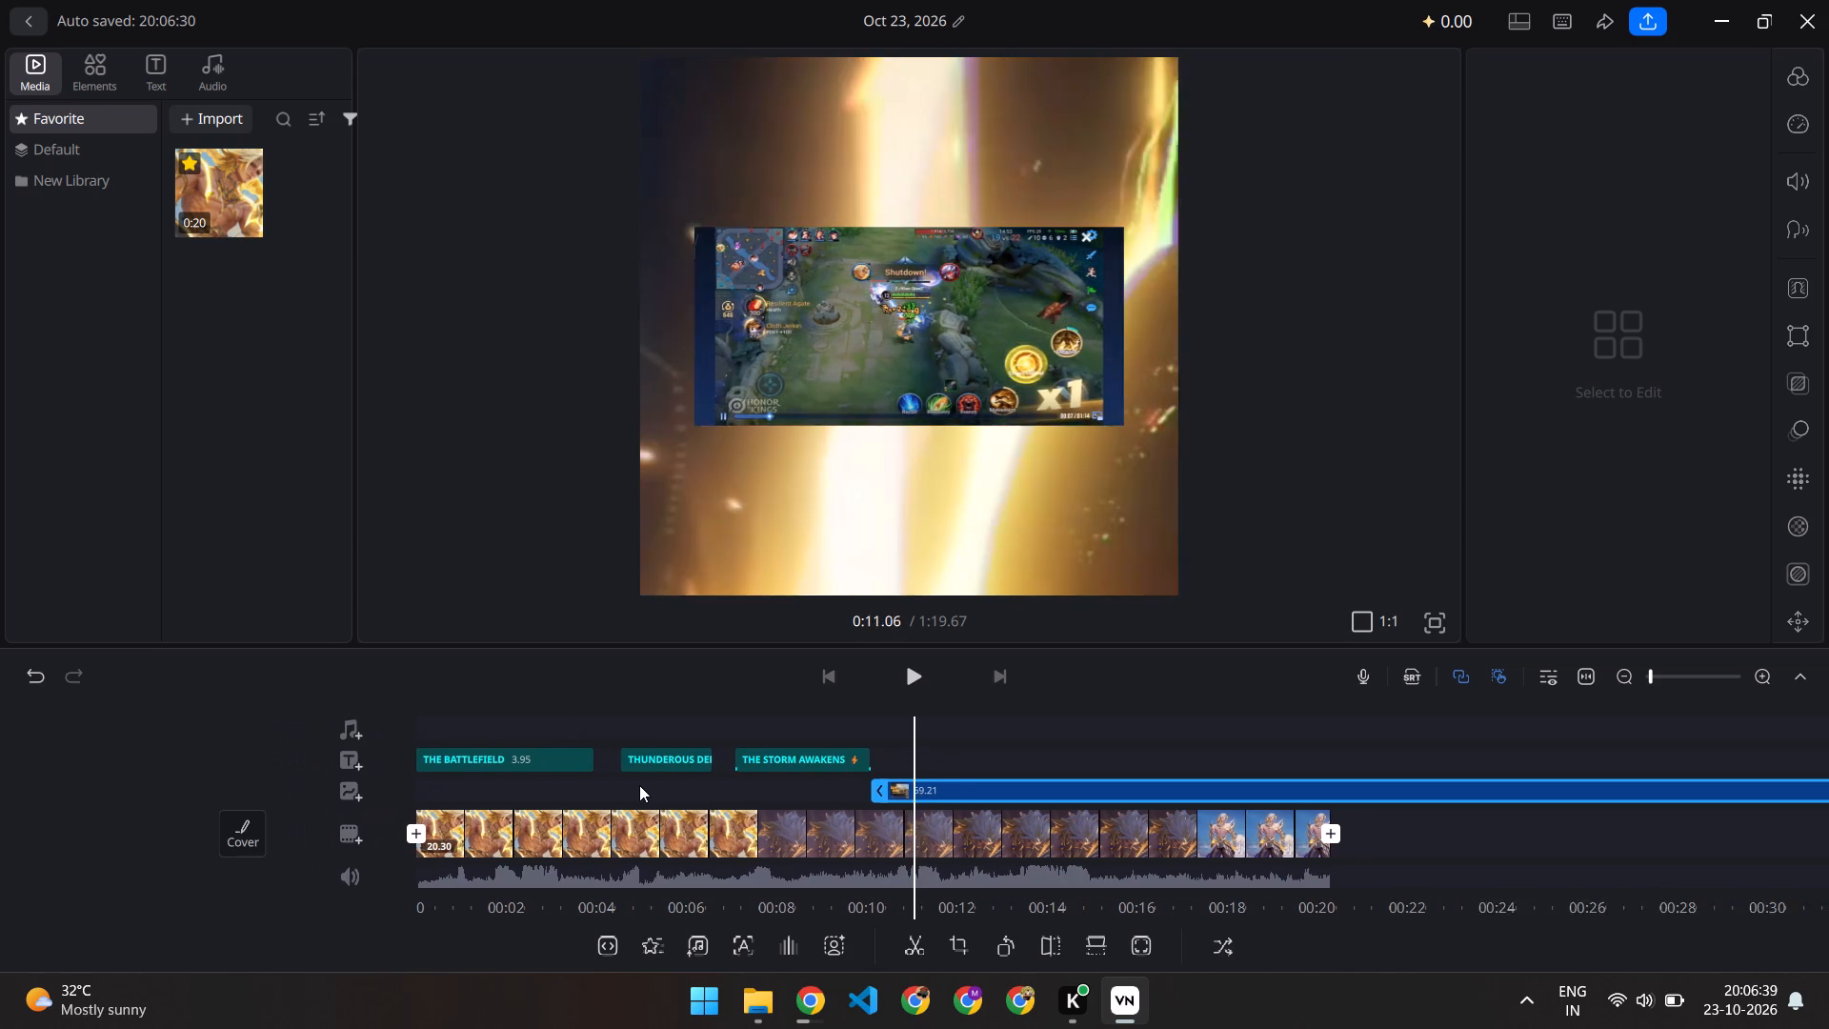
Align the start of the gameplay overlay with the main clip's lightning transition at about 13 s.
scroll(639, 785, "left", 4)
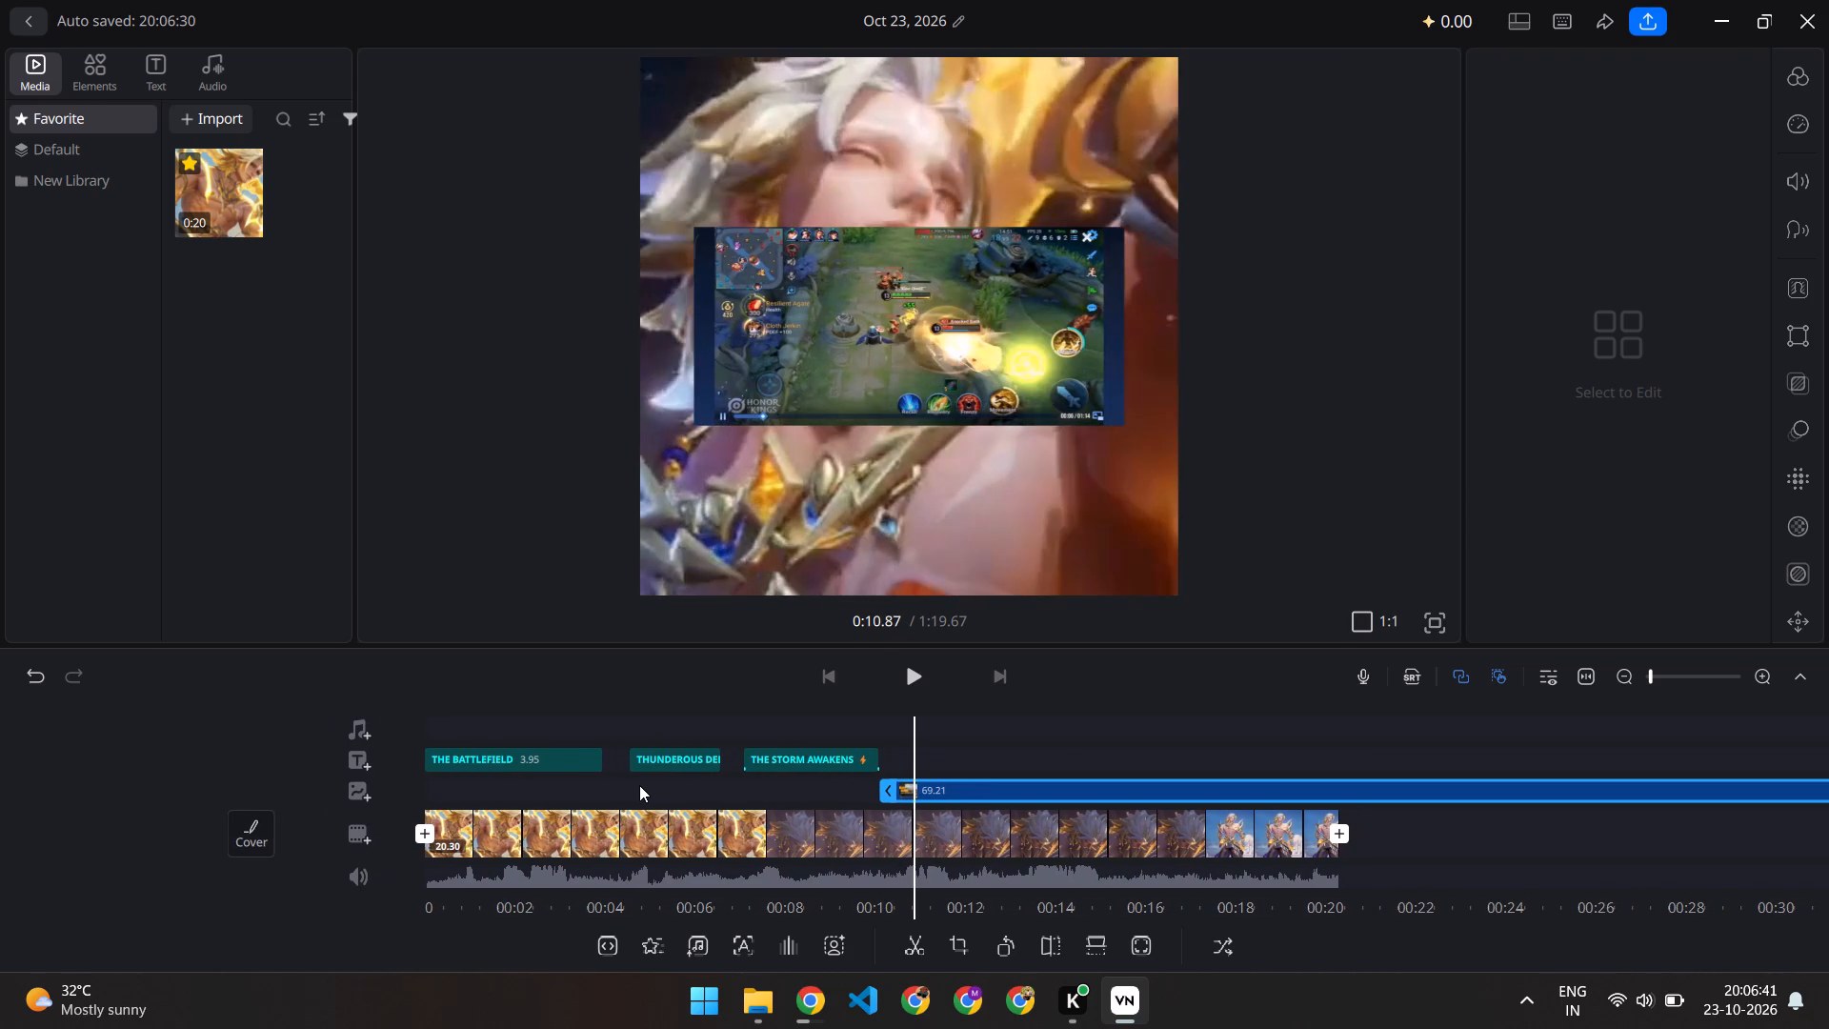
scroll(639, 785, "left", 5)
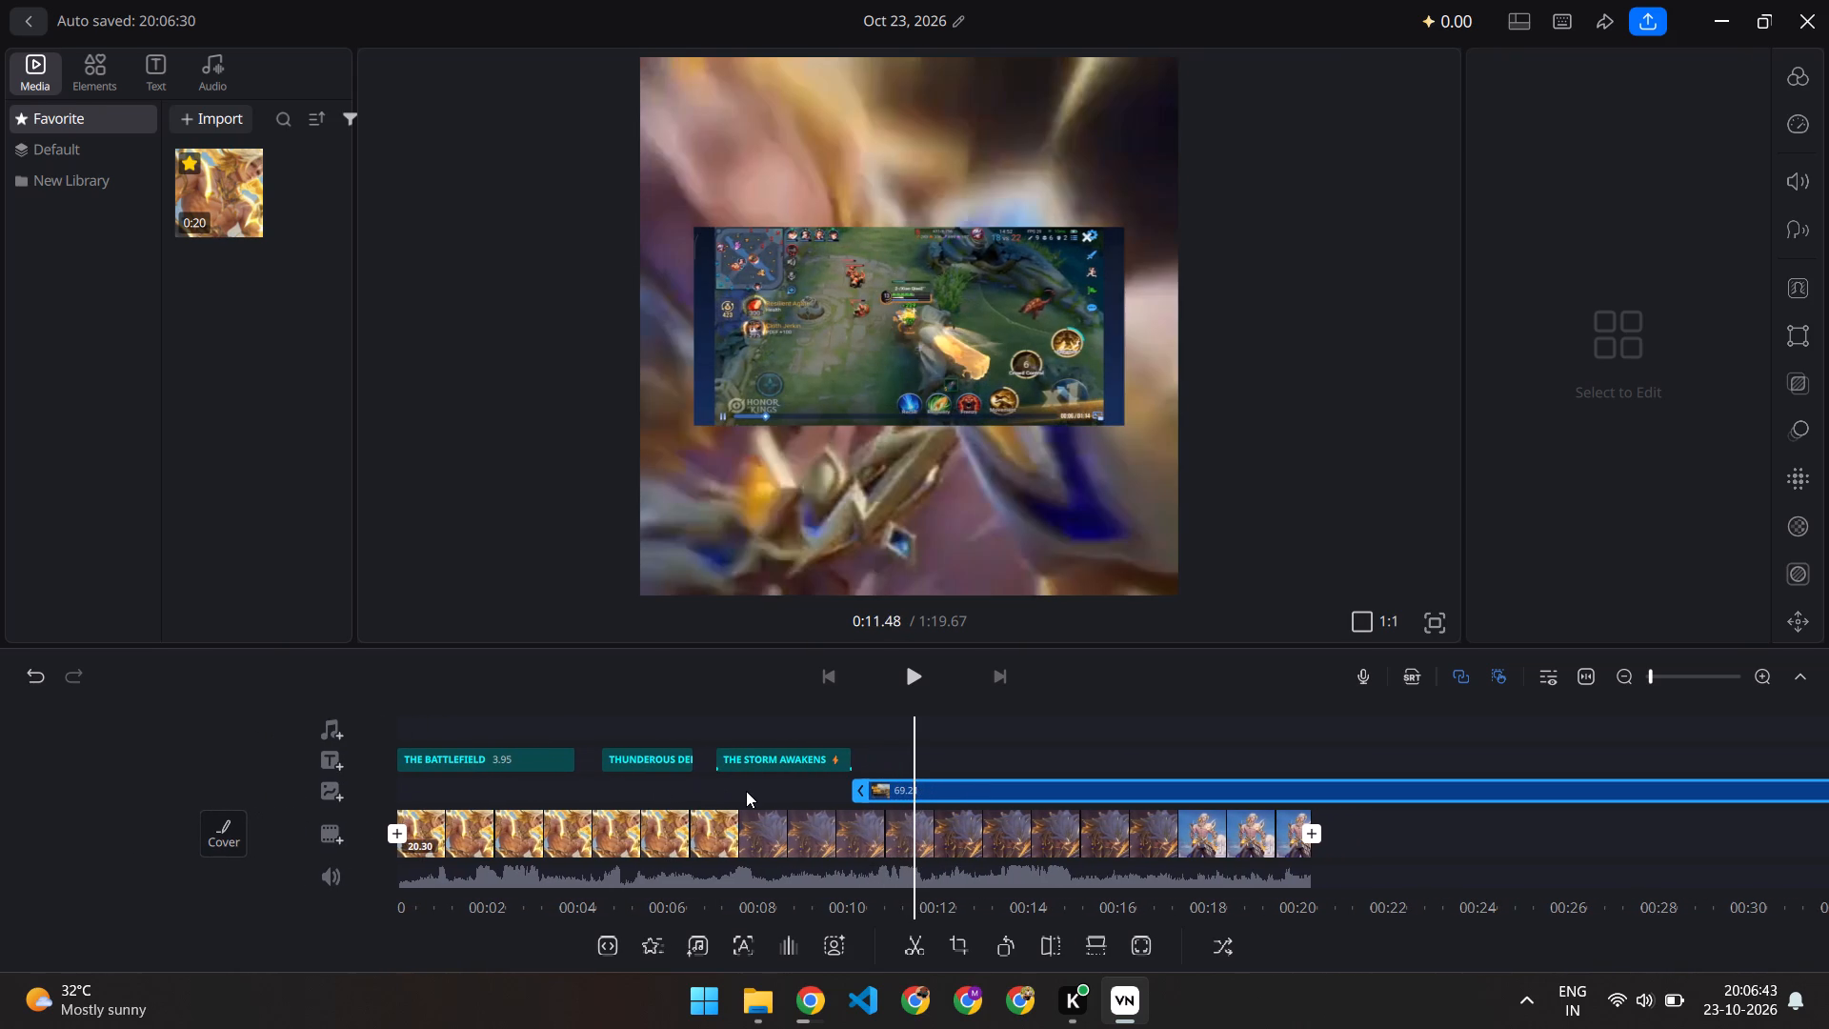
scroll(747, 791, "left", 3)
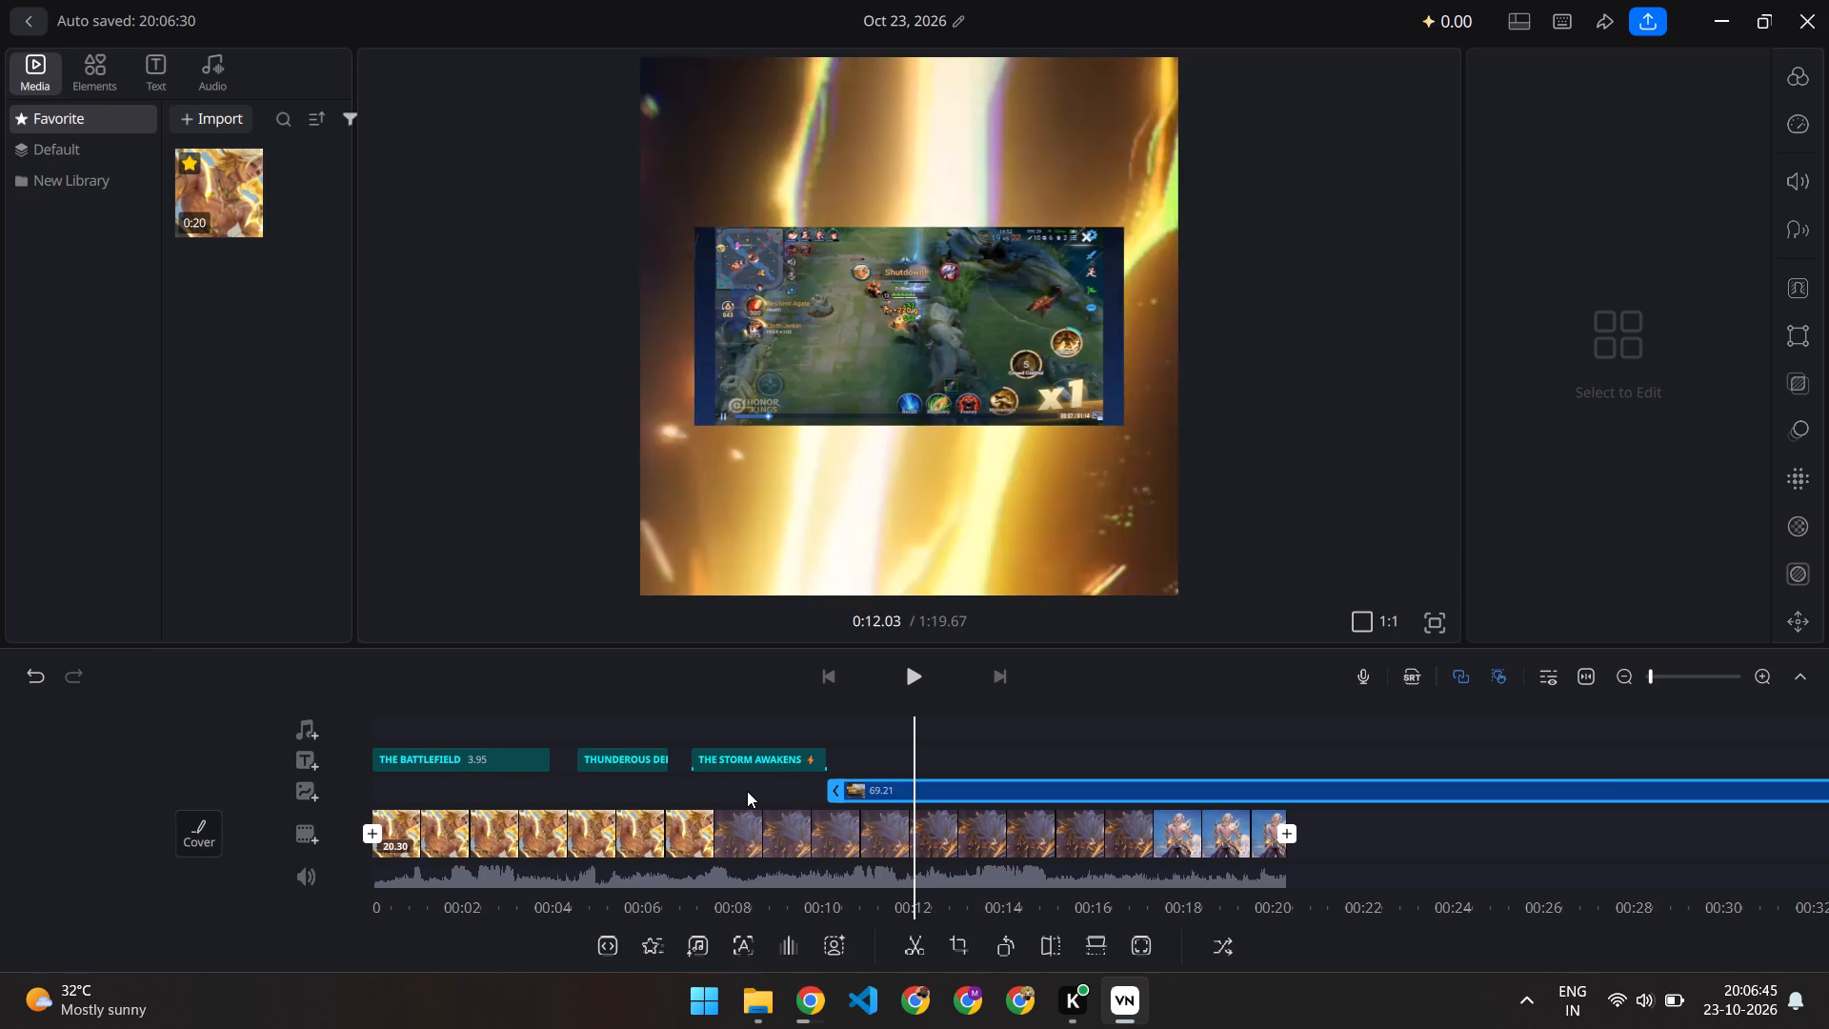
scroll(747, 791, "left", 1)
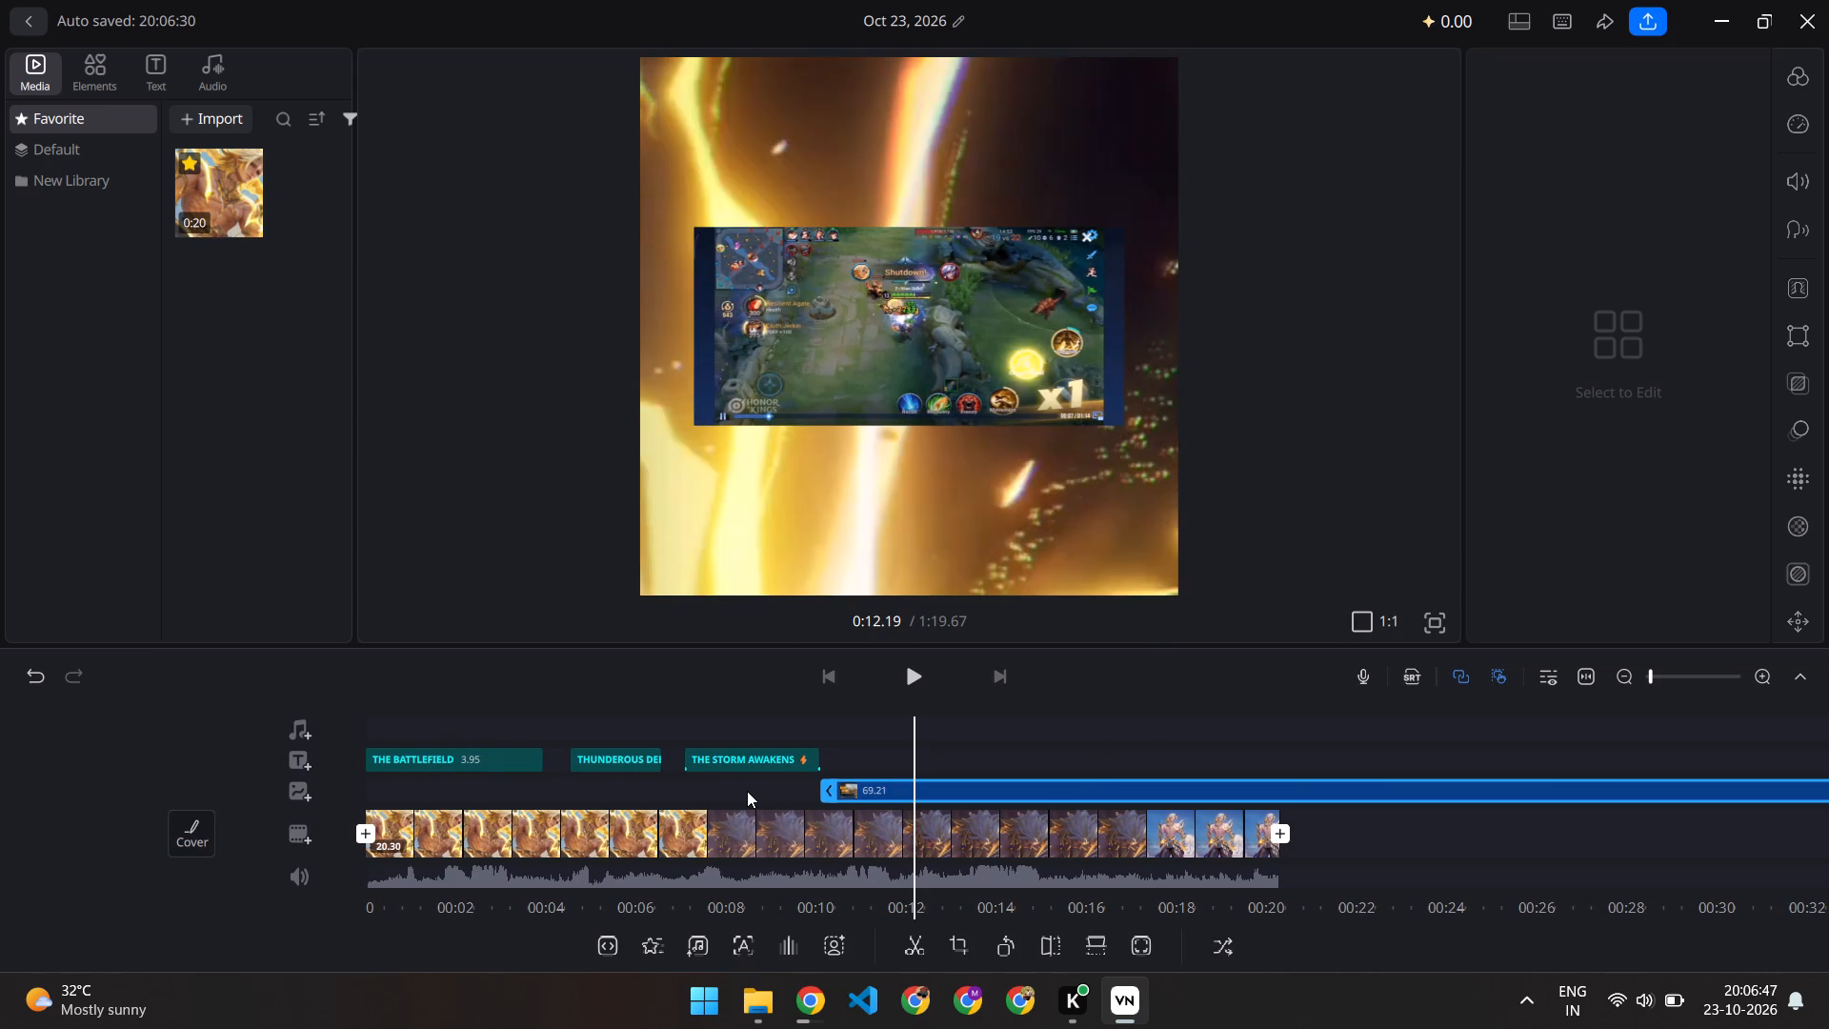
scroll(747, 791, "left", 1)
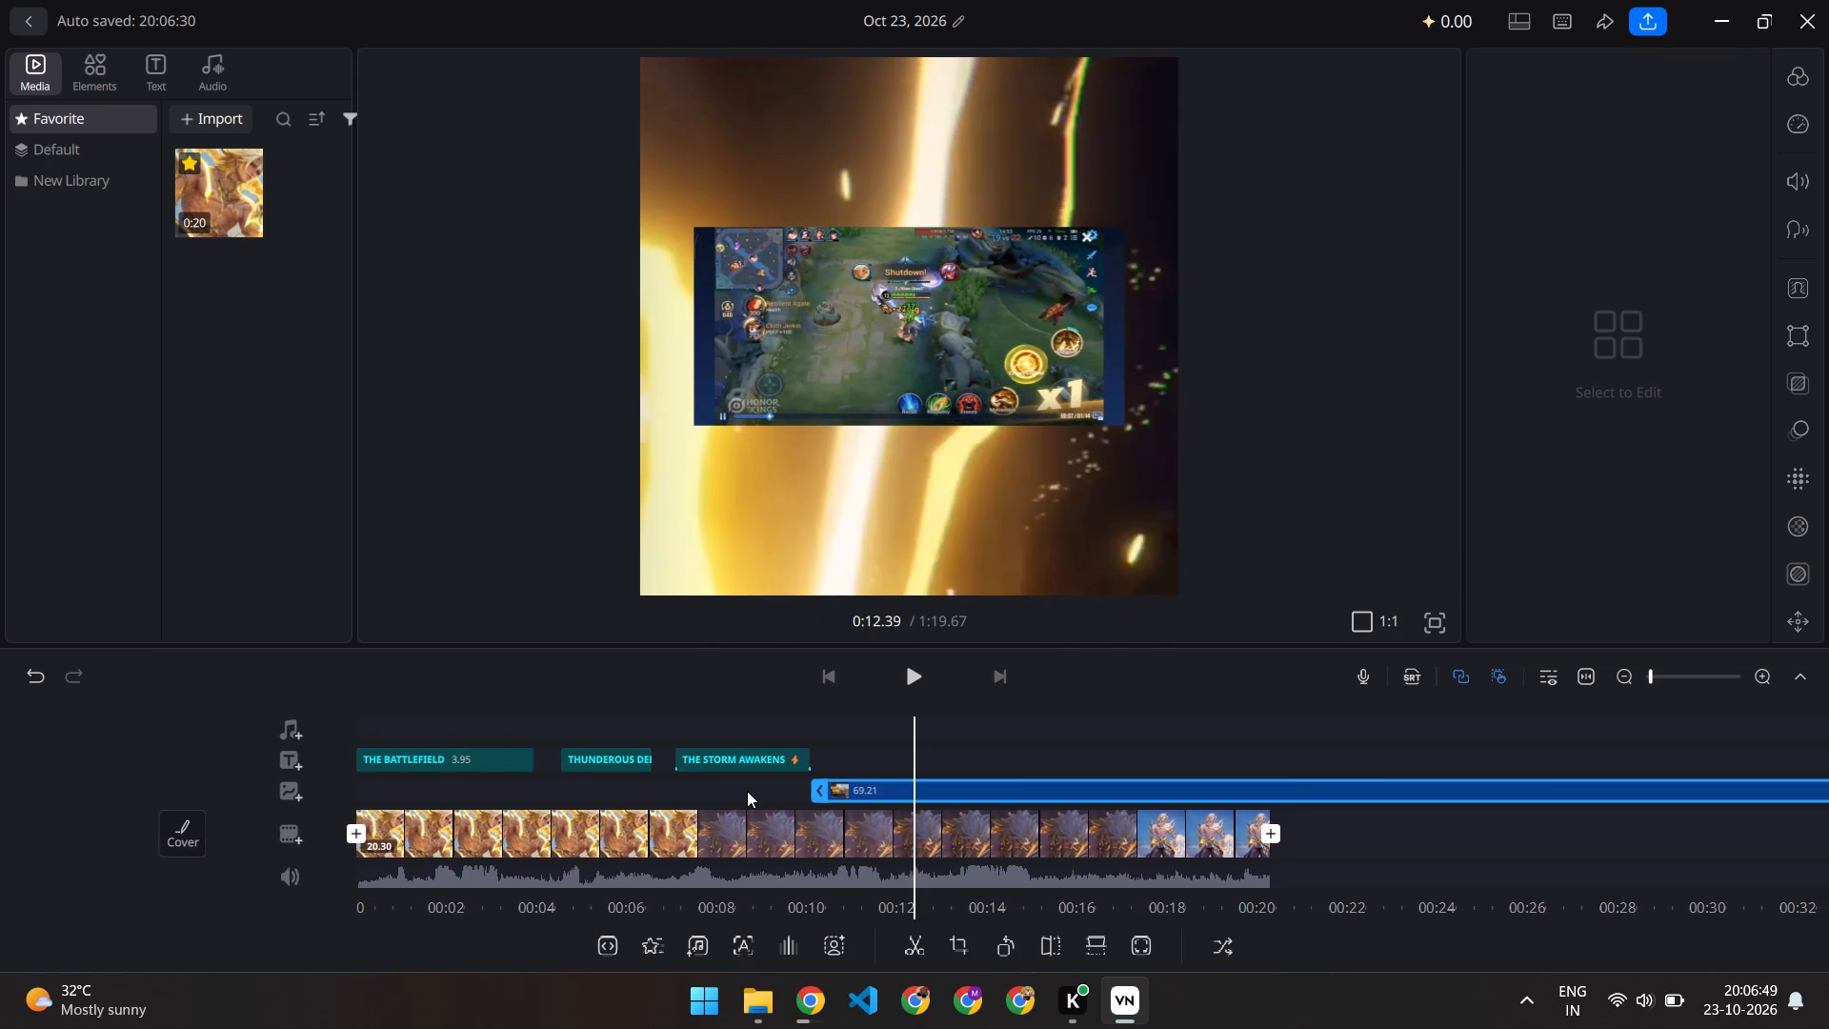
scroll(747, 791, "left", 2)
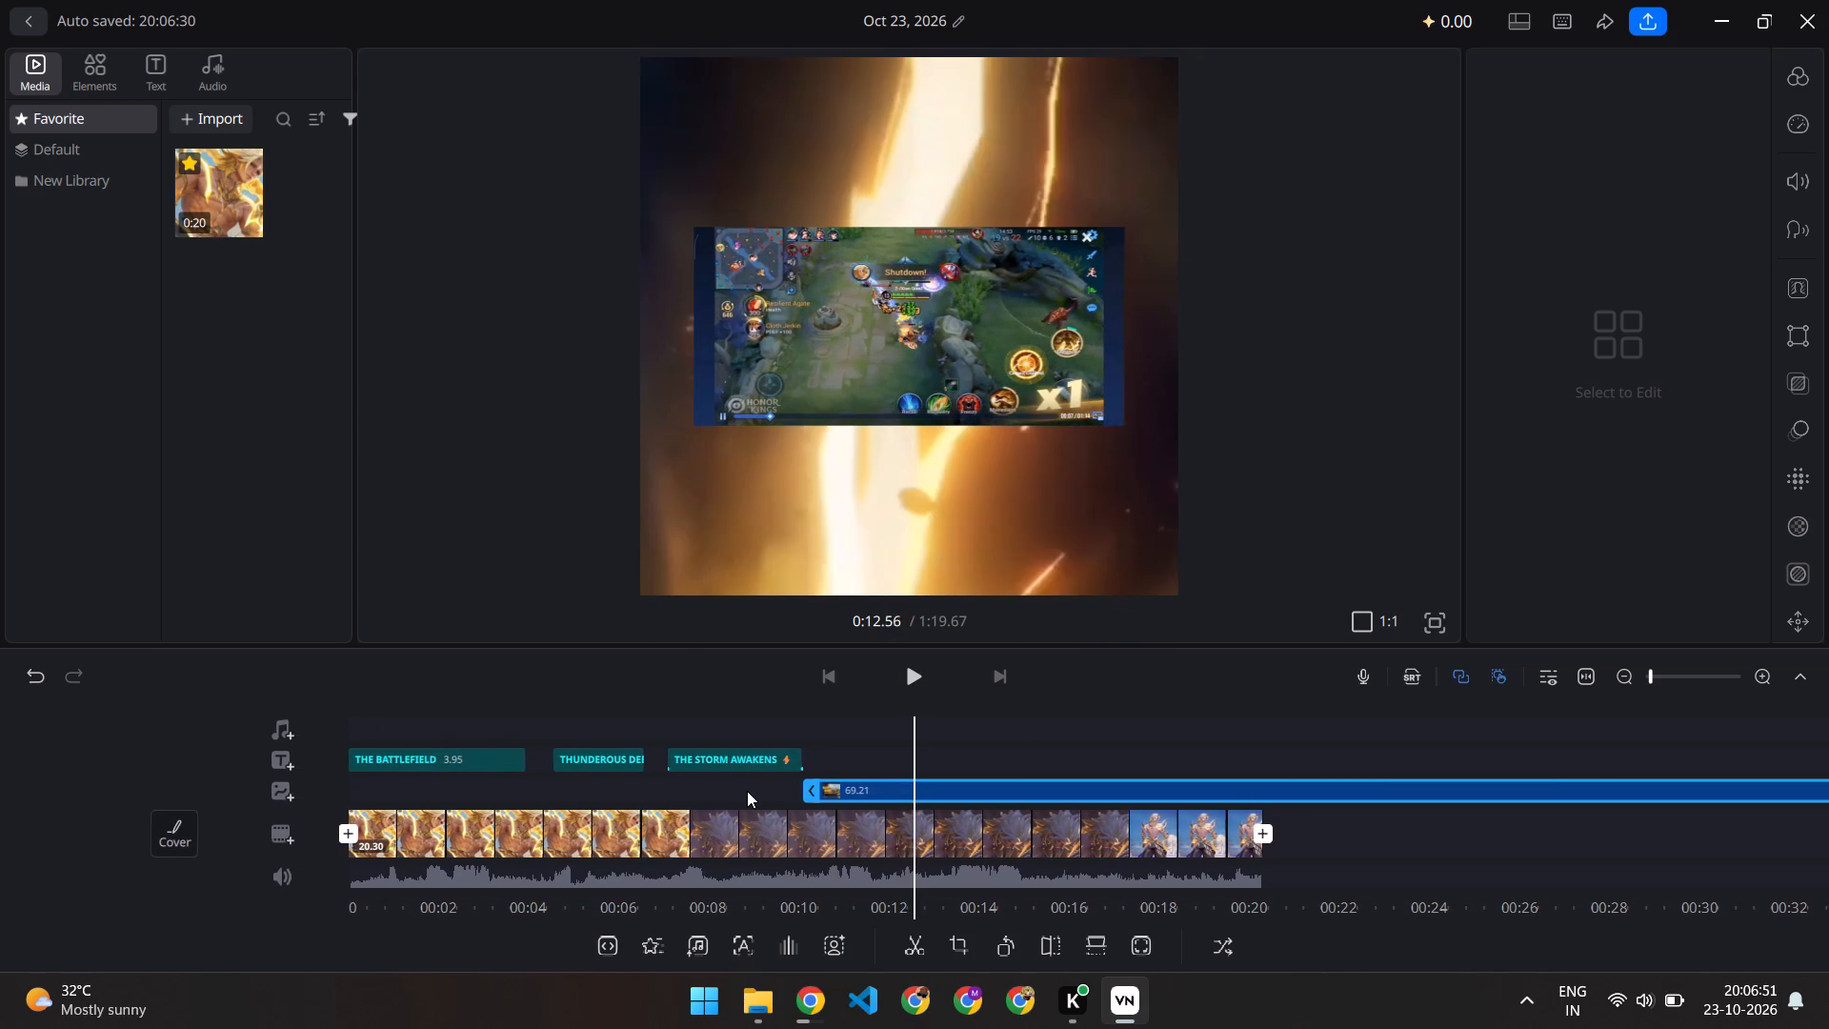
scroll(747, 791, "left", 3)
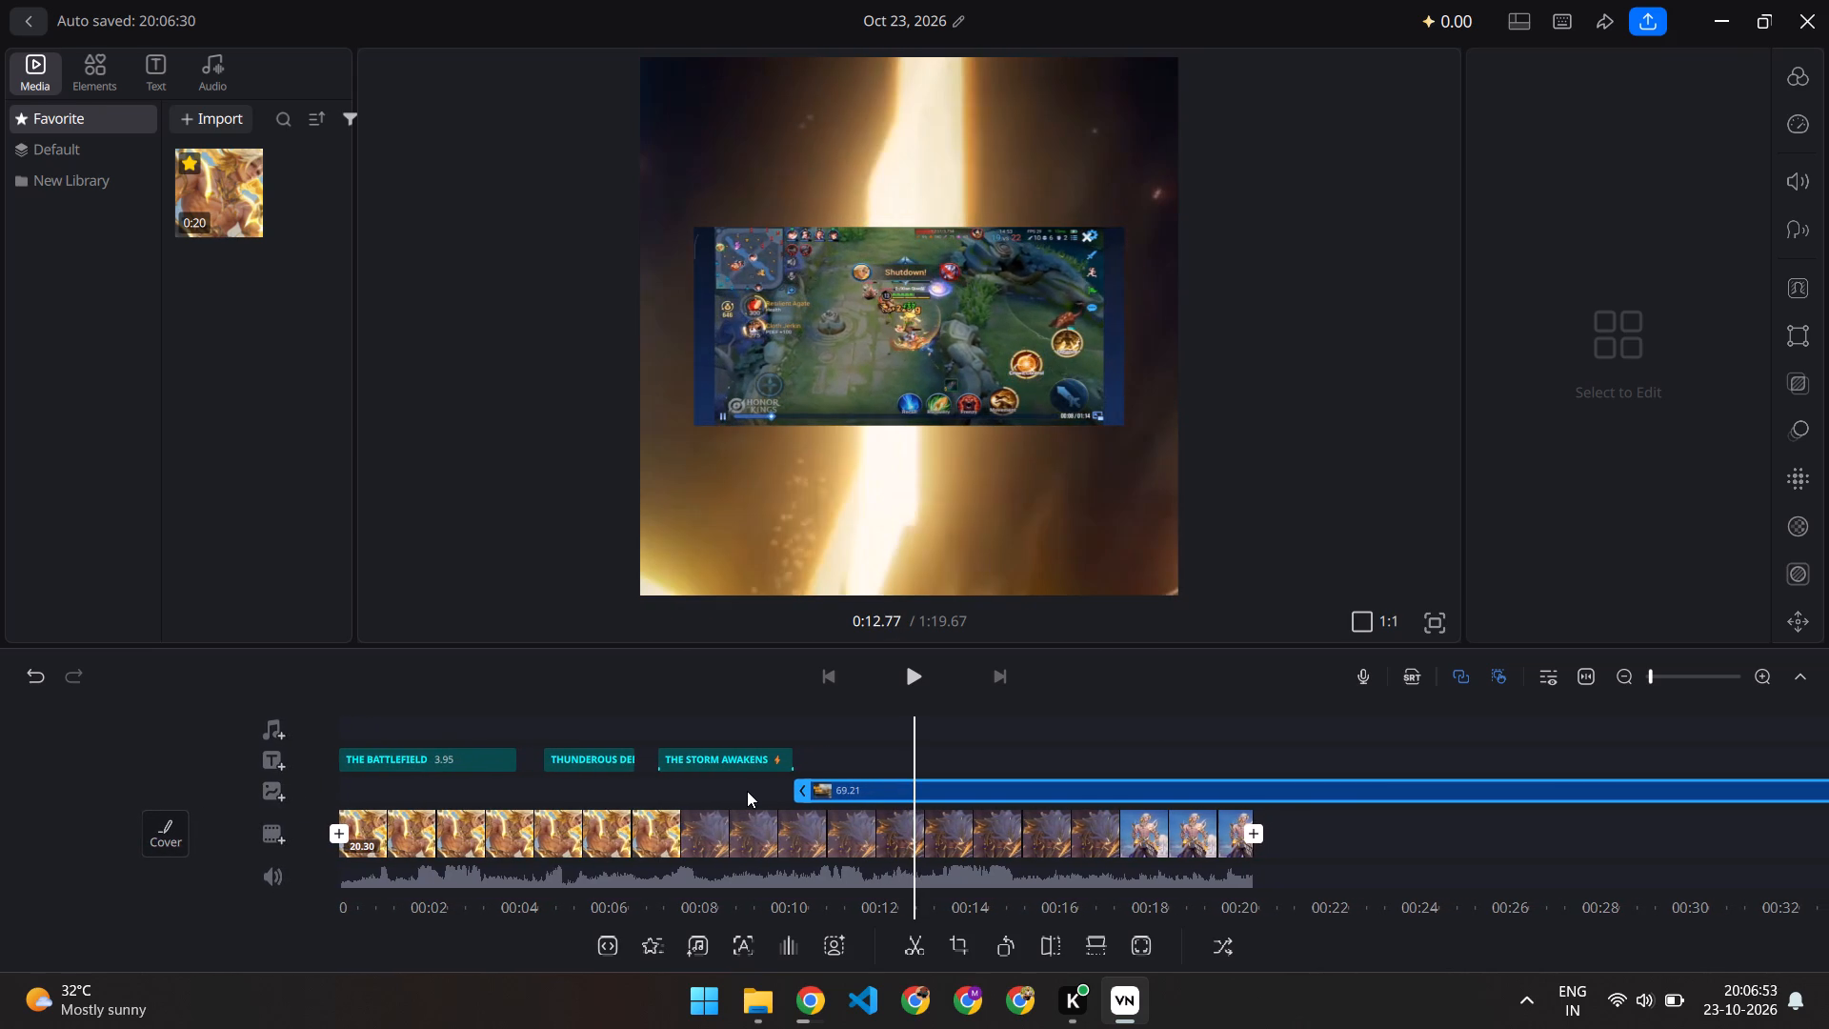
scroll(747, 791, "left", 2)
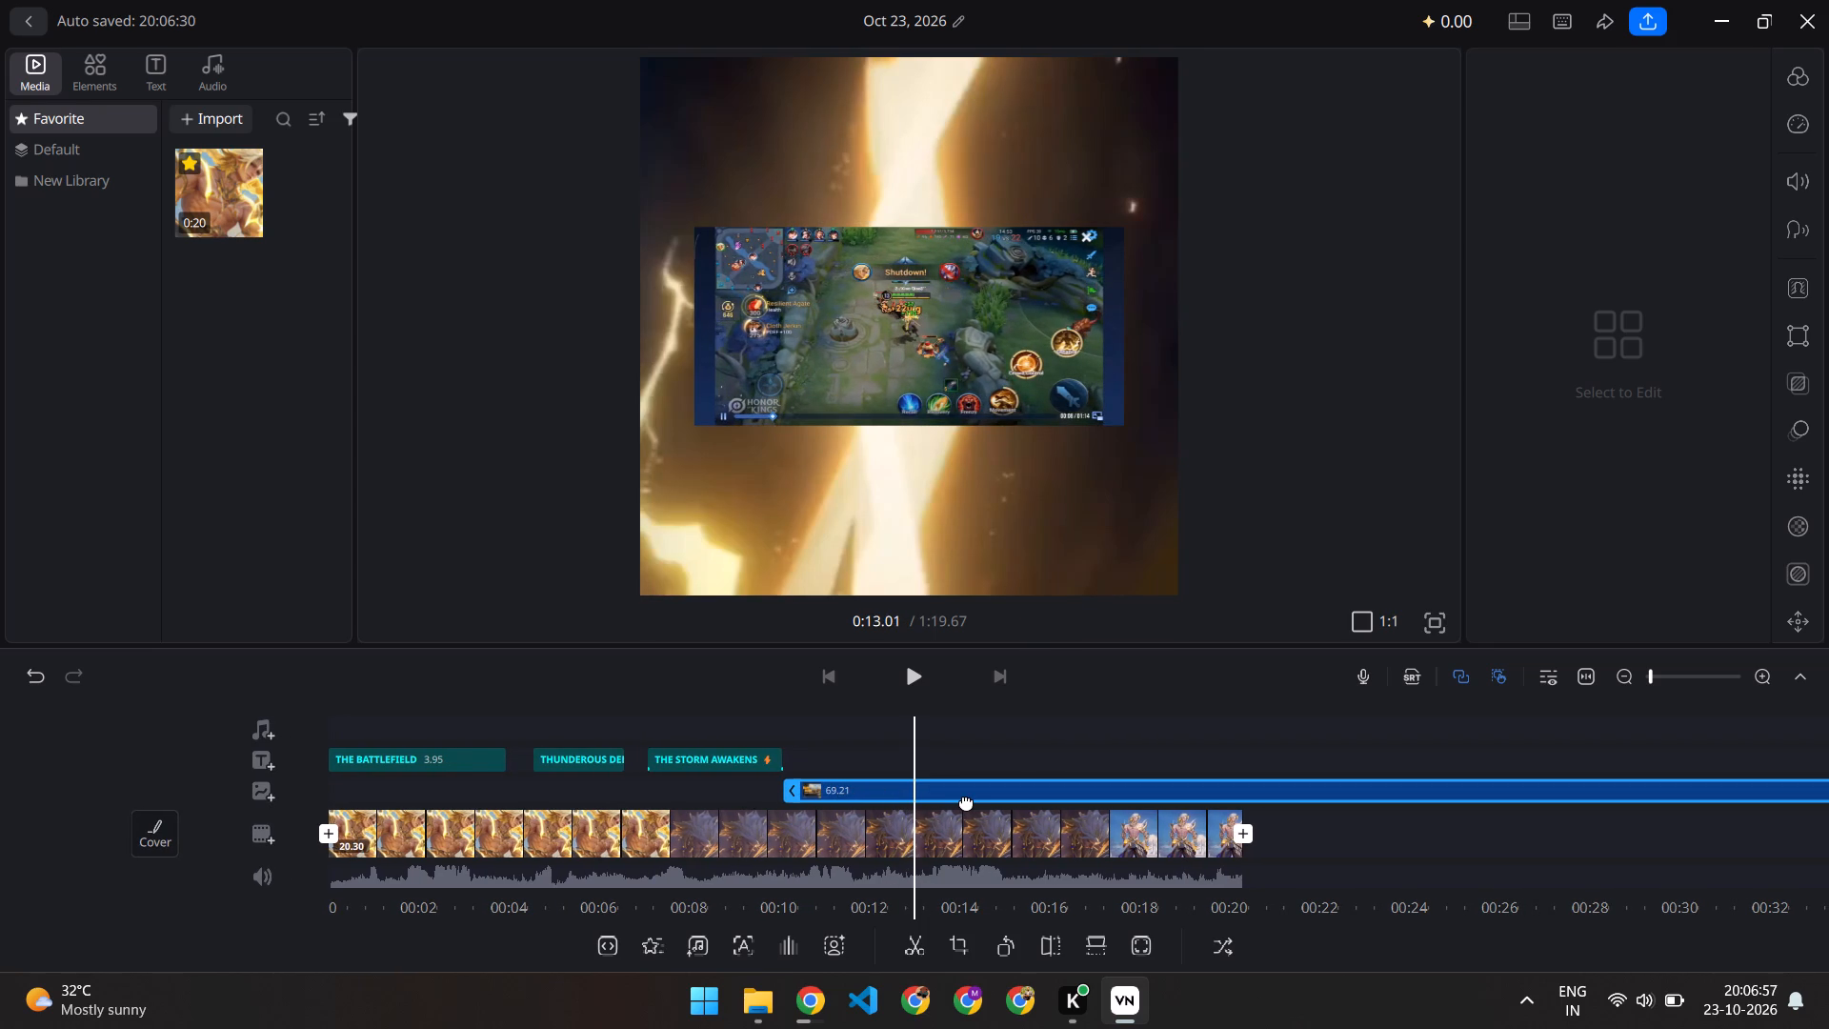
left_click_drag(966, 801, 1077, 799)
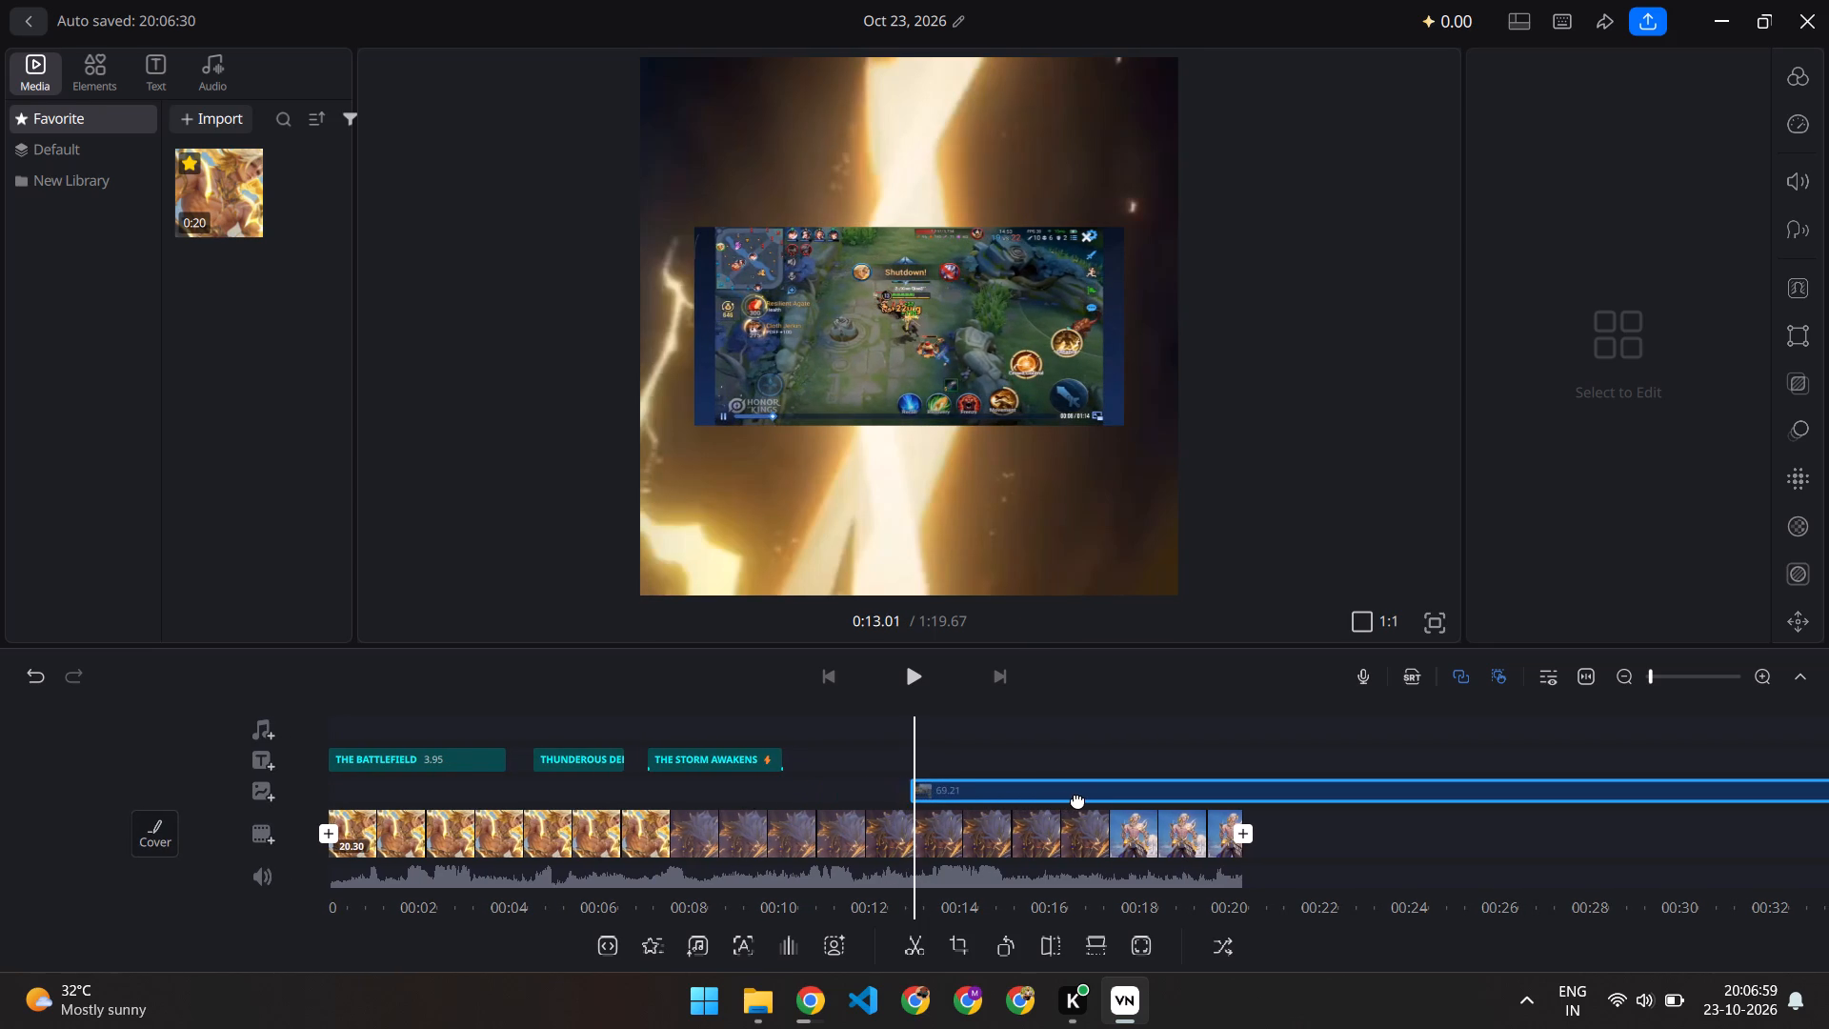
left_click_drag(1077, 799, 1090, 797)
left_click_drag(1090, 797, 1077, 799)
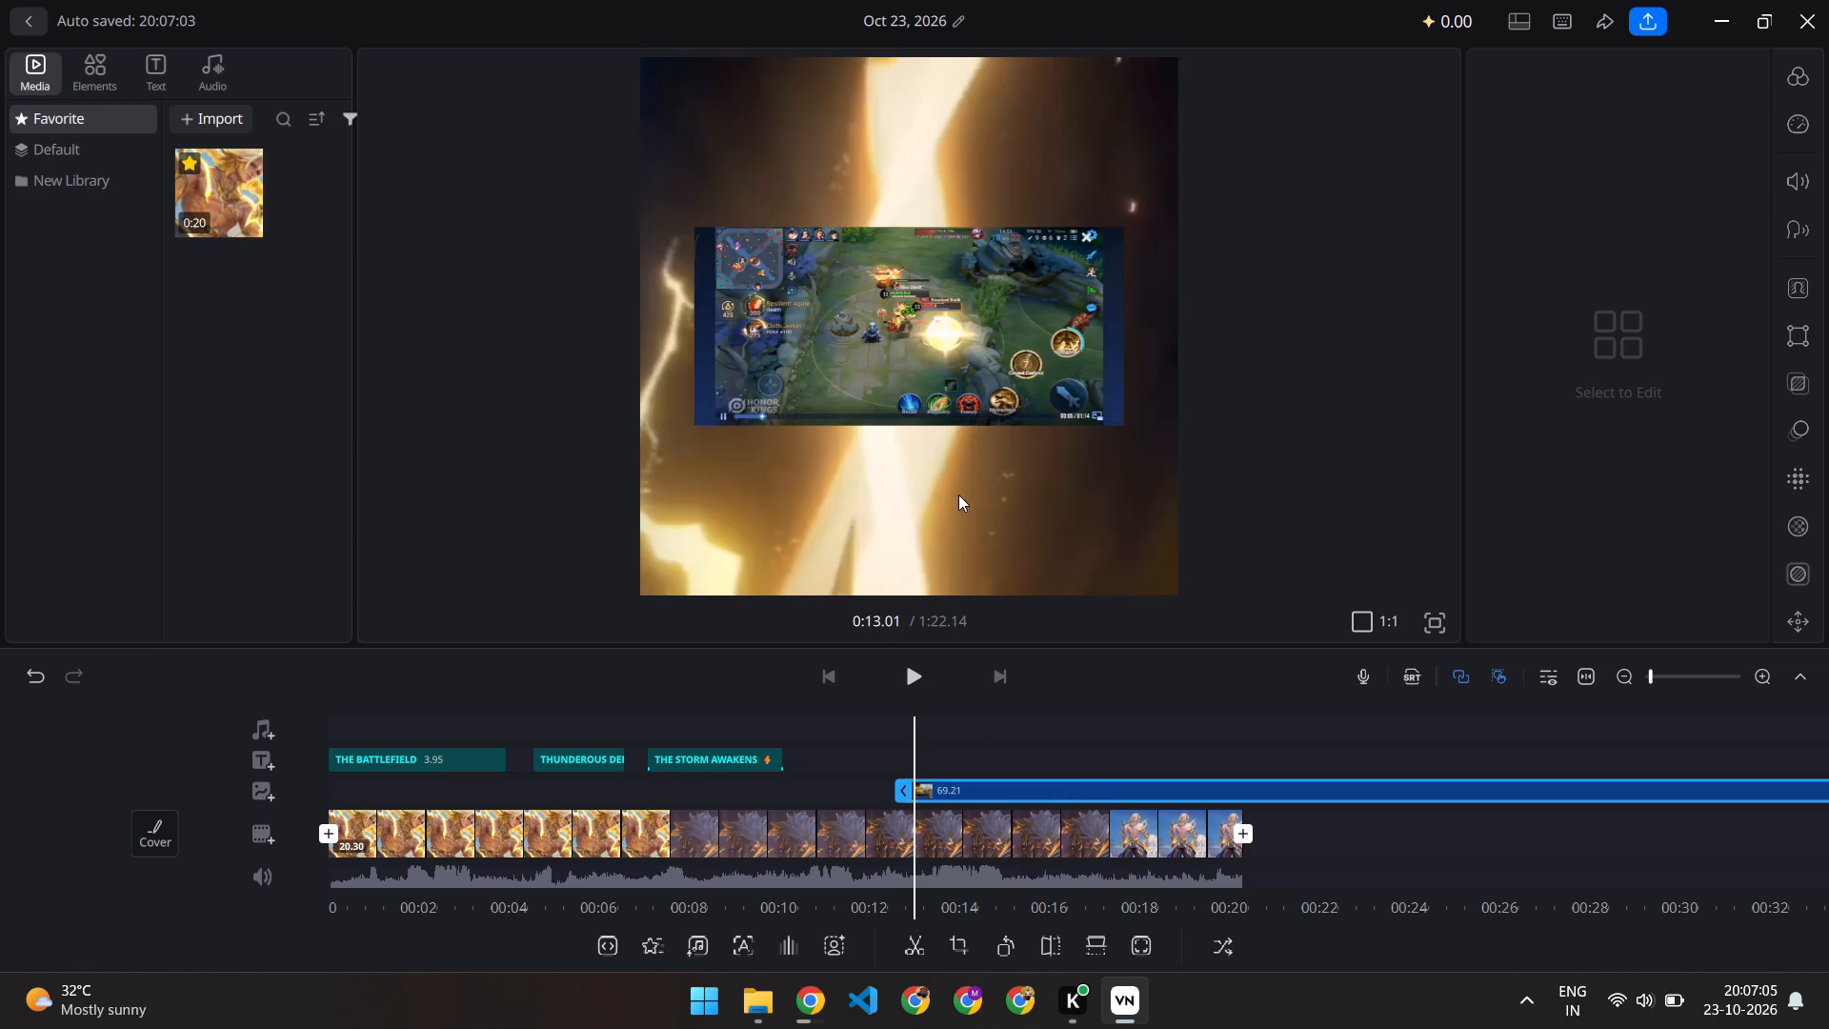
Scale the gameplay overlay to fill the full height of the 1:1 frame.
left_click(965, 402)
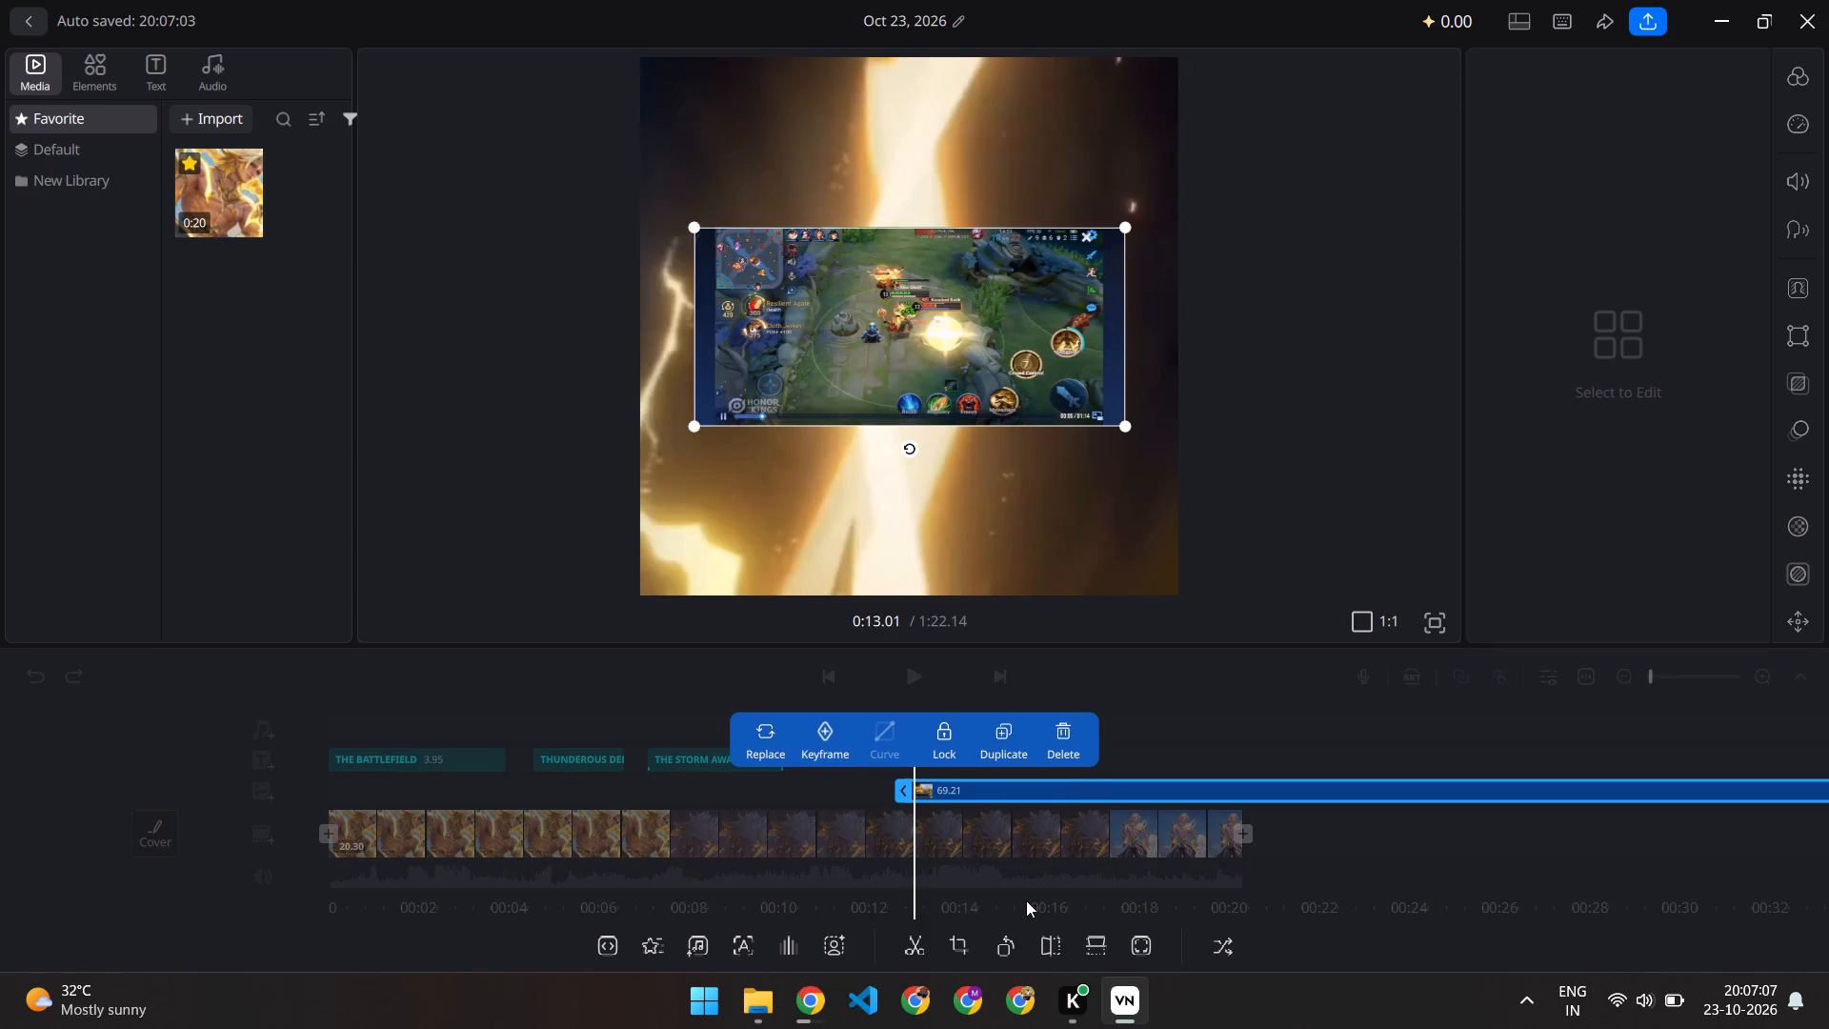
left_click(1138, 939)
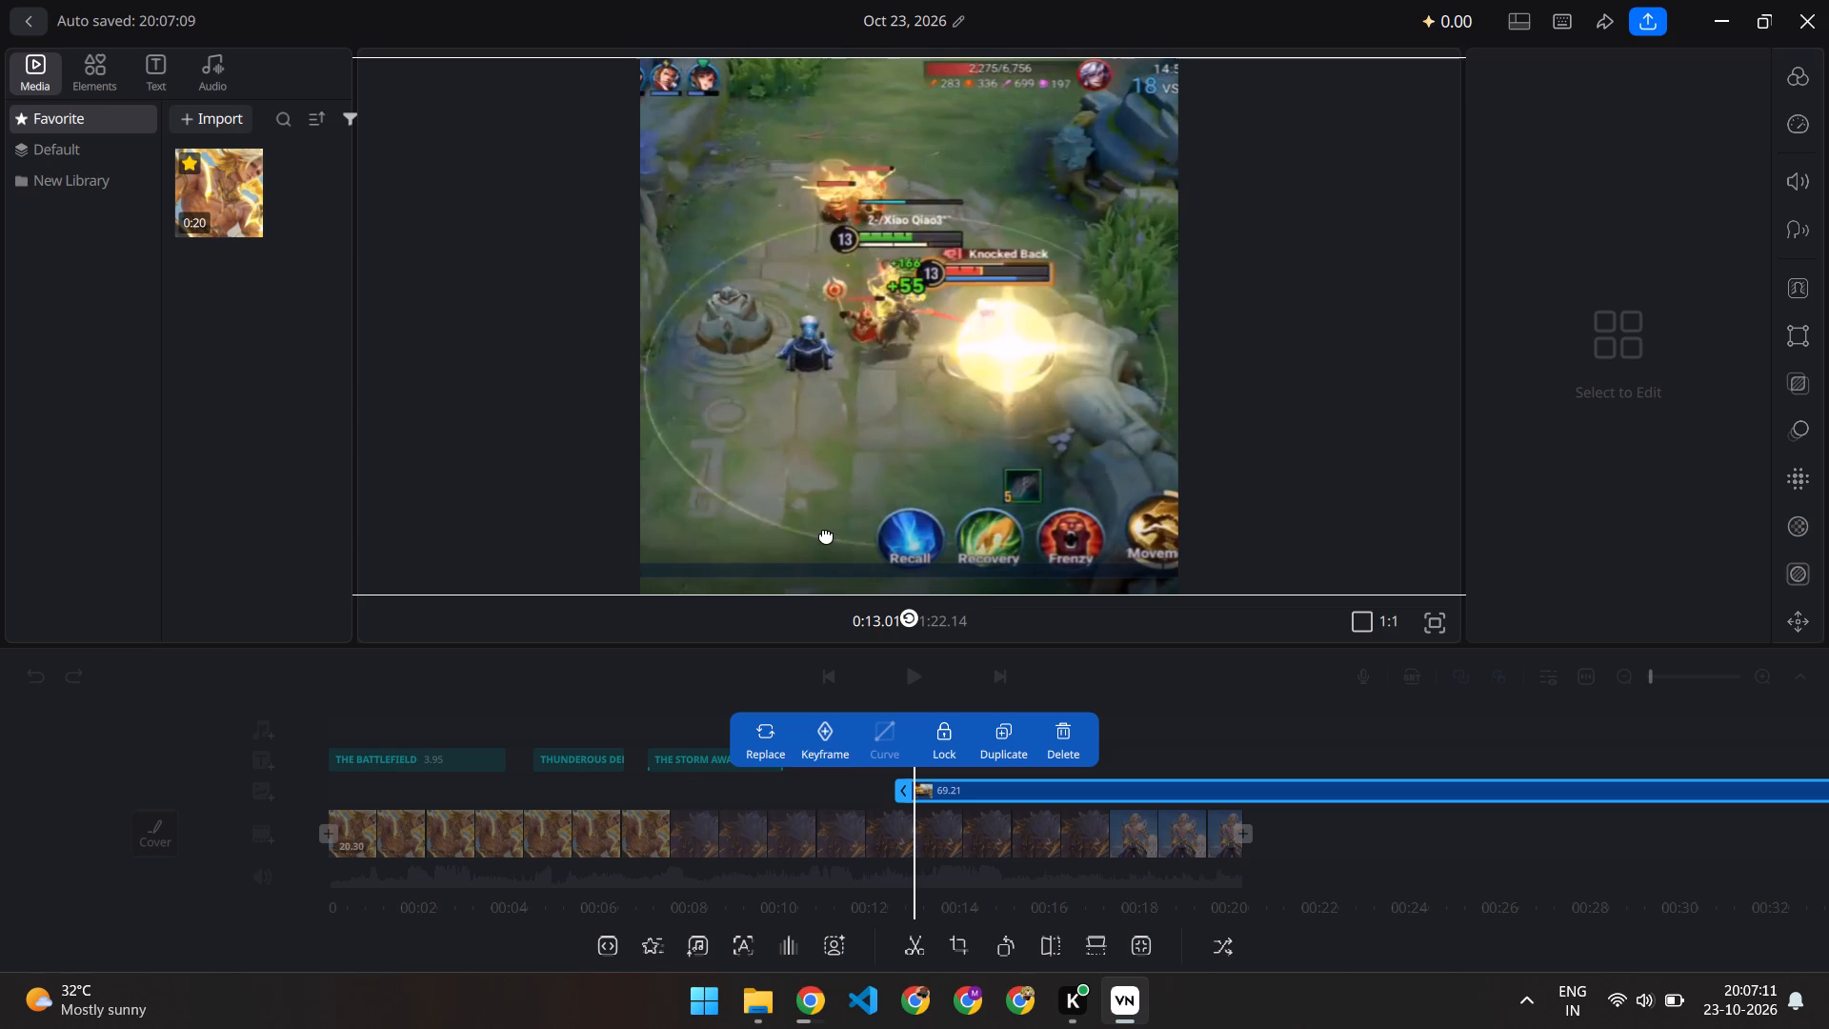
Shift the gameplay overlay to expose its far edge and enlarge it slightly beyond the height of the 1:1 frame.
left_click_drag(834, 495, 834, 527)
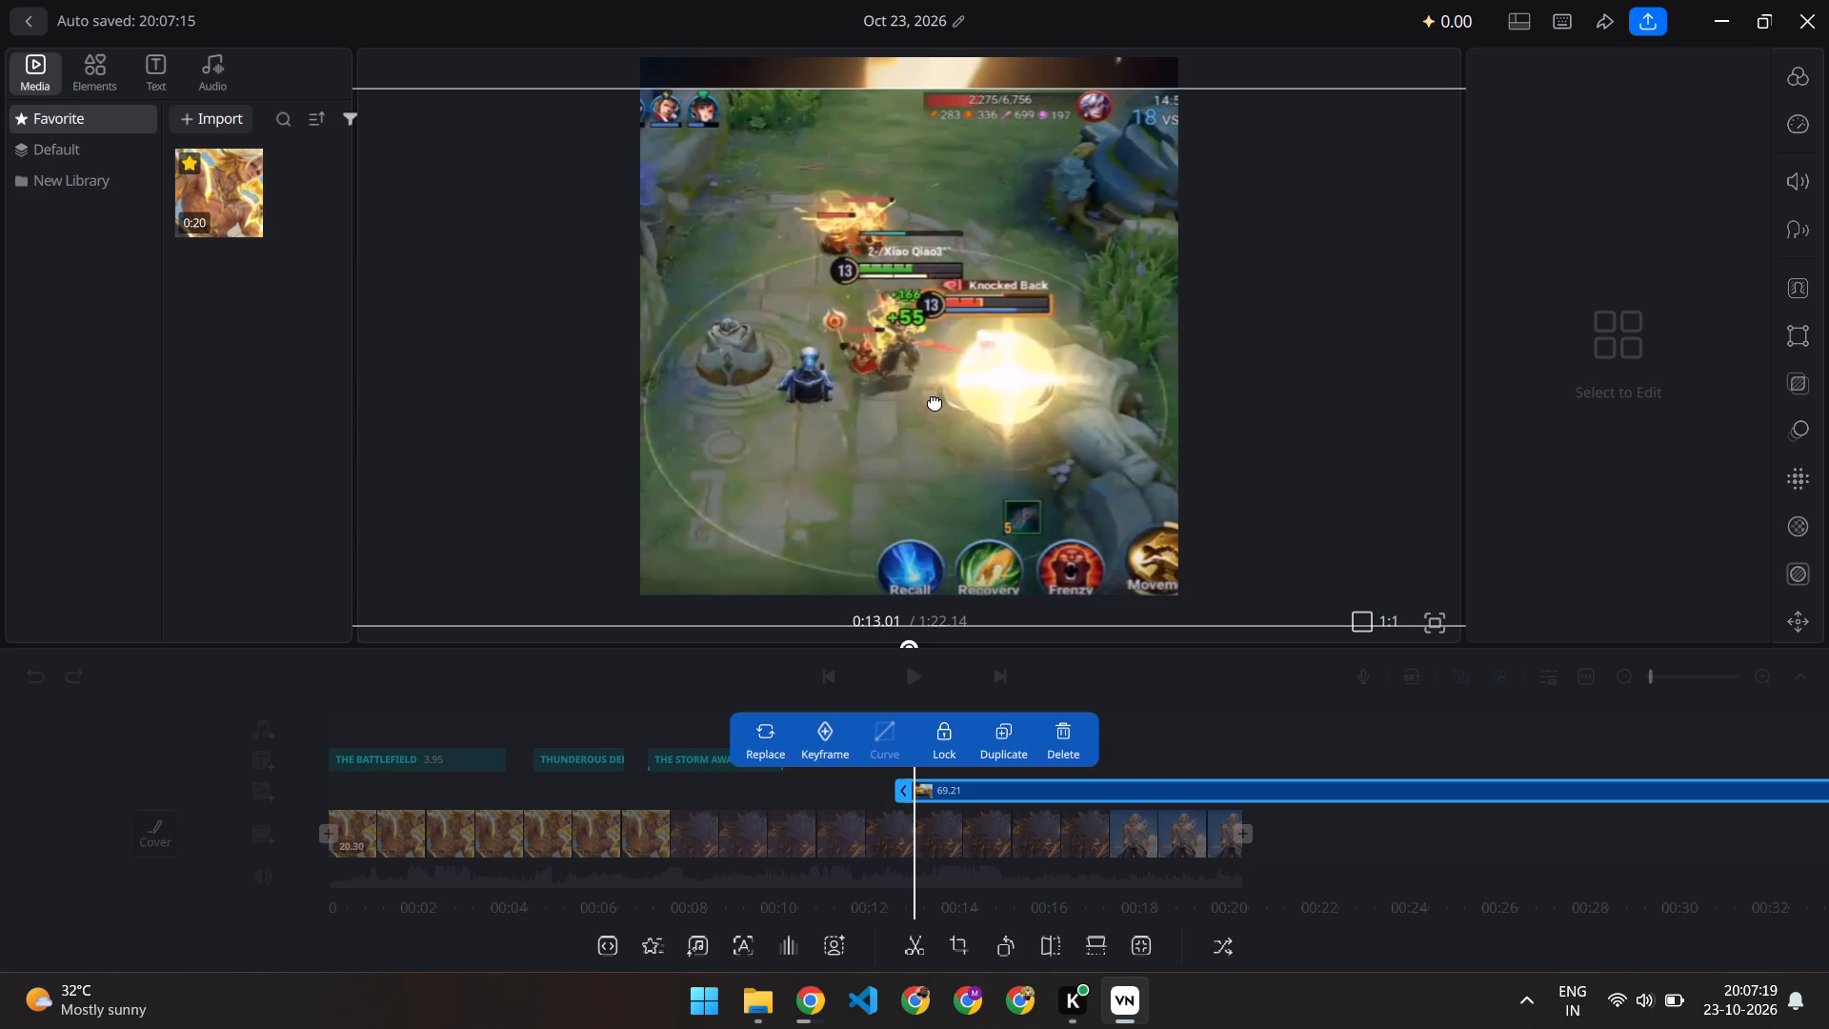
left_click_drag(935, 401, 638, 368)
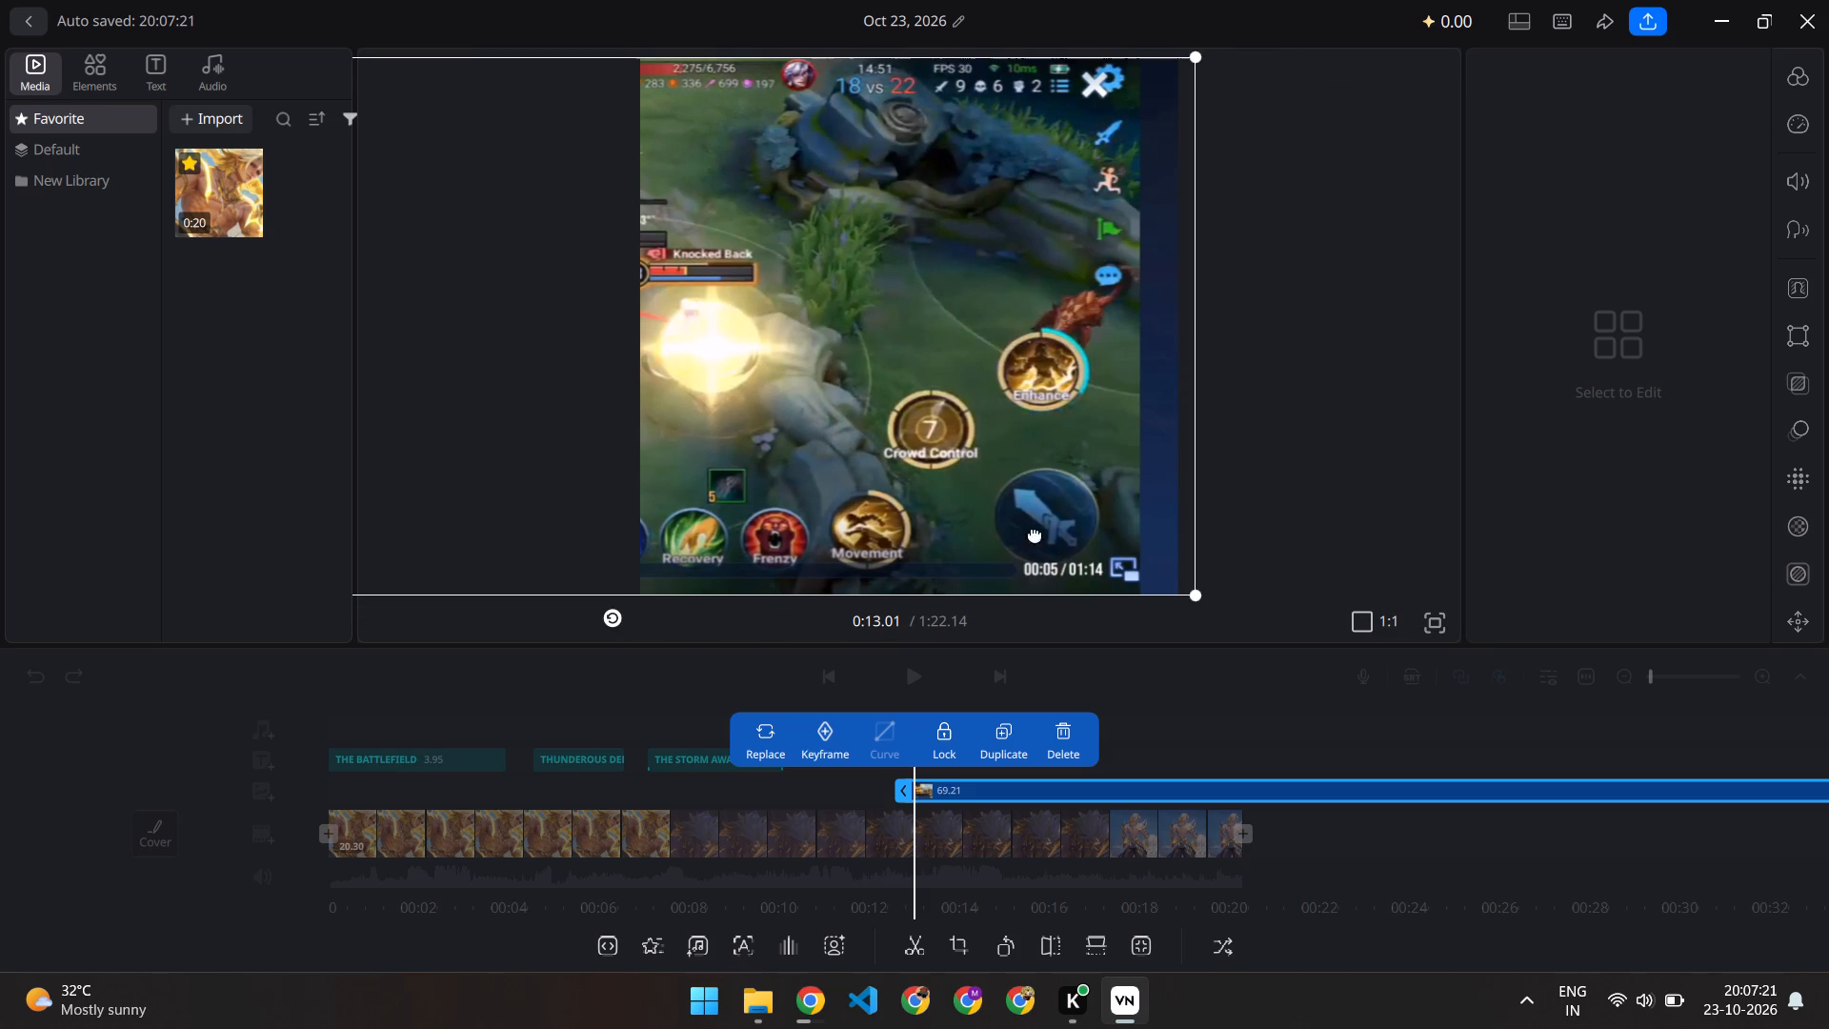
left_click_drag(1194, 596, 1216, 608)
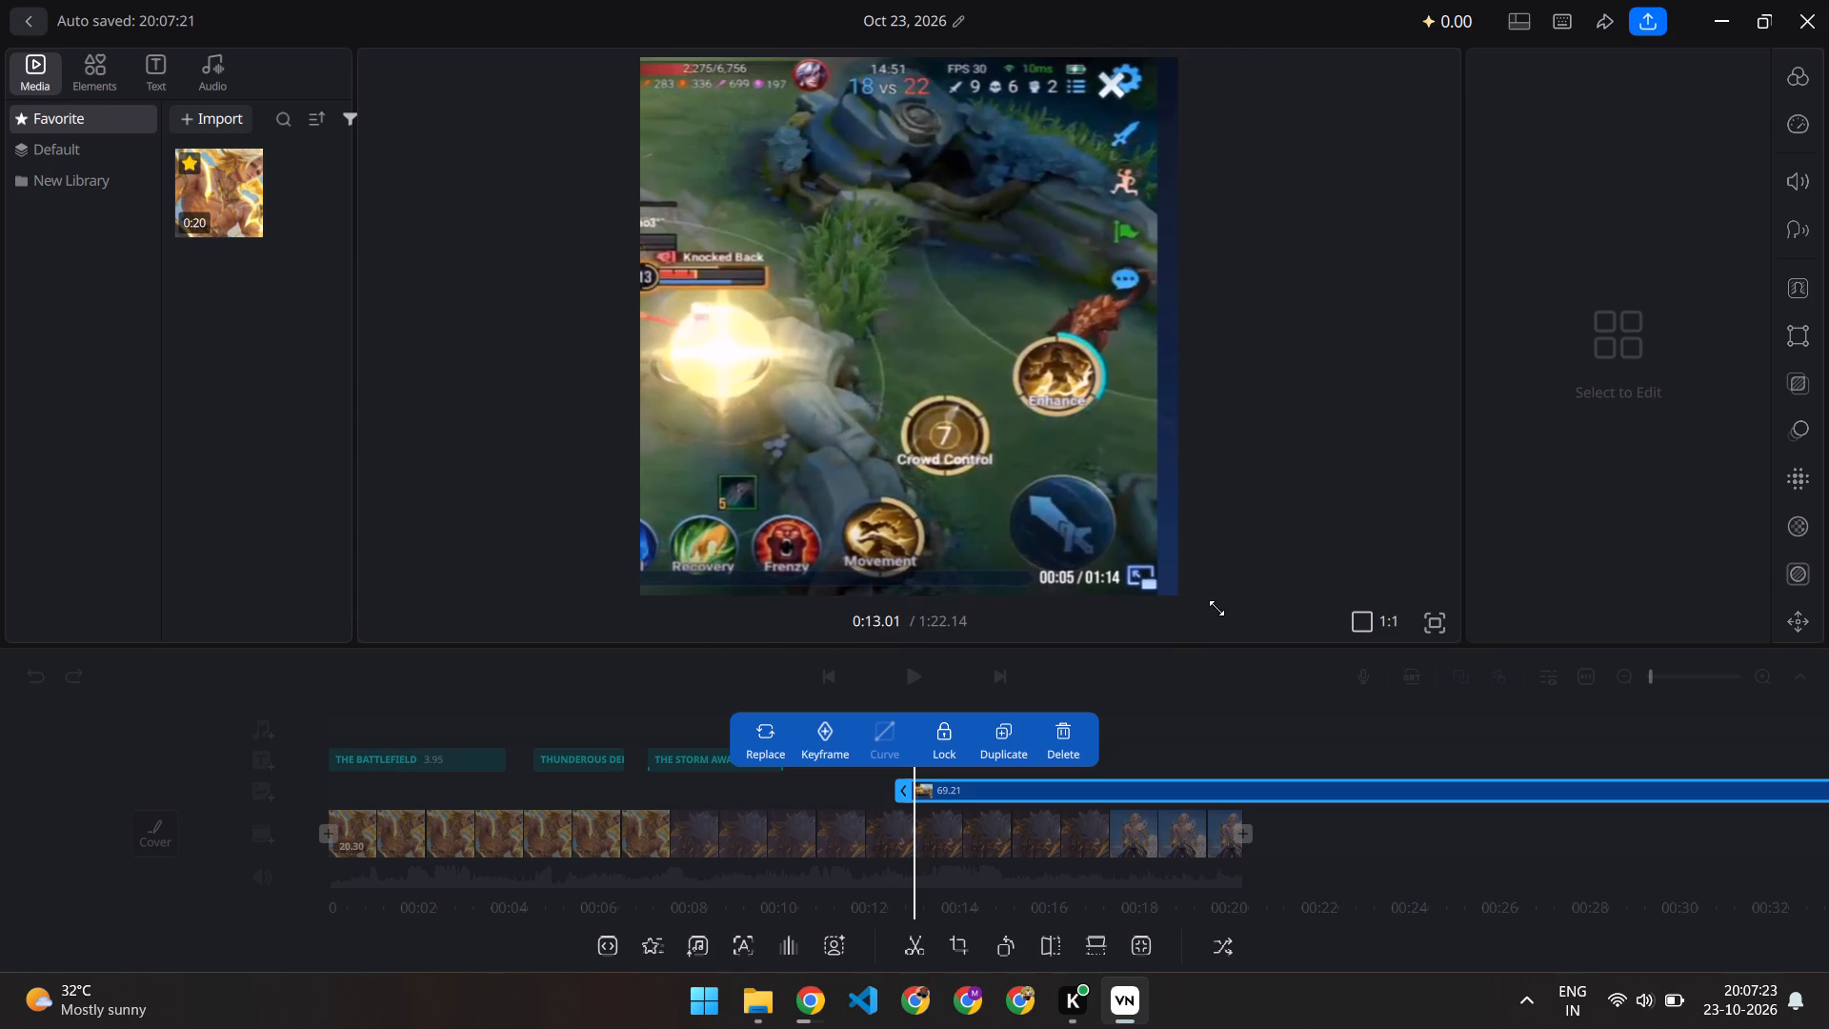
left_click_drag(1216, 608, 1241, 620)
Reposition the enlarged gameplay overlay so the Xiao Qiao fight sits near the middle and the footage covers the whole square frame.
left_click_drag(968, 516, 1115, 512)
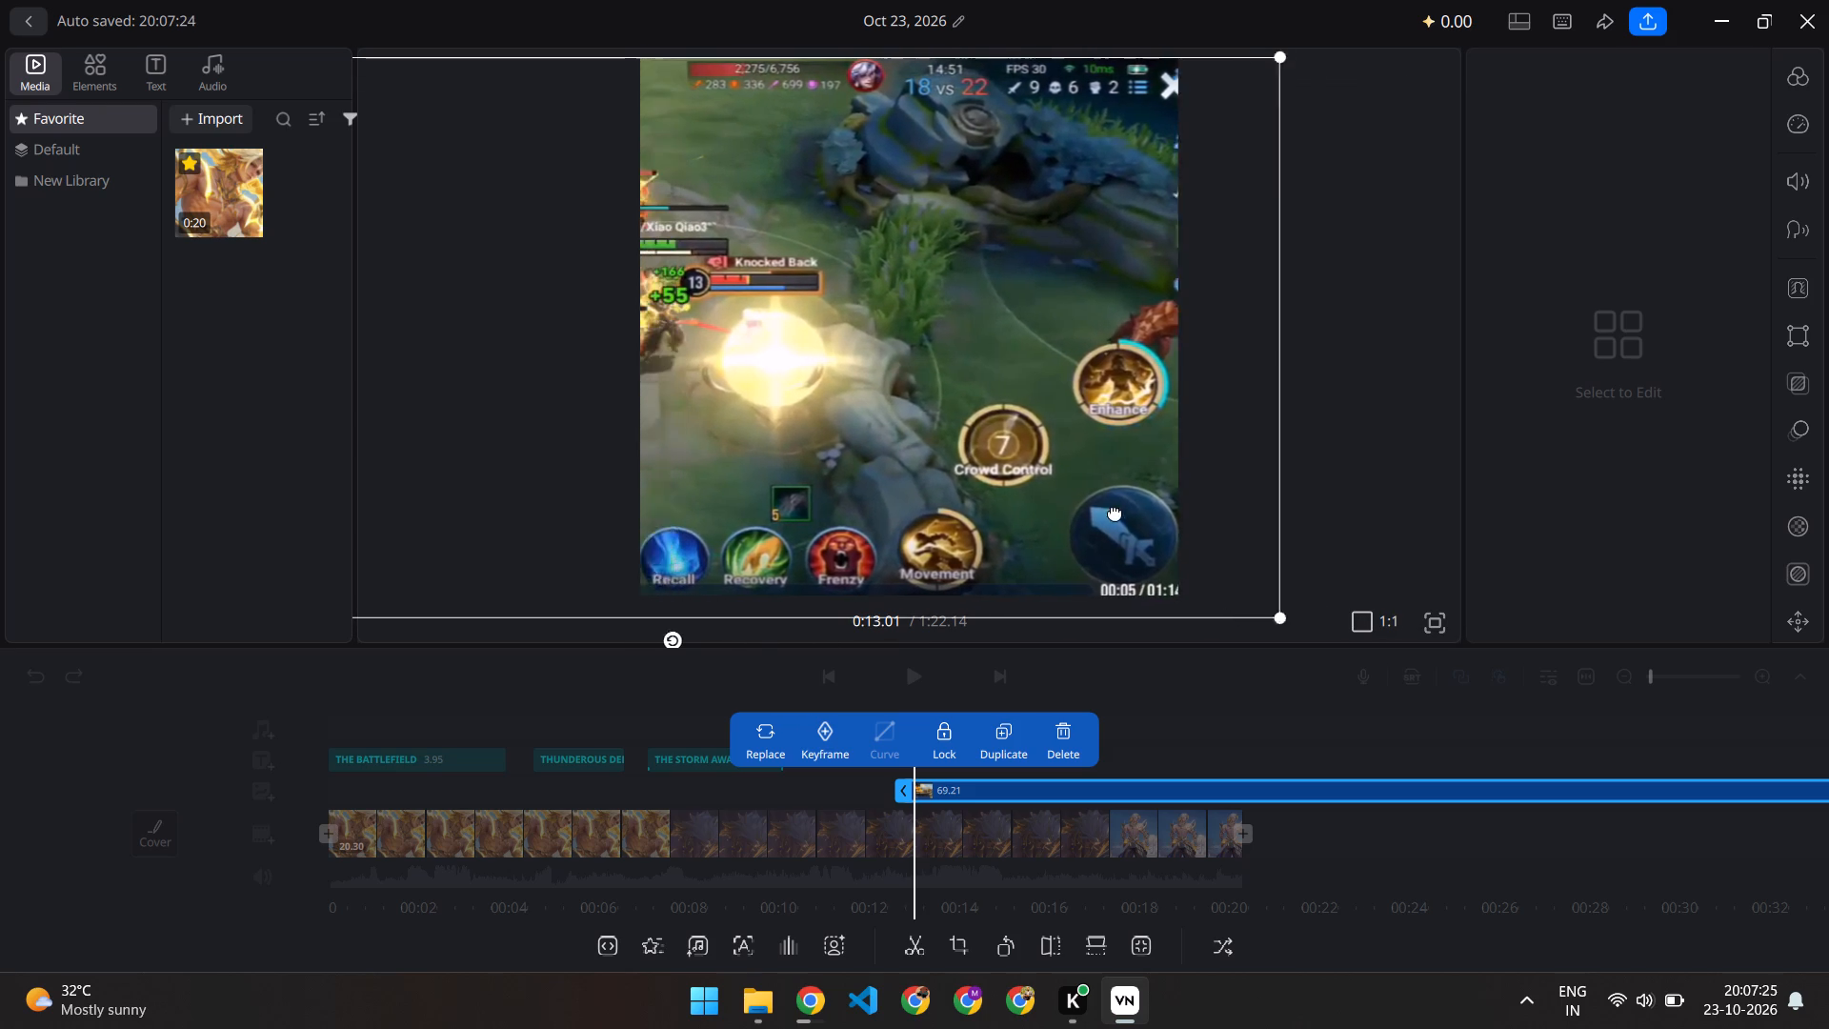
left_click_drag(1115, 512, 1301, 514)
left_click_drag(1088, 420, 1050, 426)
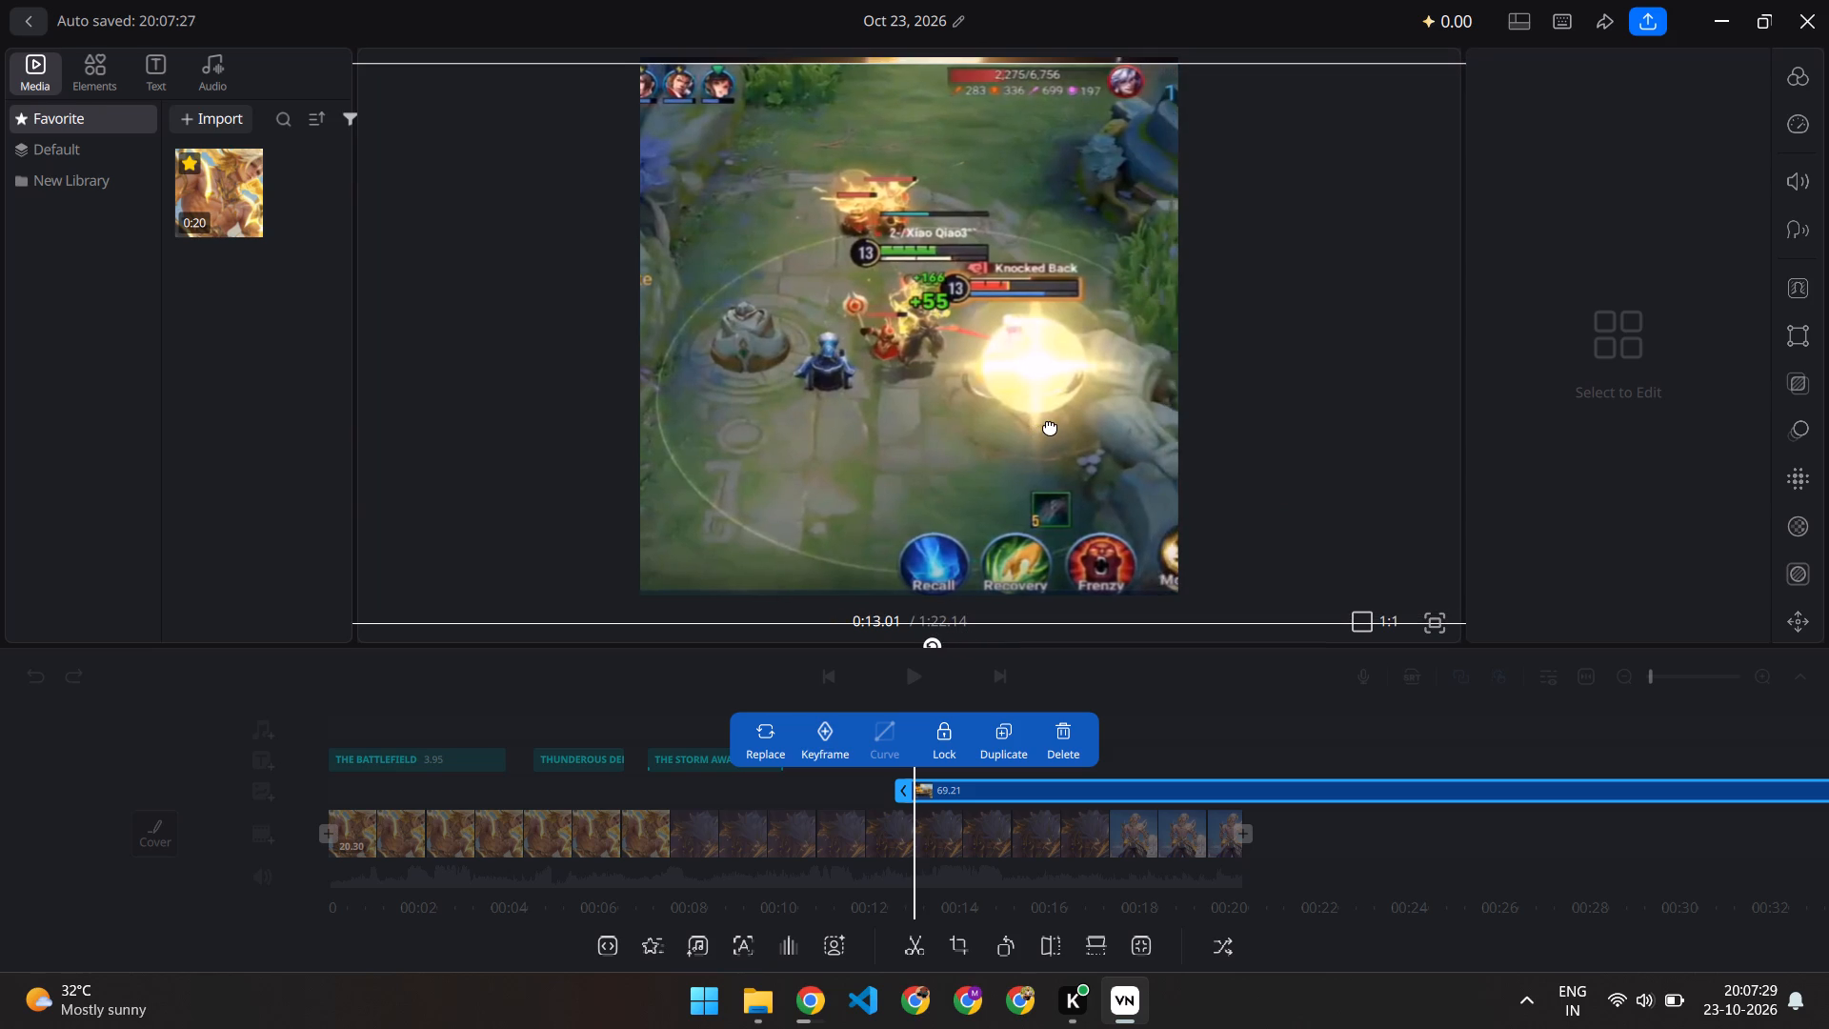
left_click_drag(1050, 426, 1085, 426)
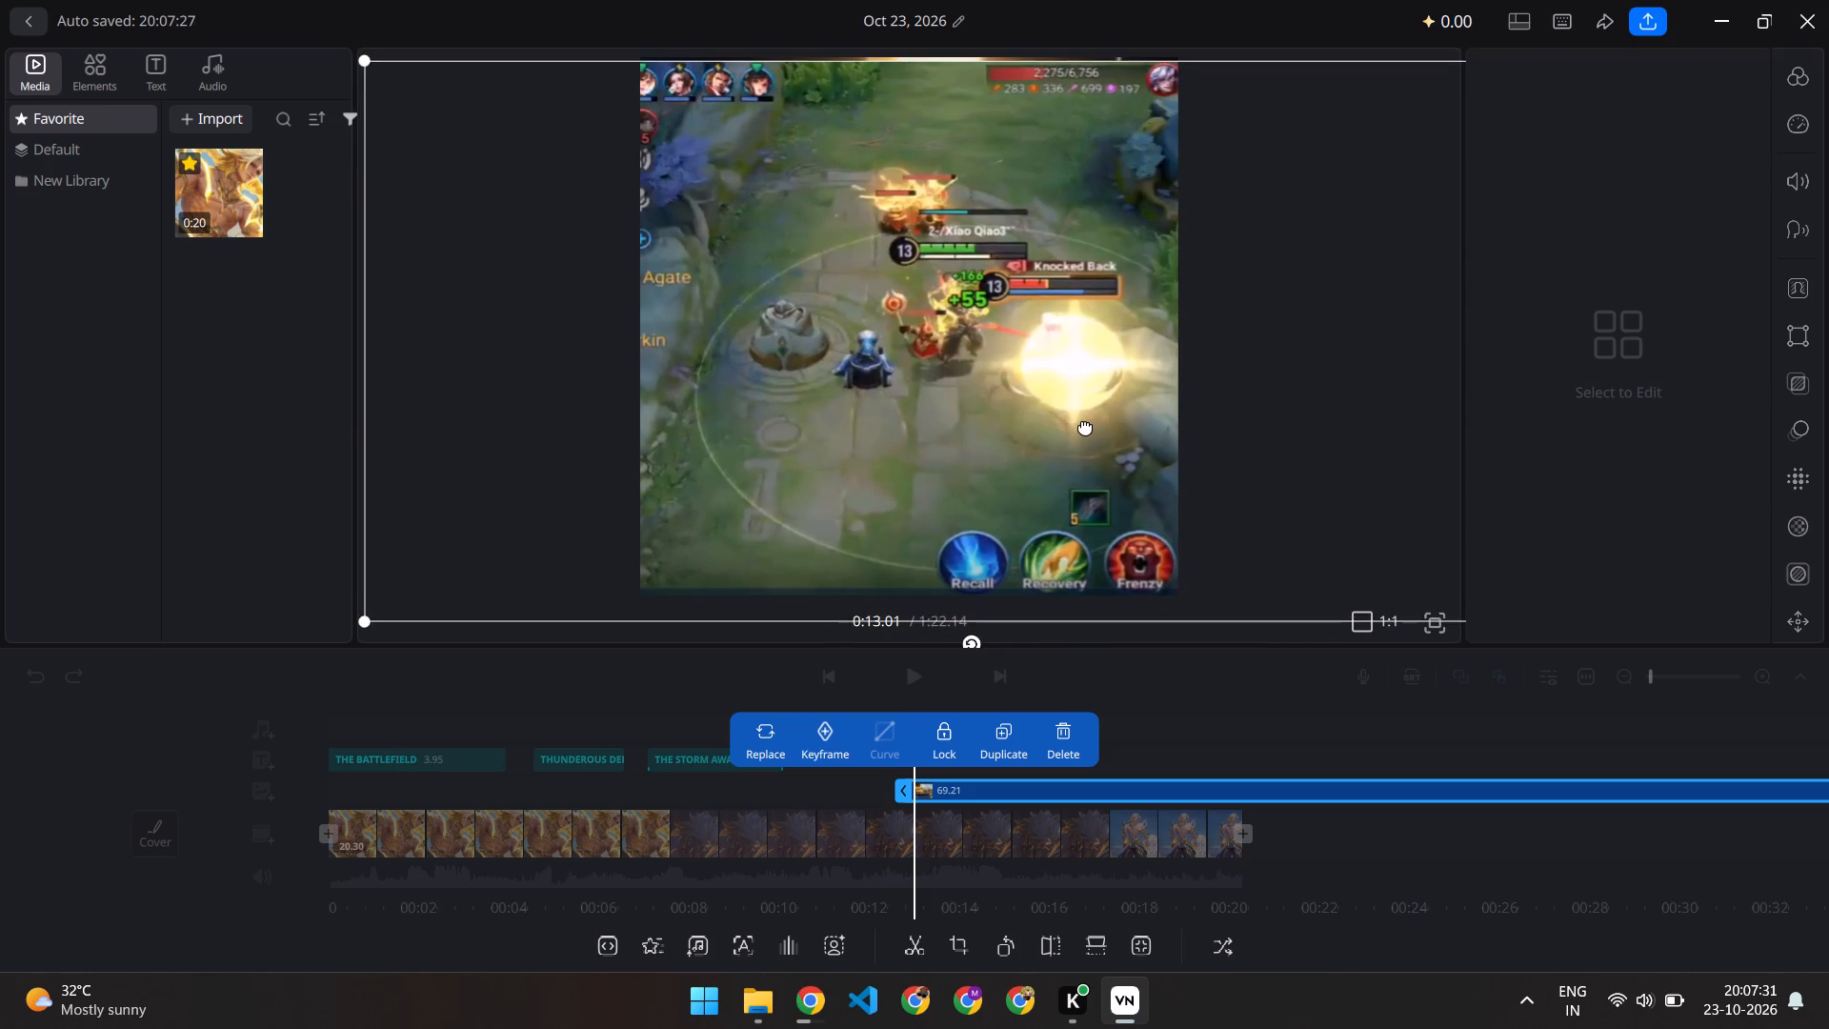
left_click_drag(1085, 426, 1054, 427)
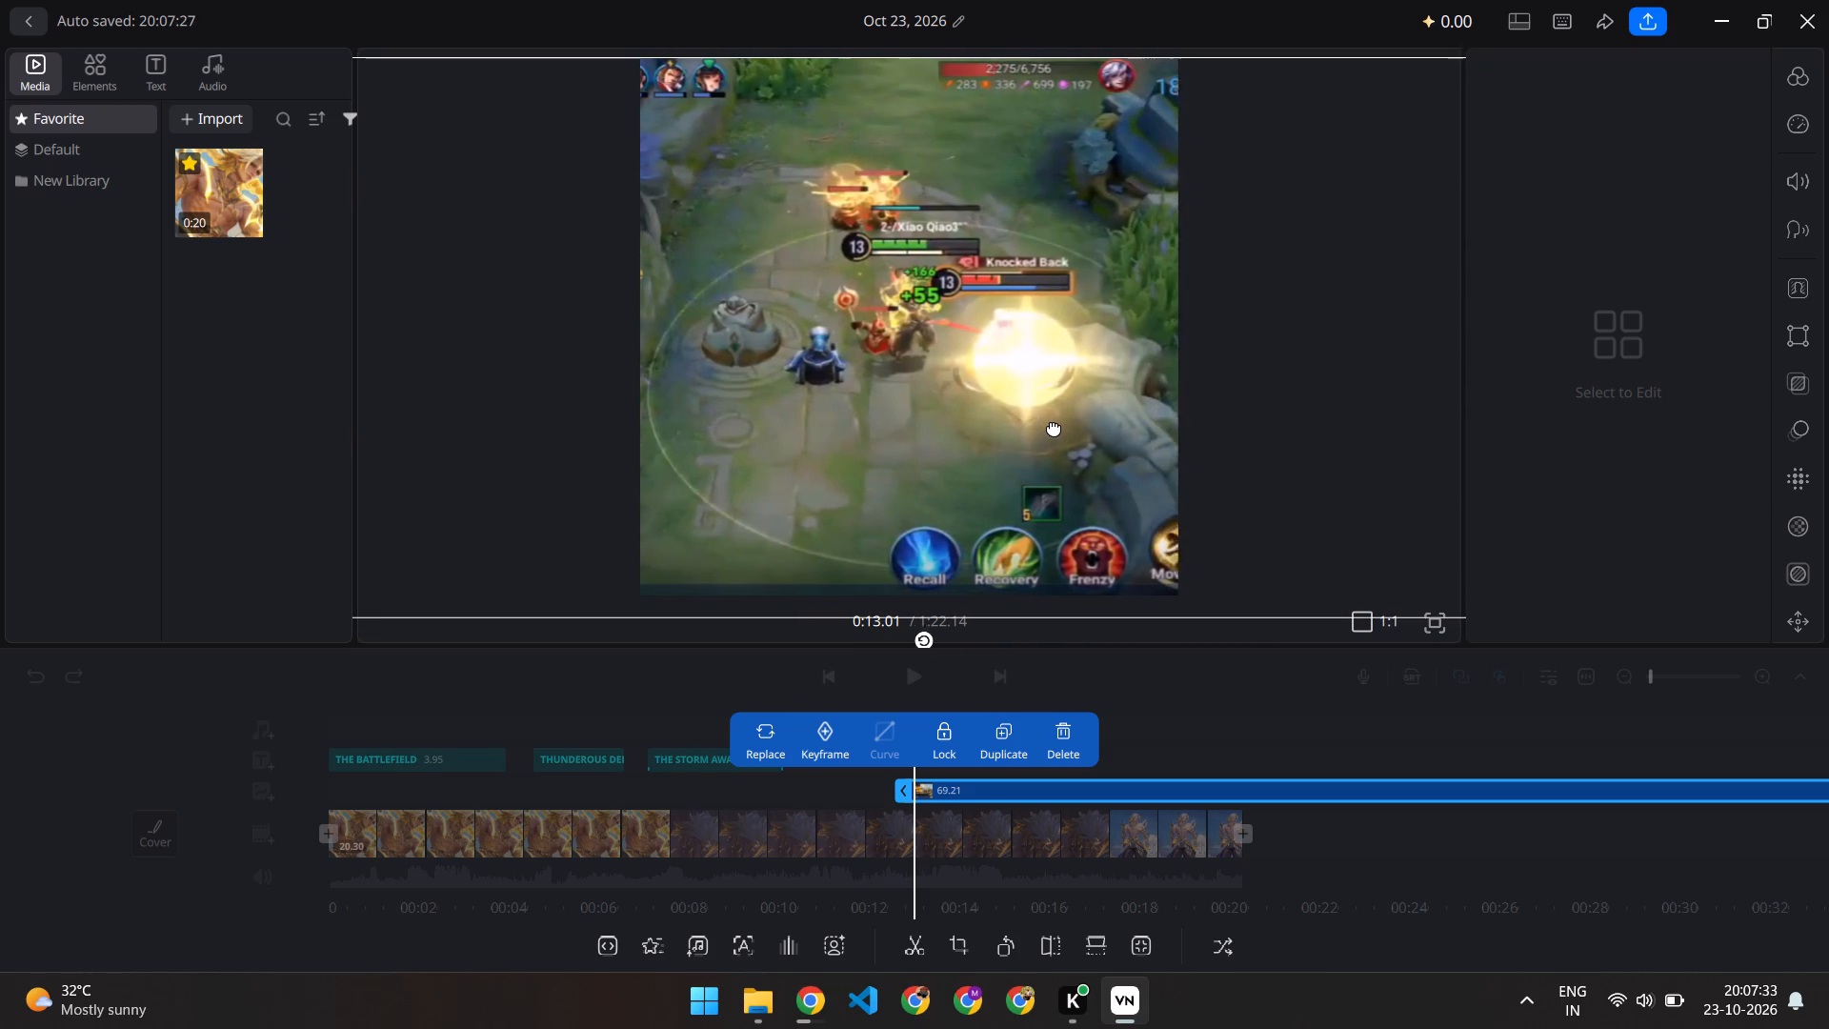
left_click_drag(1054, 427, 1055, 422)
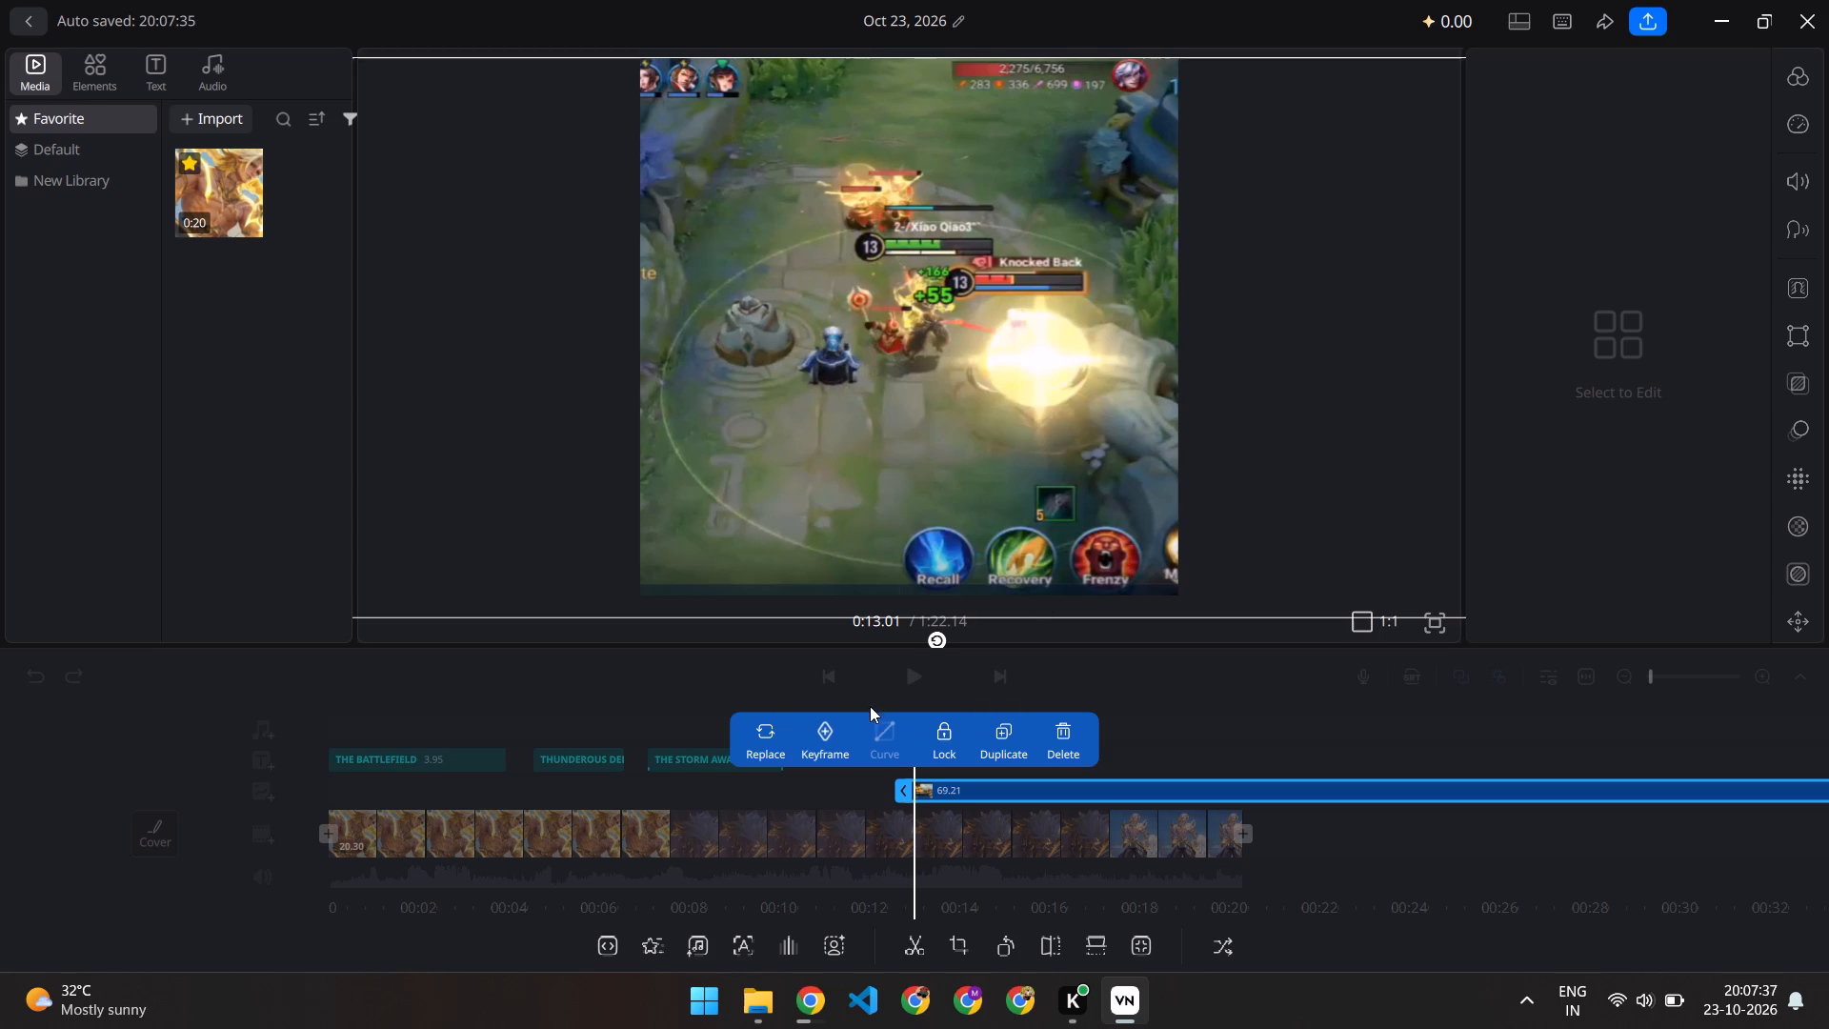
left_click(702, 702)
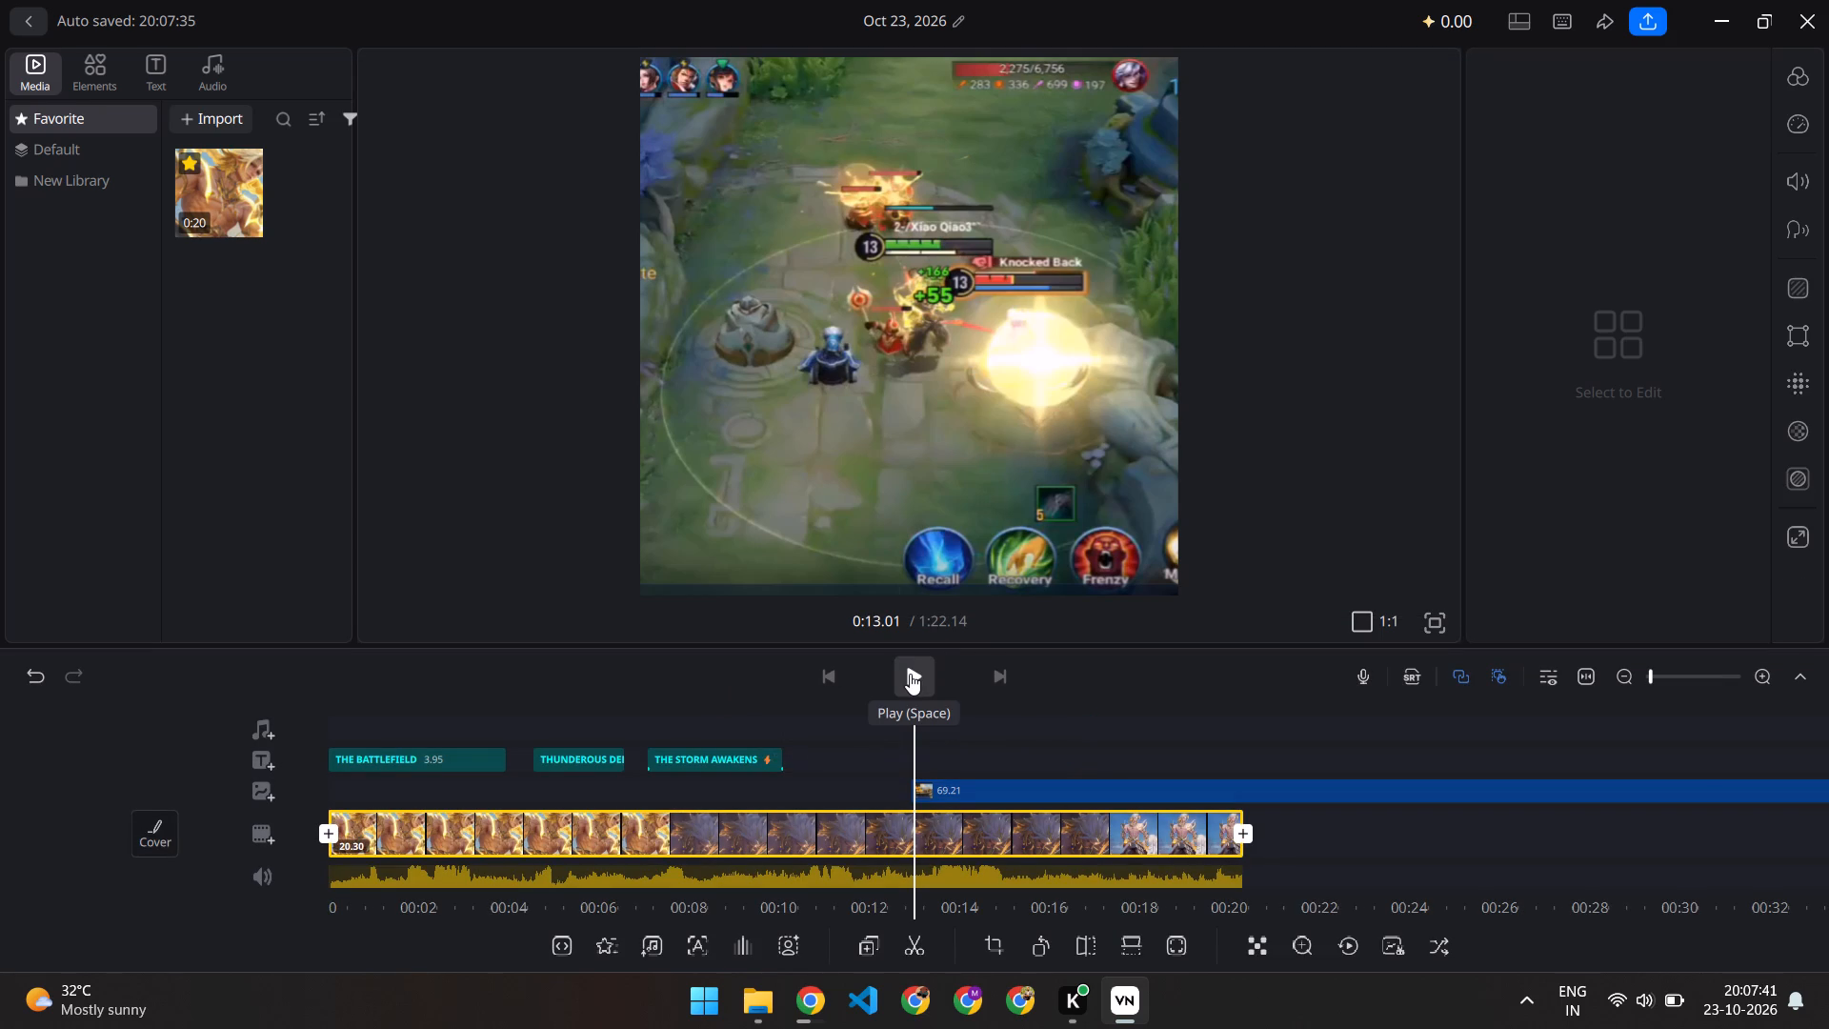
Play the video from about 13 s to check the repositioned gameplay overlay.
left_click(910, 674)
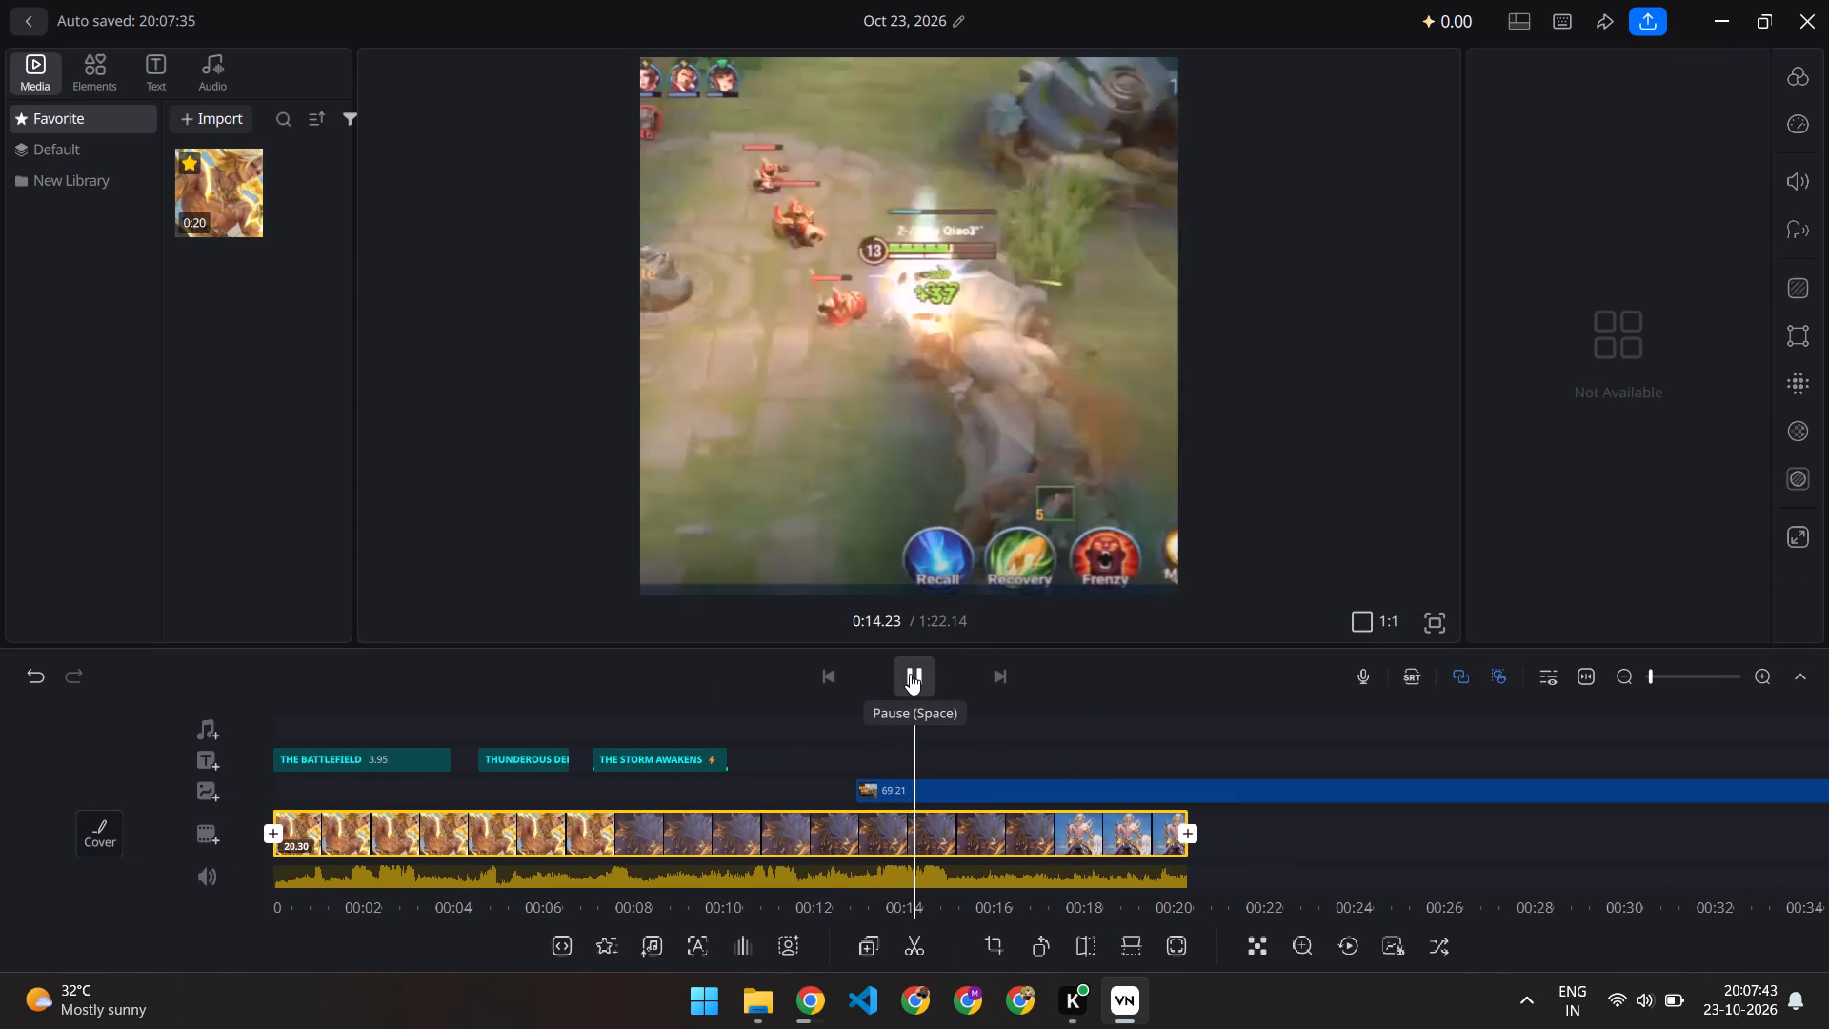
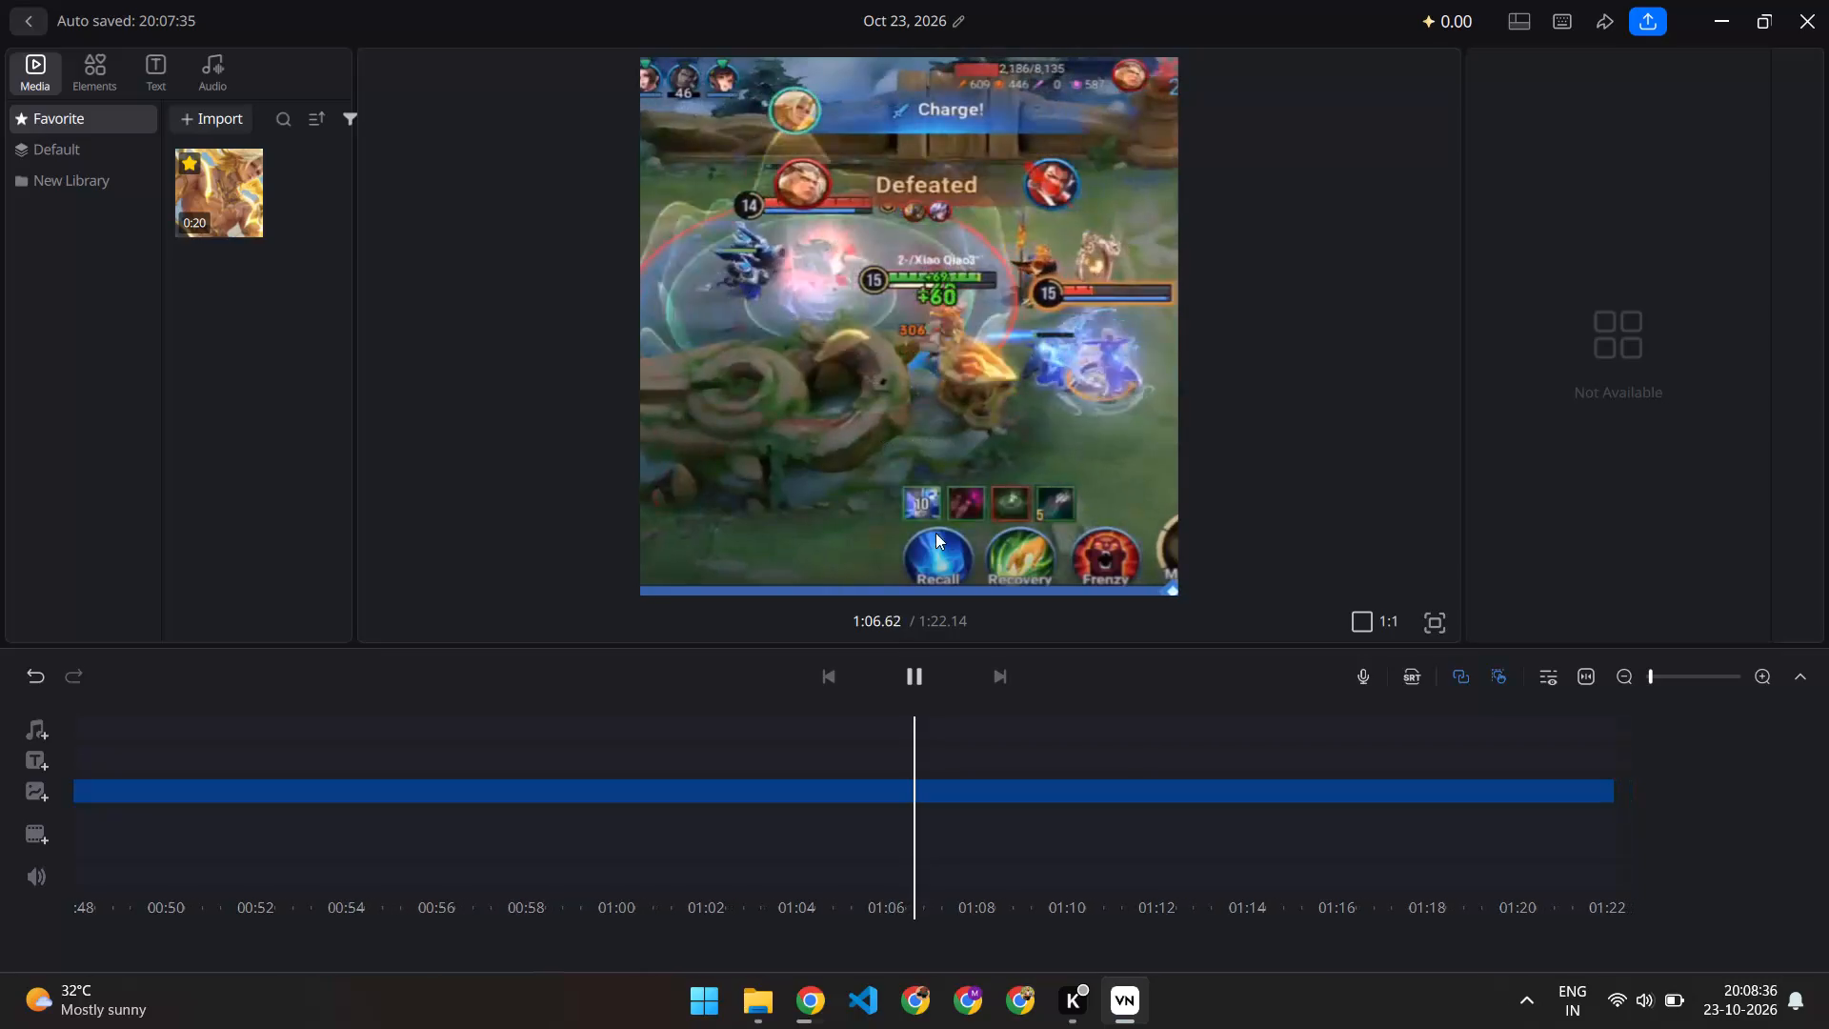
Stop playback at about 1:08 and reset the gameplay overlay's framing to a centred Fill of the 1:1 frame.
left_click(917, 684)
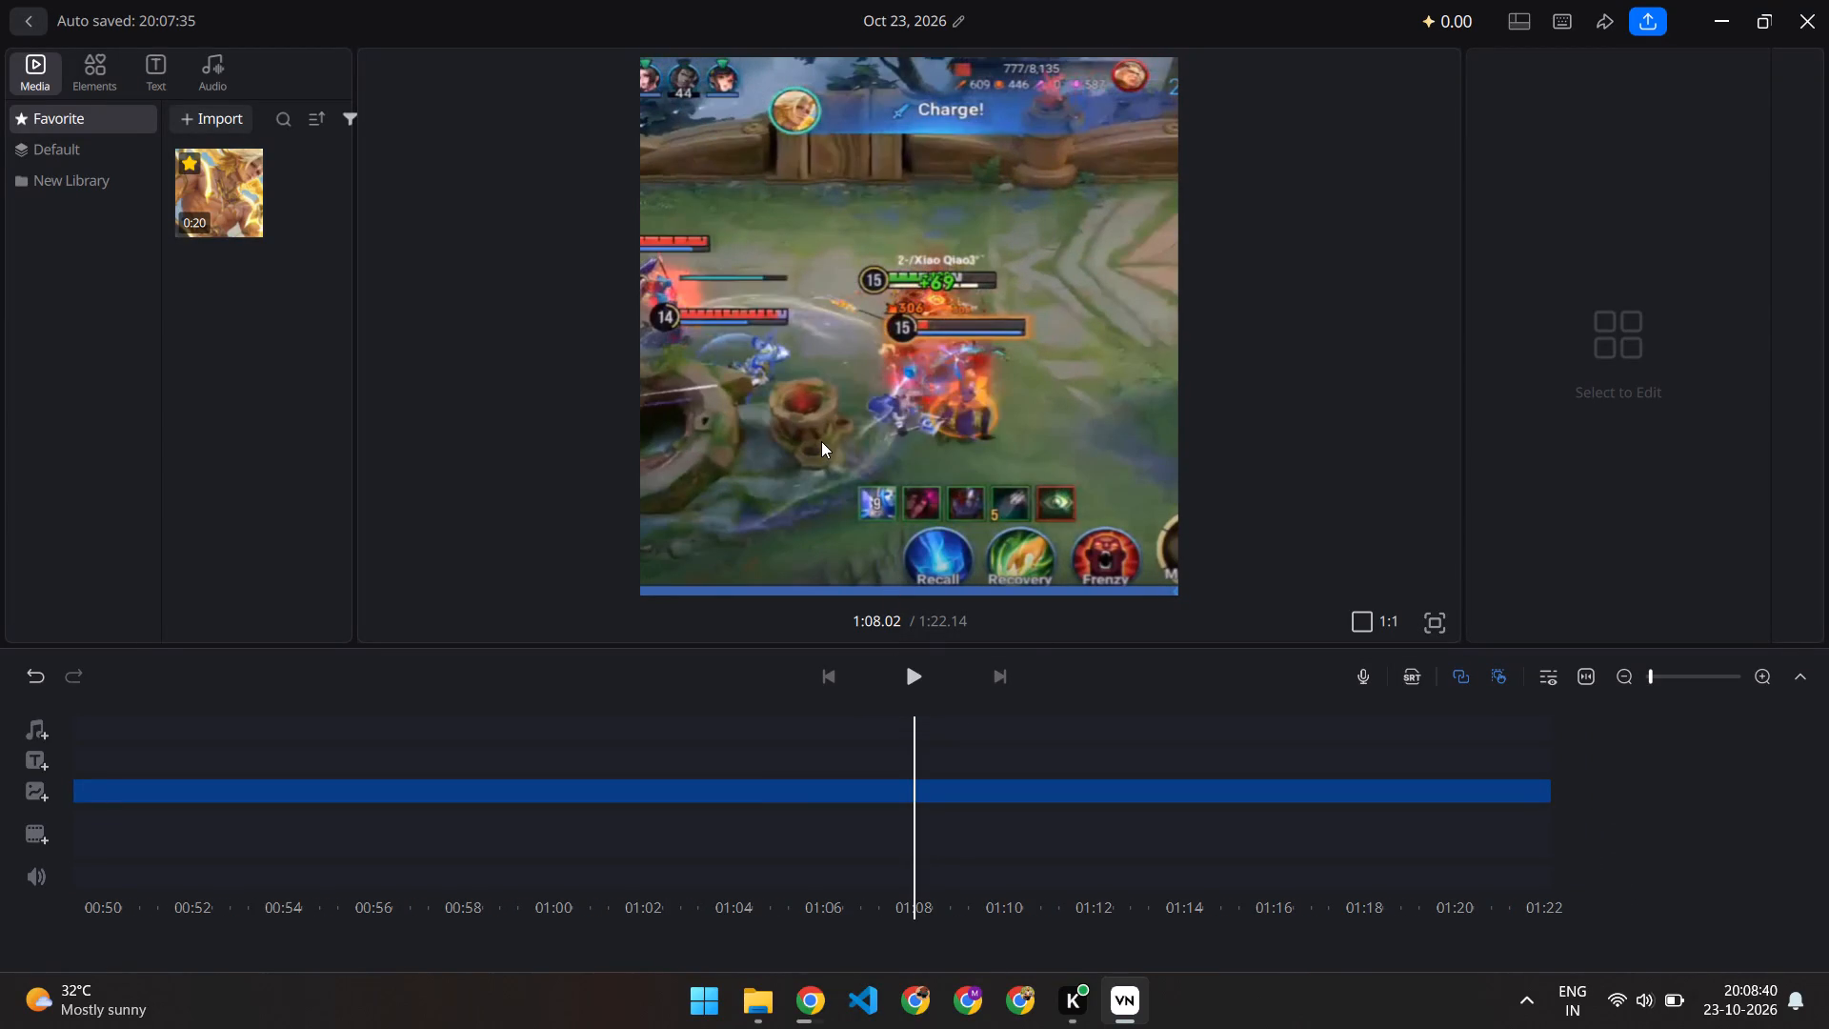
left_click(821, 441)
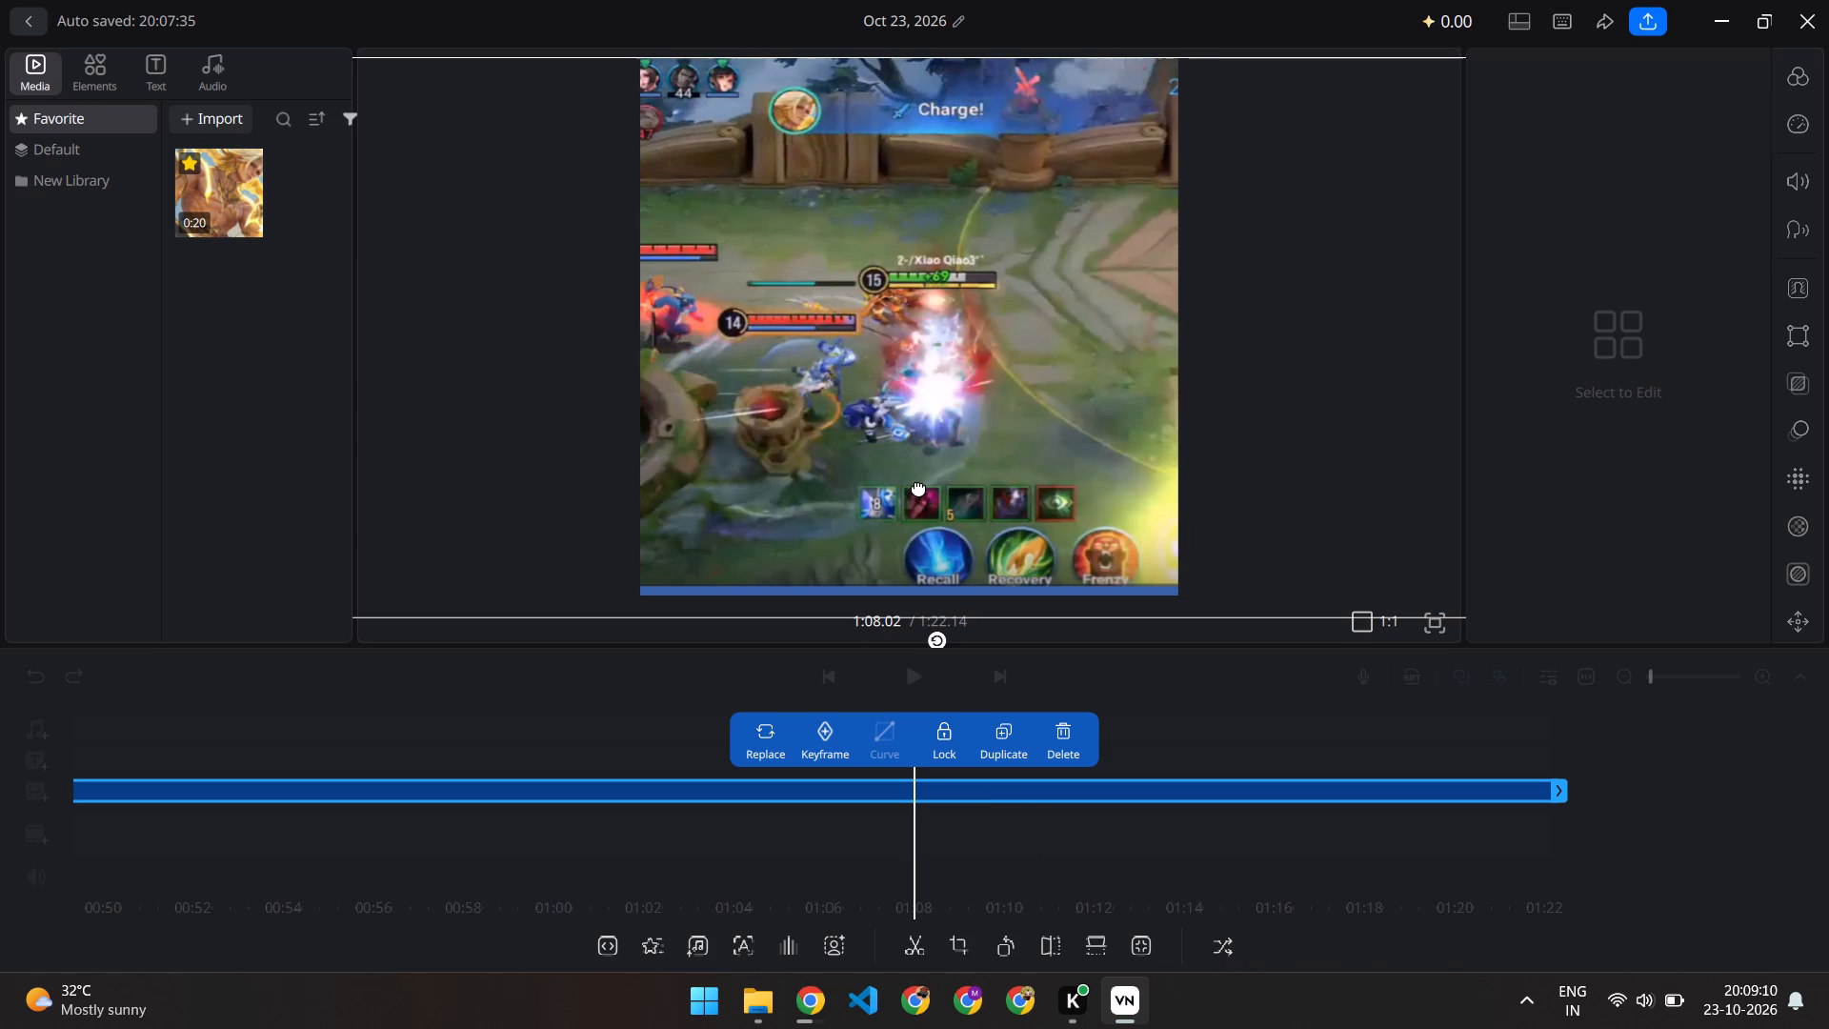
scroll(918, 487, "up", 2, "ctrl")
scroll(903, 267, "up", 8, "ctrl")
left_click(1143, 942)
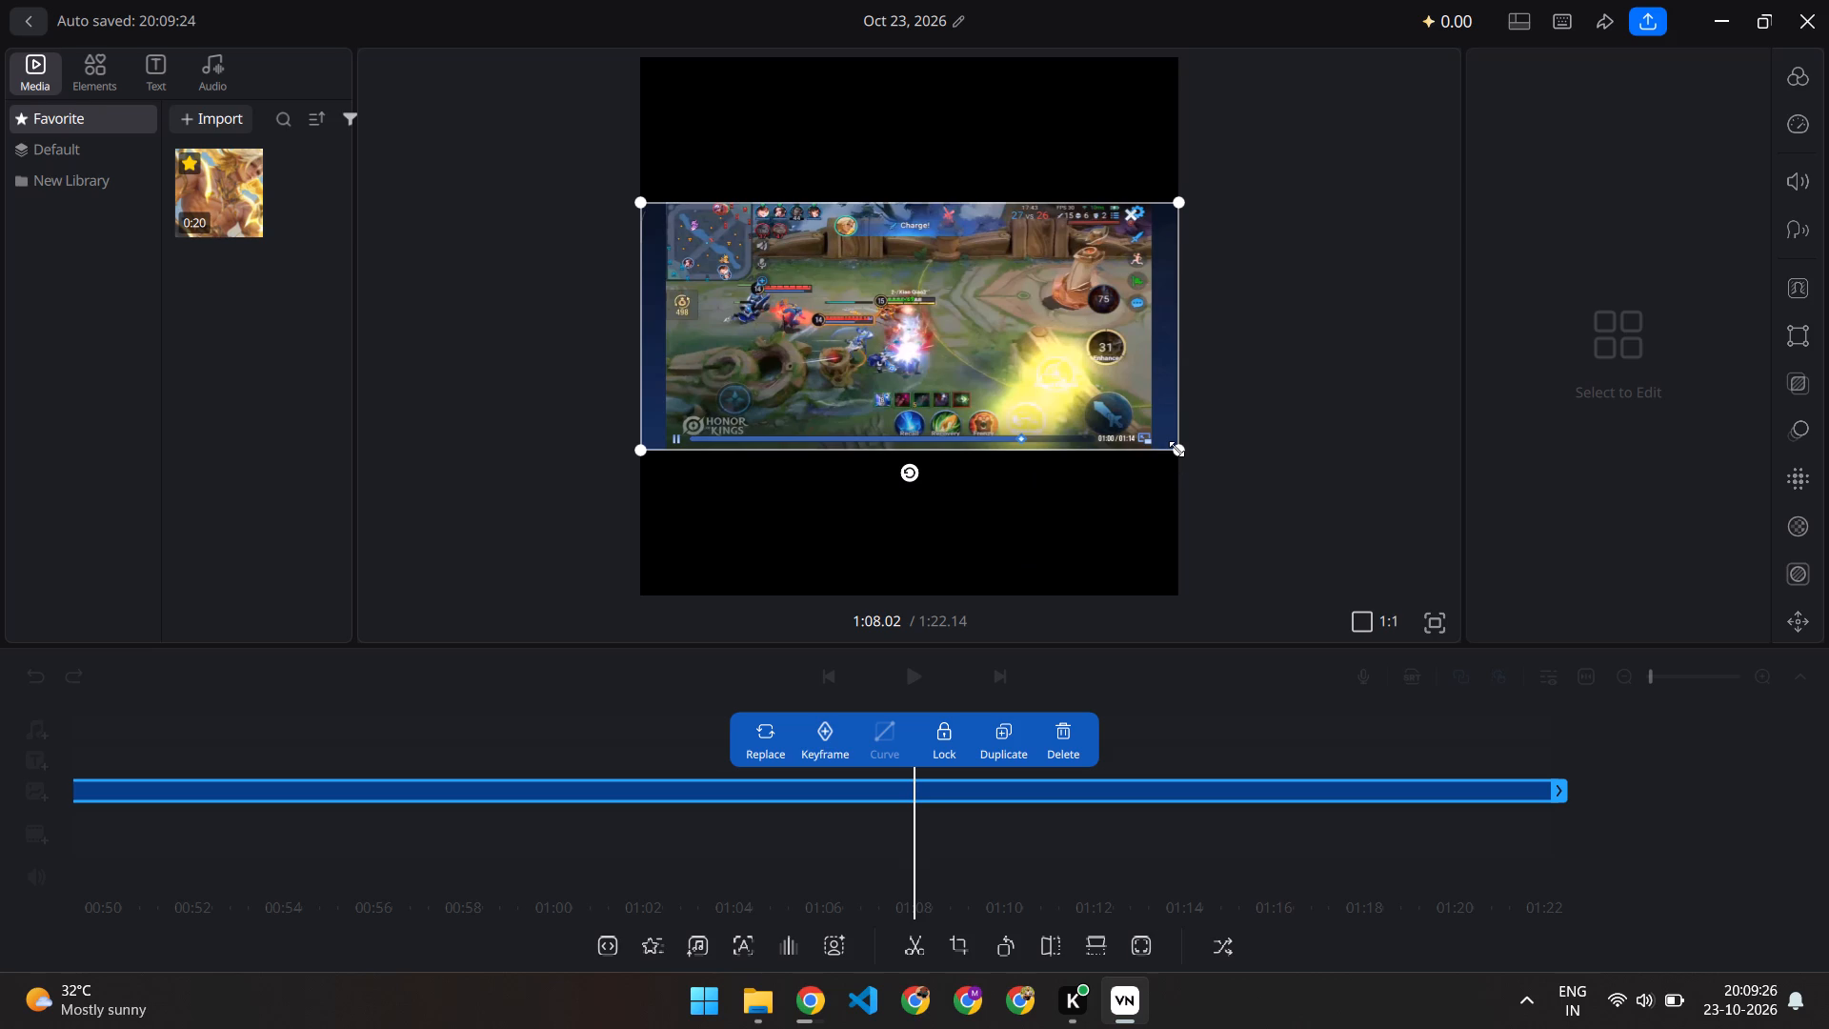
left_click(1150, 935)
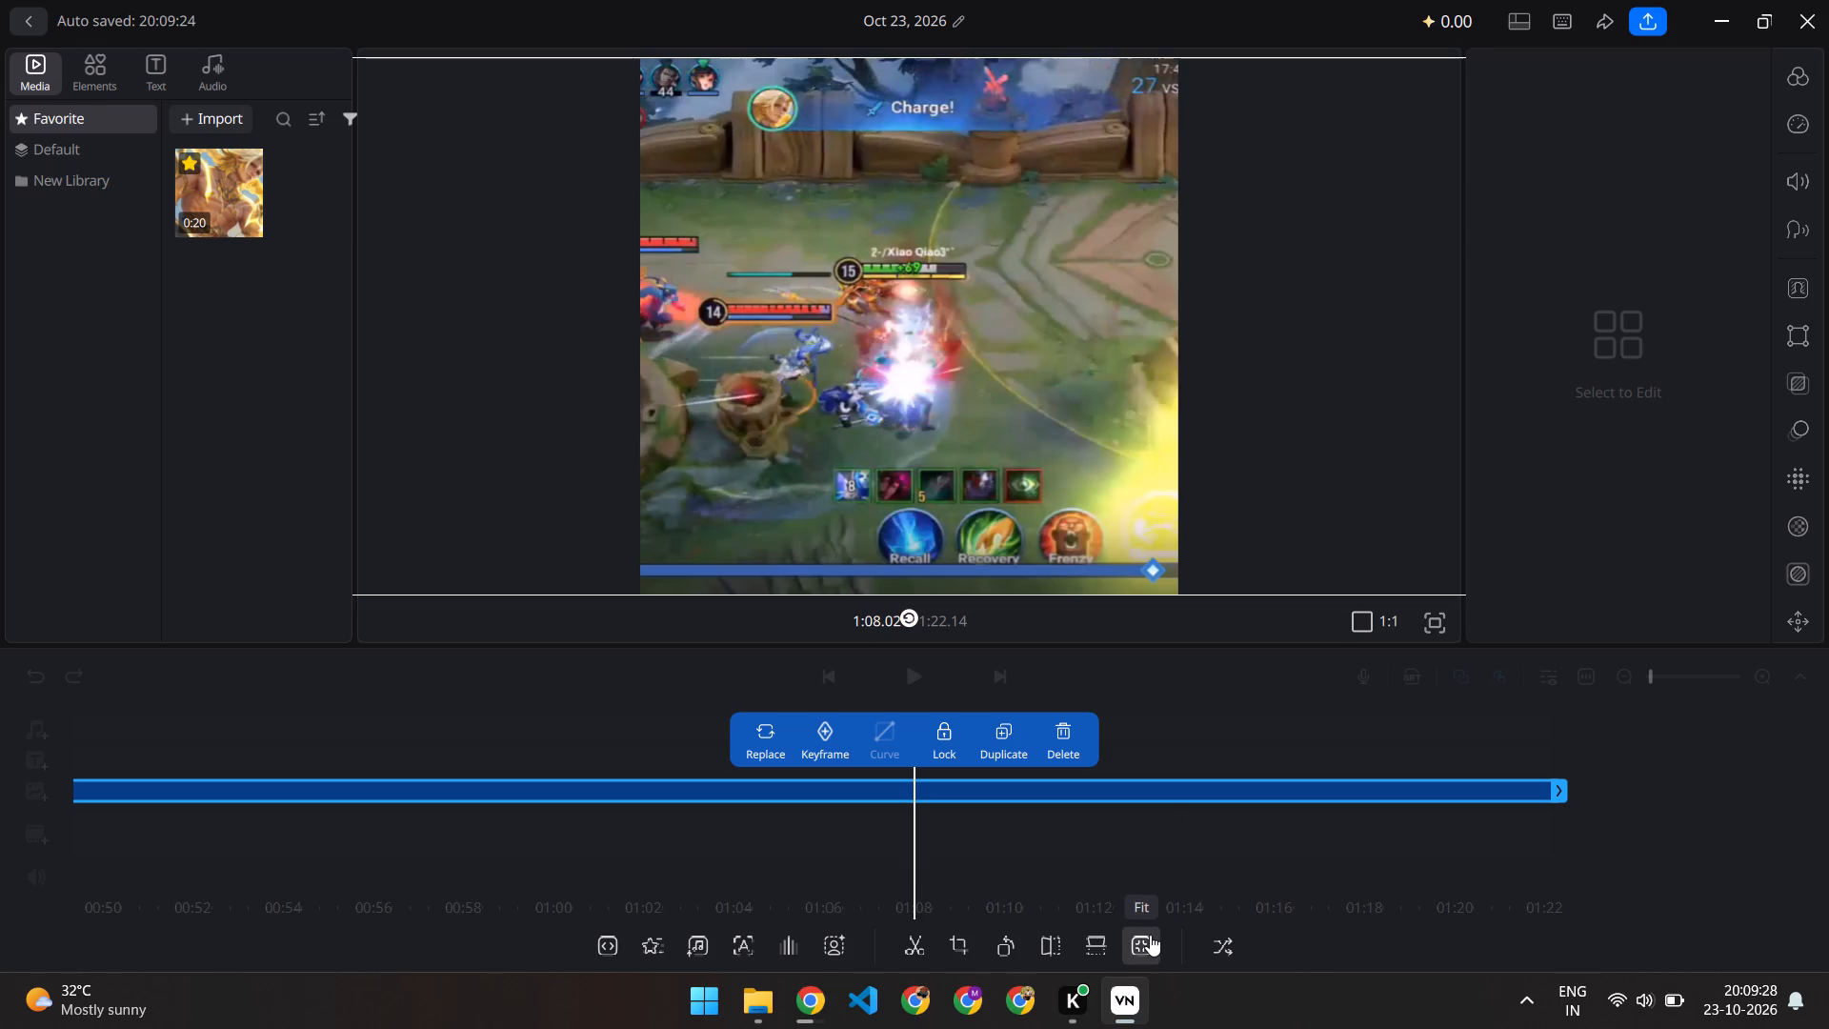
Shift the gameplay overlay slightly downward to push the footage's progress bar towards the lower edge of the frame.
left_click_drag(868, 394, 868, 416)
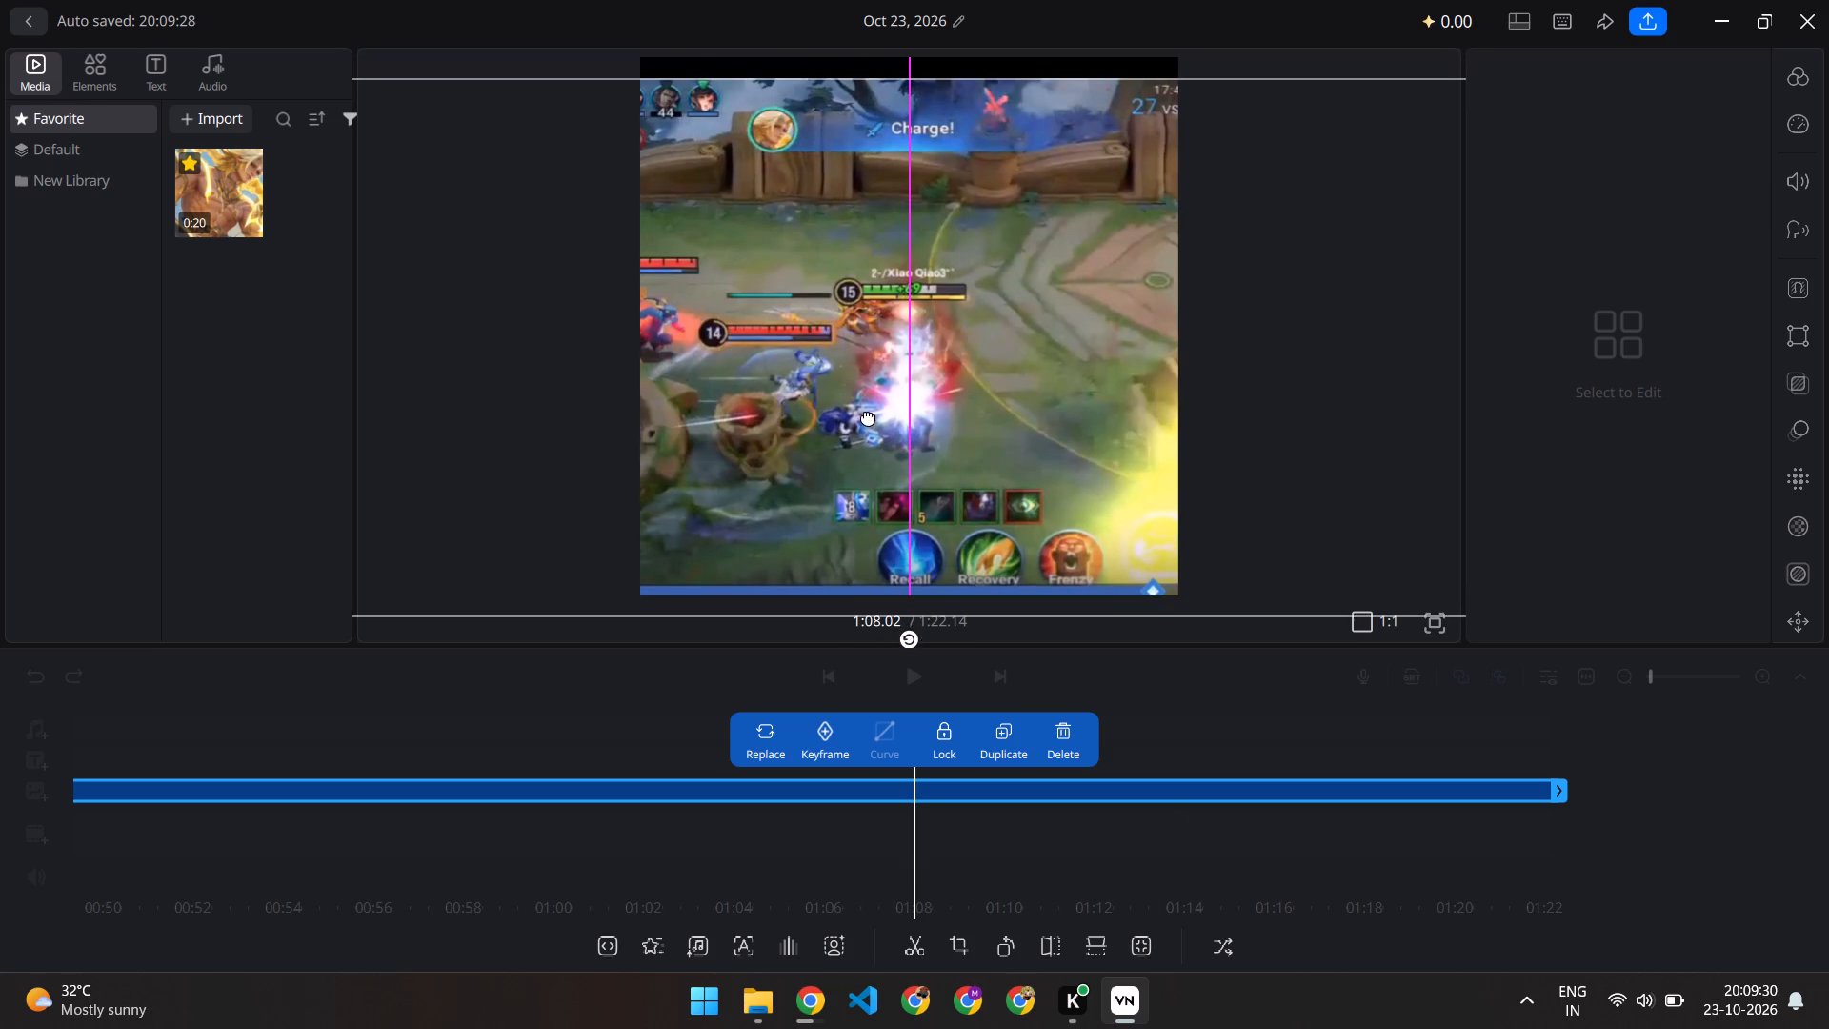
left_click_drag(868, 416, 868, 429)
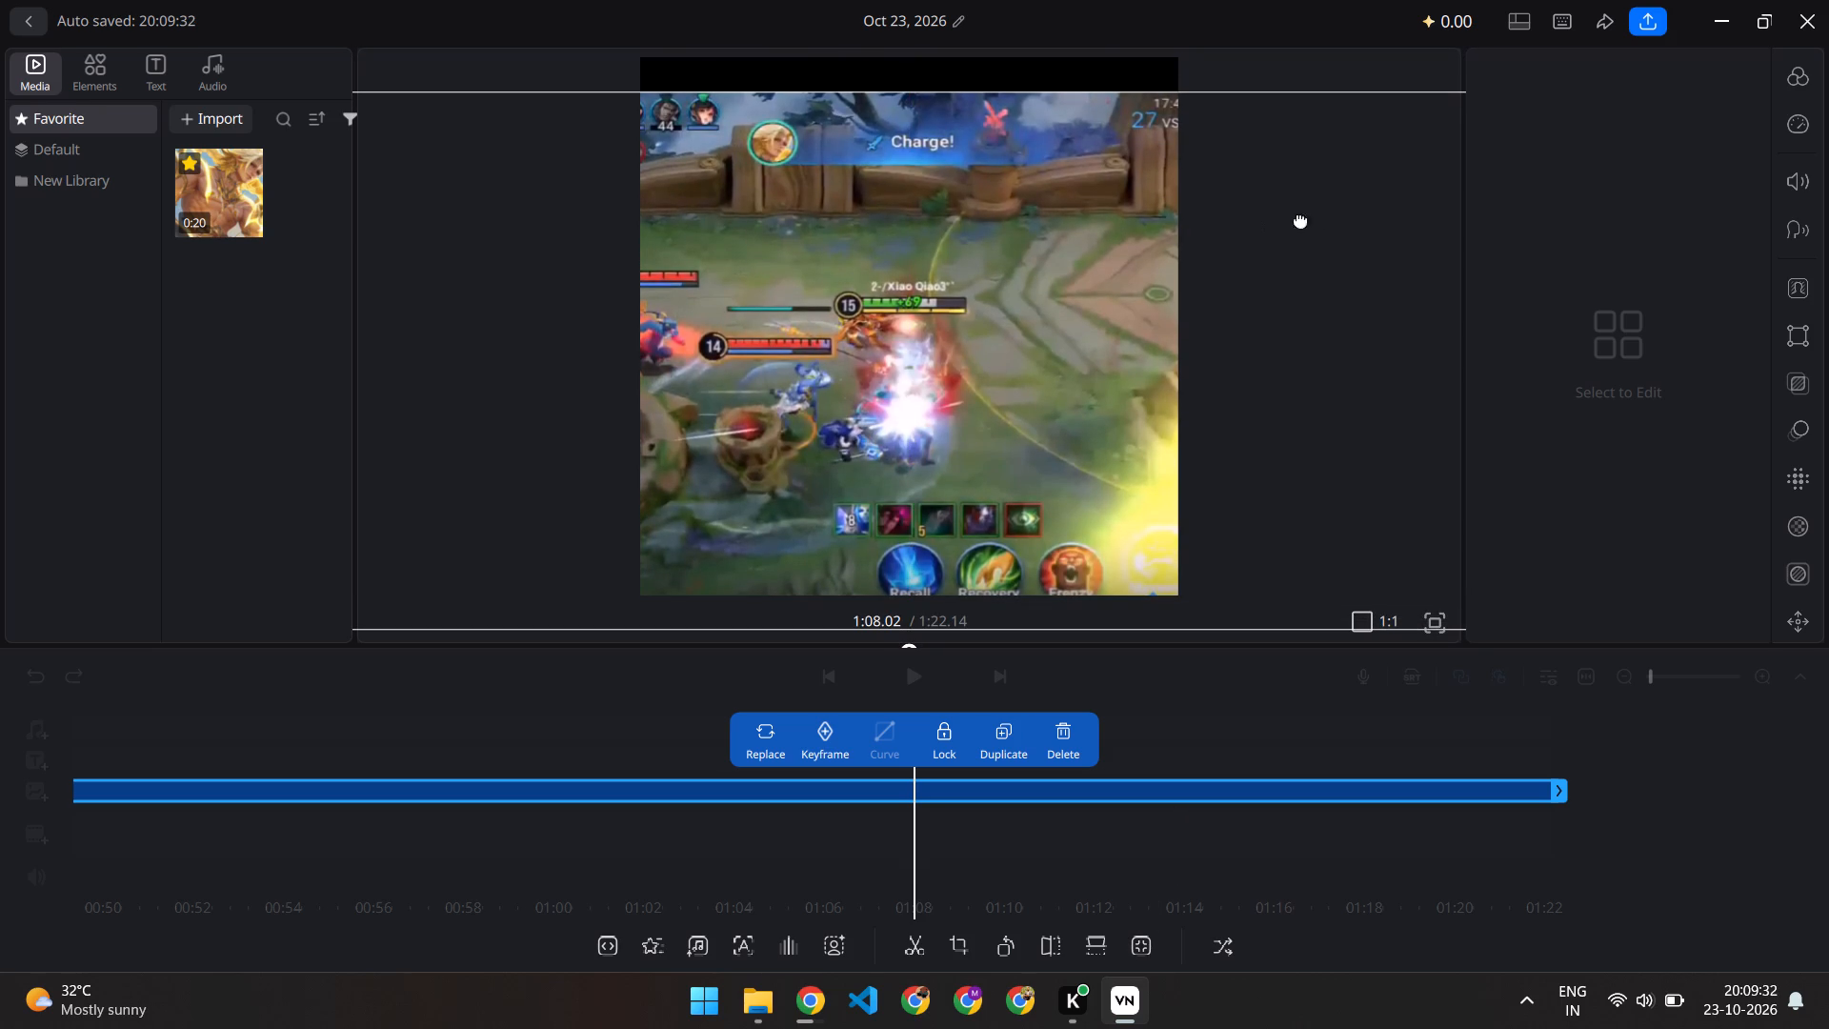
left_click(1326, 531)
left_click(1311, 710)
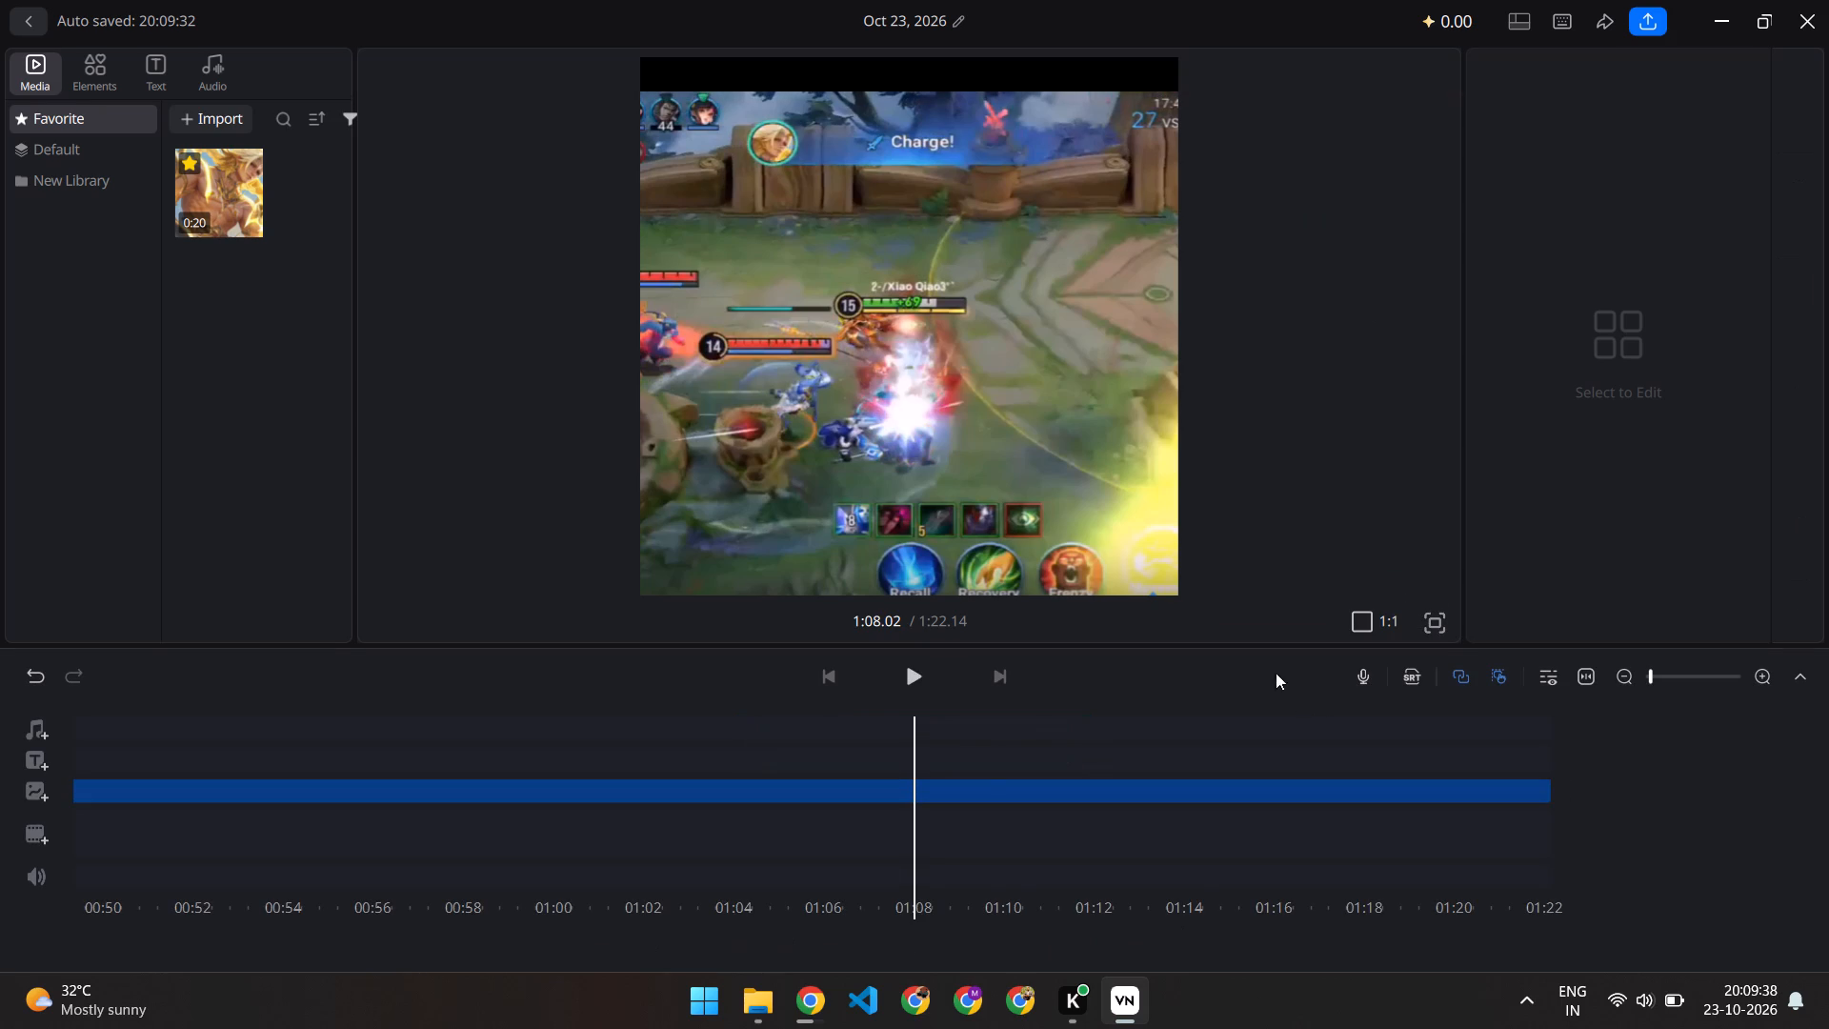
Crop the gameplay overlay to a 1:1 area around the Xiao Qiao fight, trimming off the progress bar along the footage's lower edge.
left_click(988, 782)
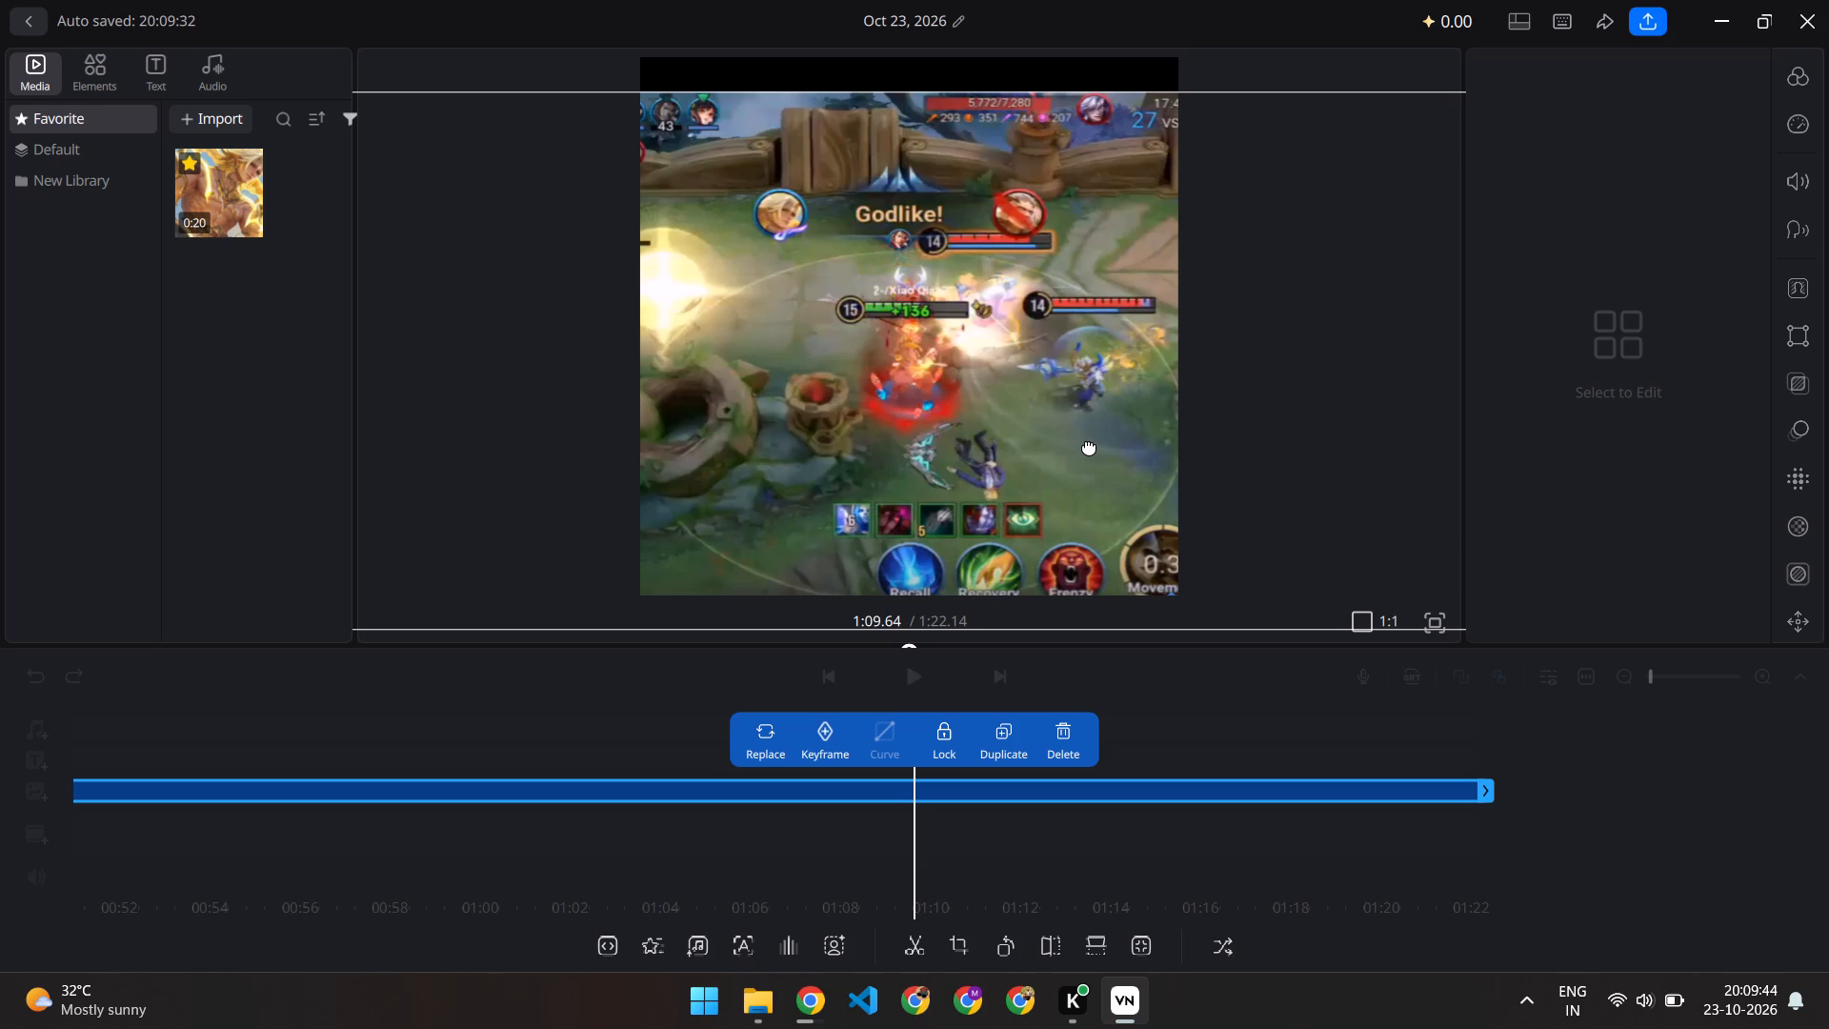
left_click(970, 949)
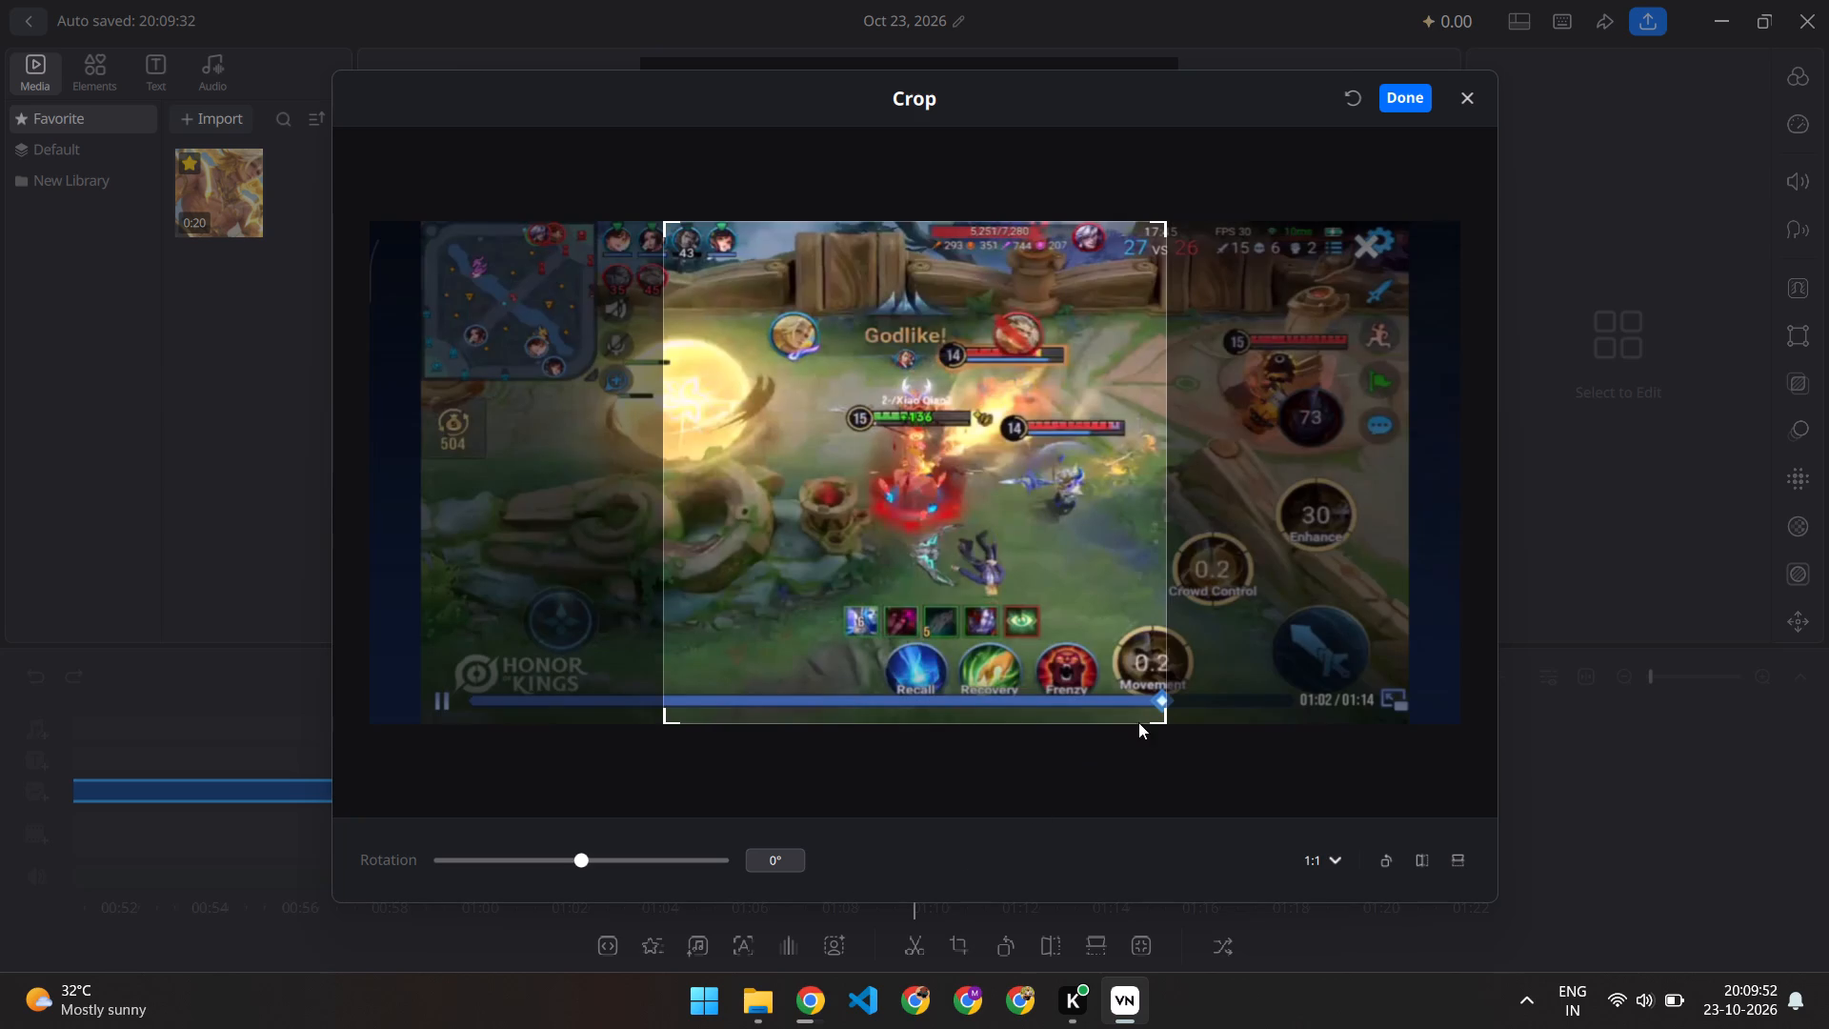
left_click_drag(1163, 715, 1168, 684)
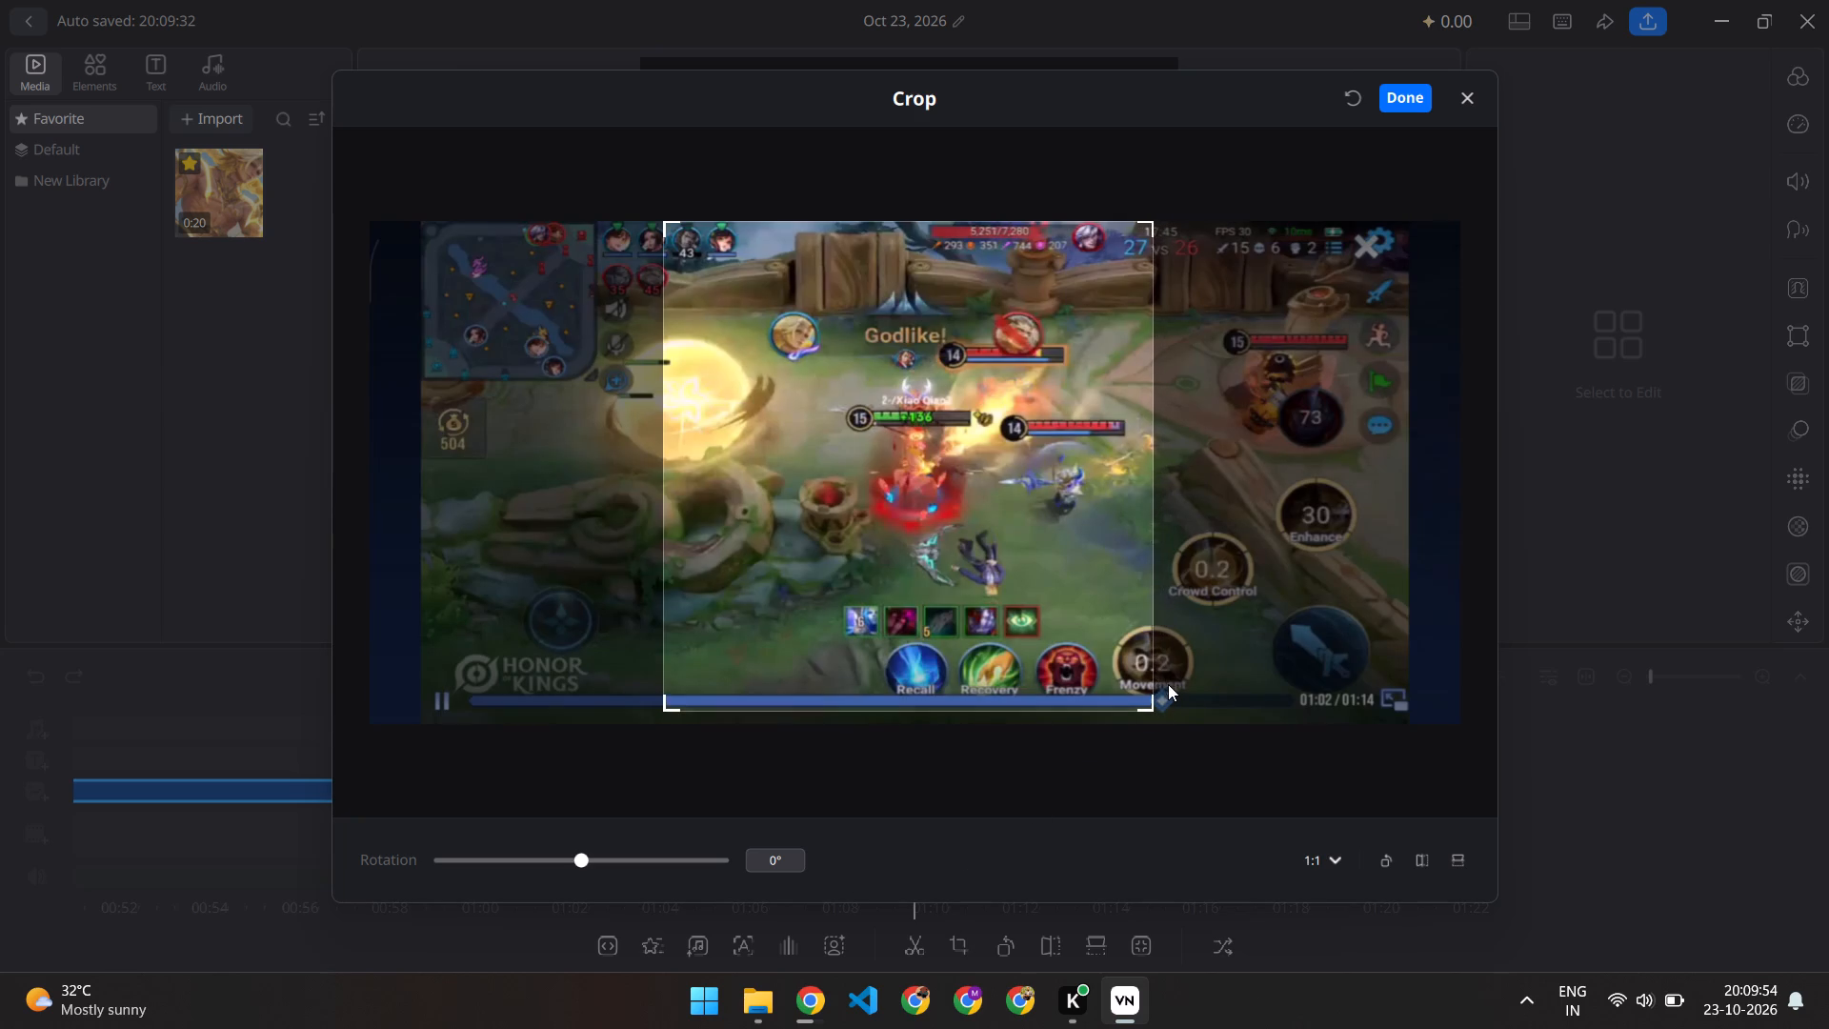
left_click_drag(1168, 684, 1174, 651)
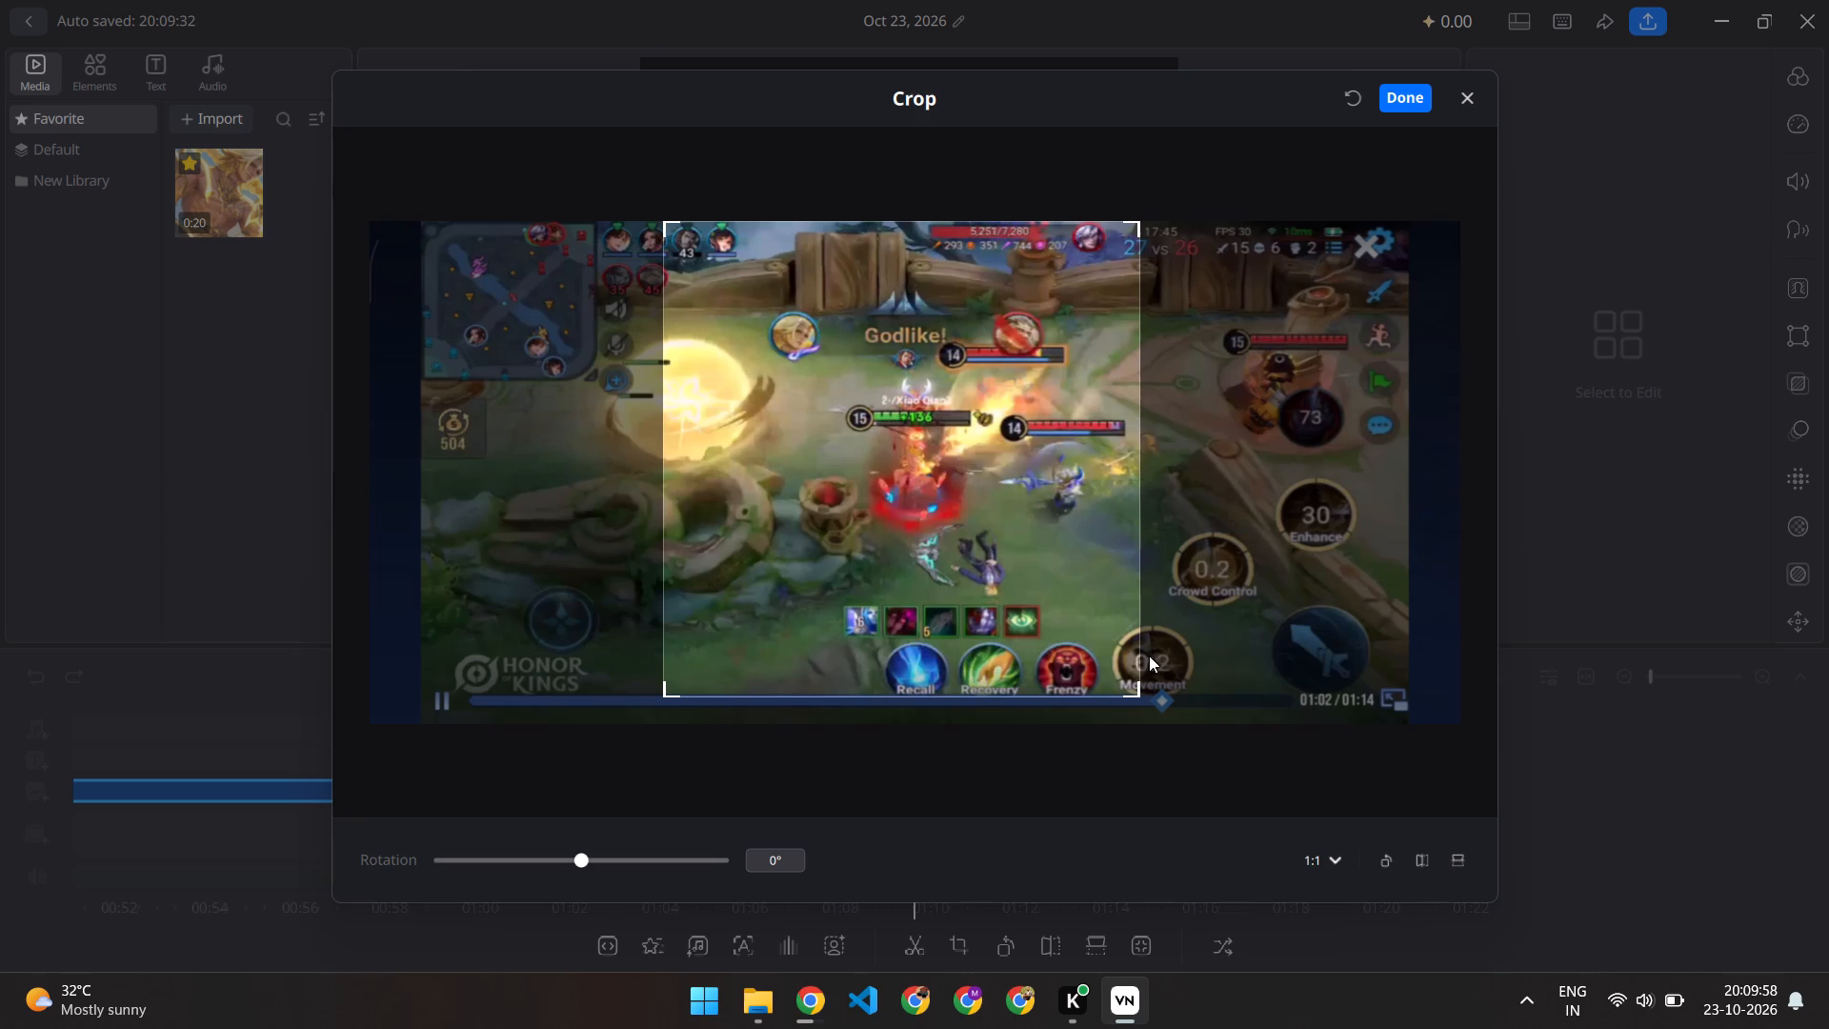
left_click_drag(912, 622, 934, 615)
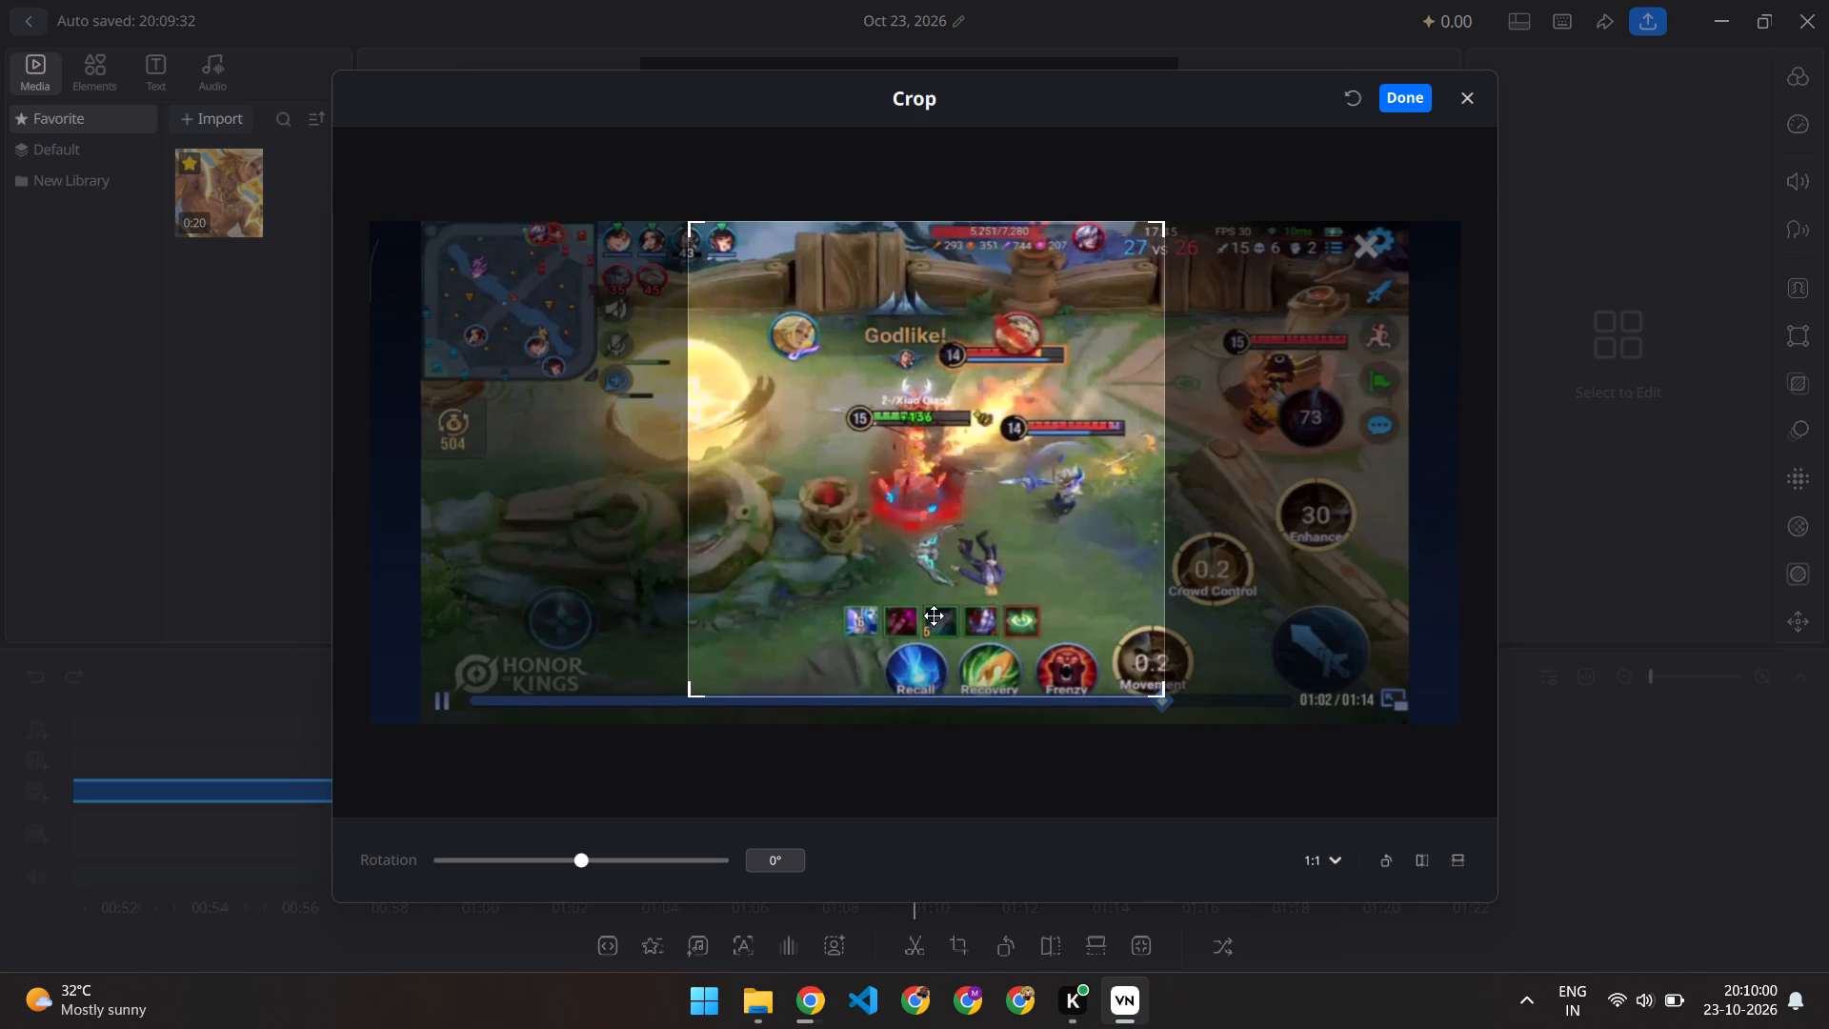
left_click_drag(934, 615, 927, 612)
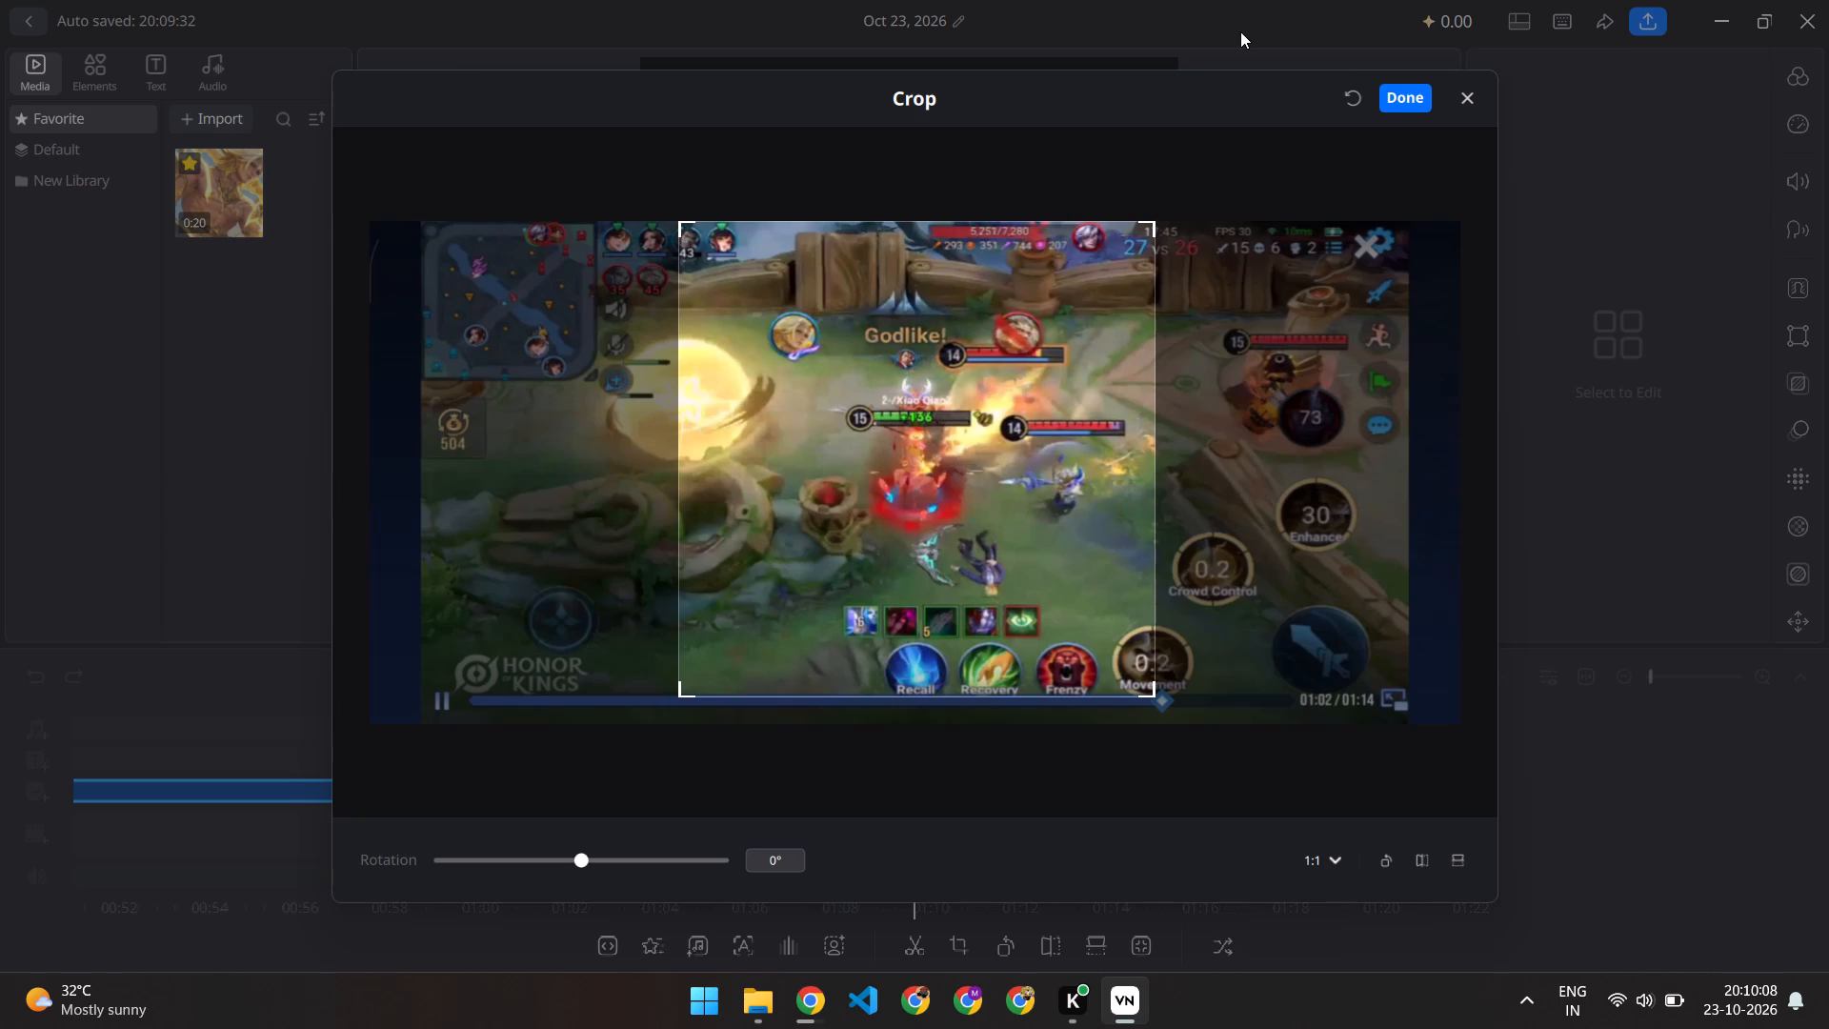
left_click(1391, 100)
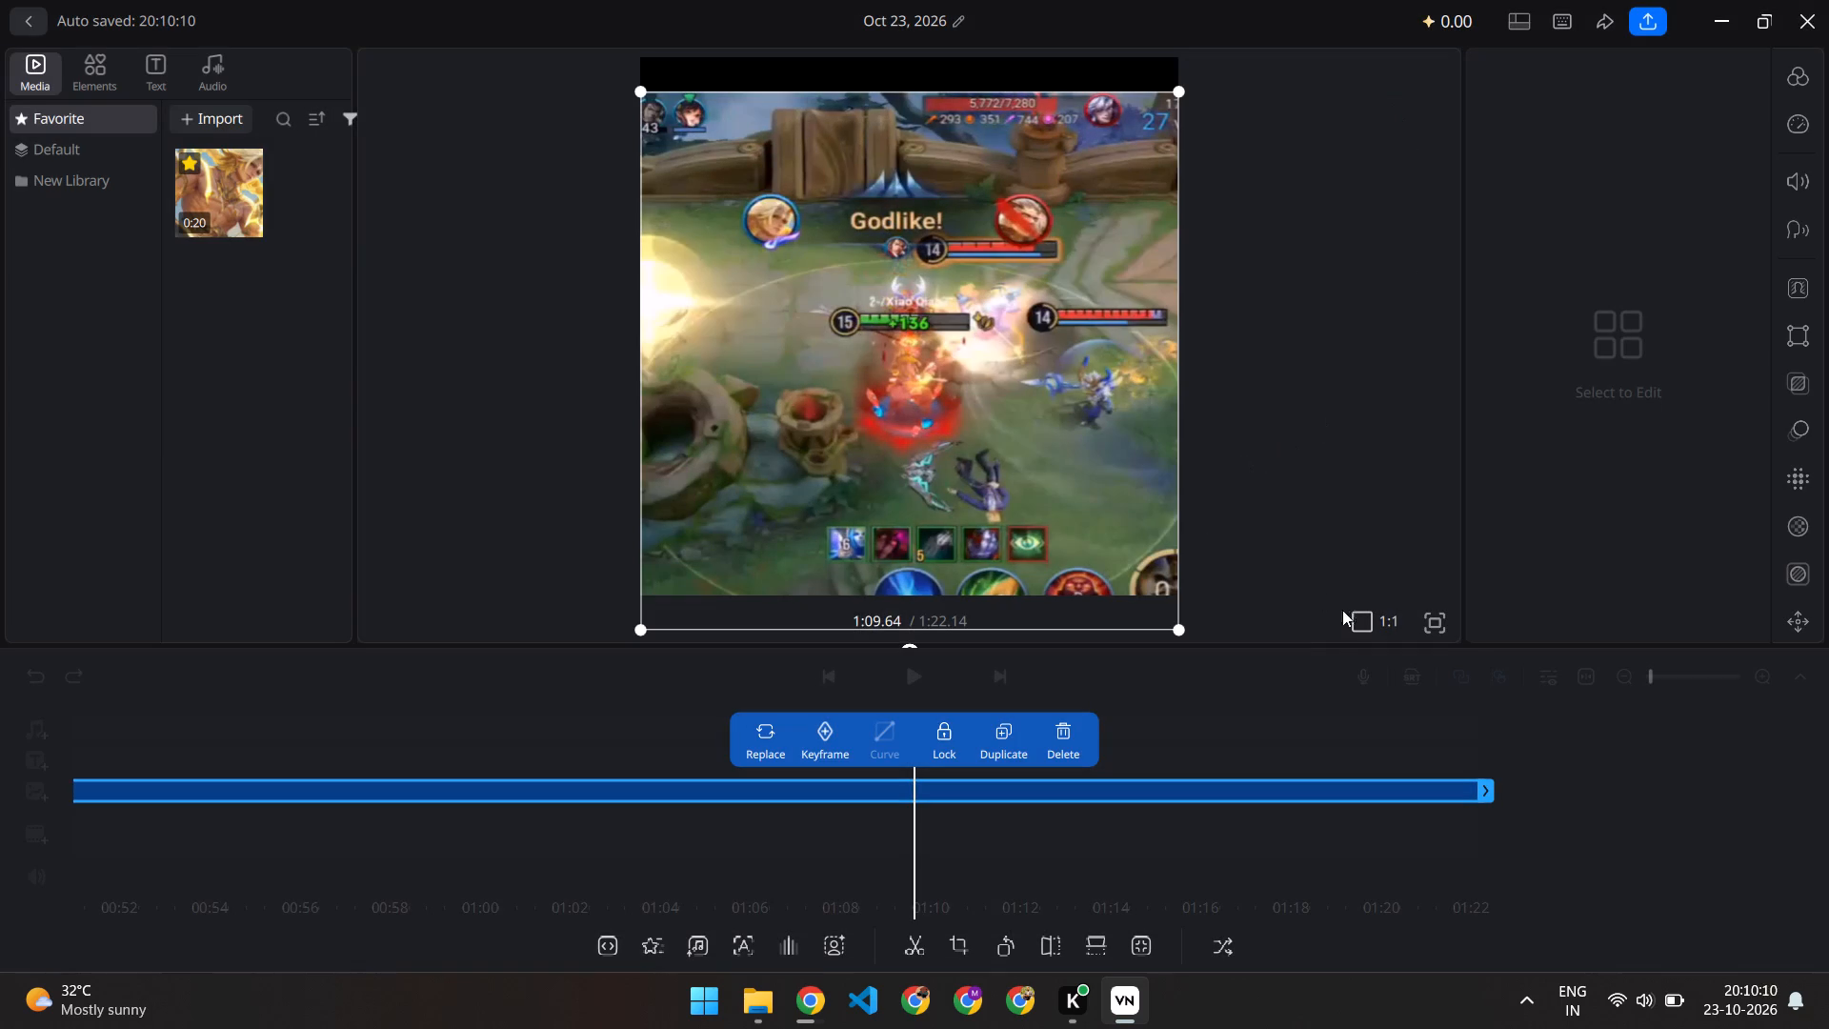
Refit the cropped gameplay overlay so it covers the whole square frame.
left_click(1136, 948)
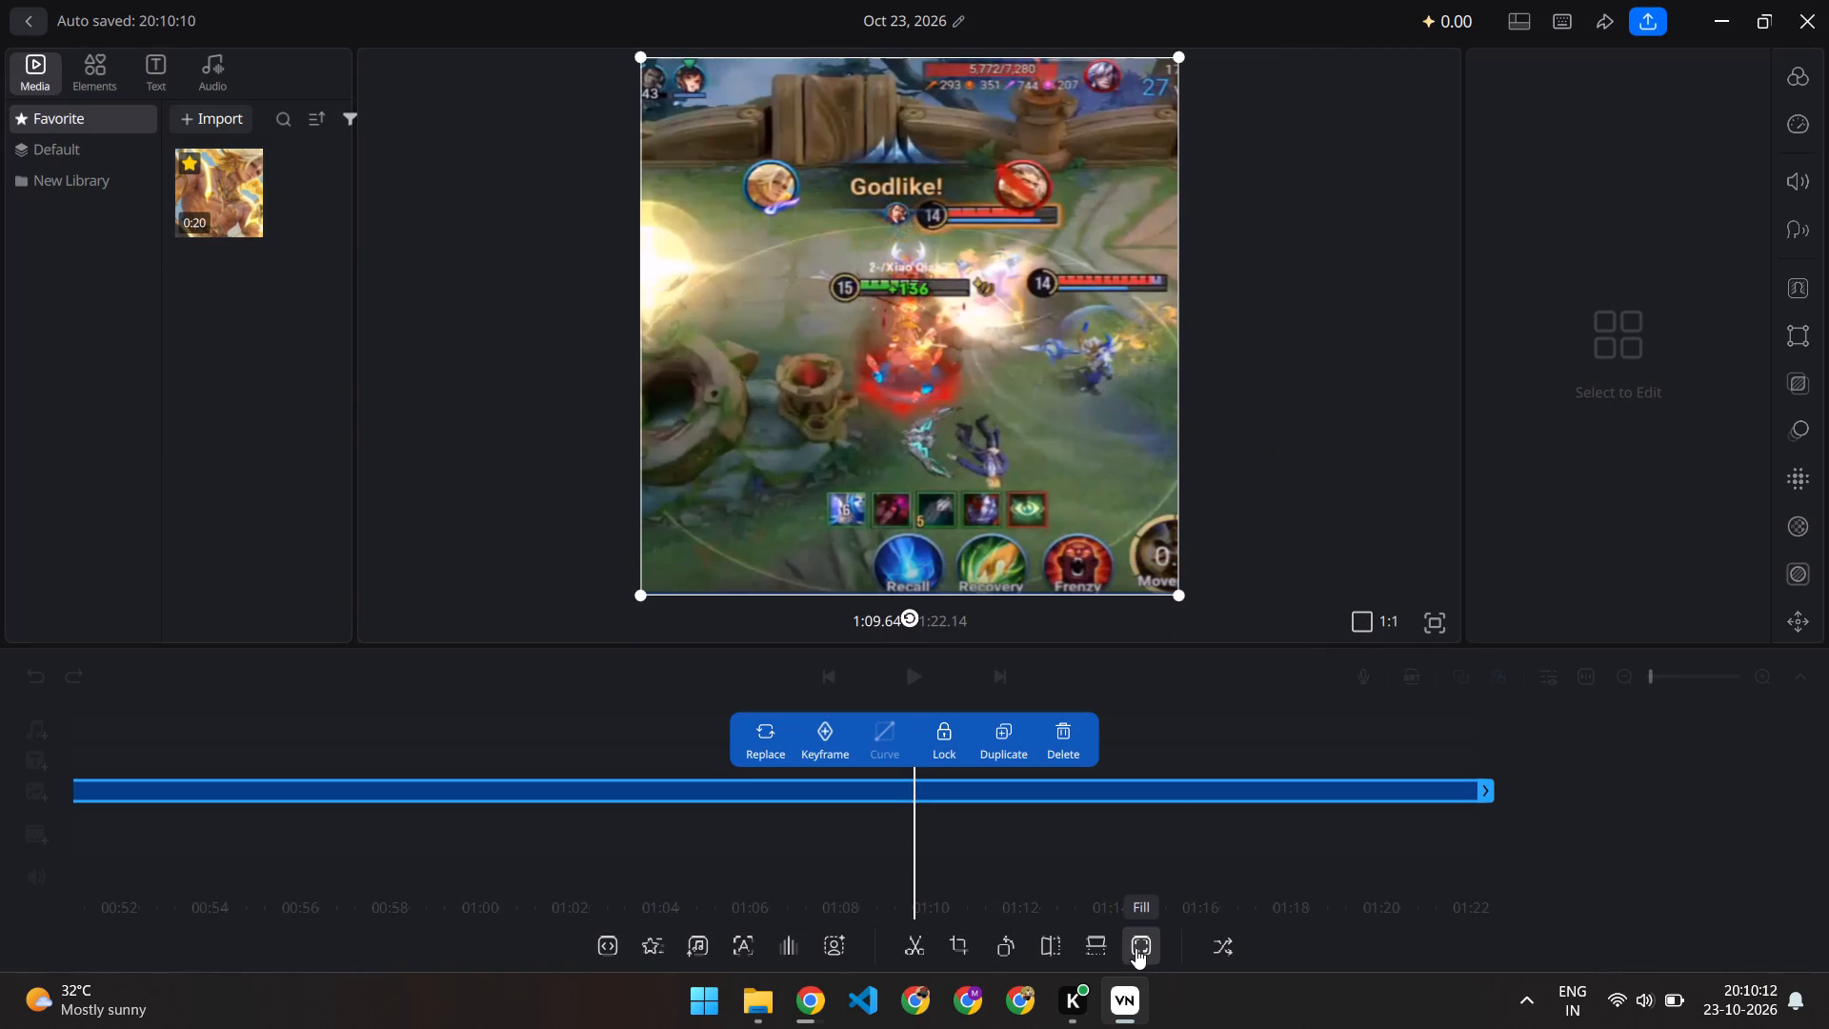
left_click(1346, 495)
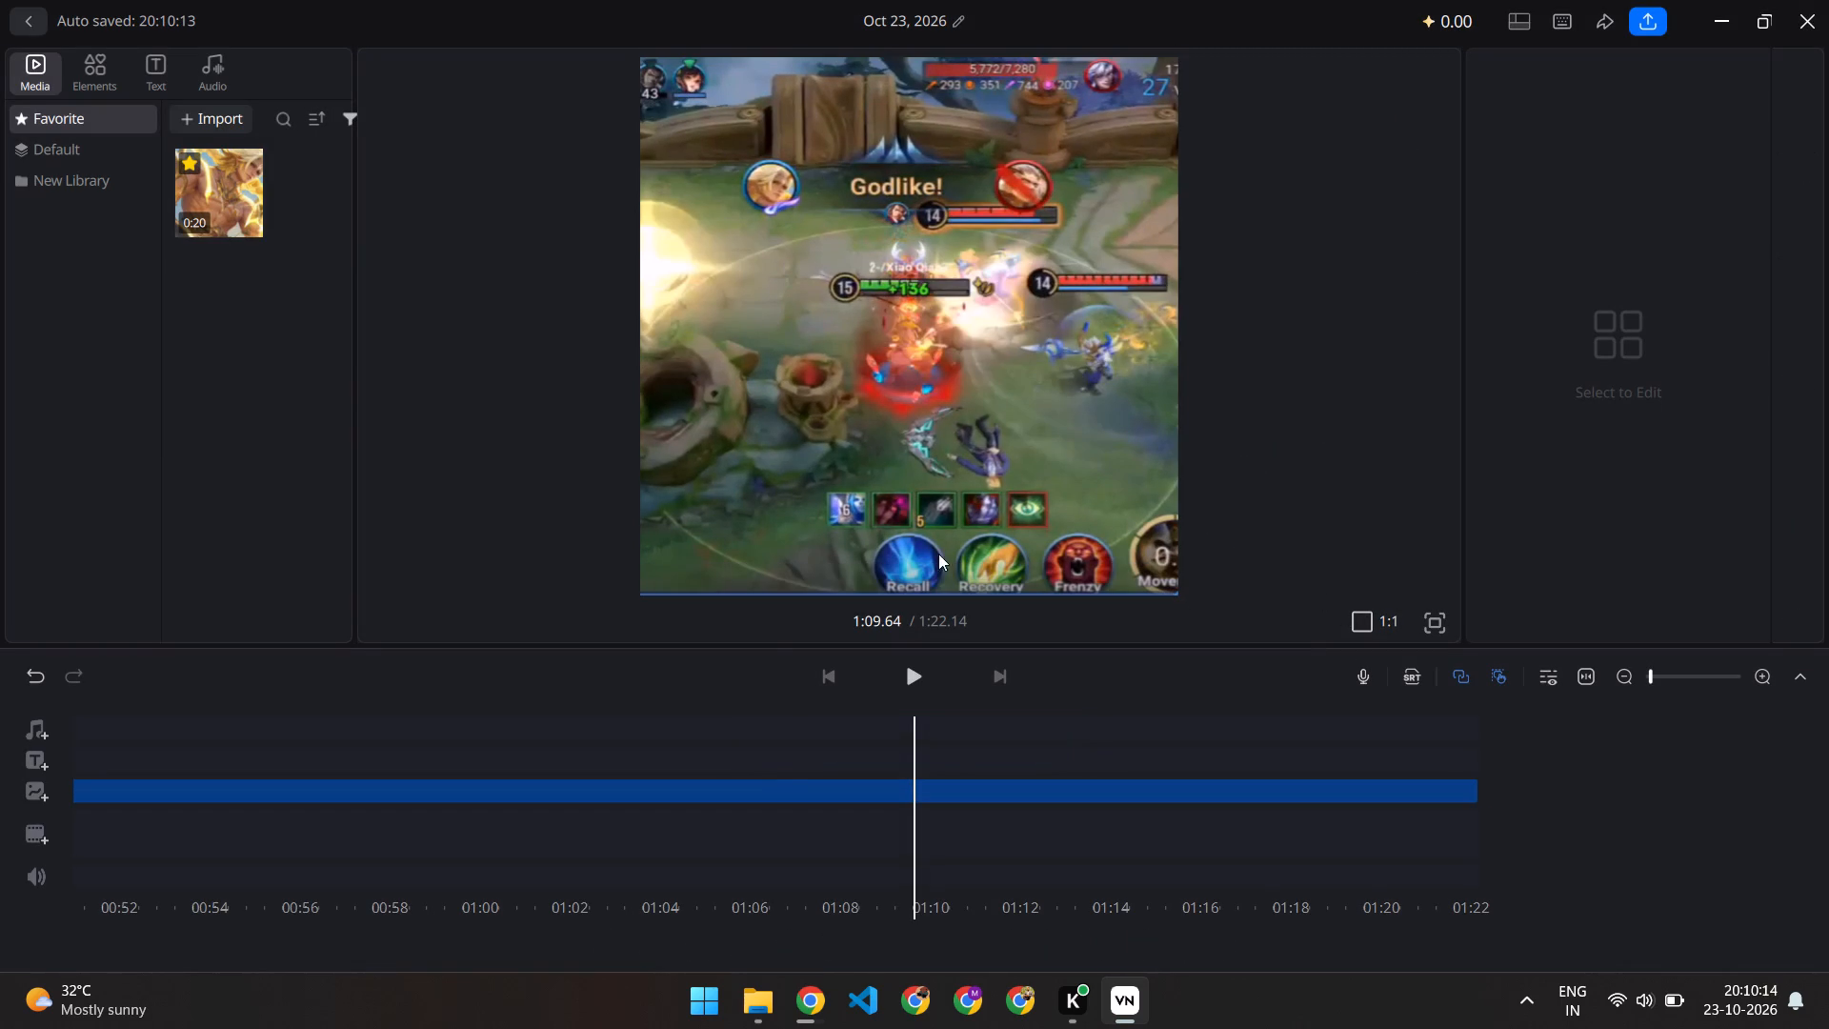
Tighten the overlay's 1:1 crop slightly from its lower corner to cut the remaining blue progress line, checking at about 1:04.
scroll(783, 768, "right", 12)
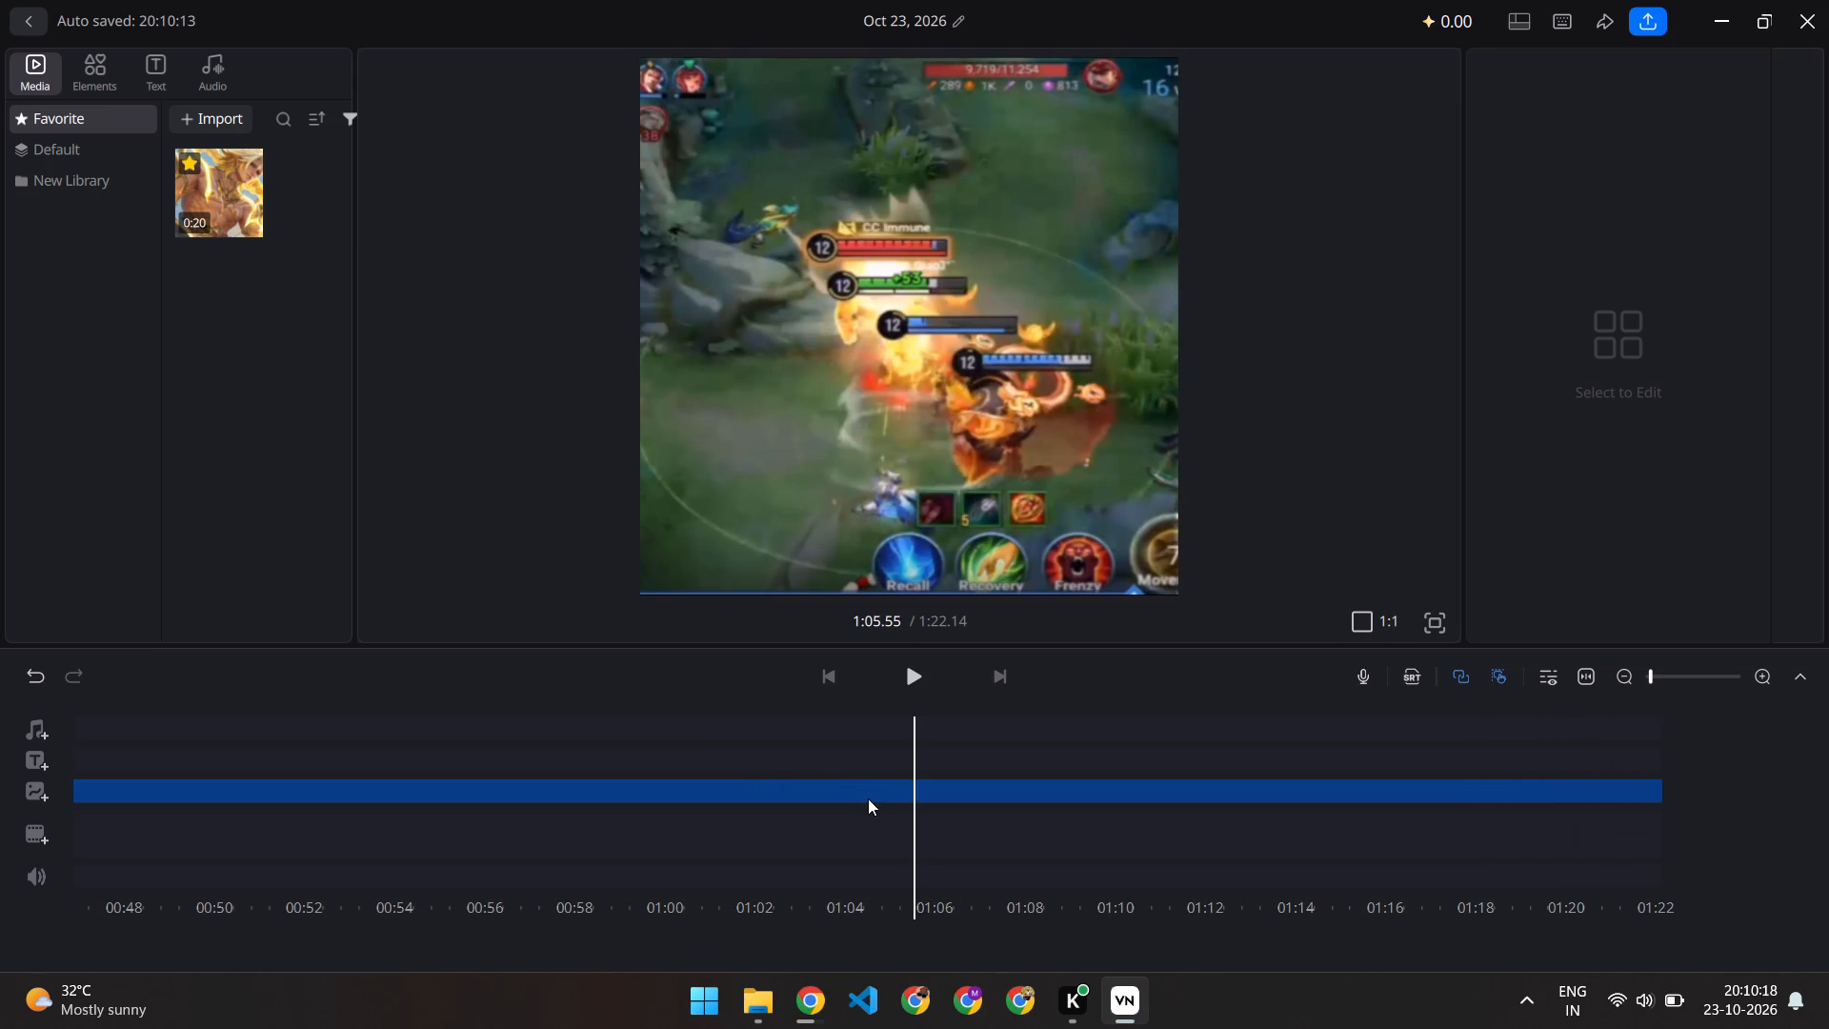
left_click(868, 798)
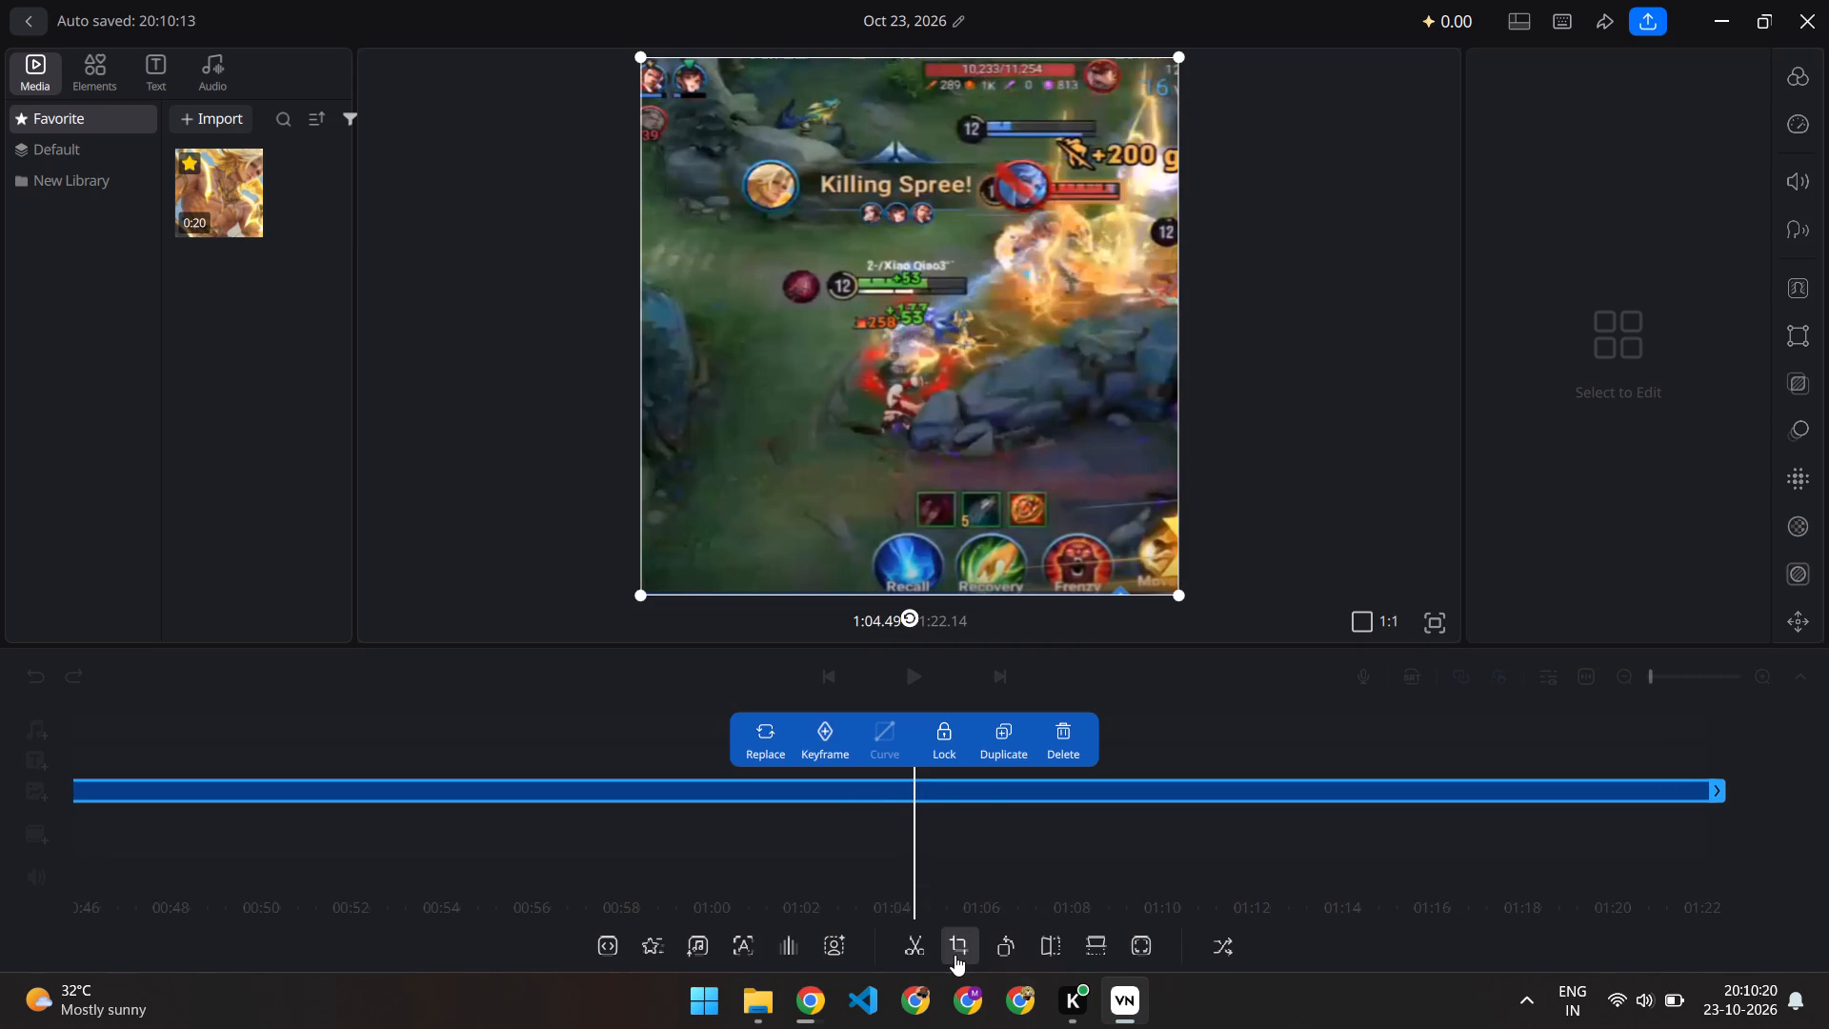
left_click(955, 955)
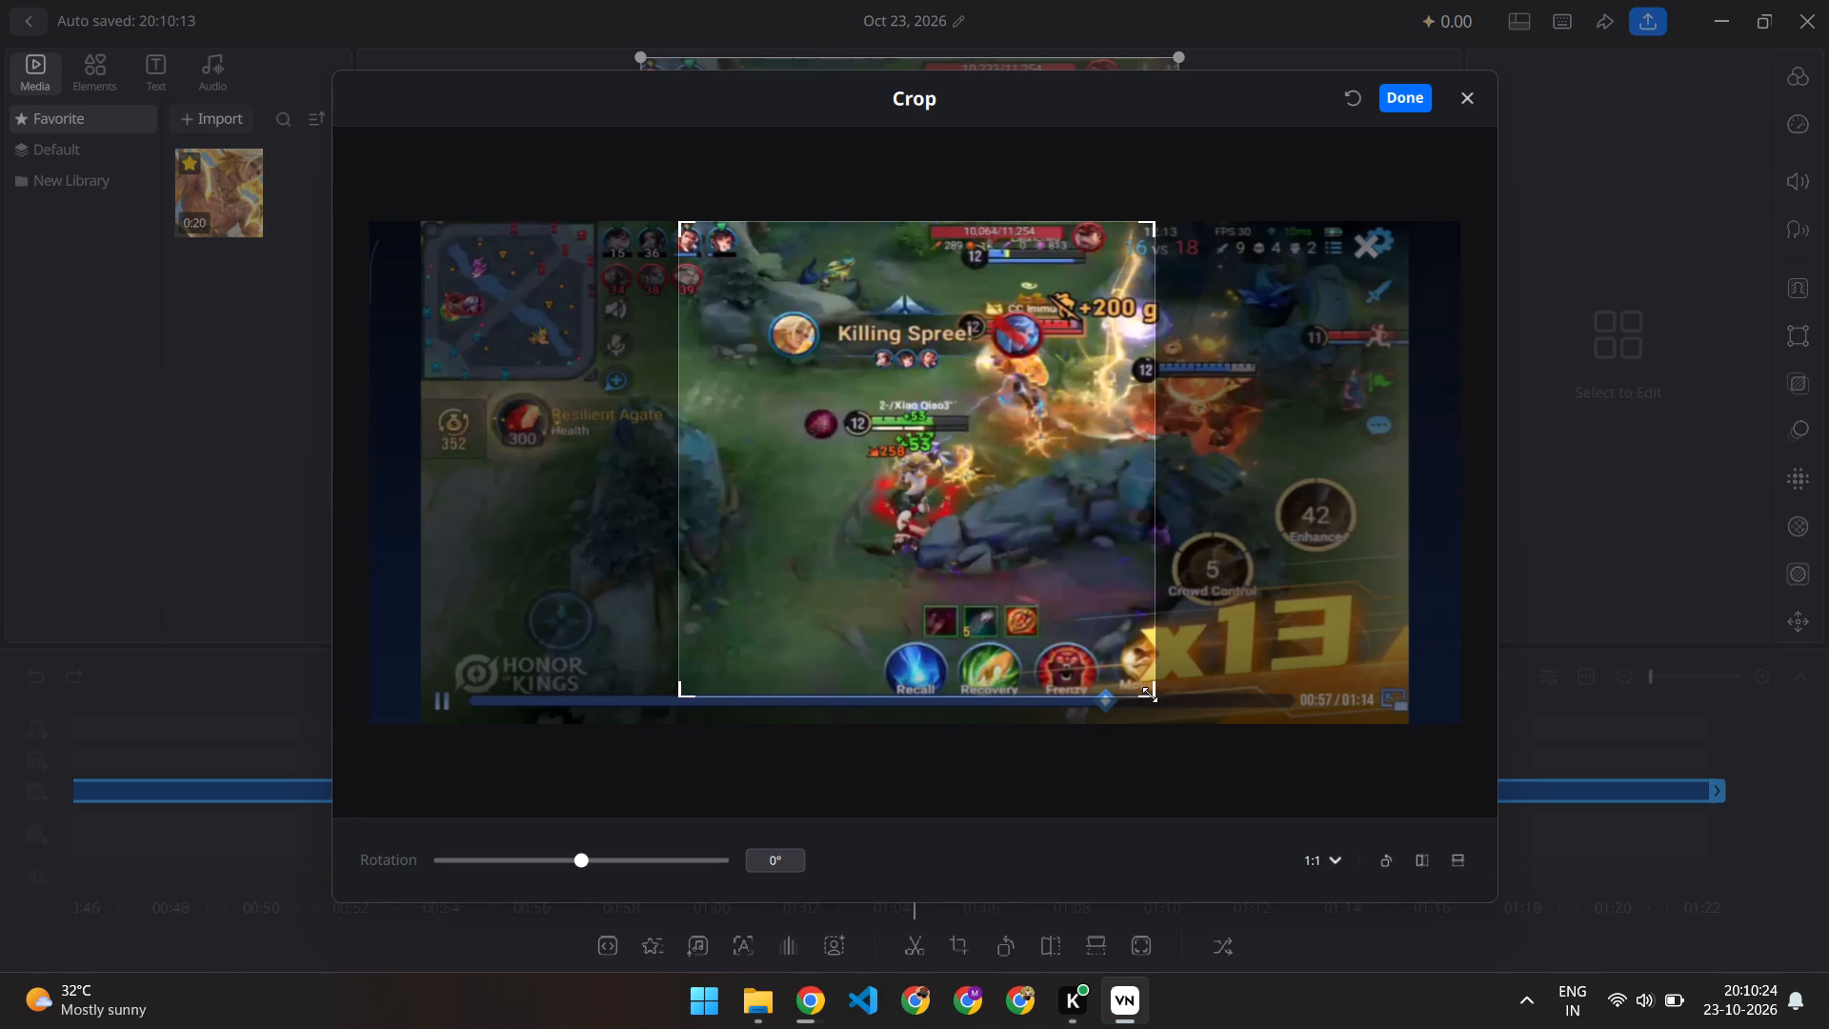
left_click(1154, 696)
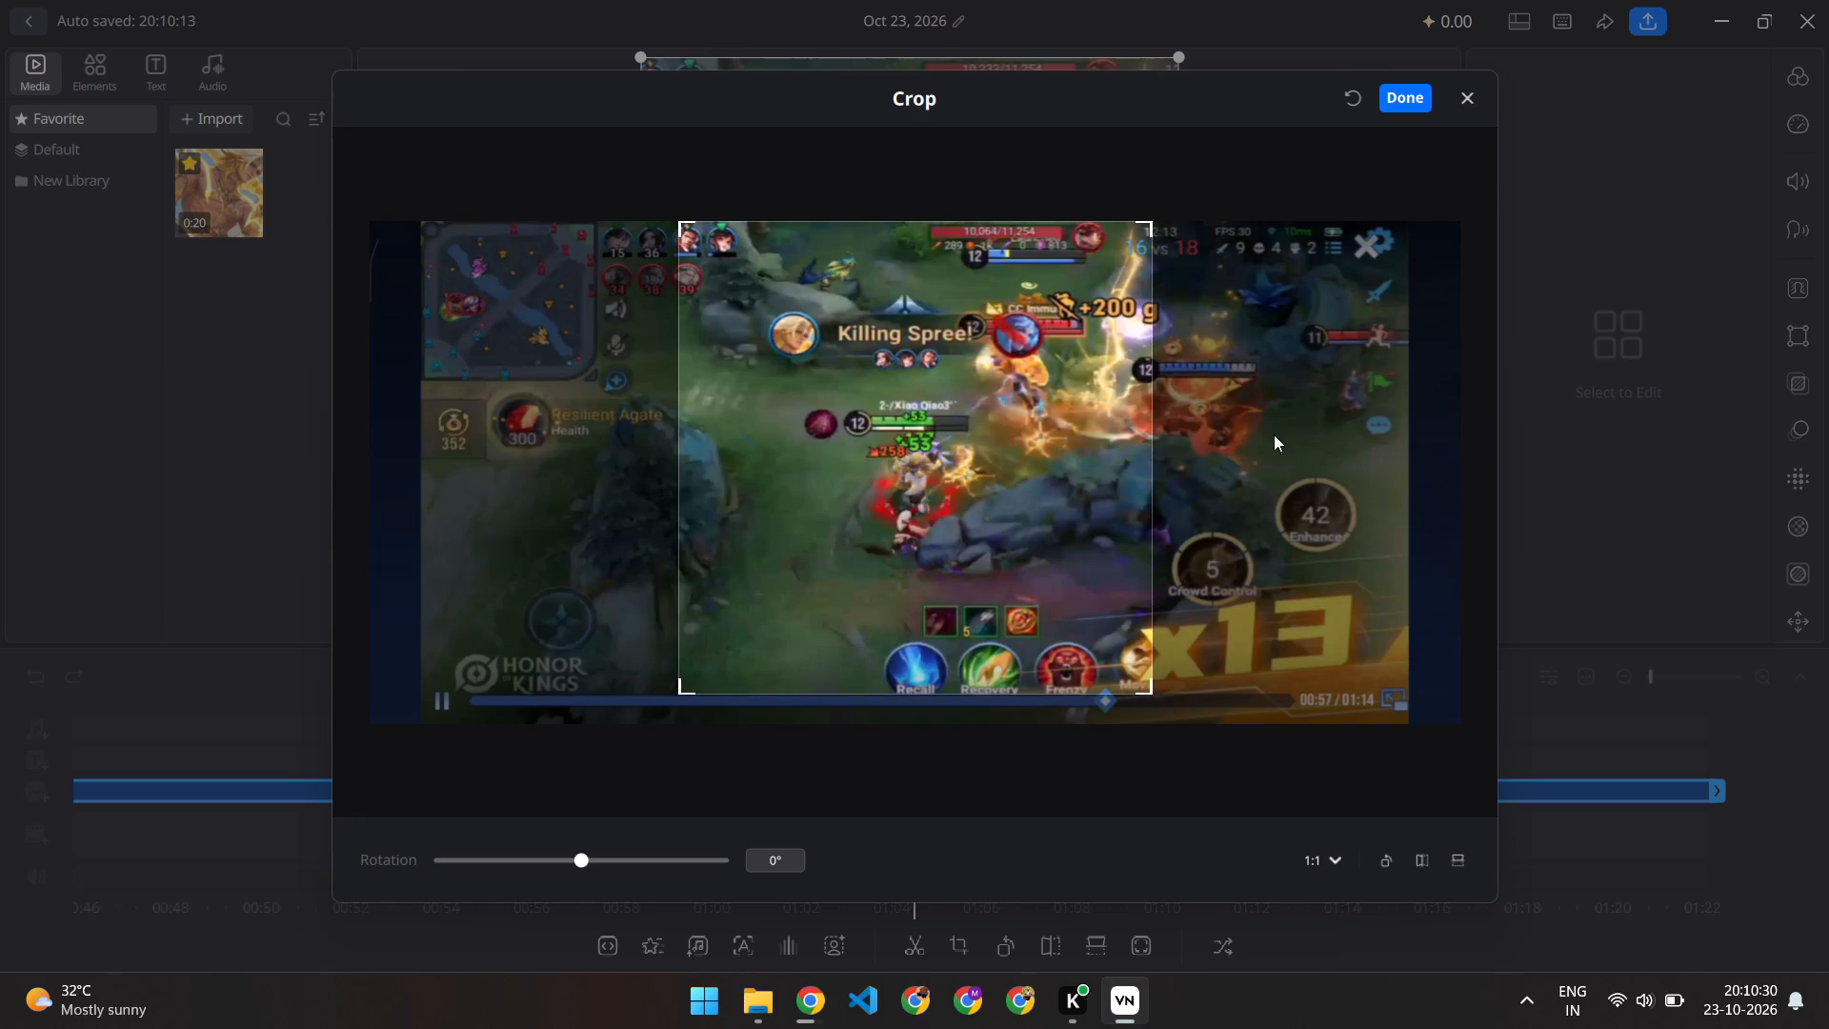
left_click(1410, 96)
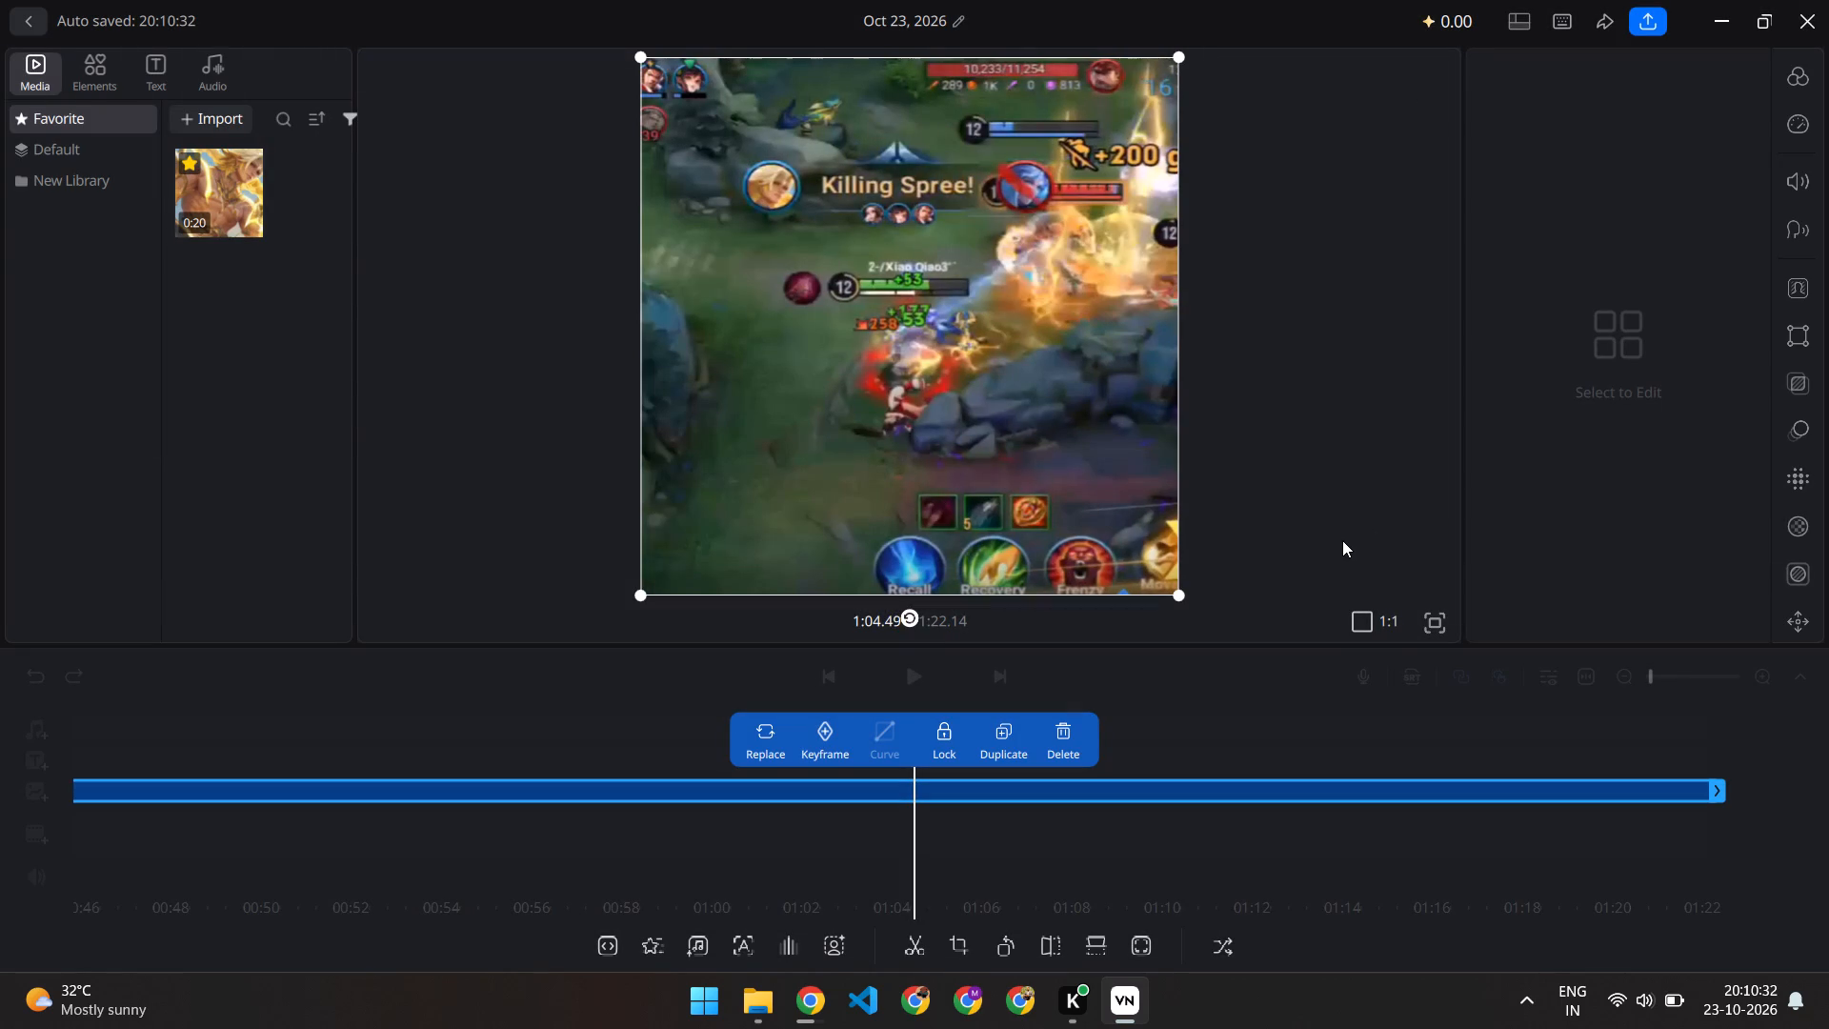
left_click(1335, 543)
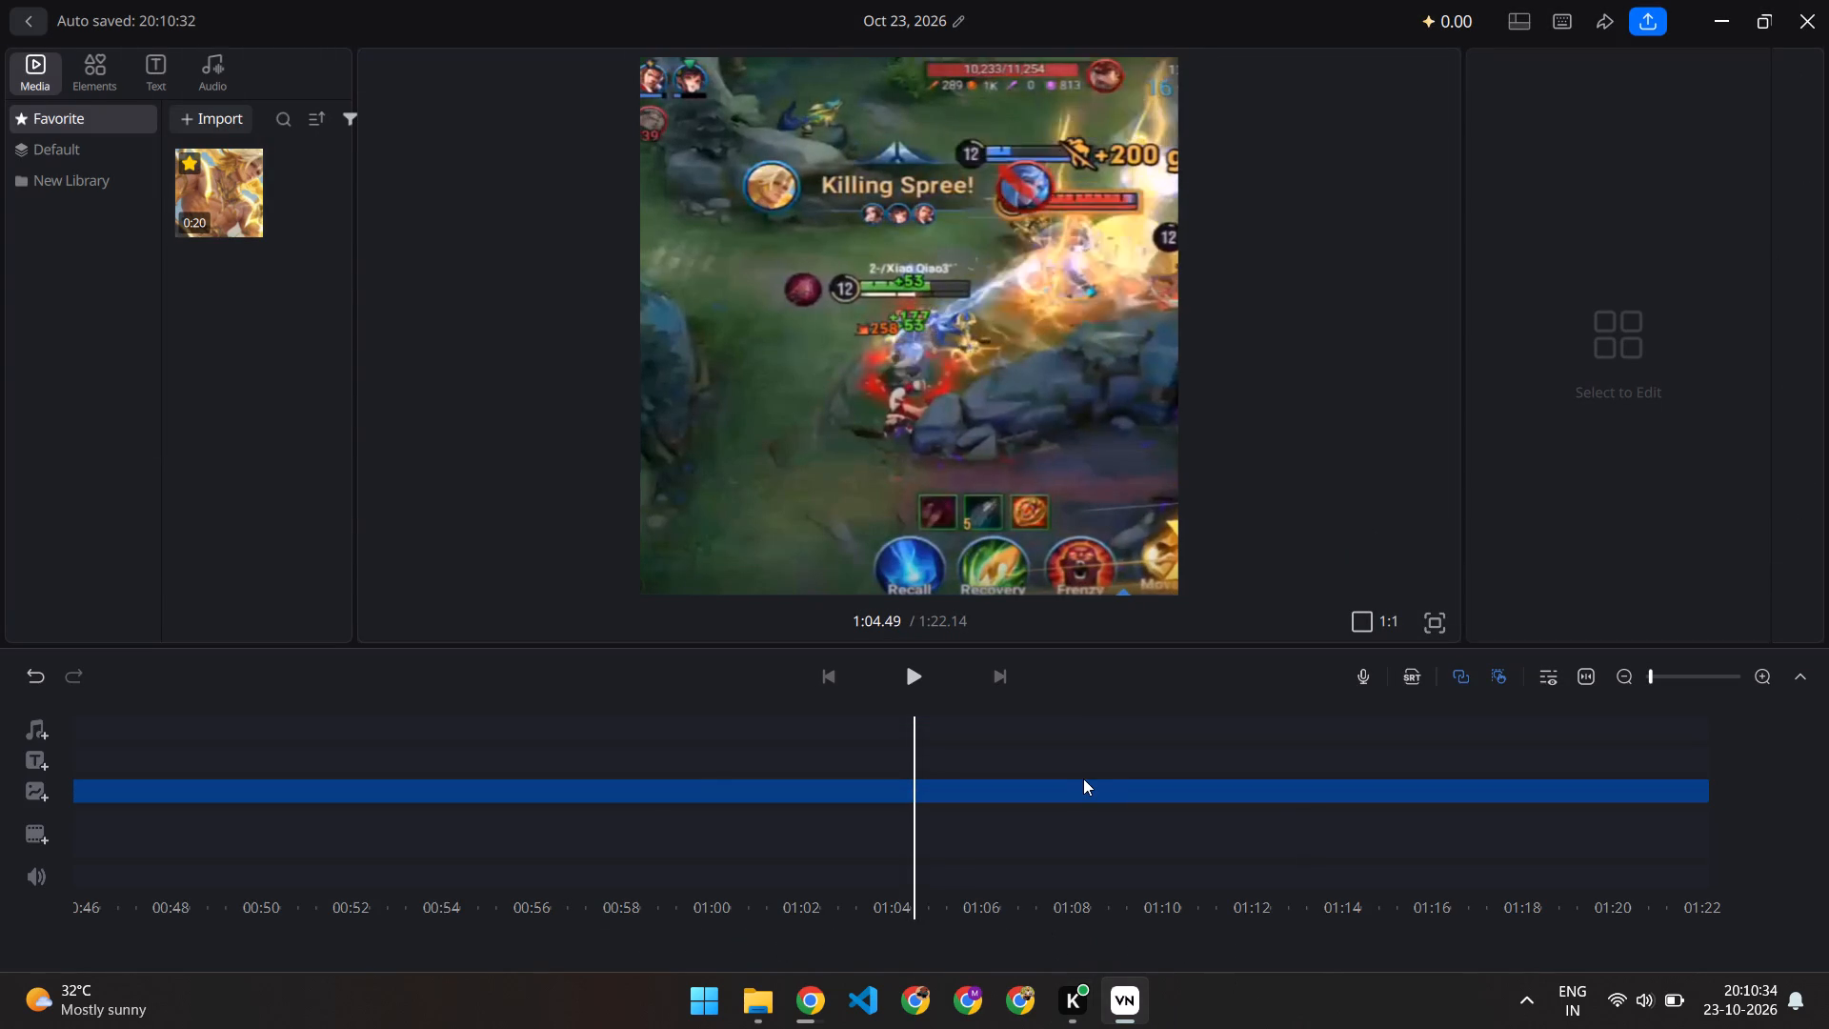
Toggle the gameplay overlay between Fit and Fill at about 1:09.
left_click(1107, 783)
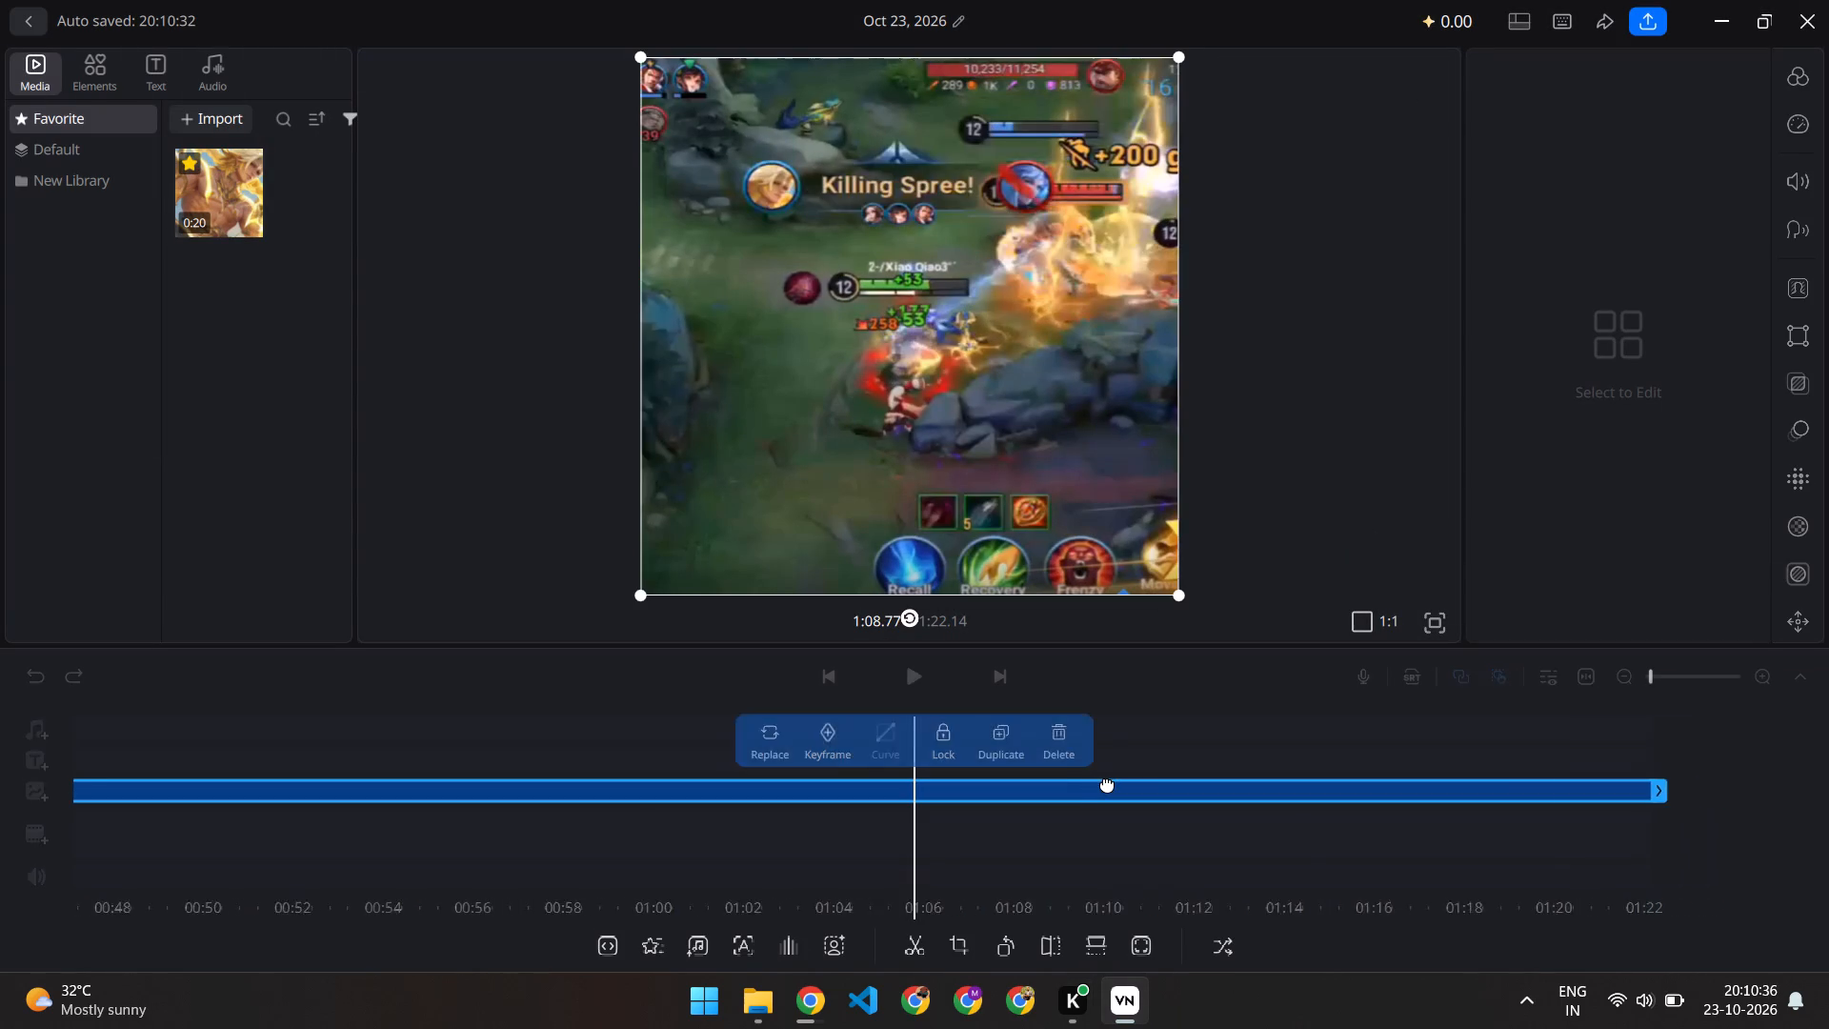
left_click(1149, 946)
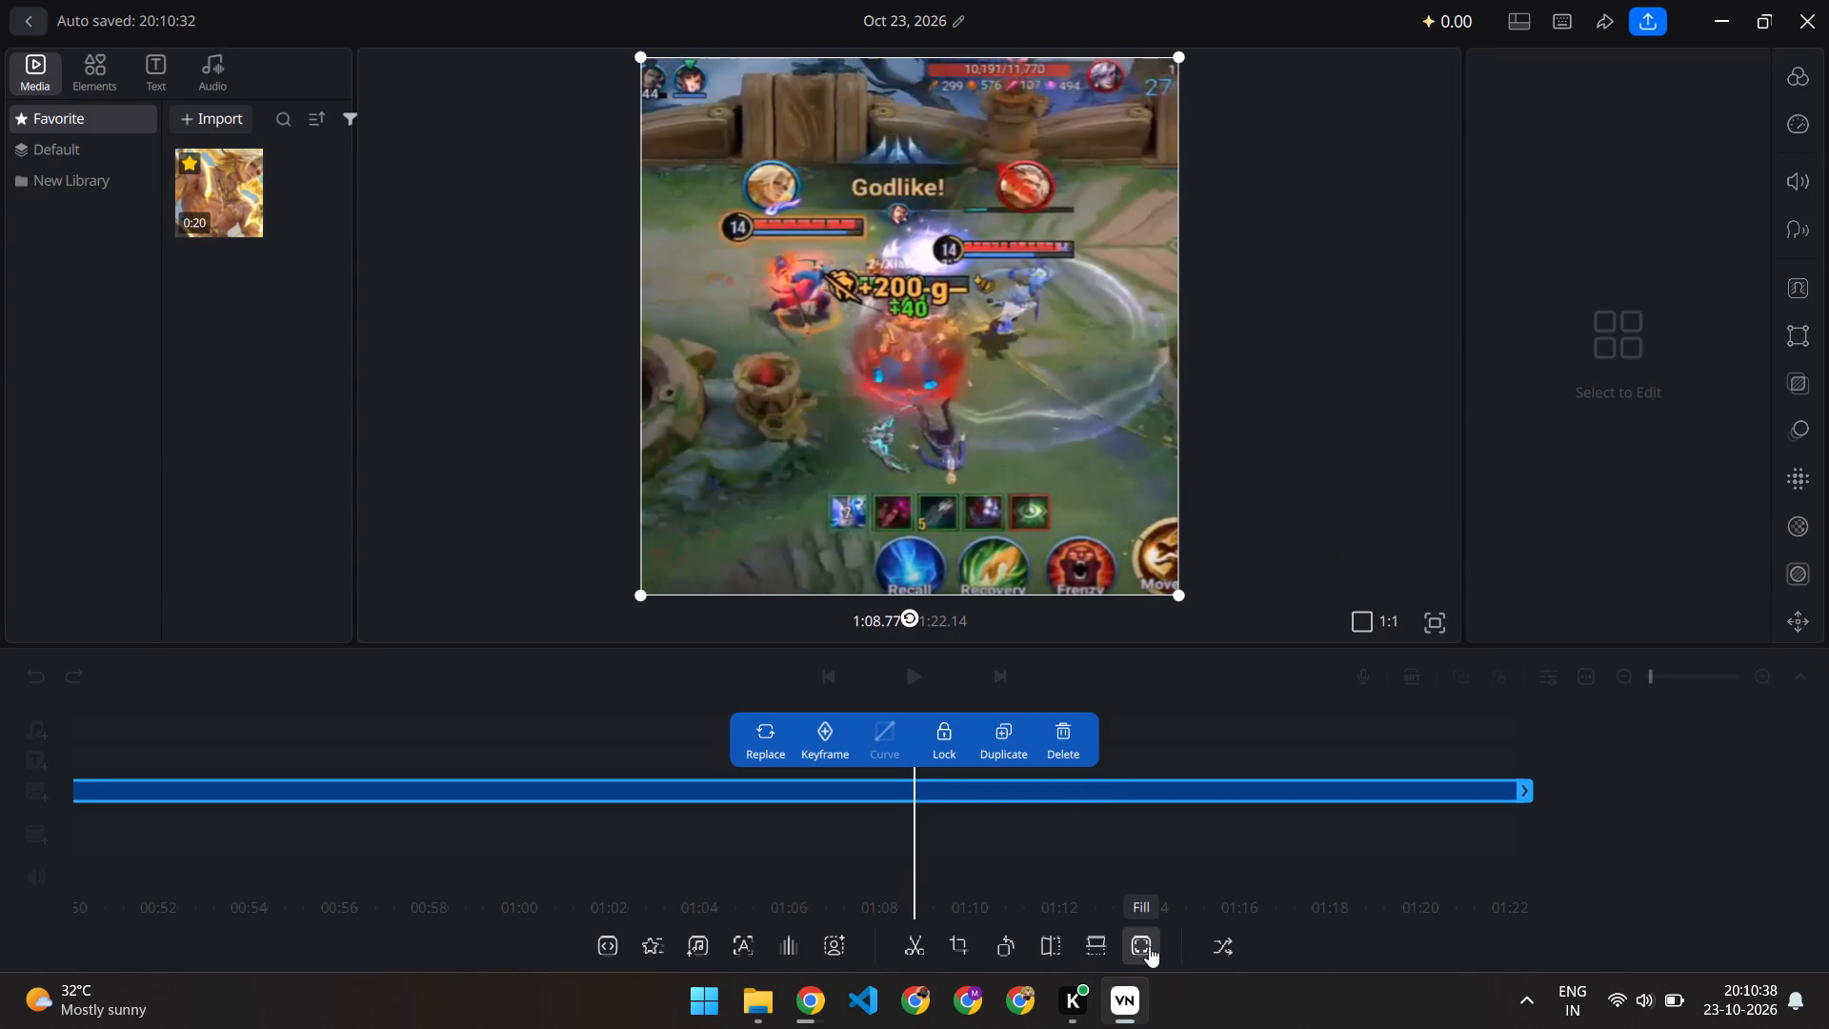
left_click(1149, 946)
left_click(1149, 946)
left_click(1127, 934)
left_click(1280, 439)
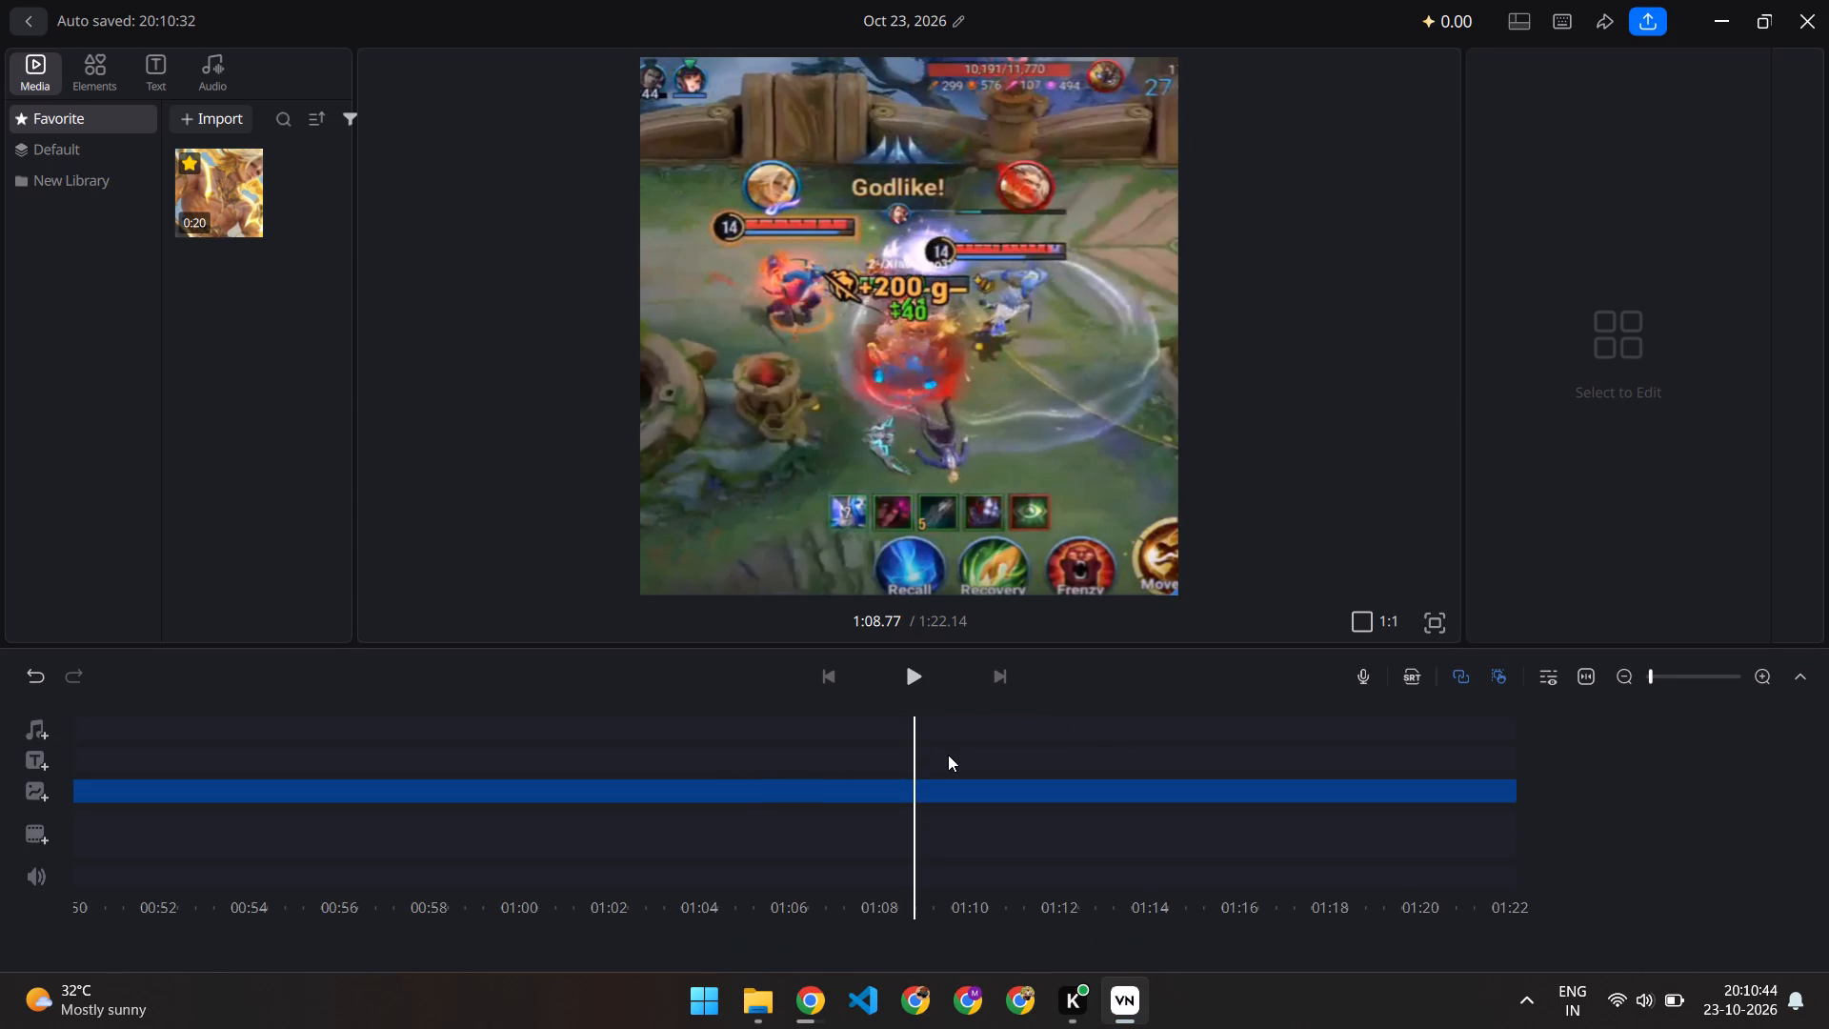
Scrub the timeline forward from about 1:09 to 1:12 to check the cropped overlay's framing and lower edge.
scroll(948, 755, "left", 1)
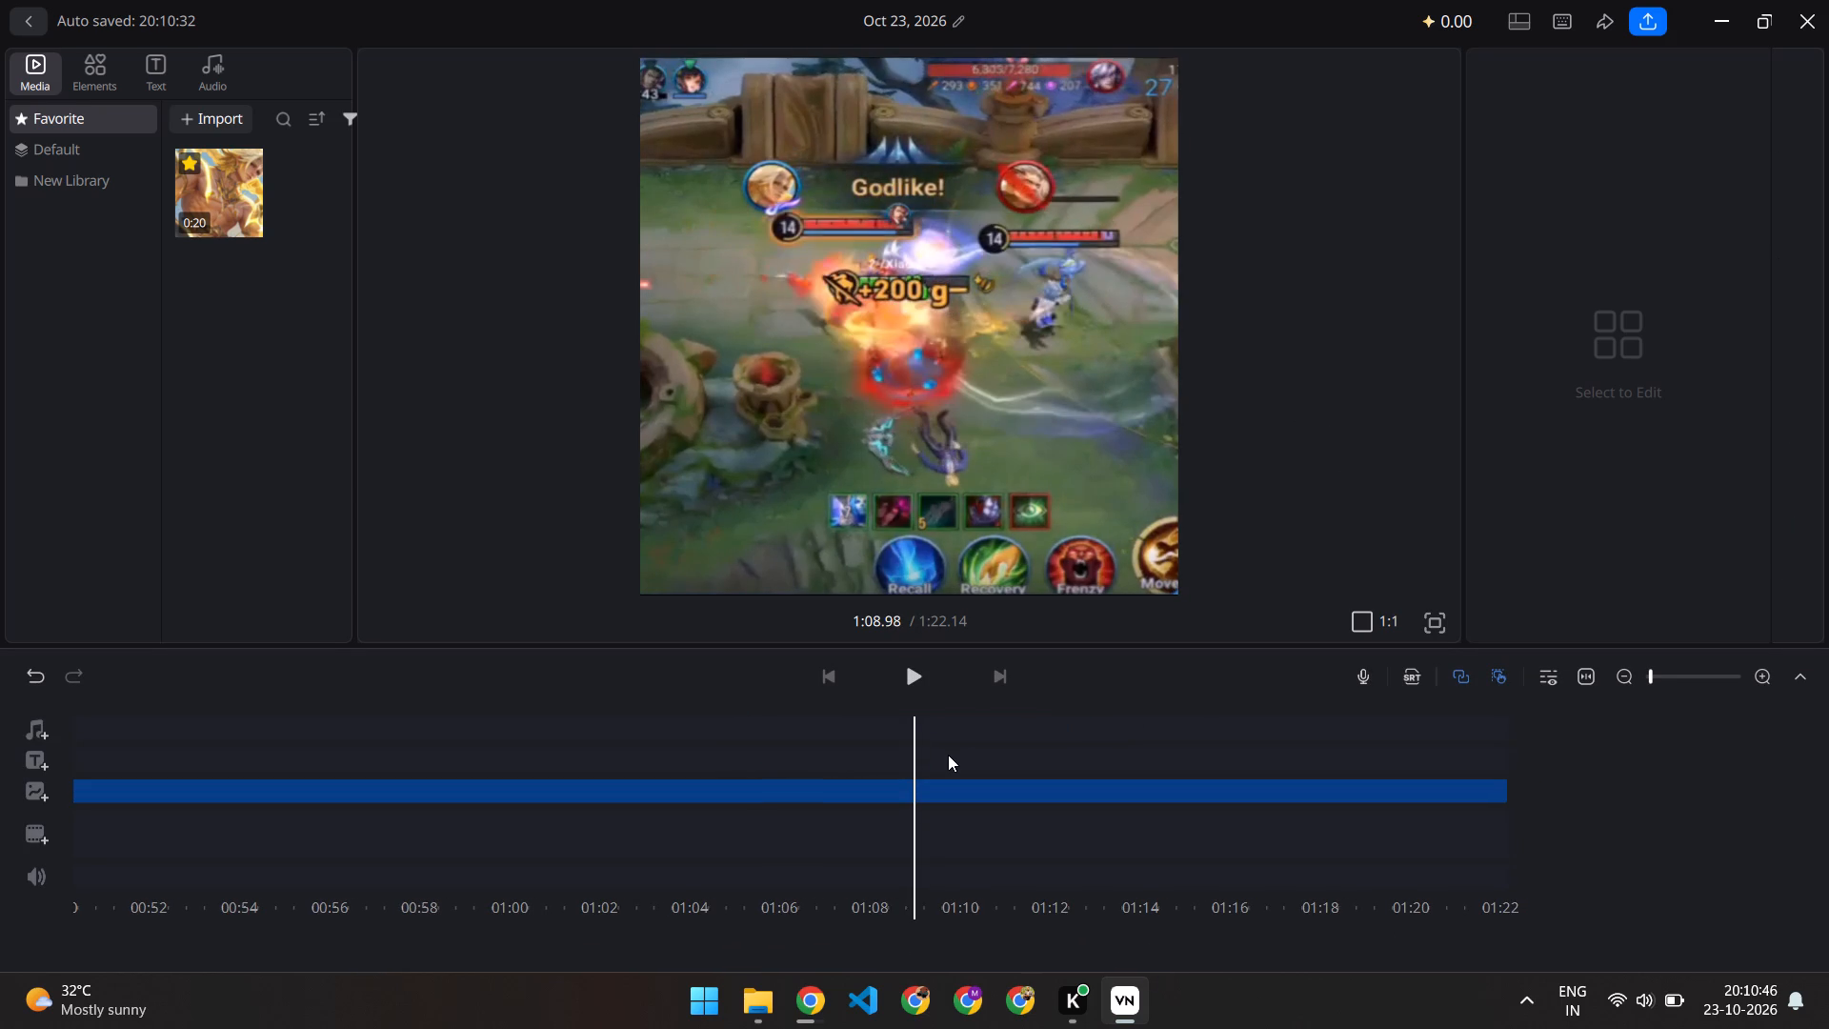
scroll(948, 755, "left", 7)
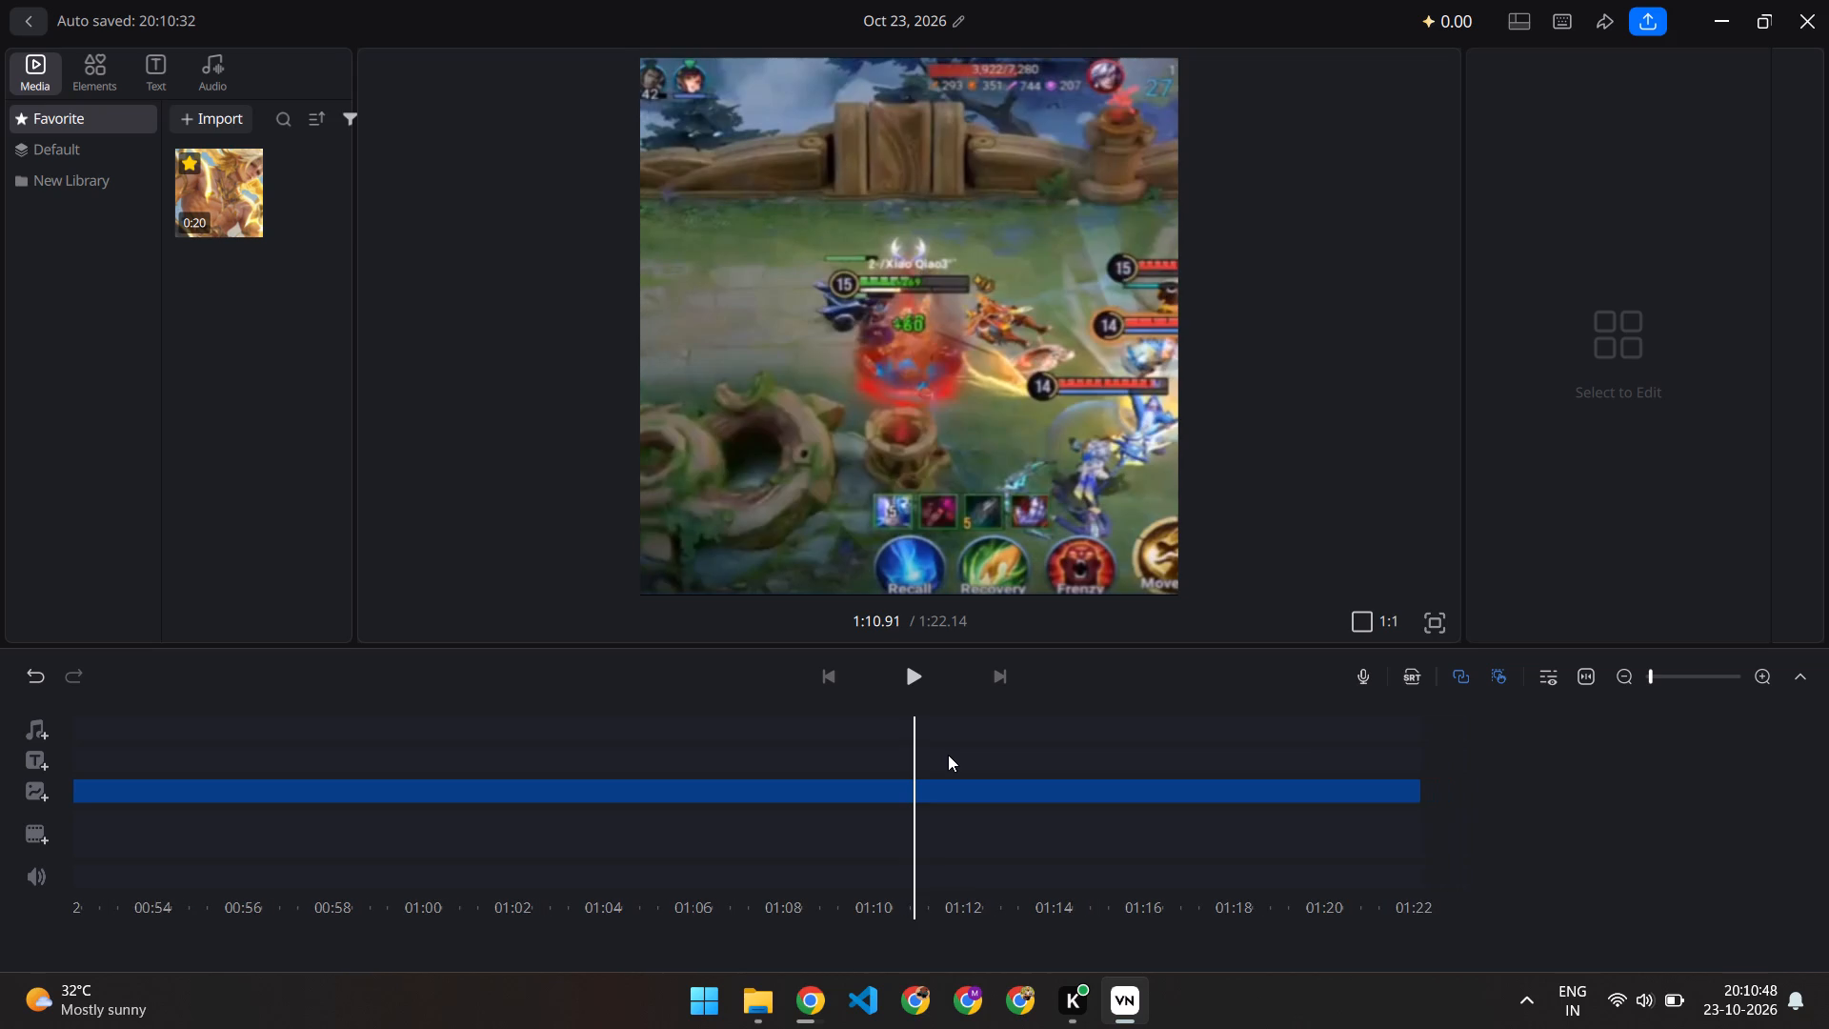
scroll(948, 755, "left", 8)
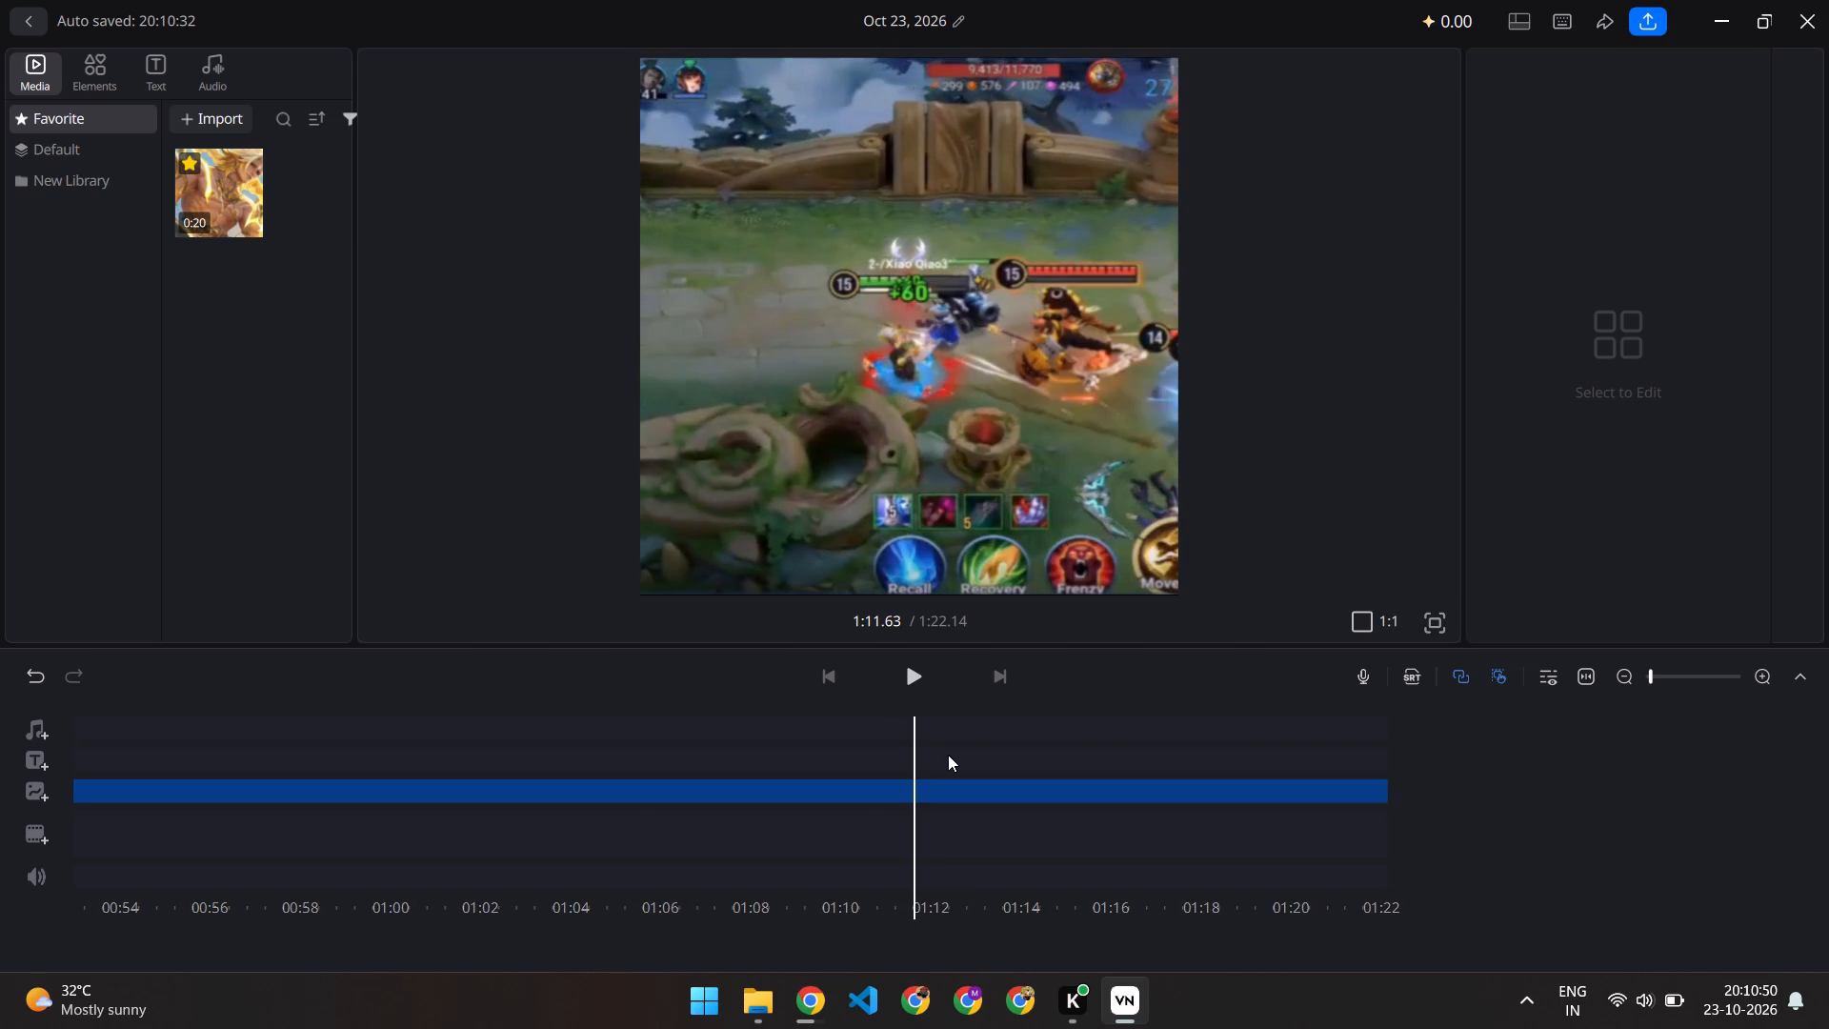
Scrub the timeline from about 1:12 to the end near 1:22, examining the overlay's framing through the closing Honor of Kings logo.
scroll(948, 755, "left", 8)
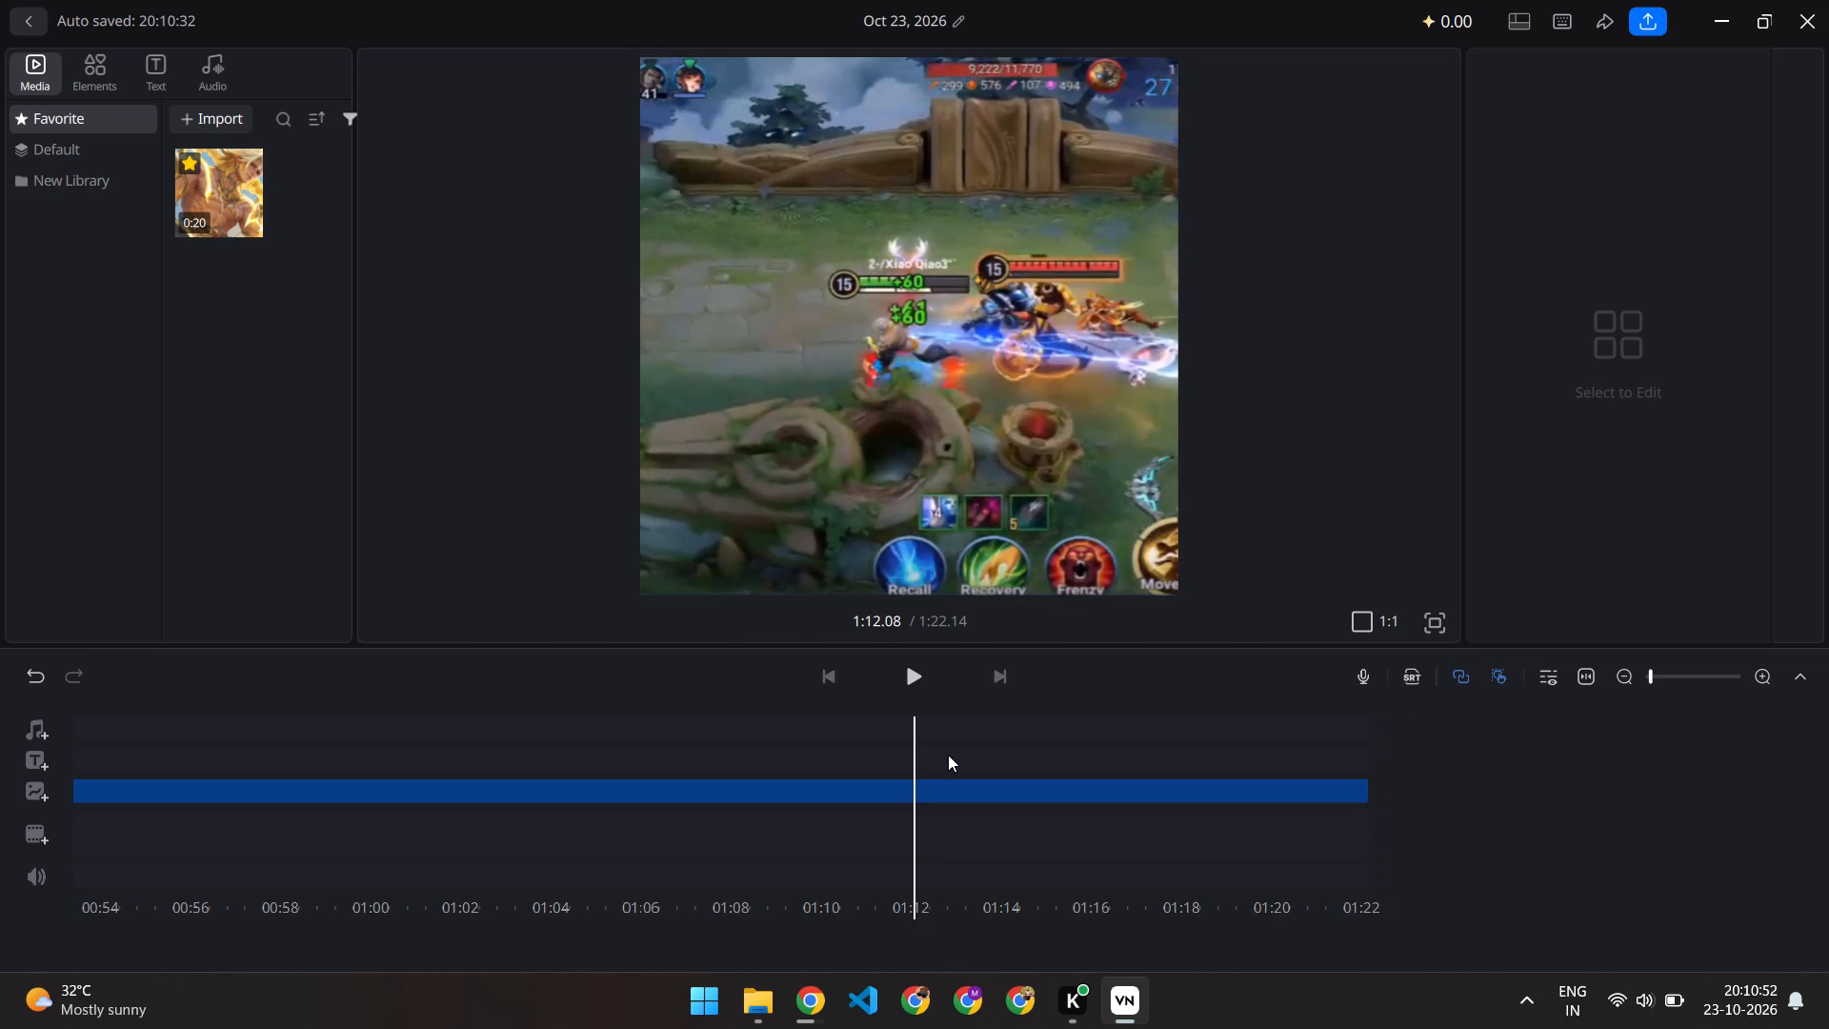
scroll(948, 755, "left", 5)
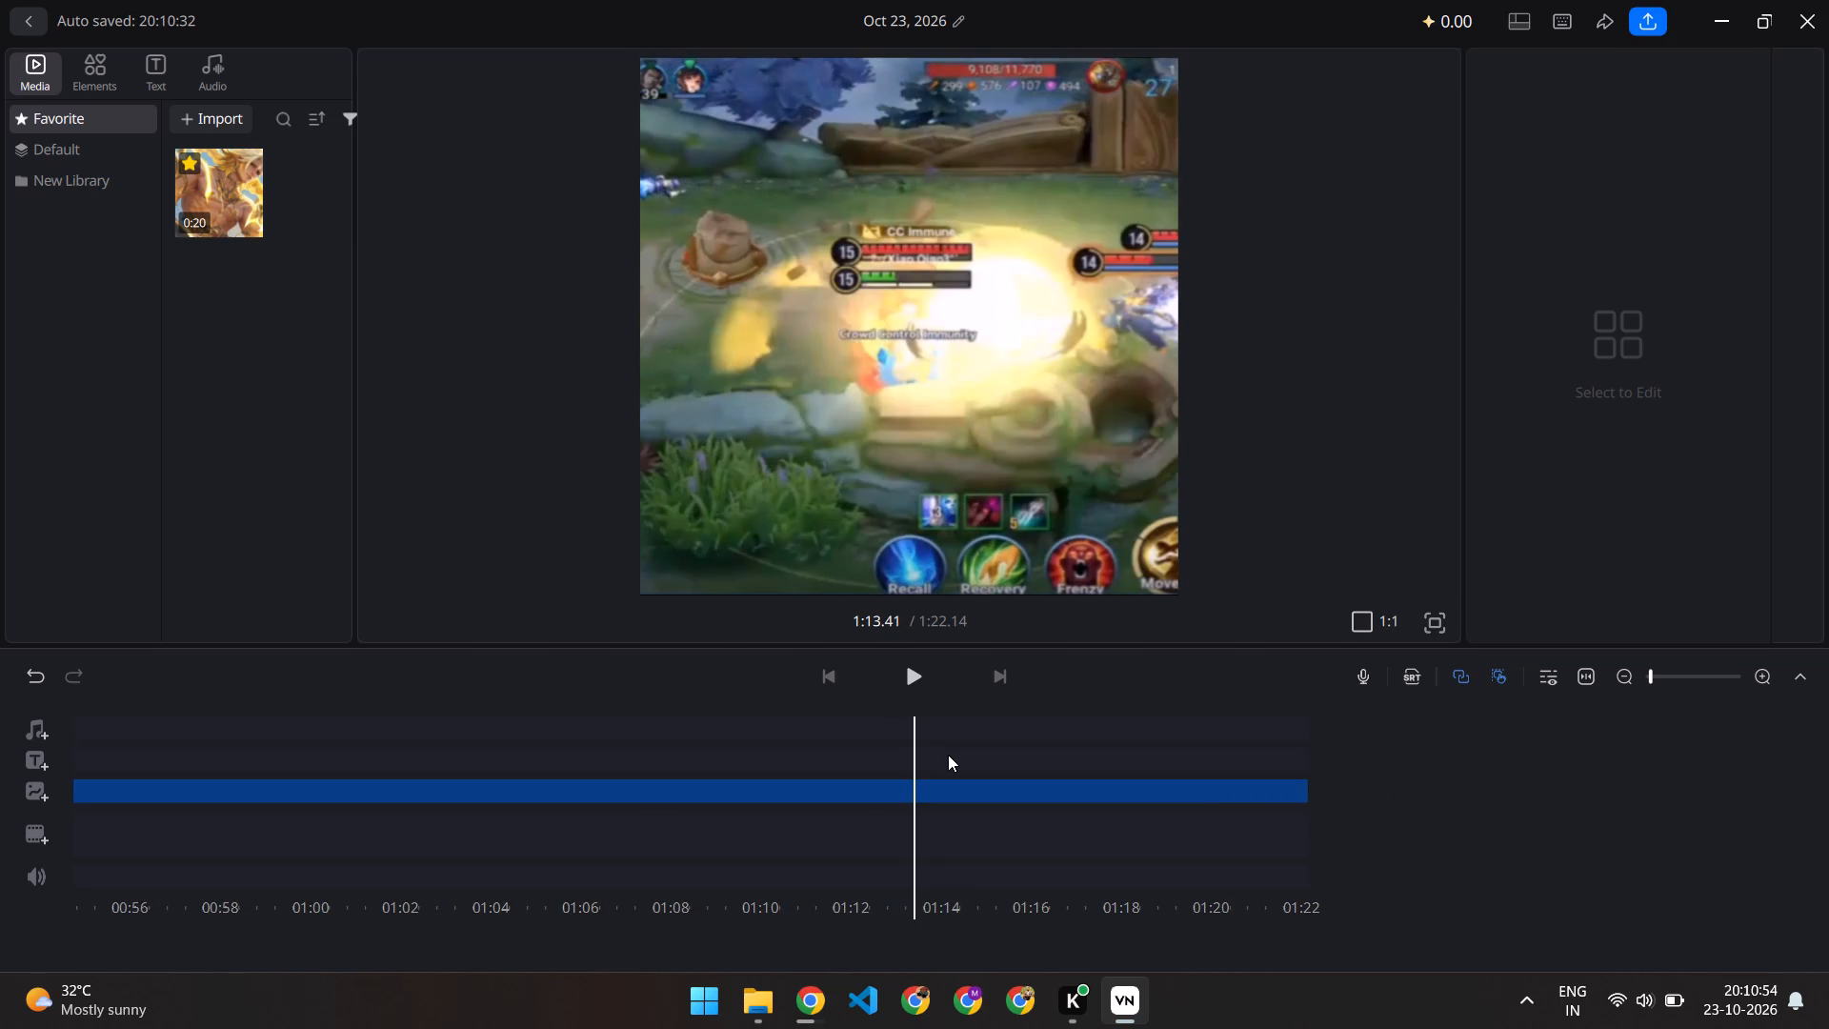
scroll(948, 755, "left", 9)
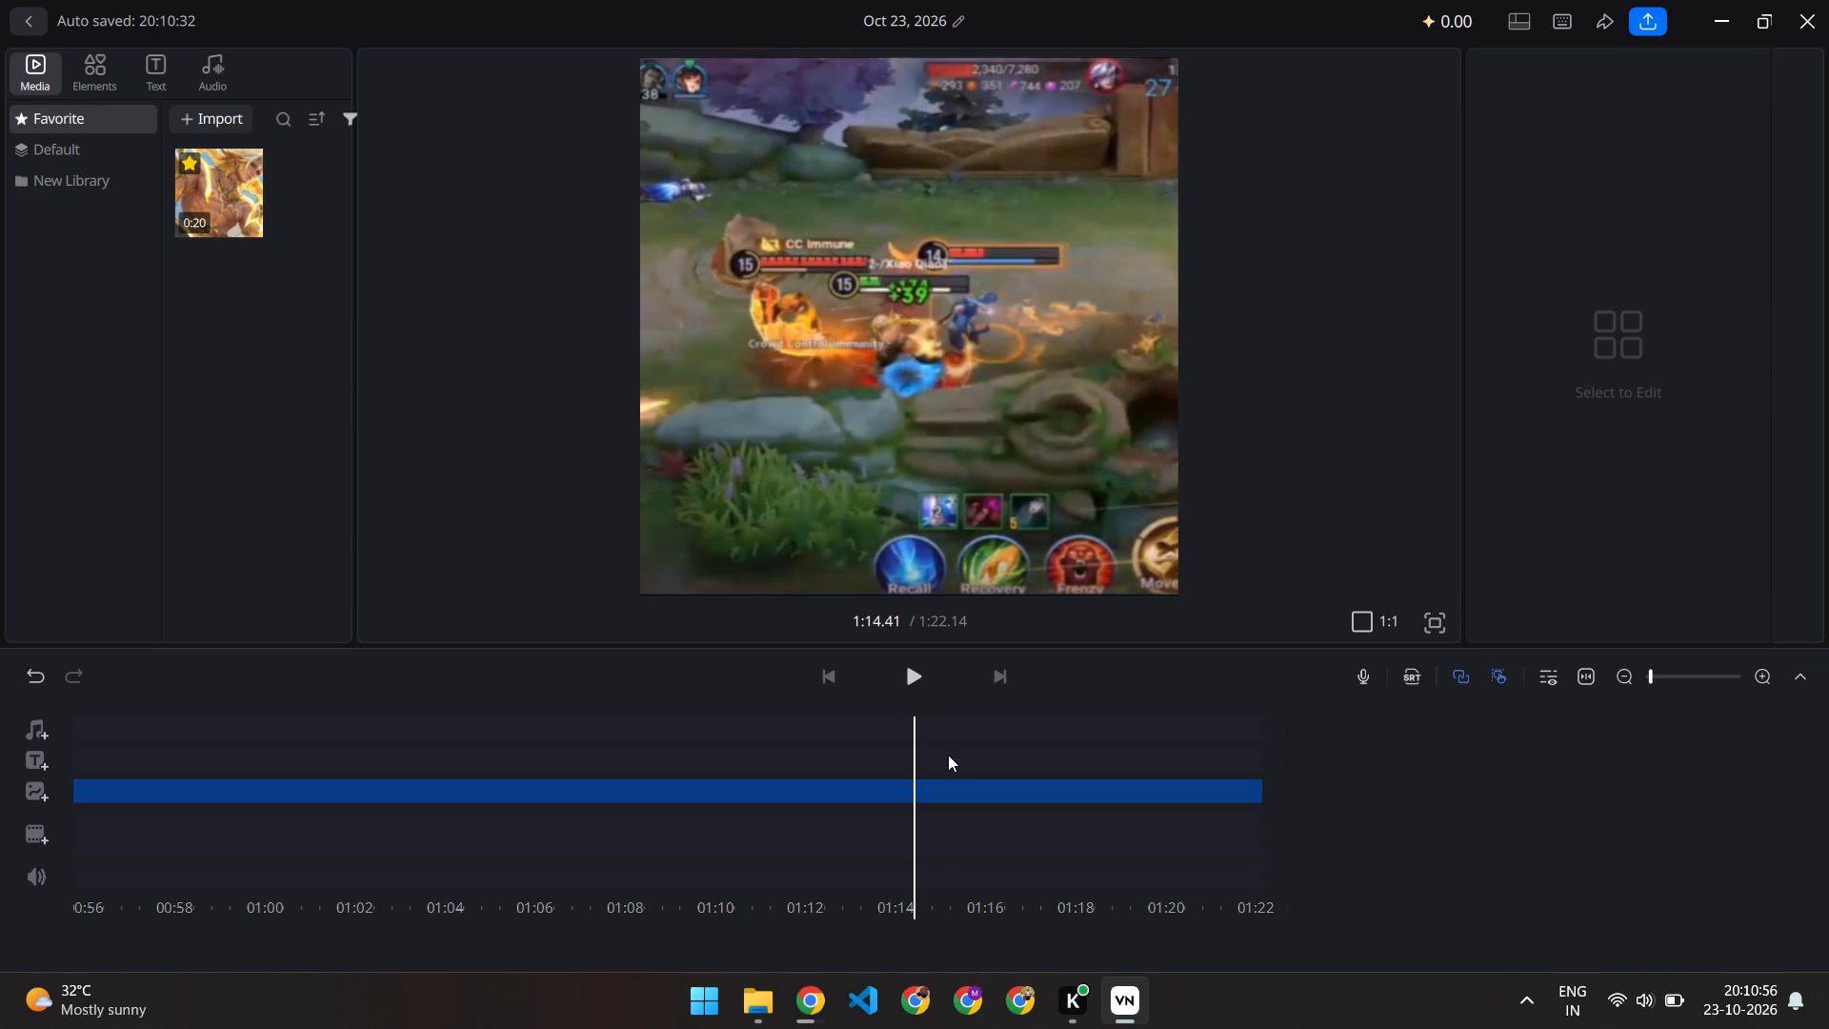
scroll(948, 755, "left", 6)
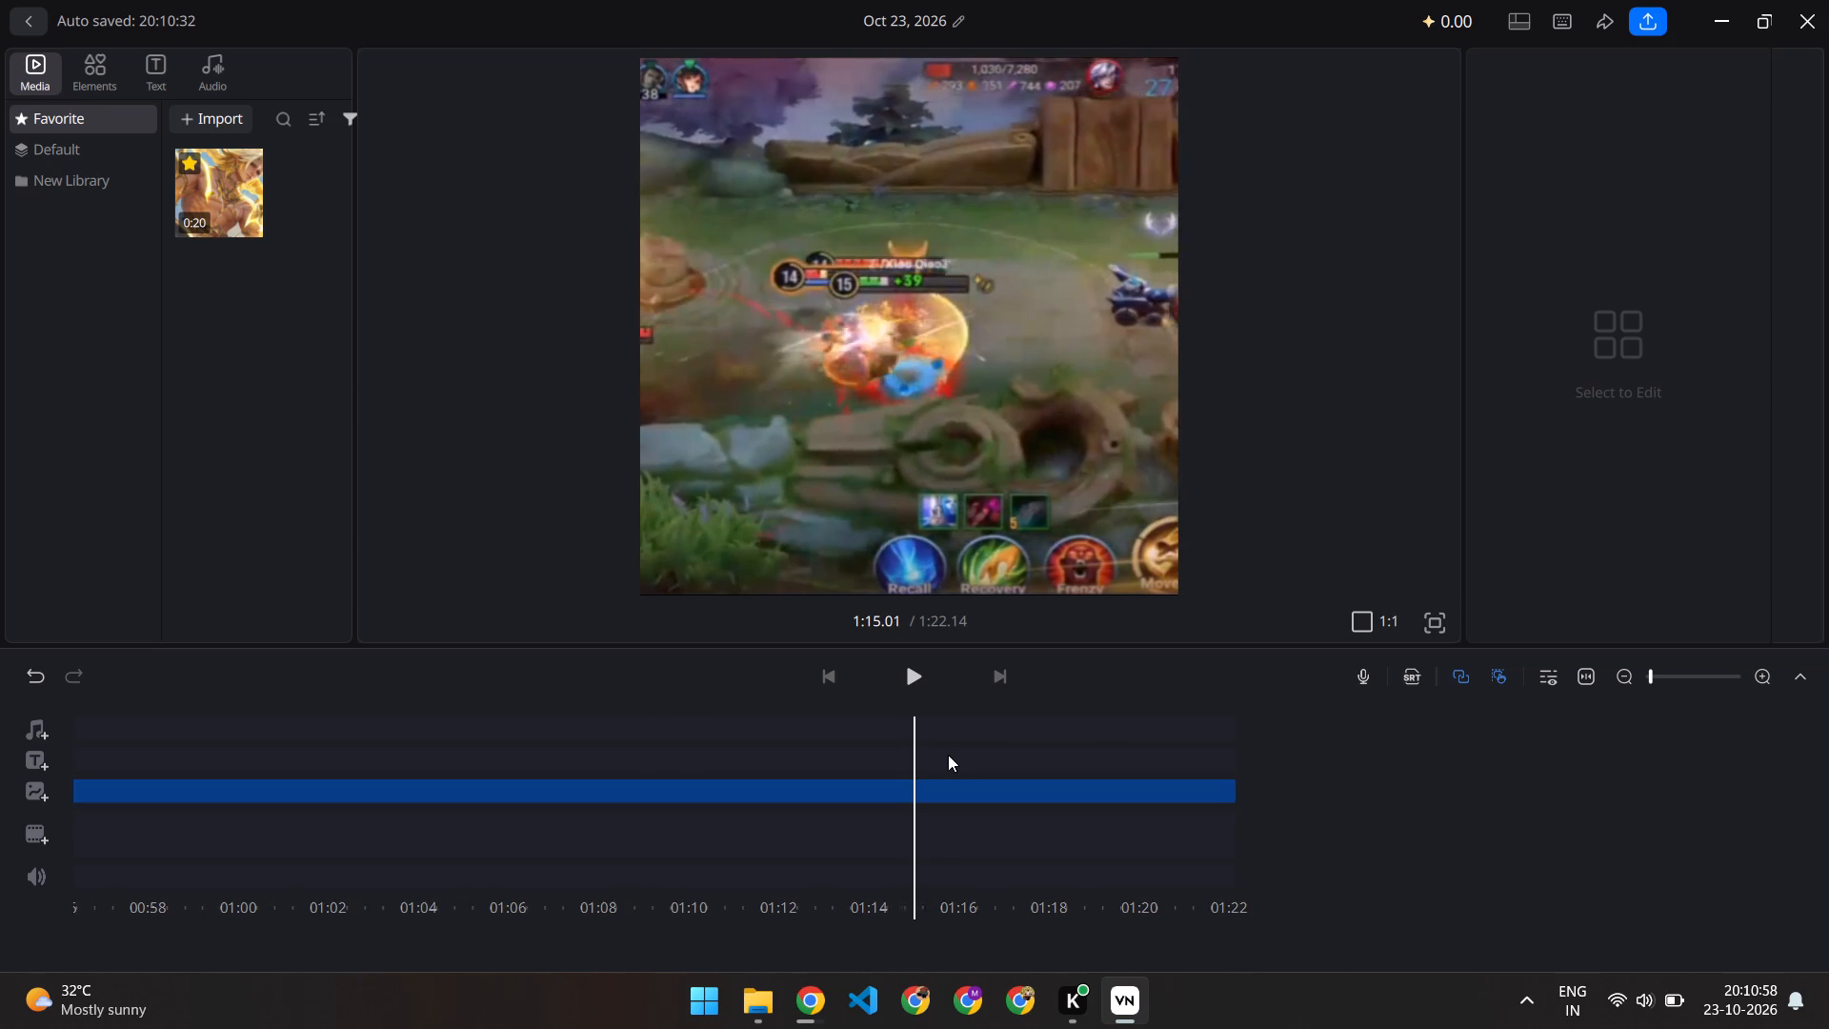
scroll(948, 755, "left", 2)
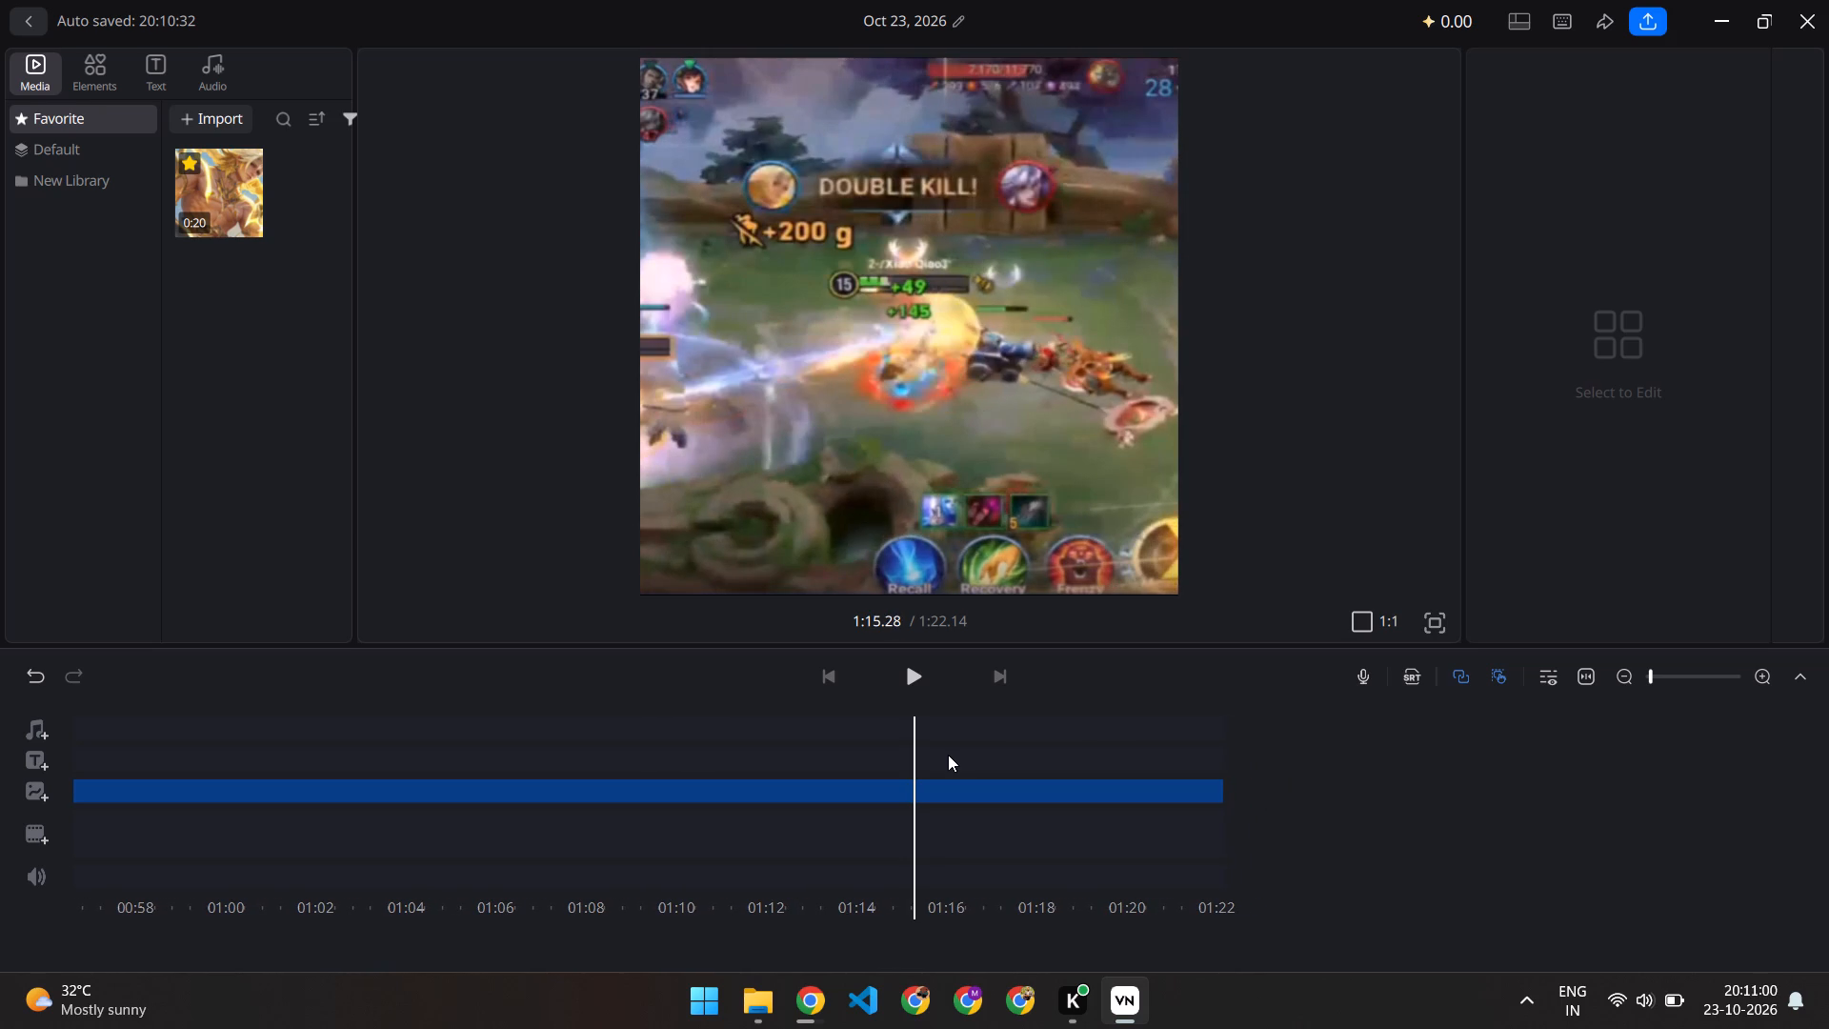
scroll(948, 755, "left", 5)
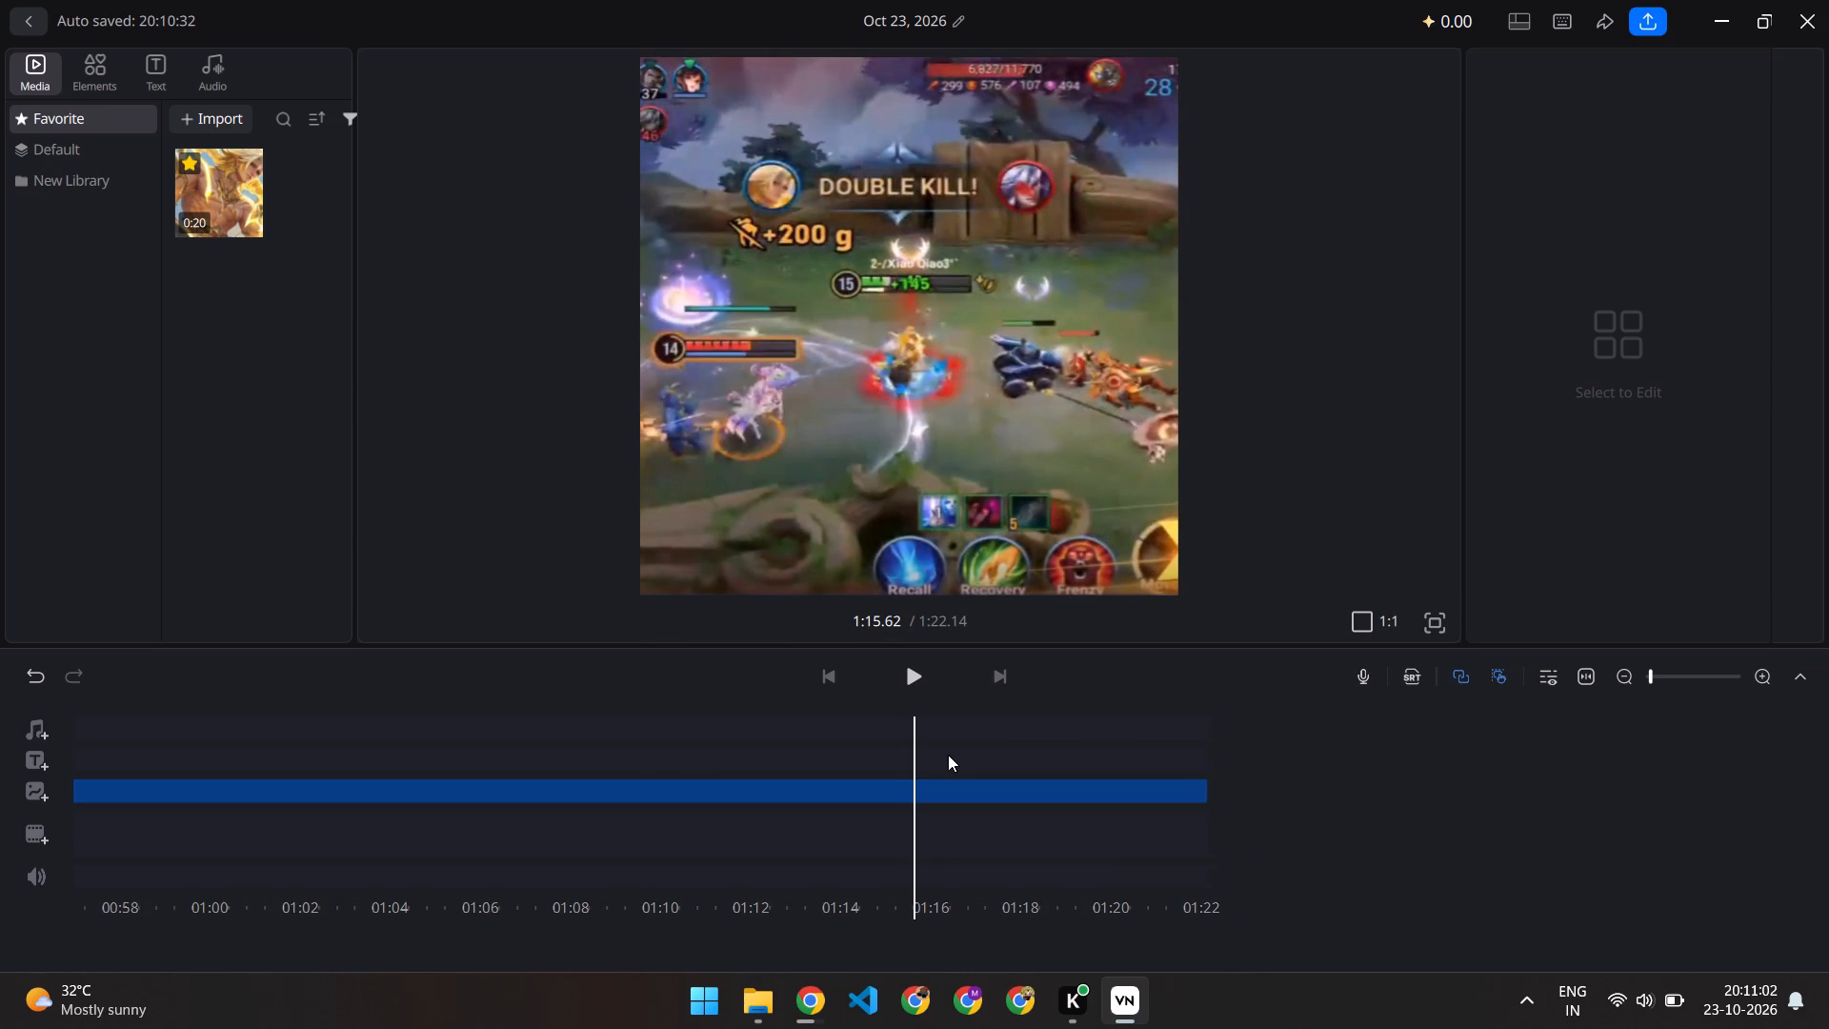
scroll(948, 755, "left", 6)
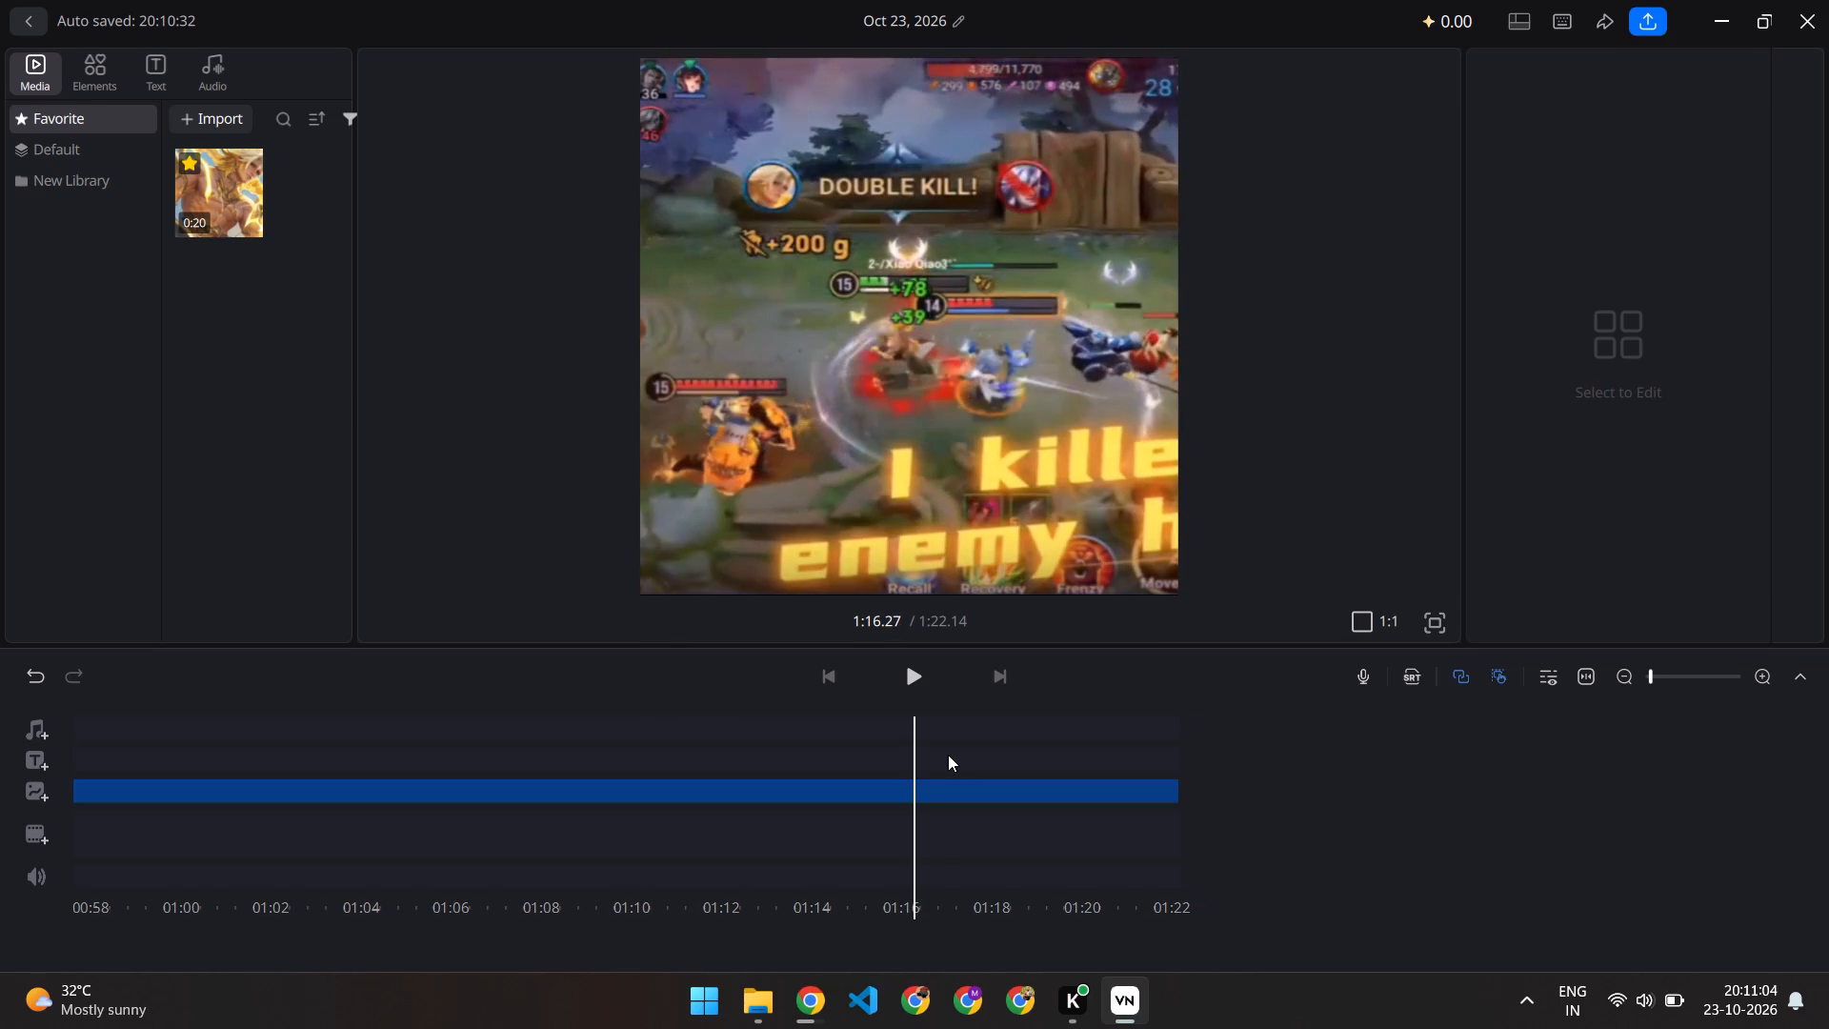
scroll(948, 755, "left", 5)
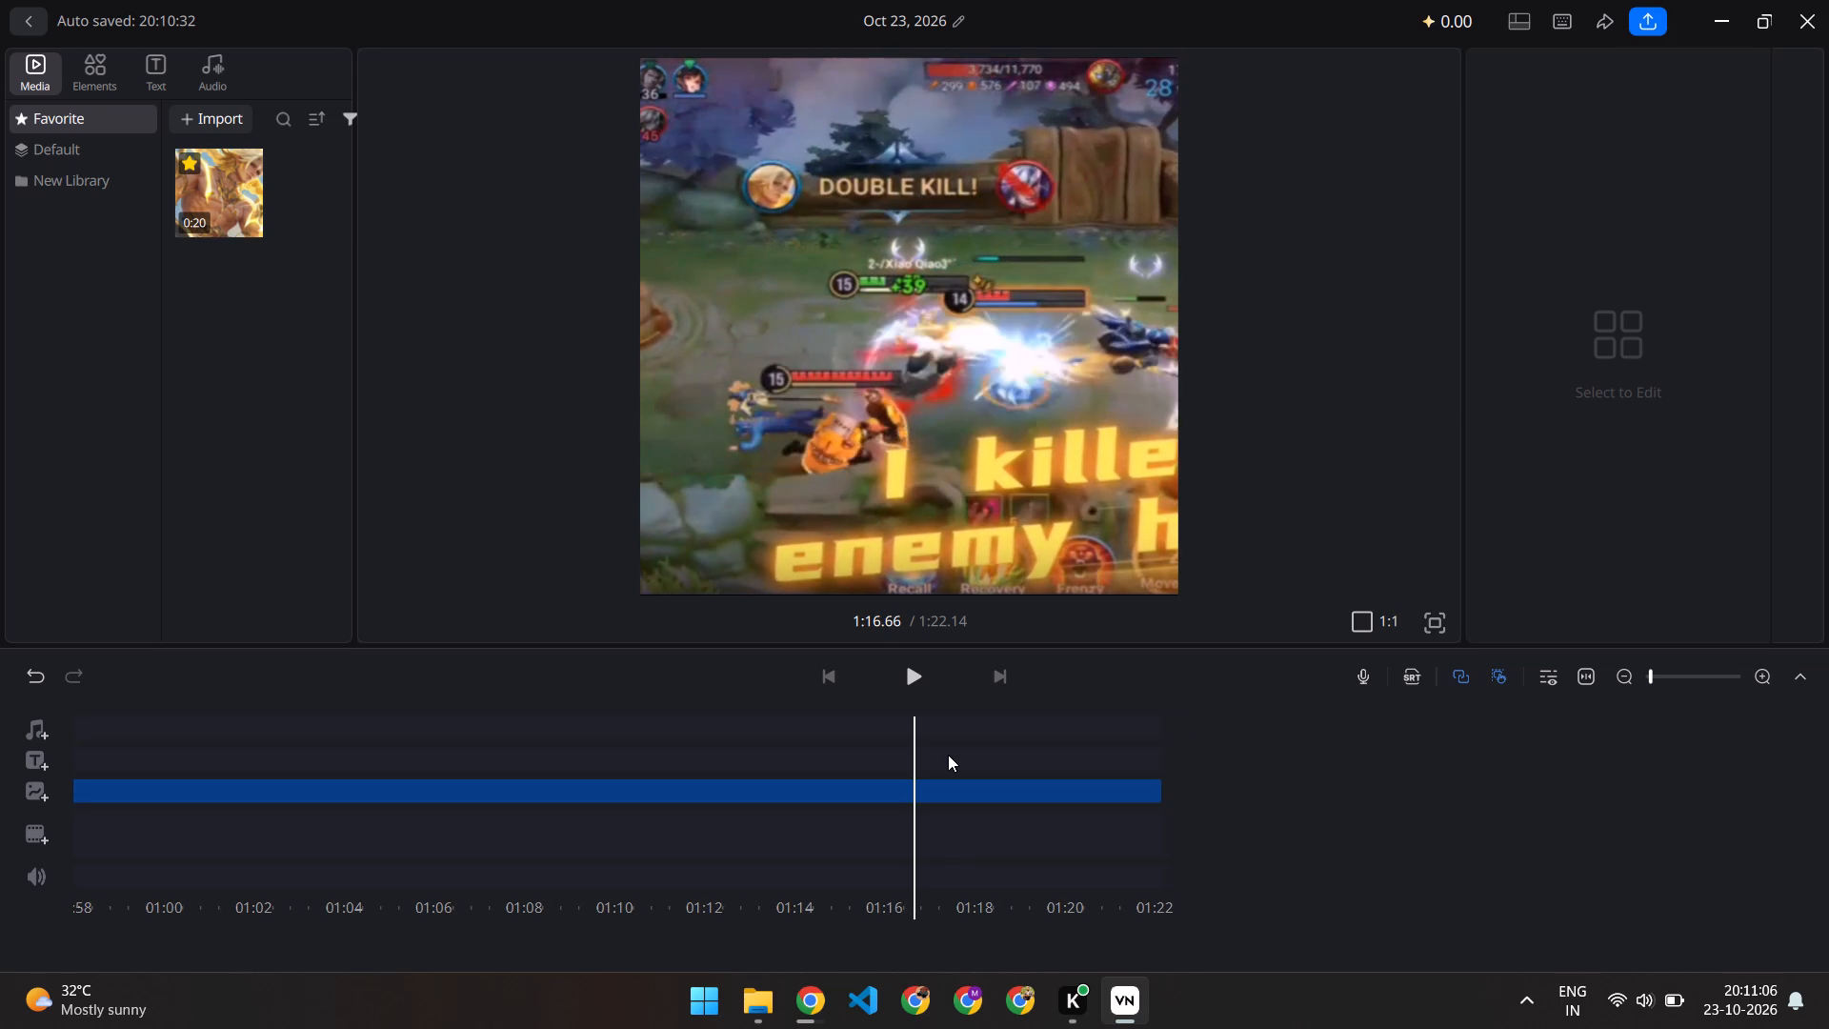
scroll(948, 755, "left", 6)
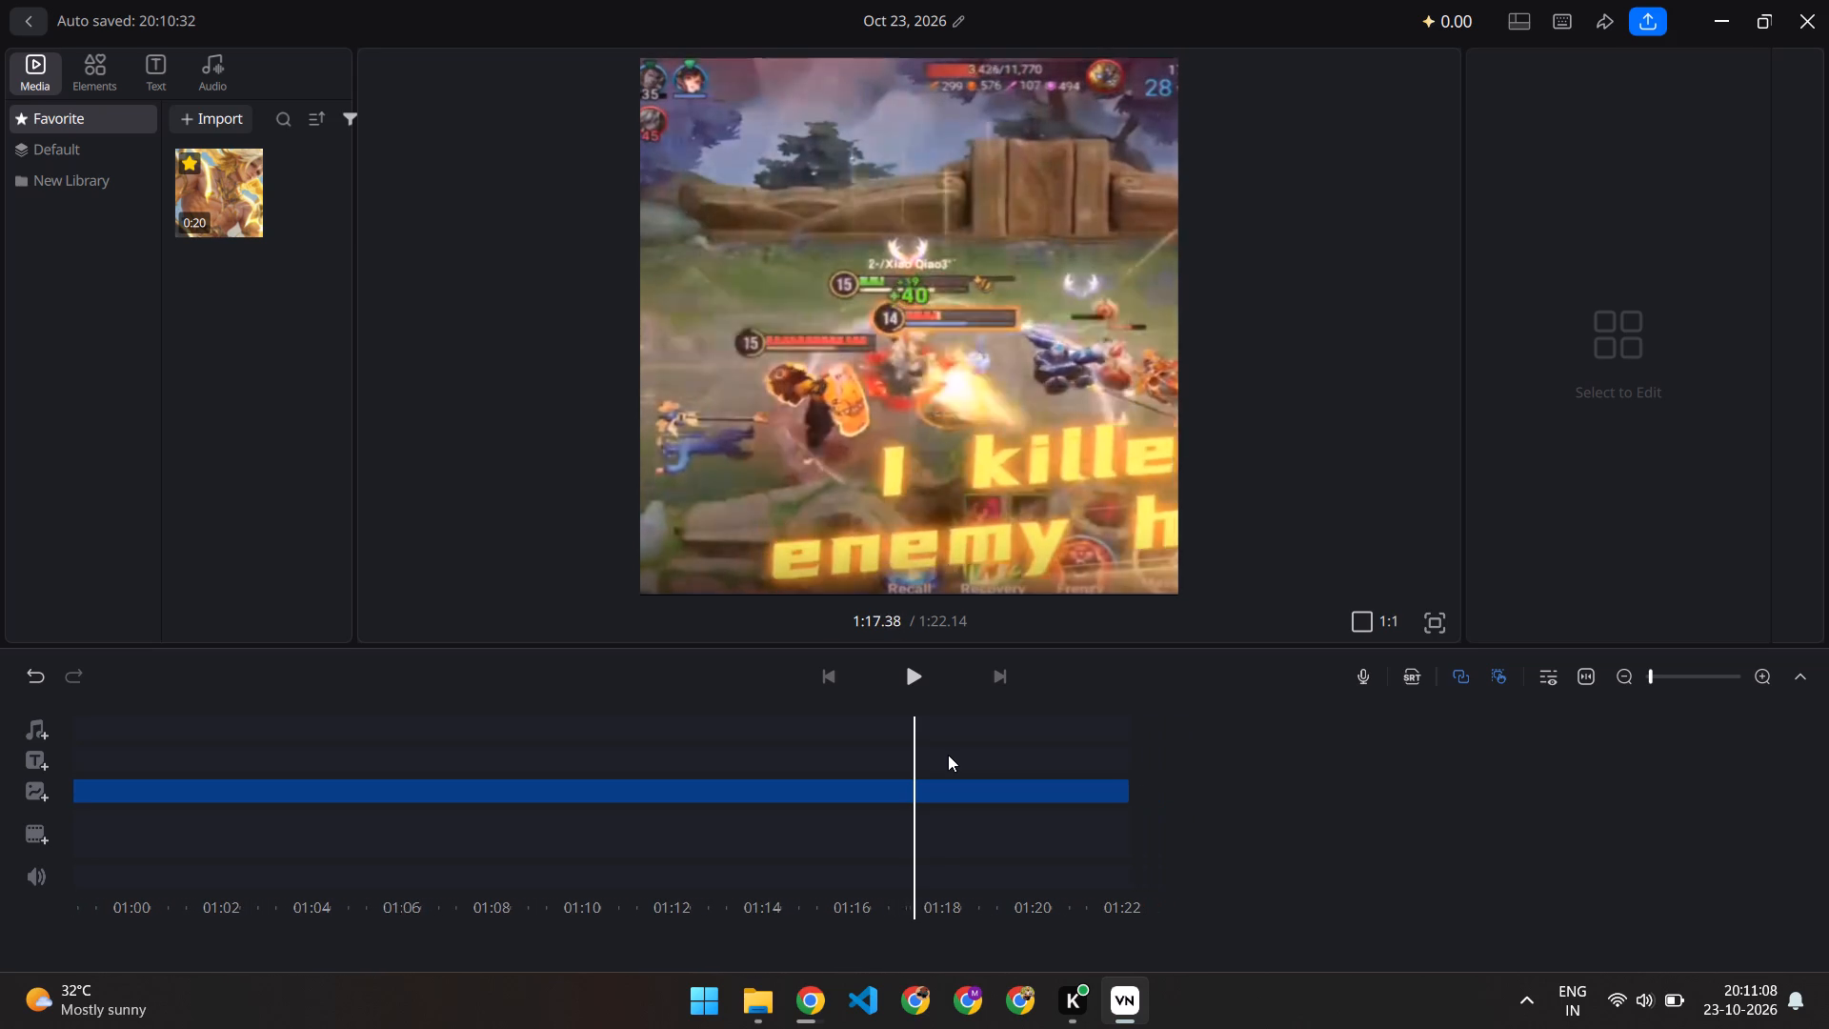
scroll(948, 755, "left", 4)
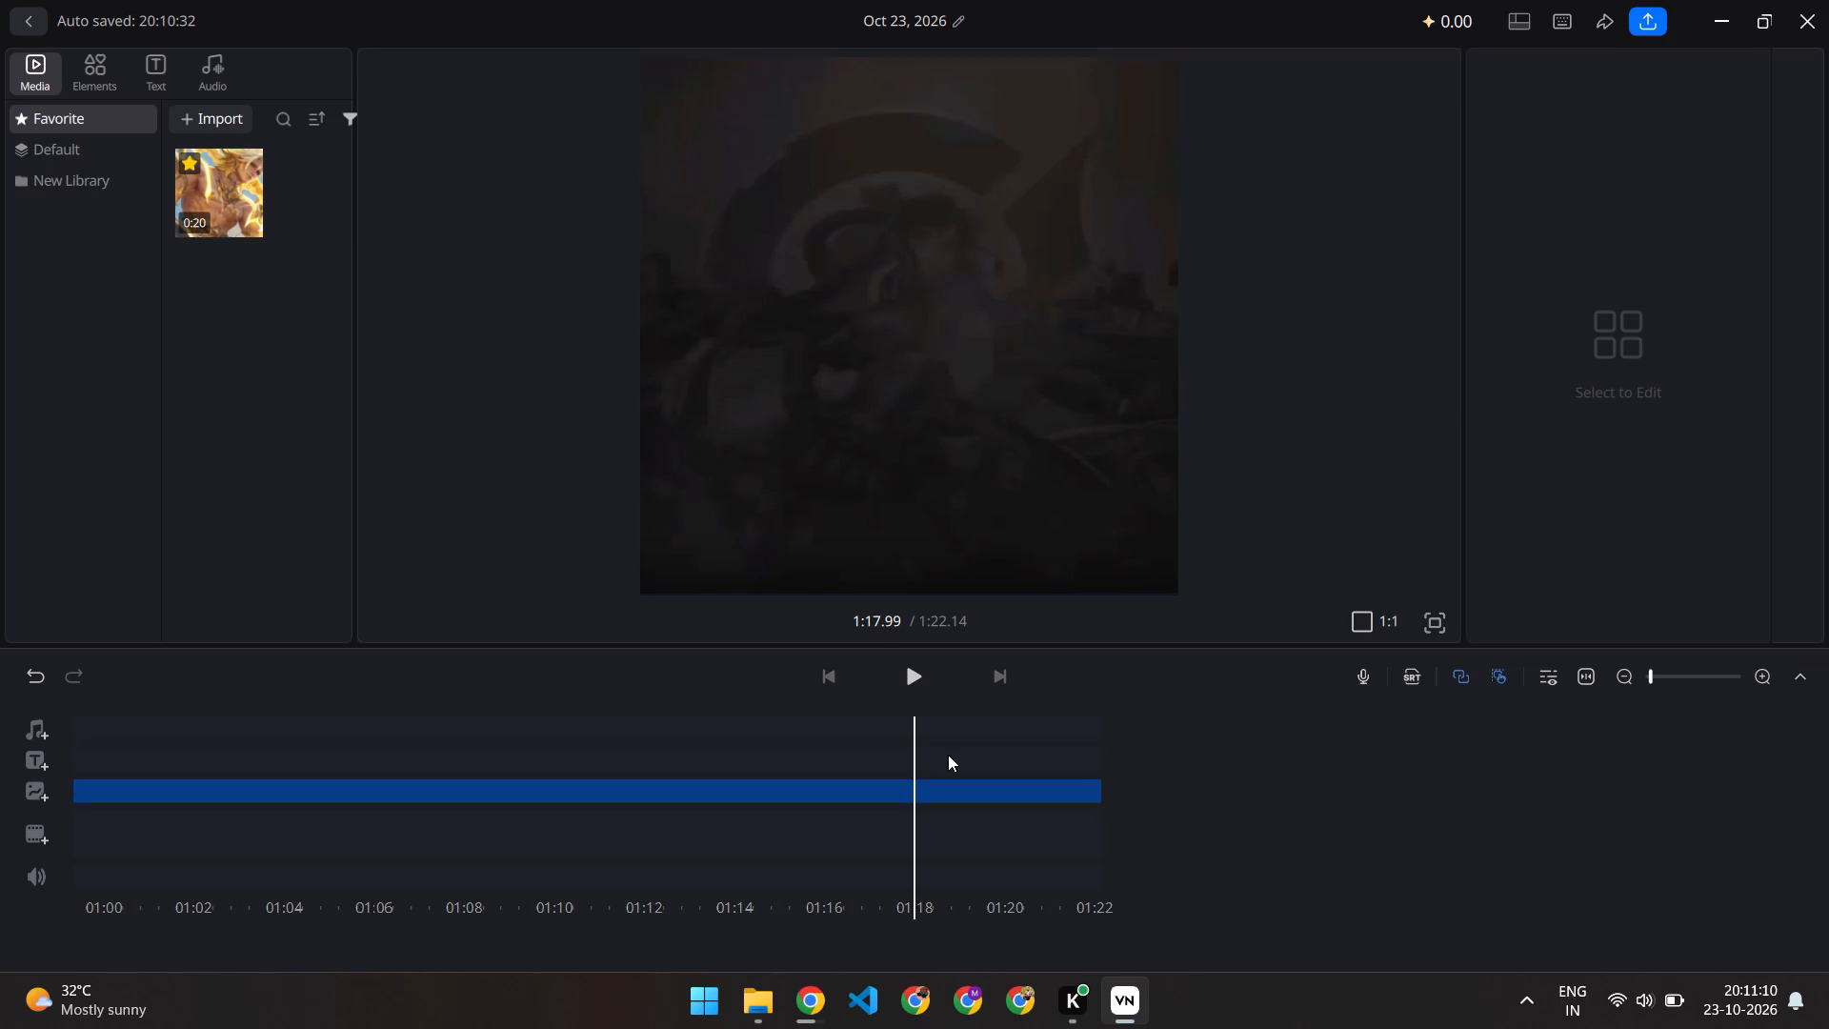
scroll(948, 755, "left", 5)
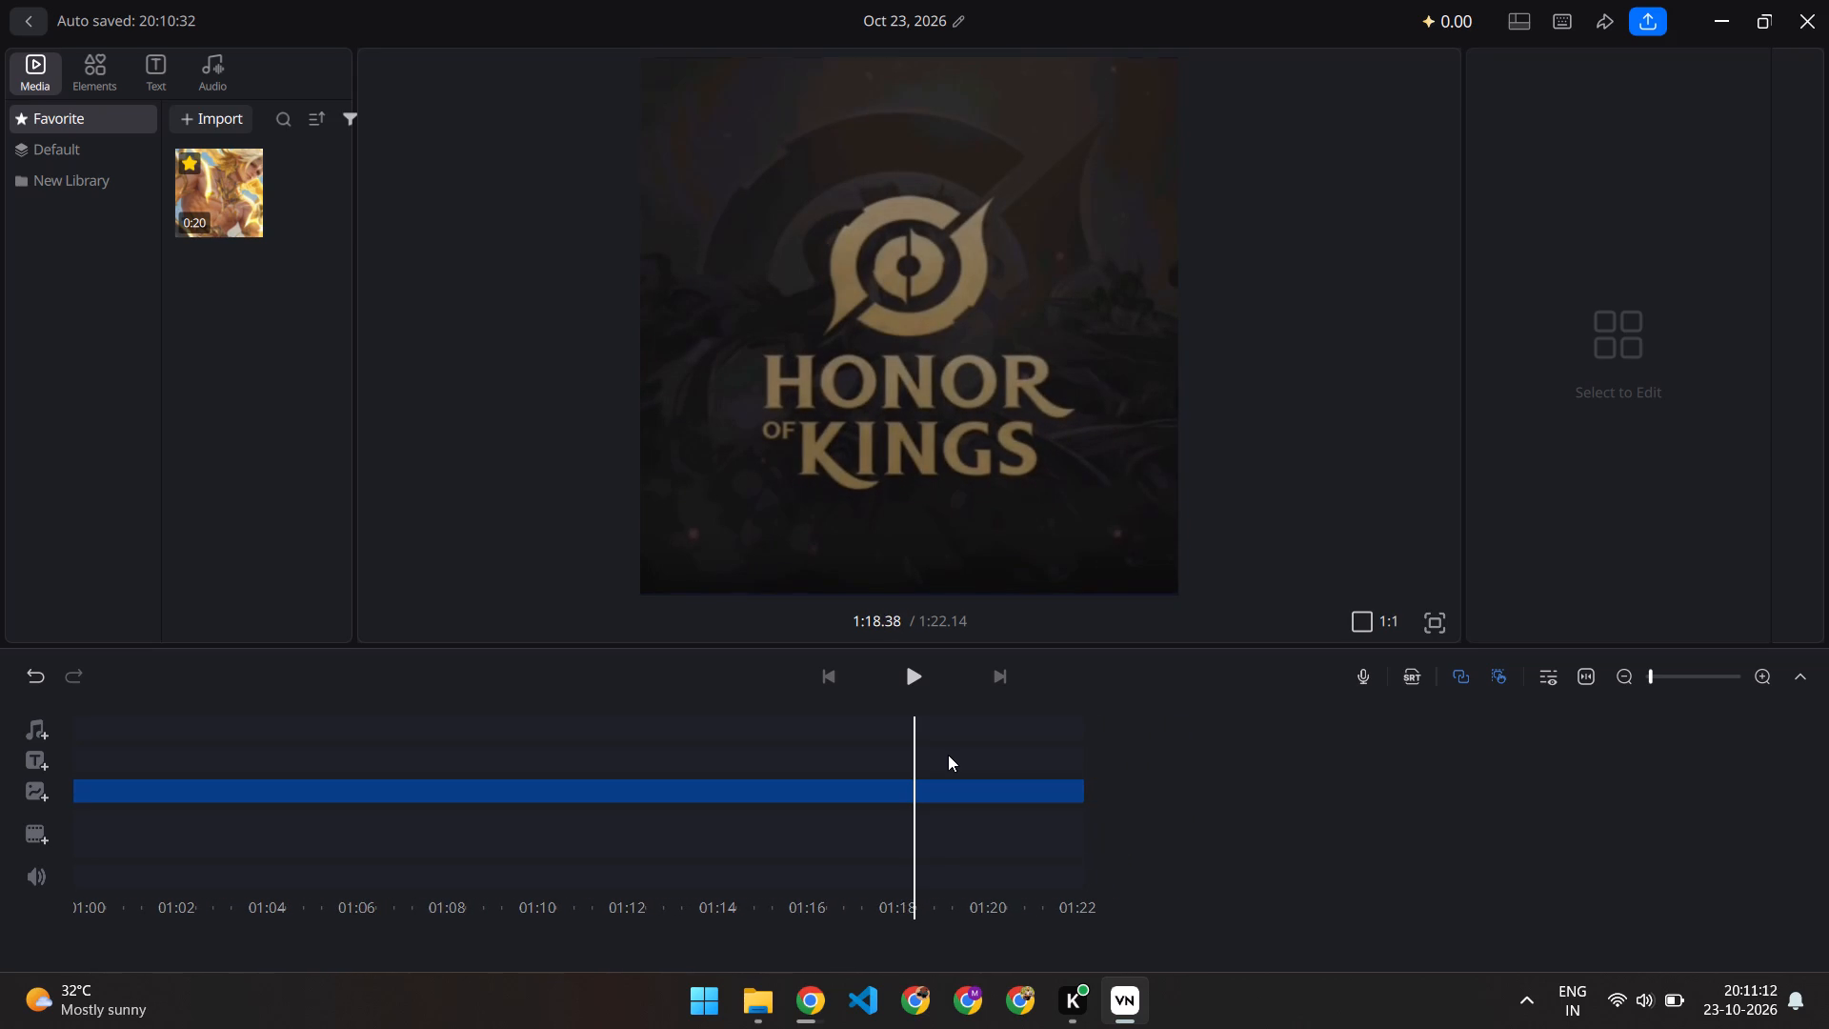
scroll(948, 755, "left", 9)
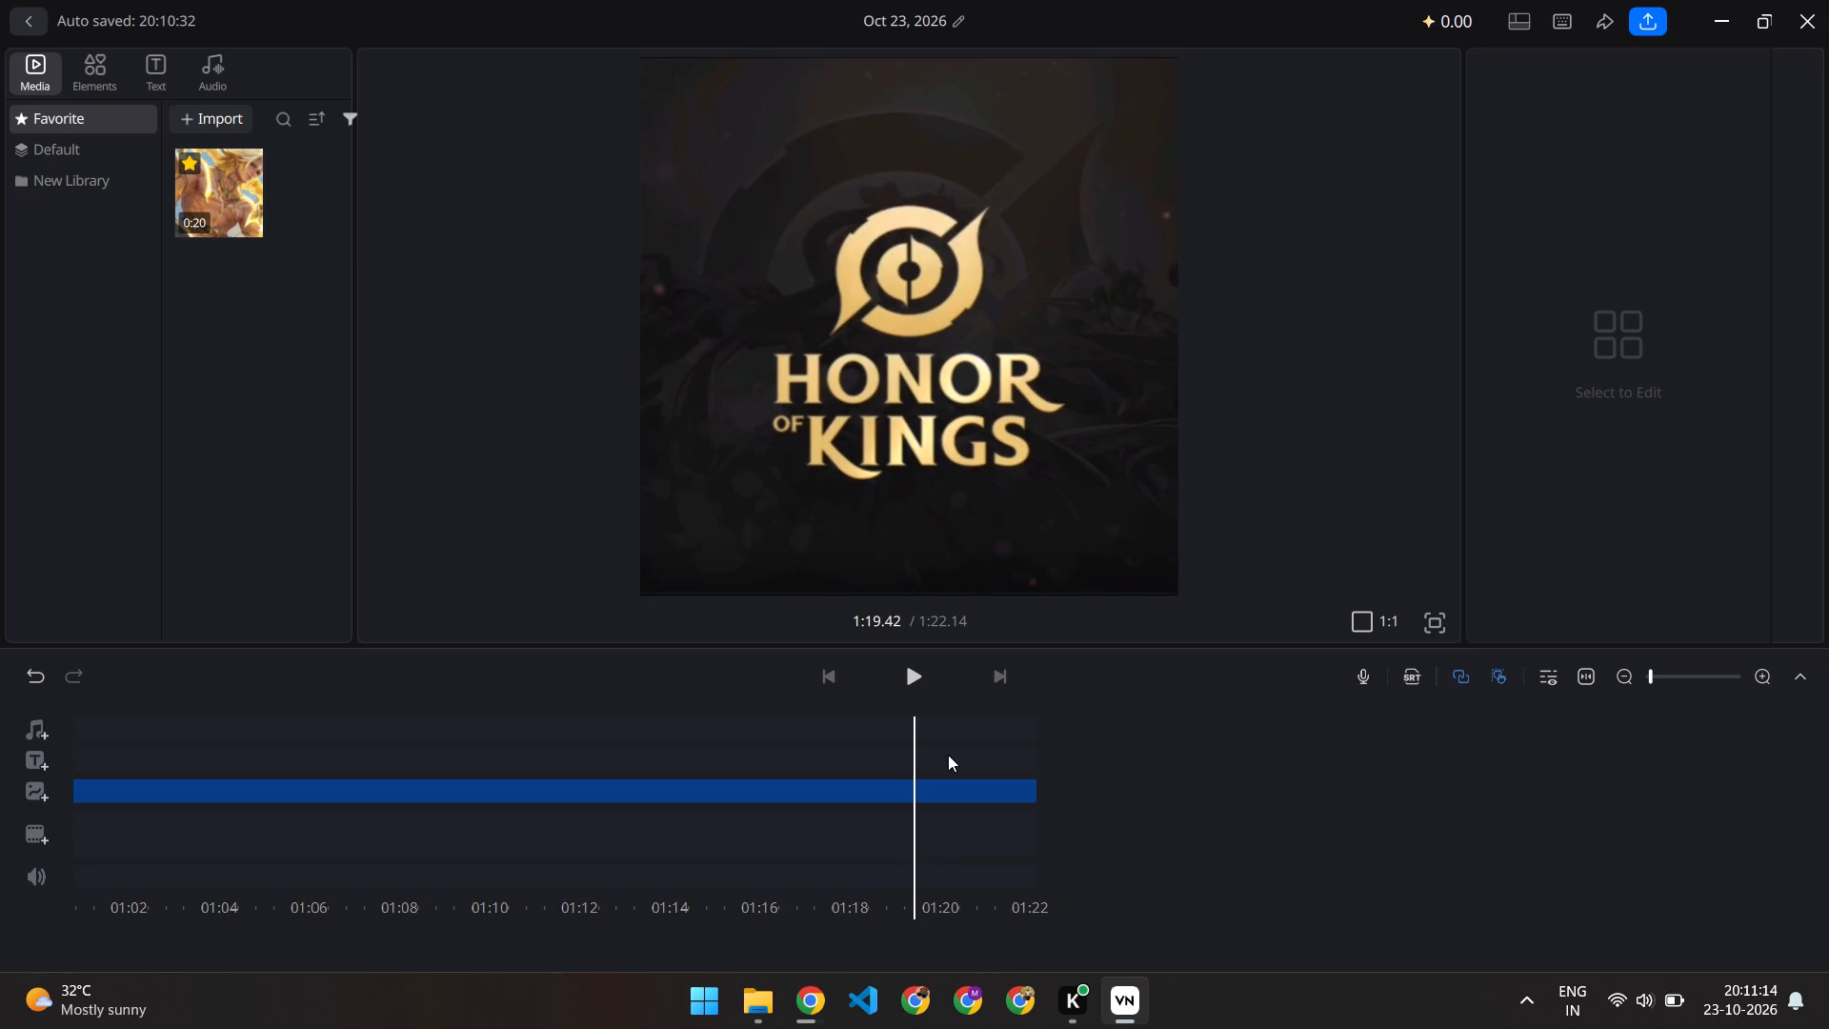
scroll(948, 755, "left", 8)
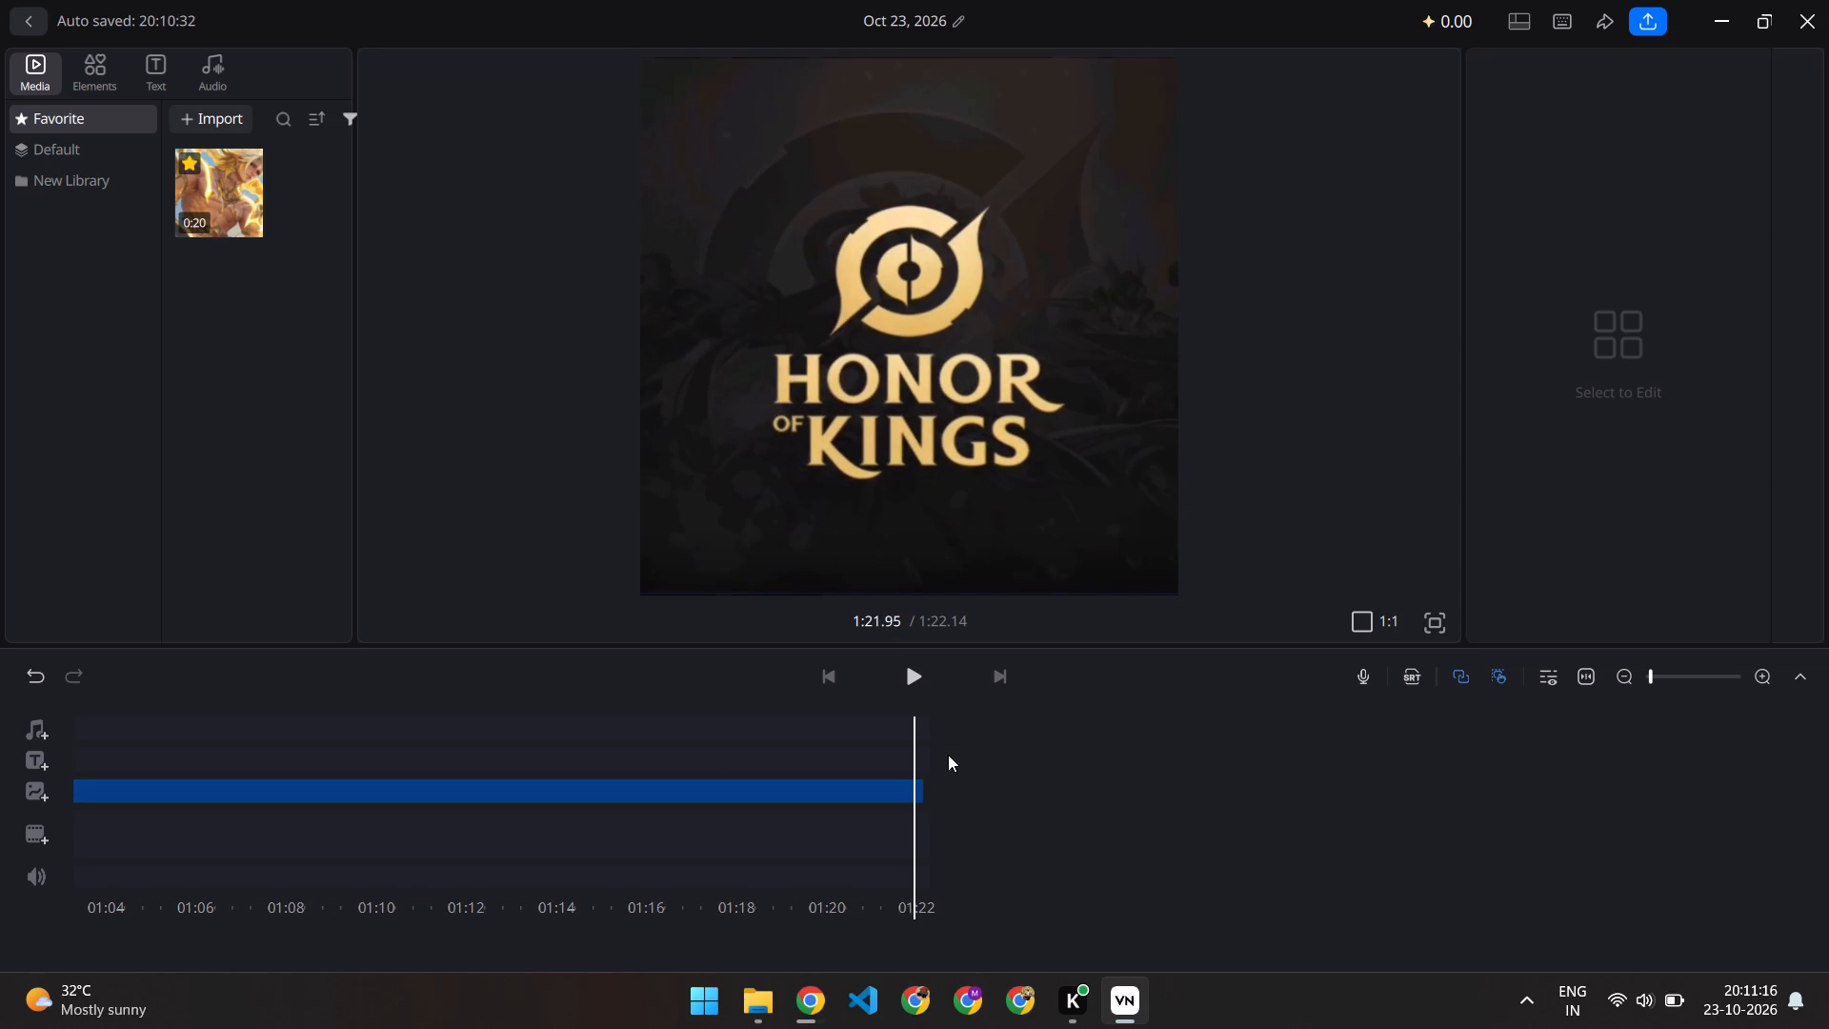
Return to the beginning of the timeline and play the whole video from 0:00 to review it.
scroll(948, 755, "right", 18)
scroll(948, 755, "right", 11)
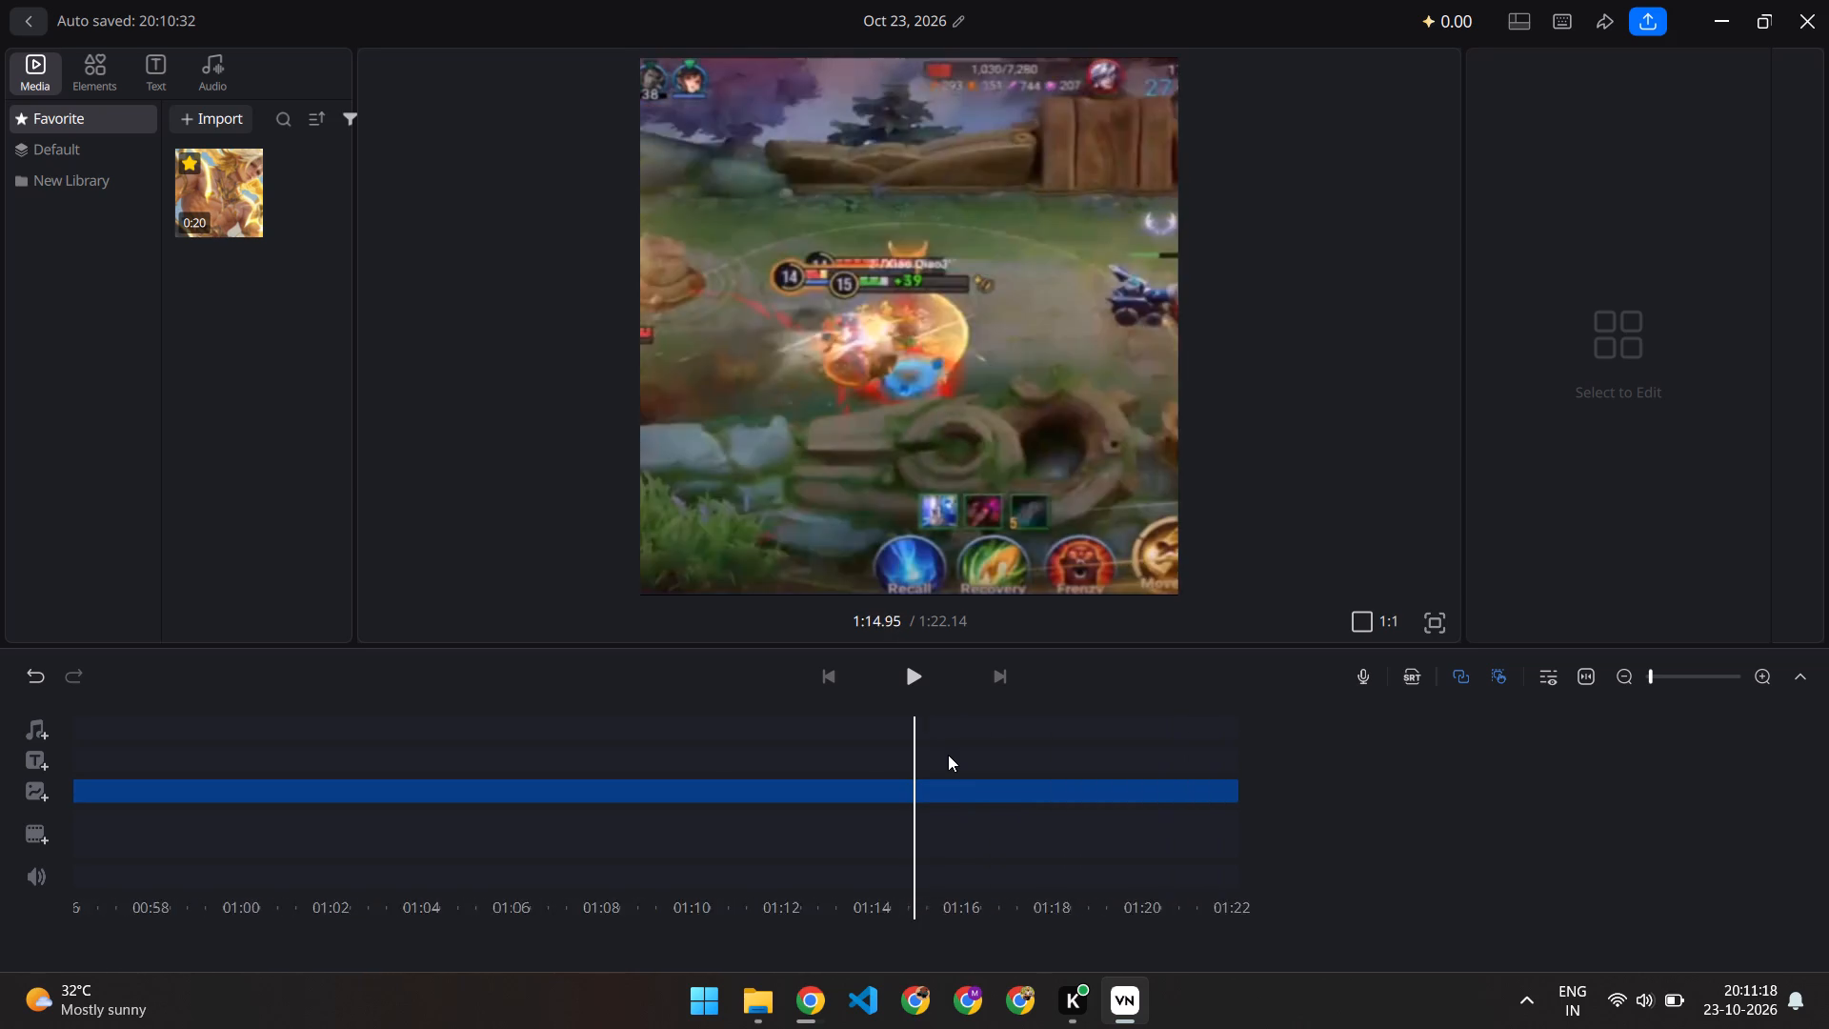
scroll(948, 755, "right", 15)
scroll(948, 755, "right", 15)
scroll(948, 755, "right", 12)
scroll(948, 755, "right", 17)
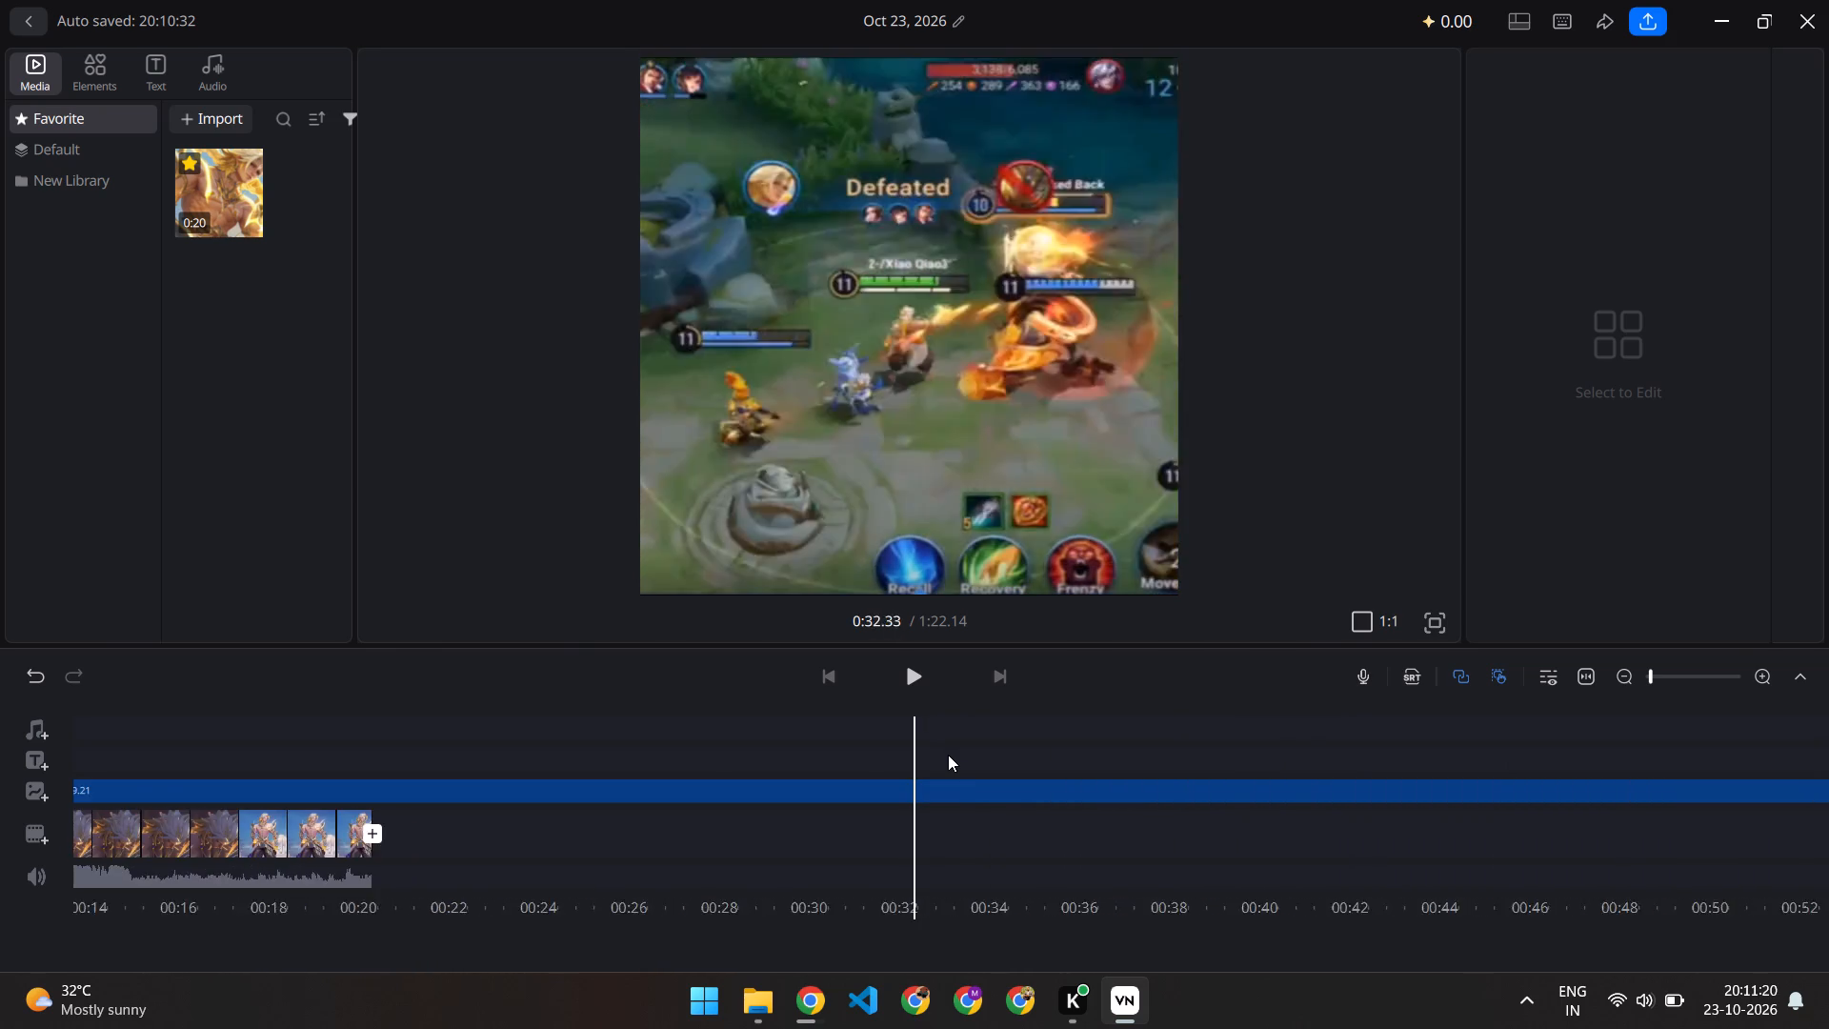
scroll(948, 755, "right", 9)
scroll(948, 755, "right", 13)
scroll(948, 755, "right", 19)
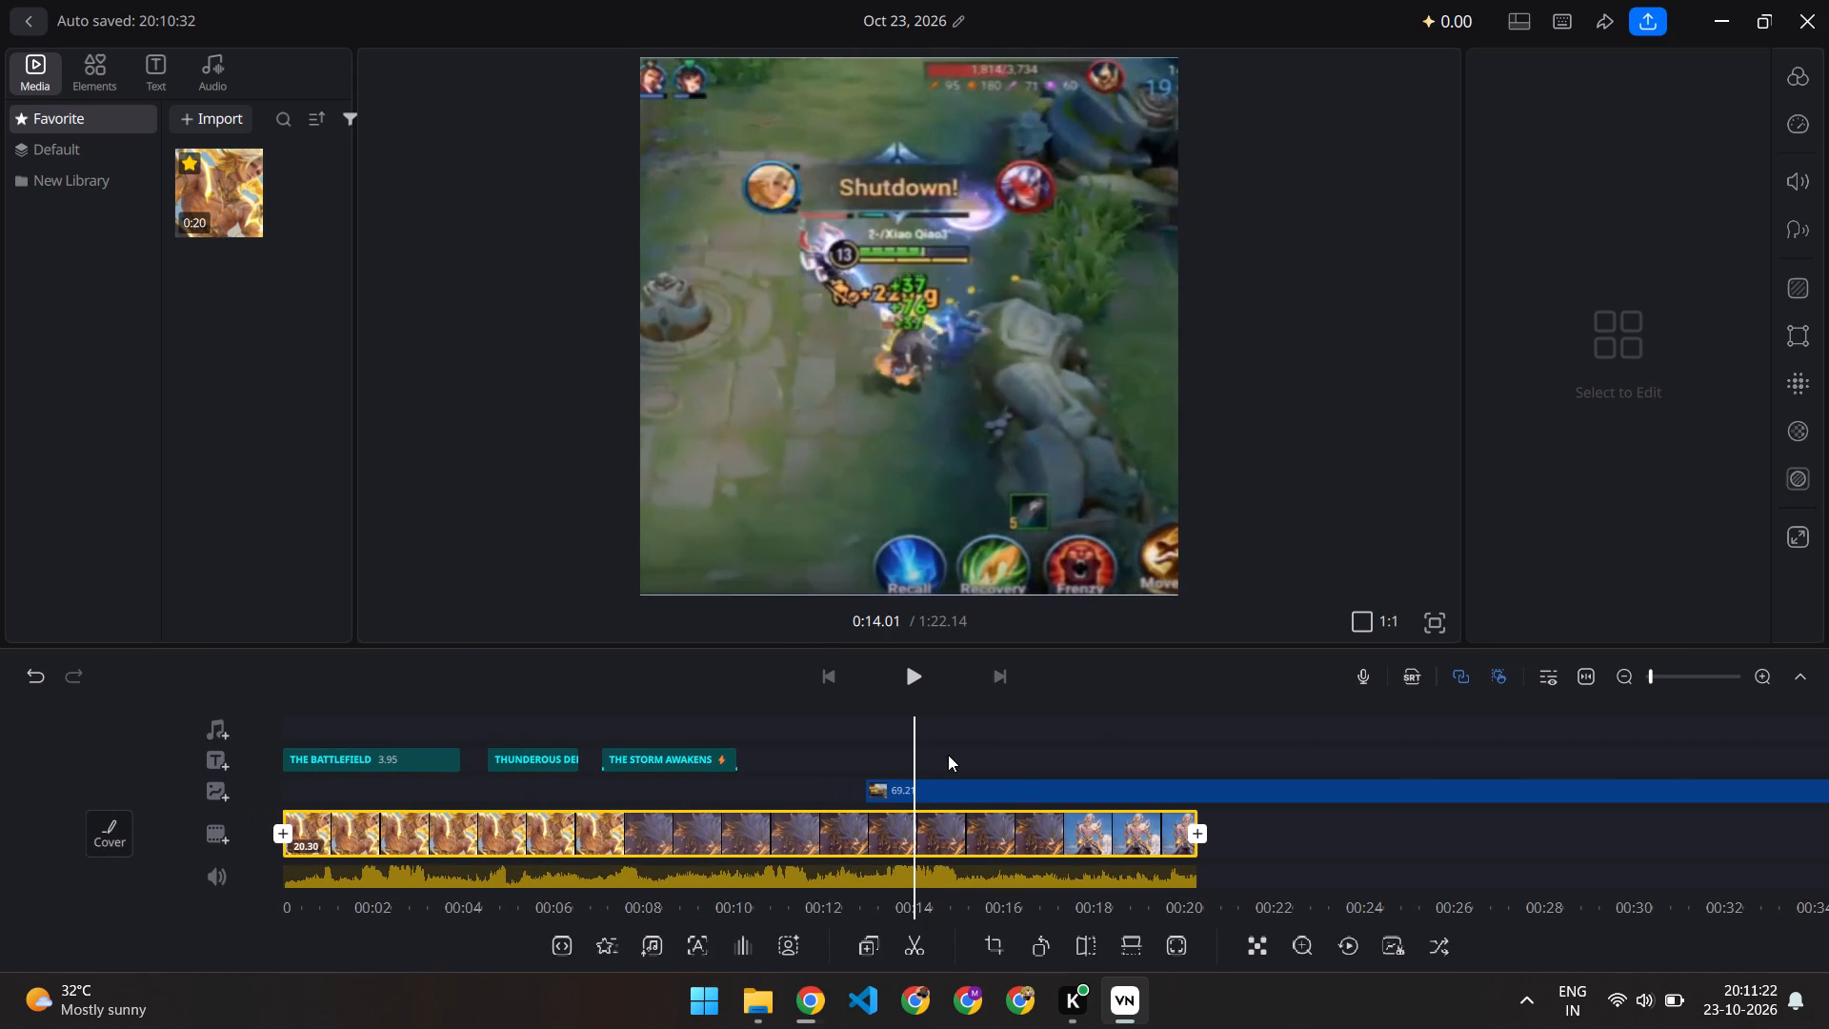
scroll(948, 755, "right", 20)
scroll(948, 755, "right", 9)
scroll(948, 755, "right", 20)
scroll(948, 755, "right", 2)
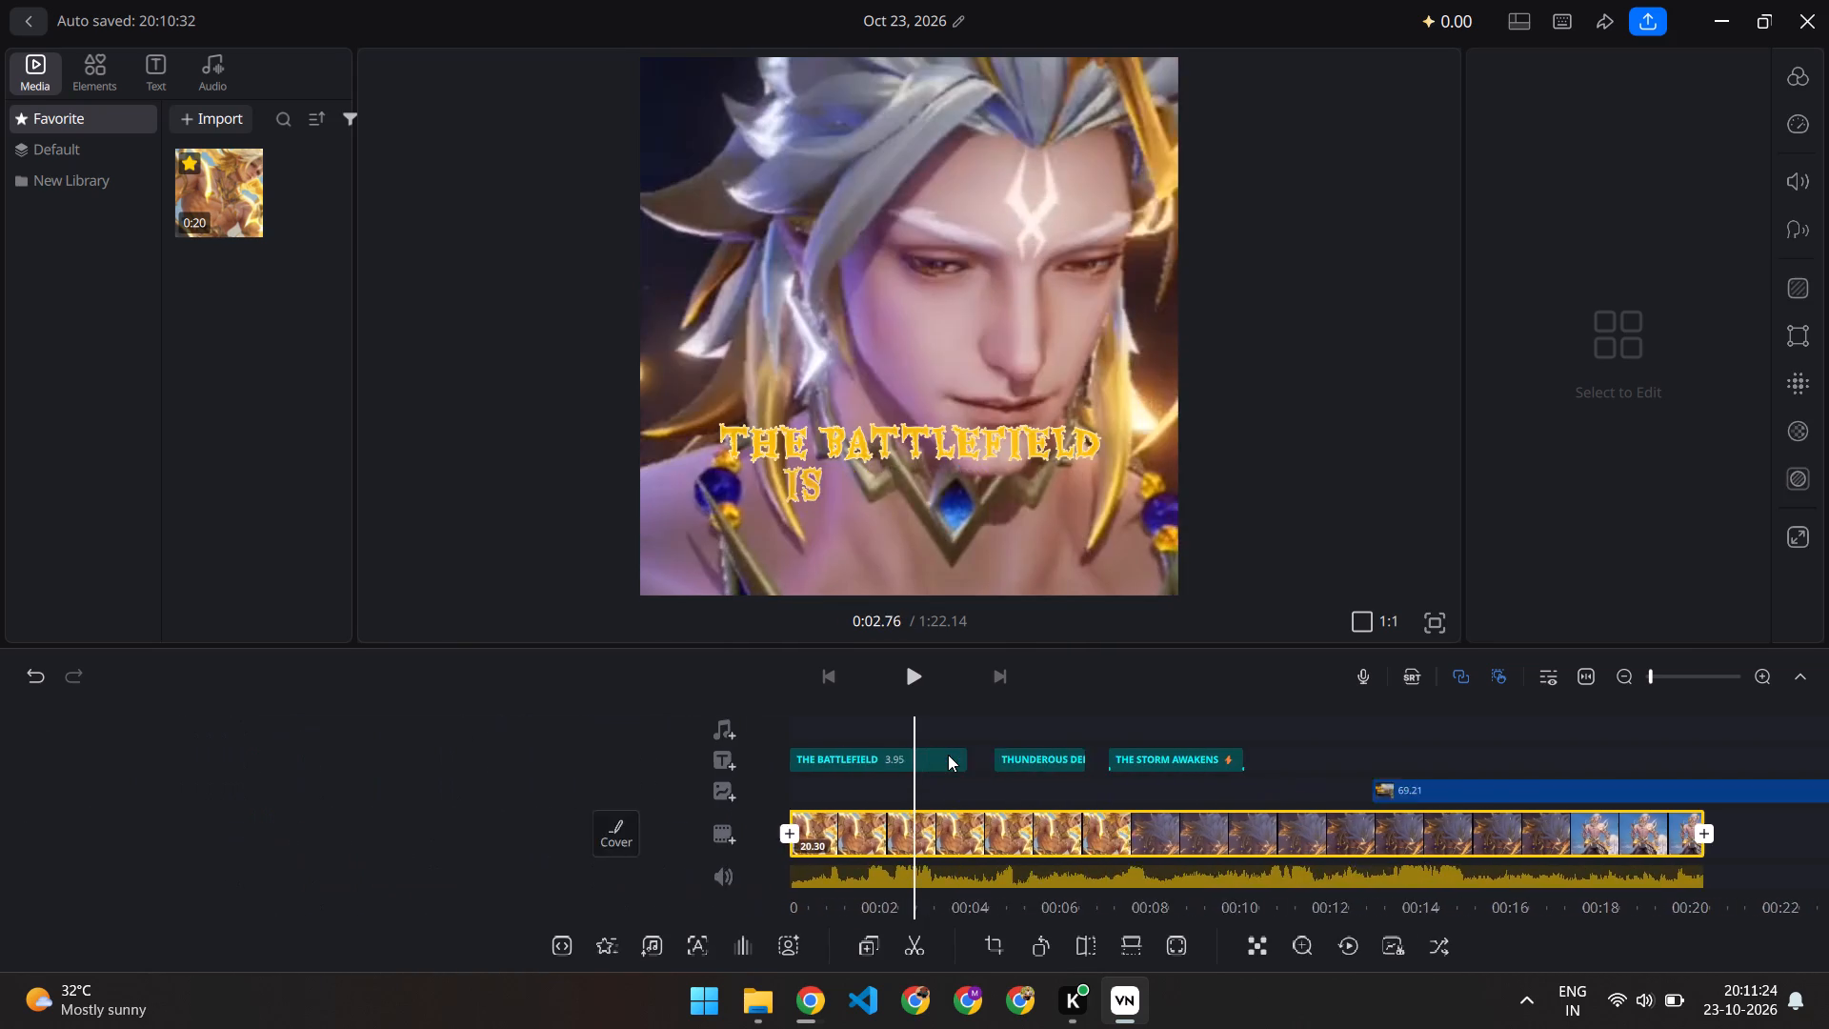
scroll(948, 755, "right", 20)
scroll(948, 755, "right", 20)
scroll(948, 755, "right", 4)
left_click(908, 681)
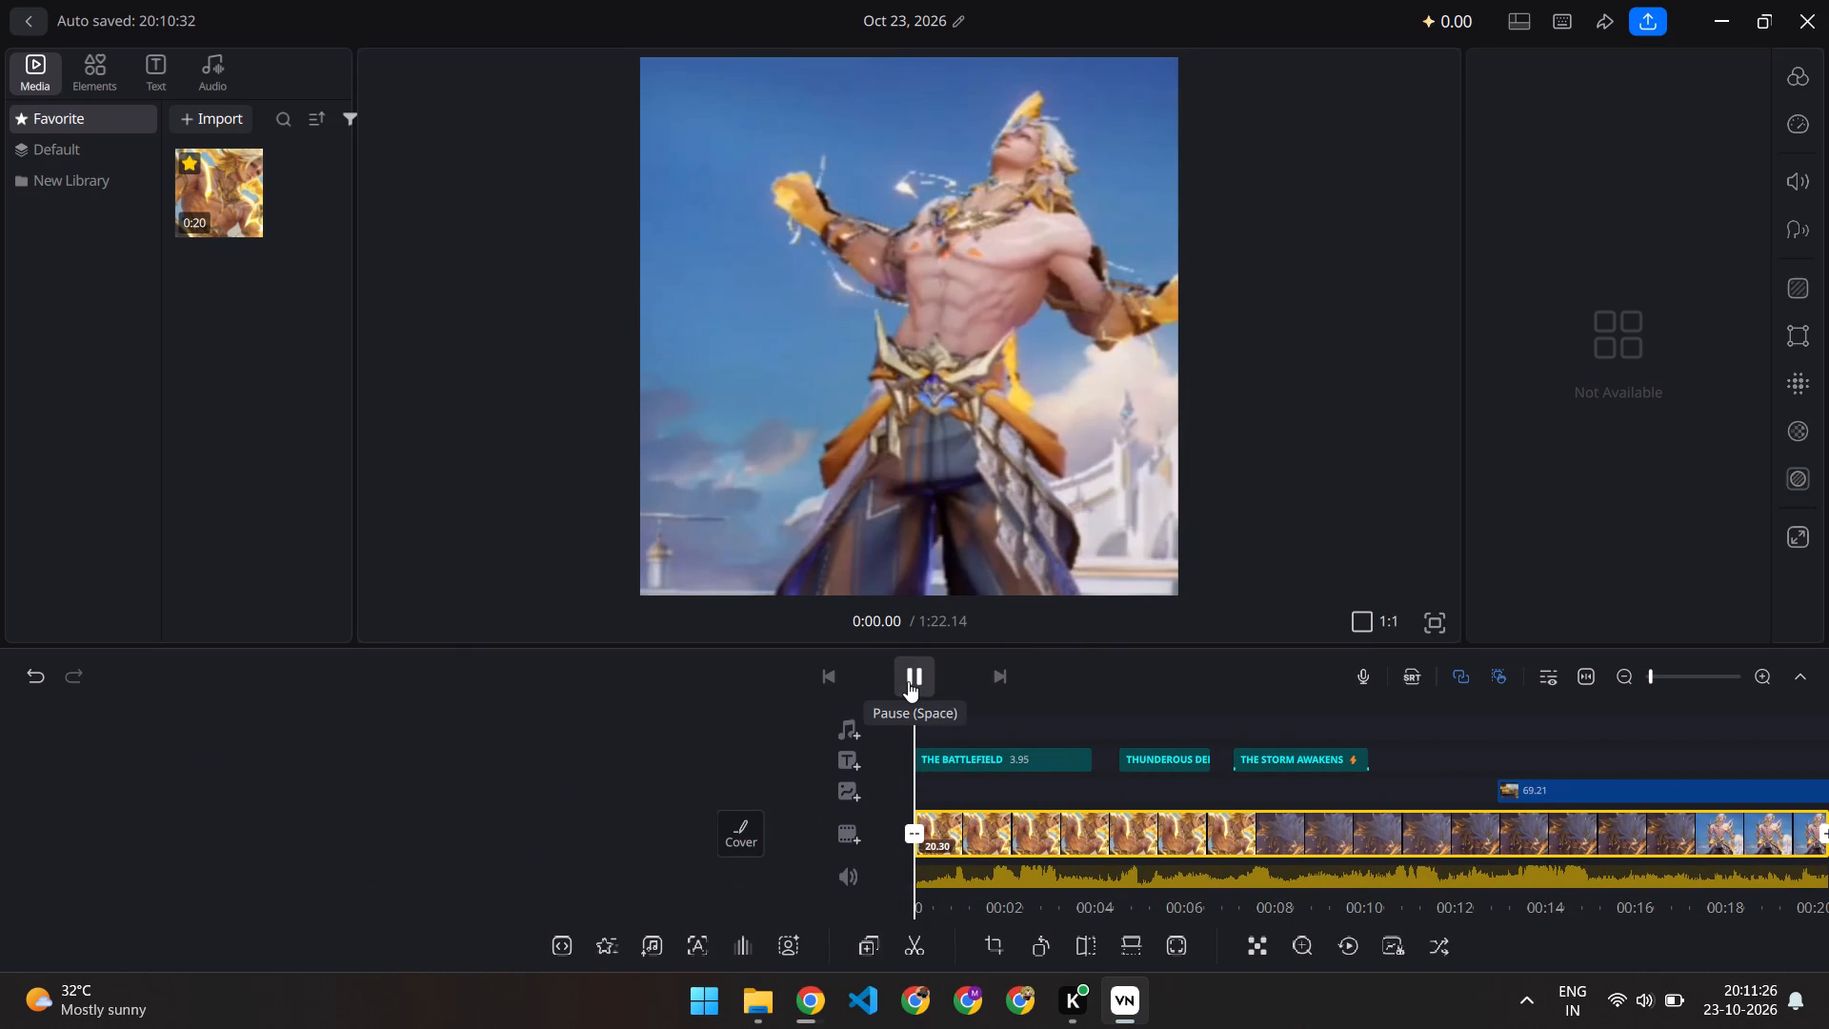
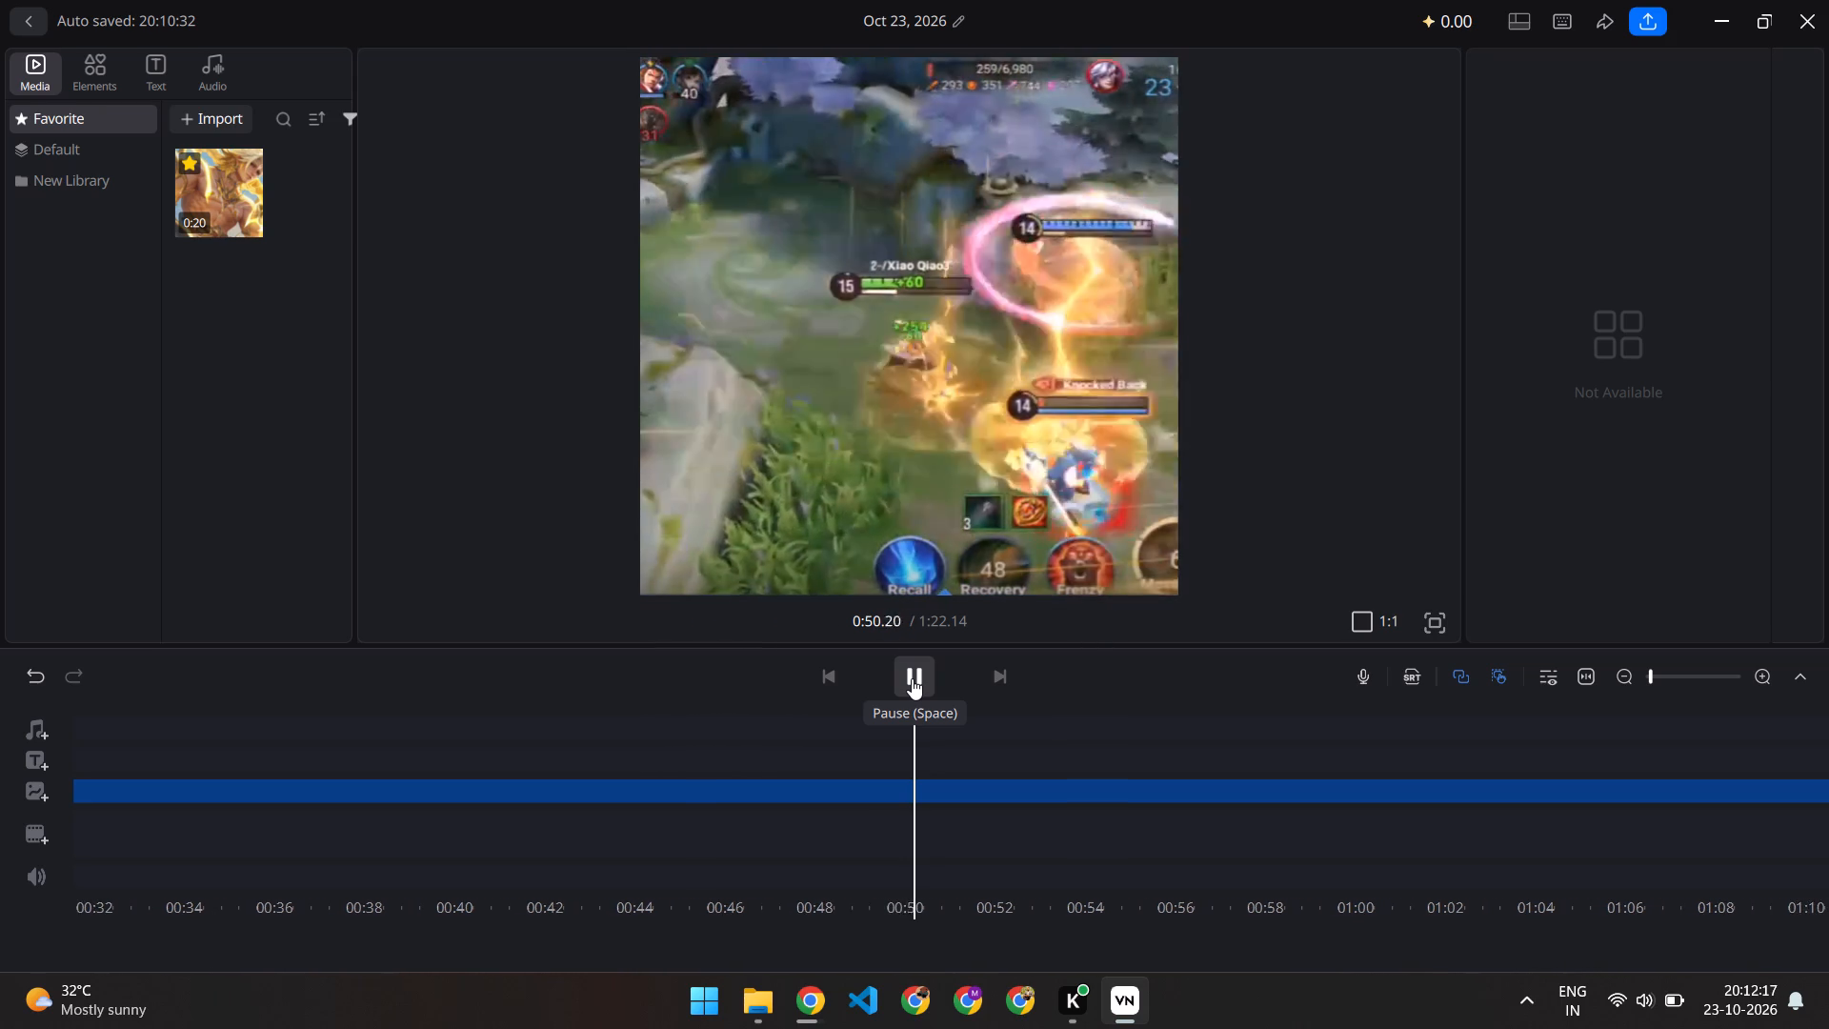
Stop the playback near 0:52 and scrub back to about 0:16, where the gameplay overlay overlaps the main clip.
left_click(912, 678)
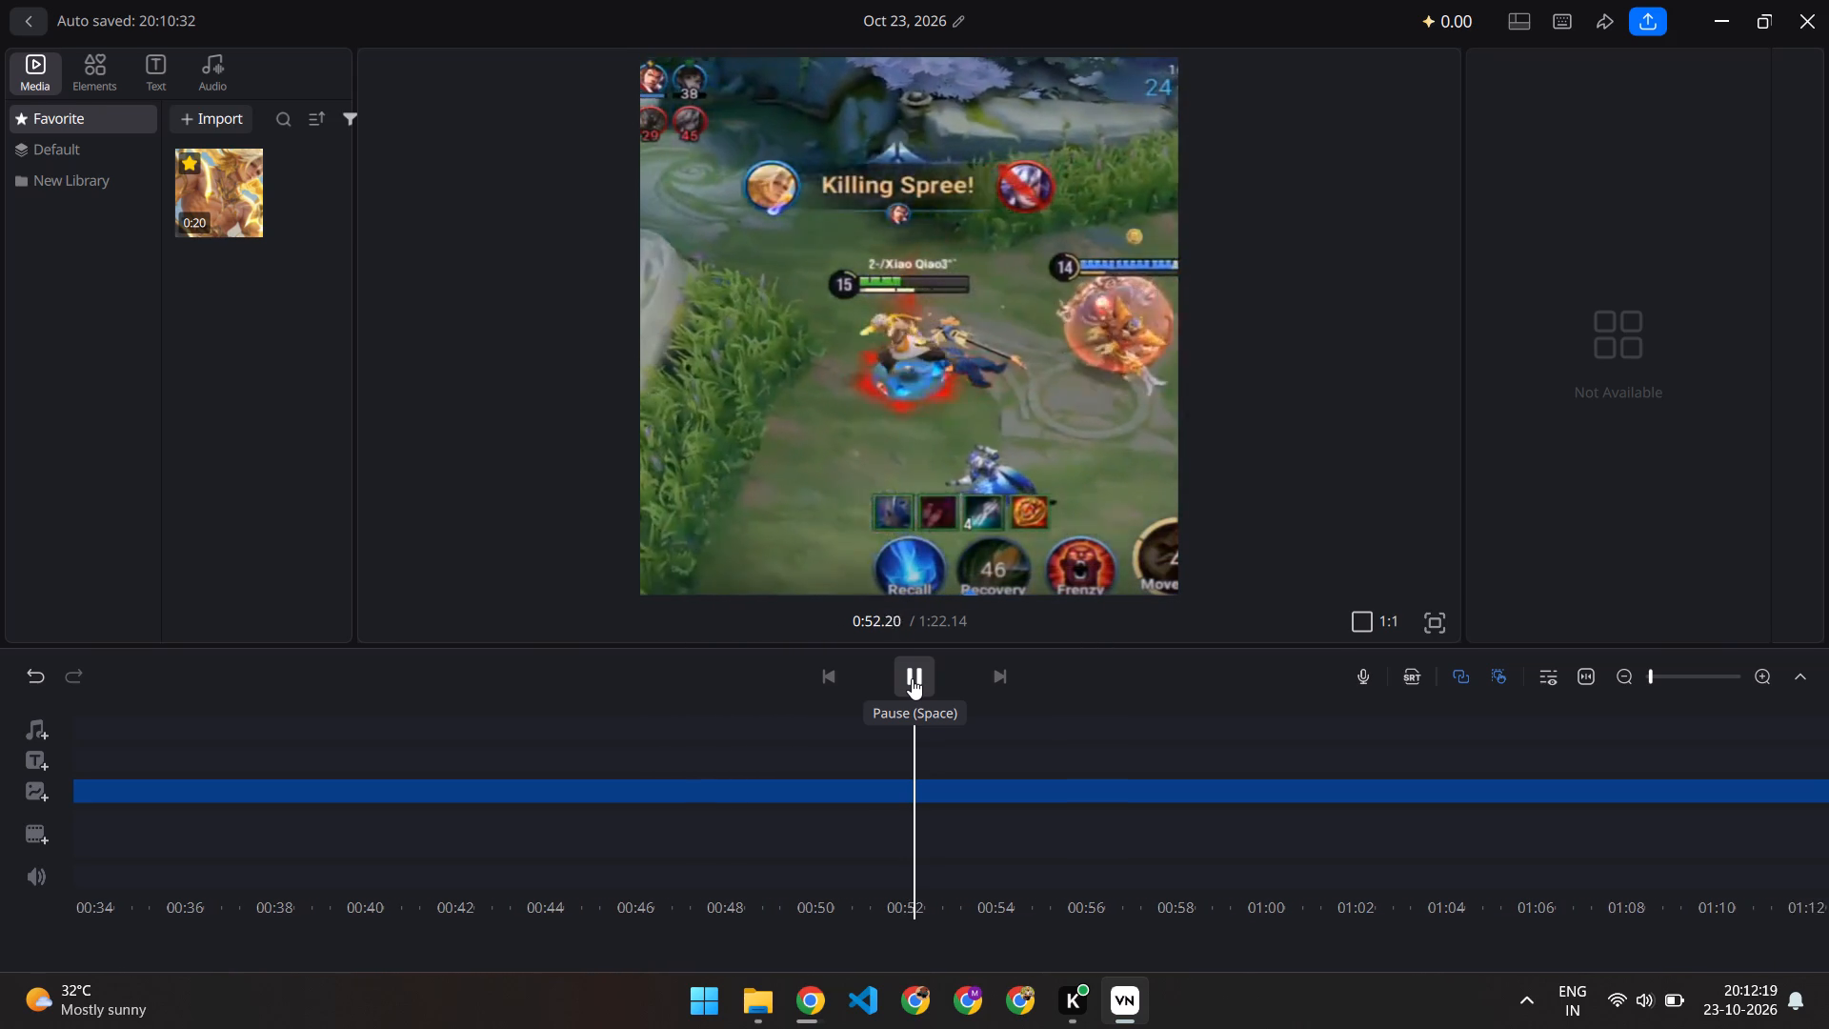
scroll(576, 743, "right", 6)
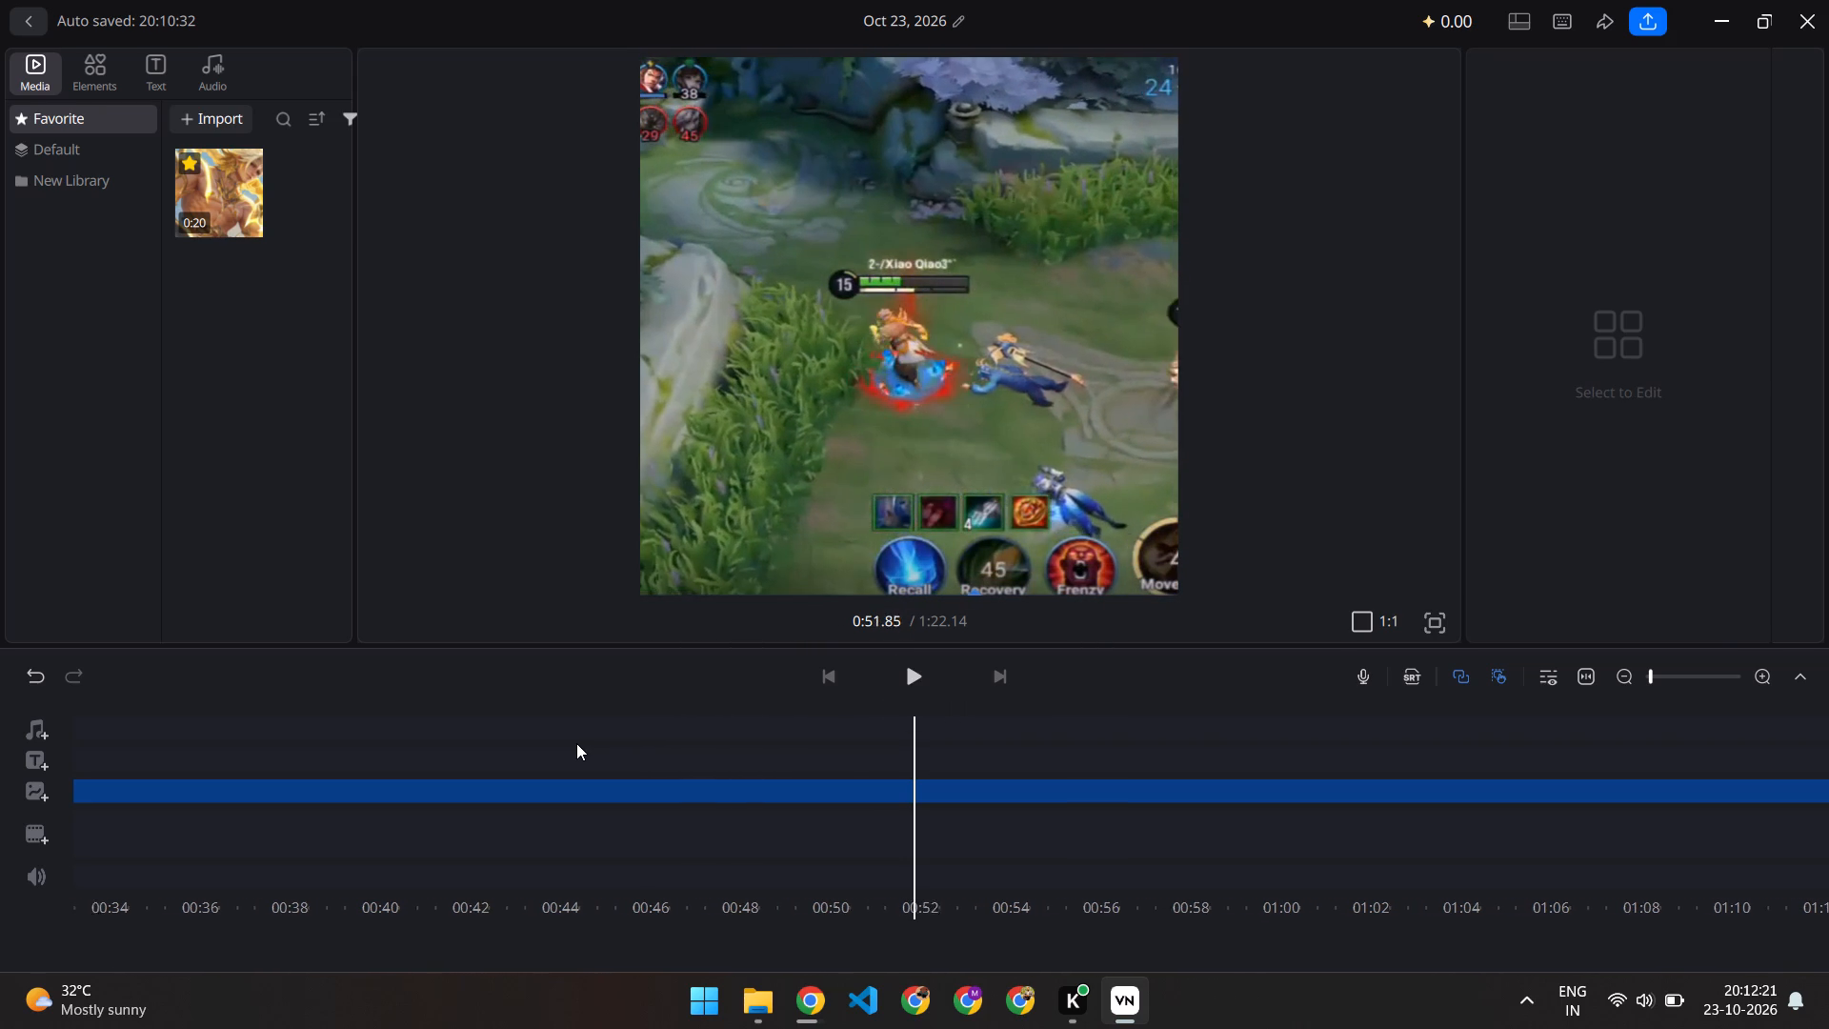
scroll(576, 743, "right", 11)
scroll(576, 743, "right", 15)
scroll(576, 743, "right", 15)
scroll(576, 743, "right", 20)
scroll(576, 743, "right", 17)
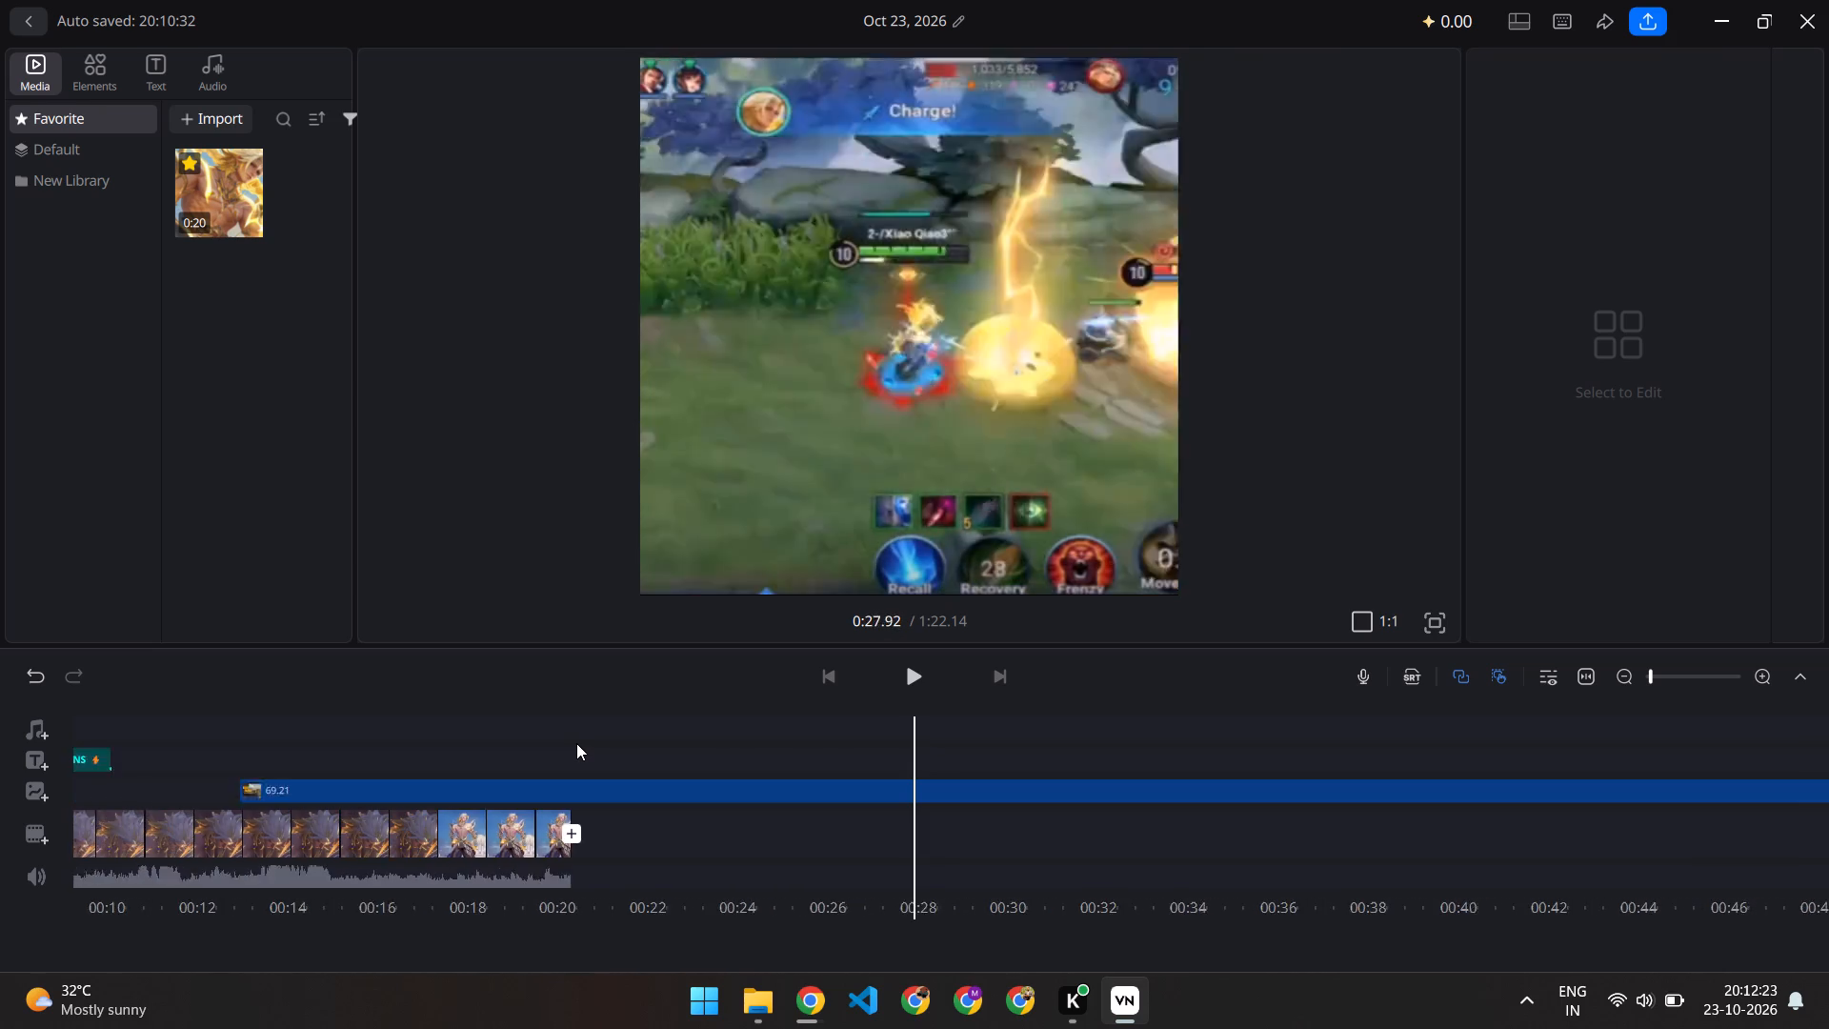
scroll(576, 743, "right", 17)
scroll(576, 743, "right", 8)
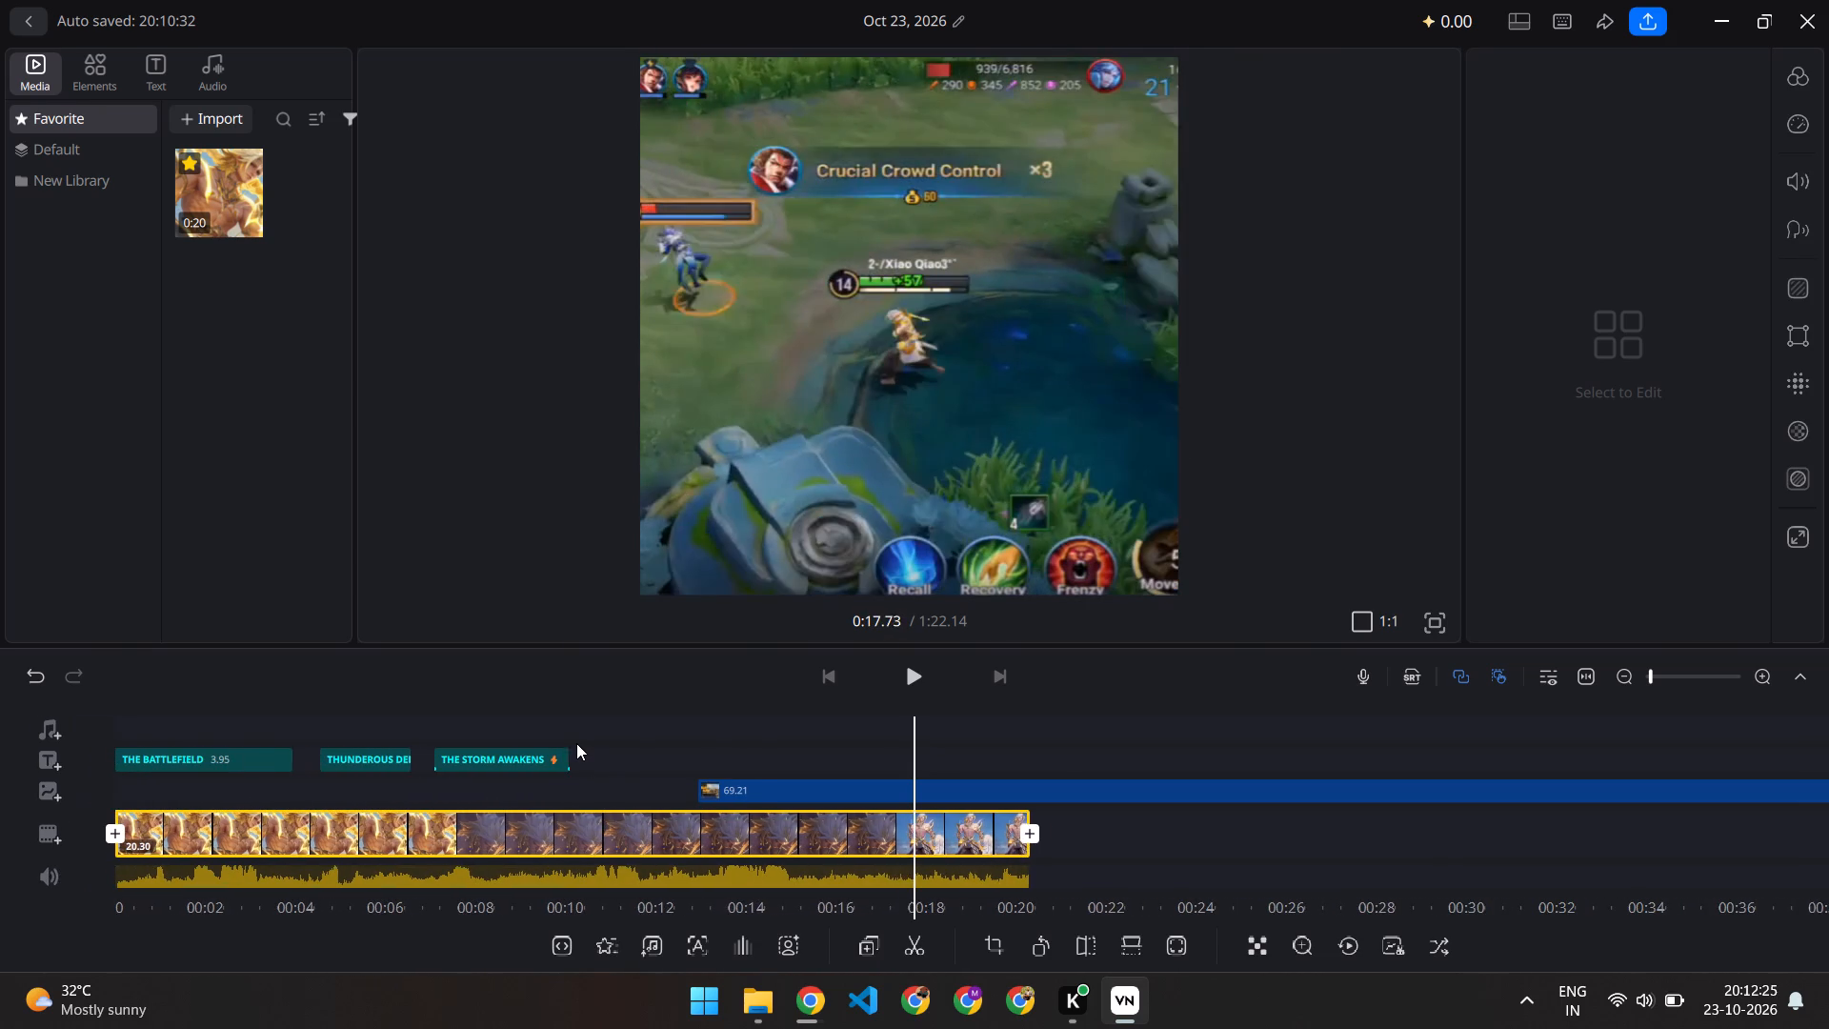
scroll(576, 743, "right", 13)
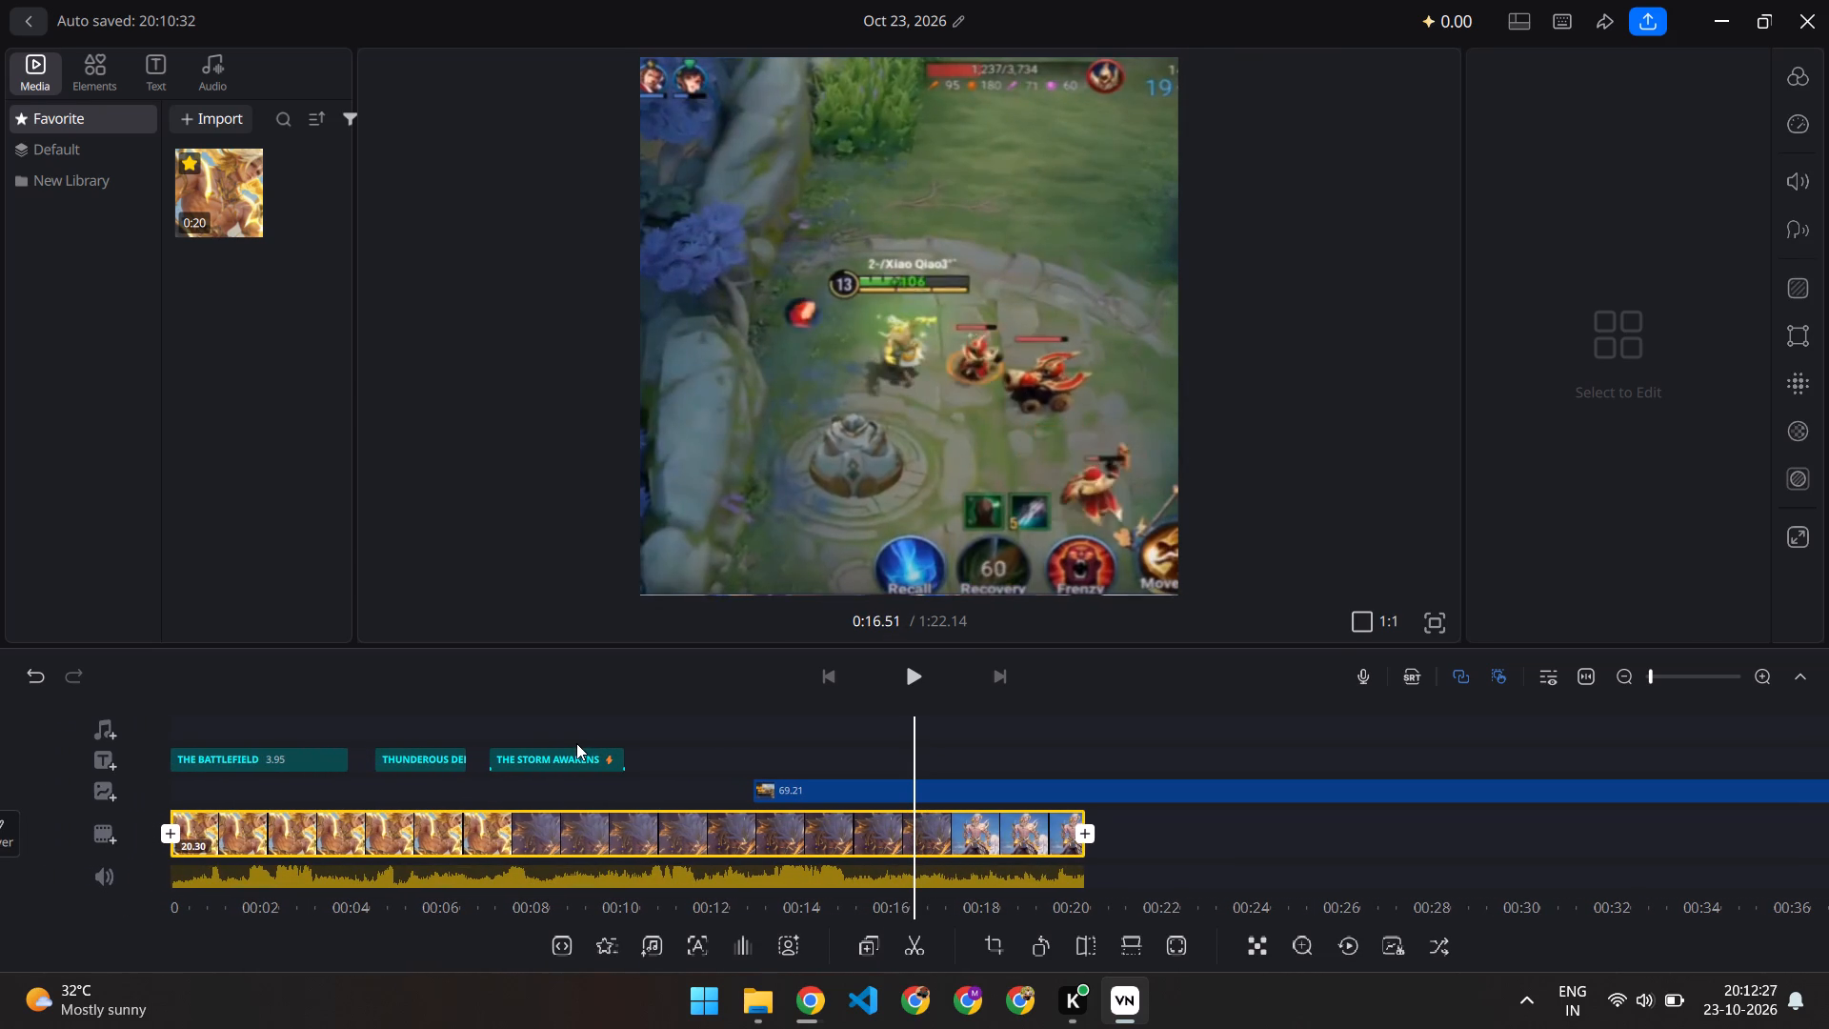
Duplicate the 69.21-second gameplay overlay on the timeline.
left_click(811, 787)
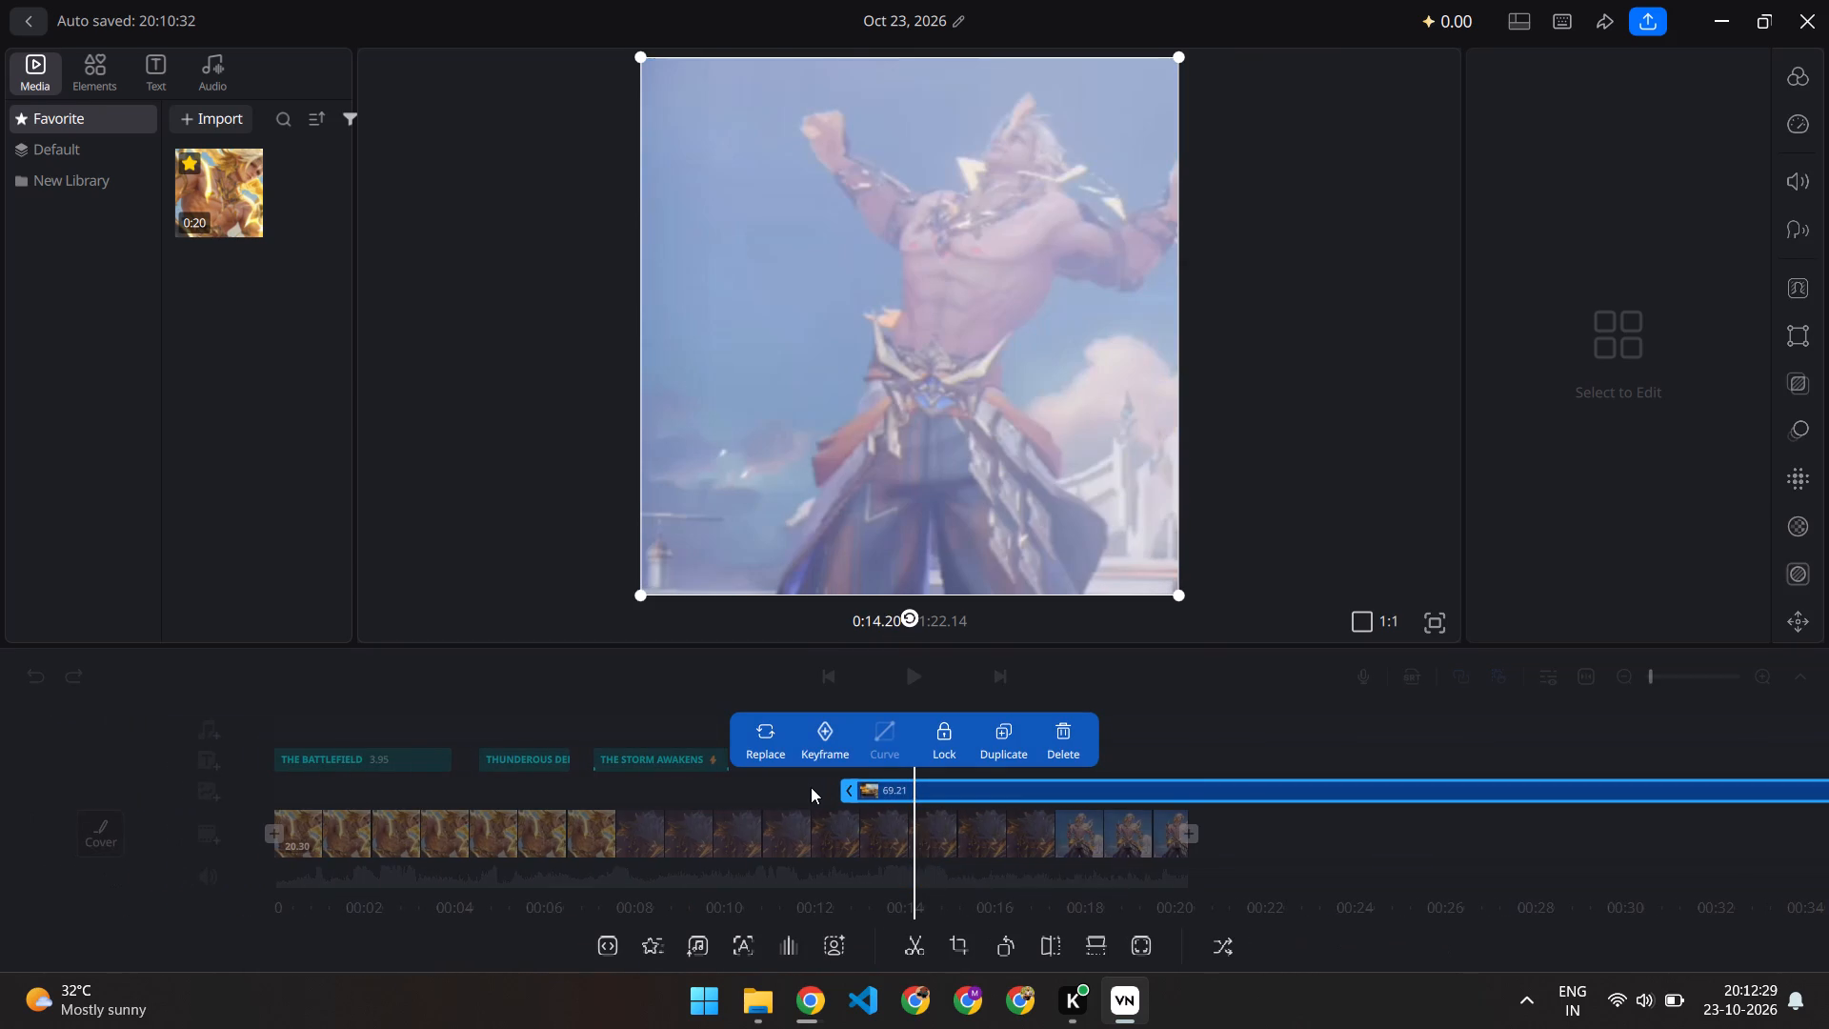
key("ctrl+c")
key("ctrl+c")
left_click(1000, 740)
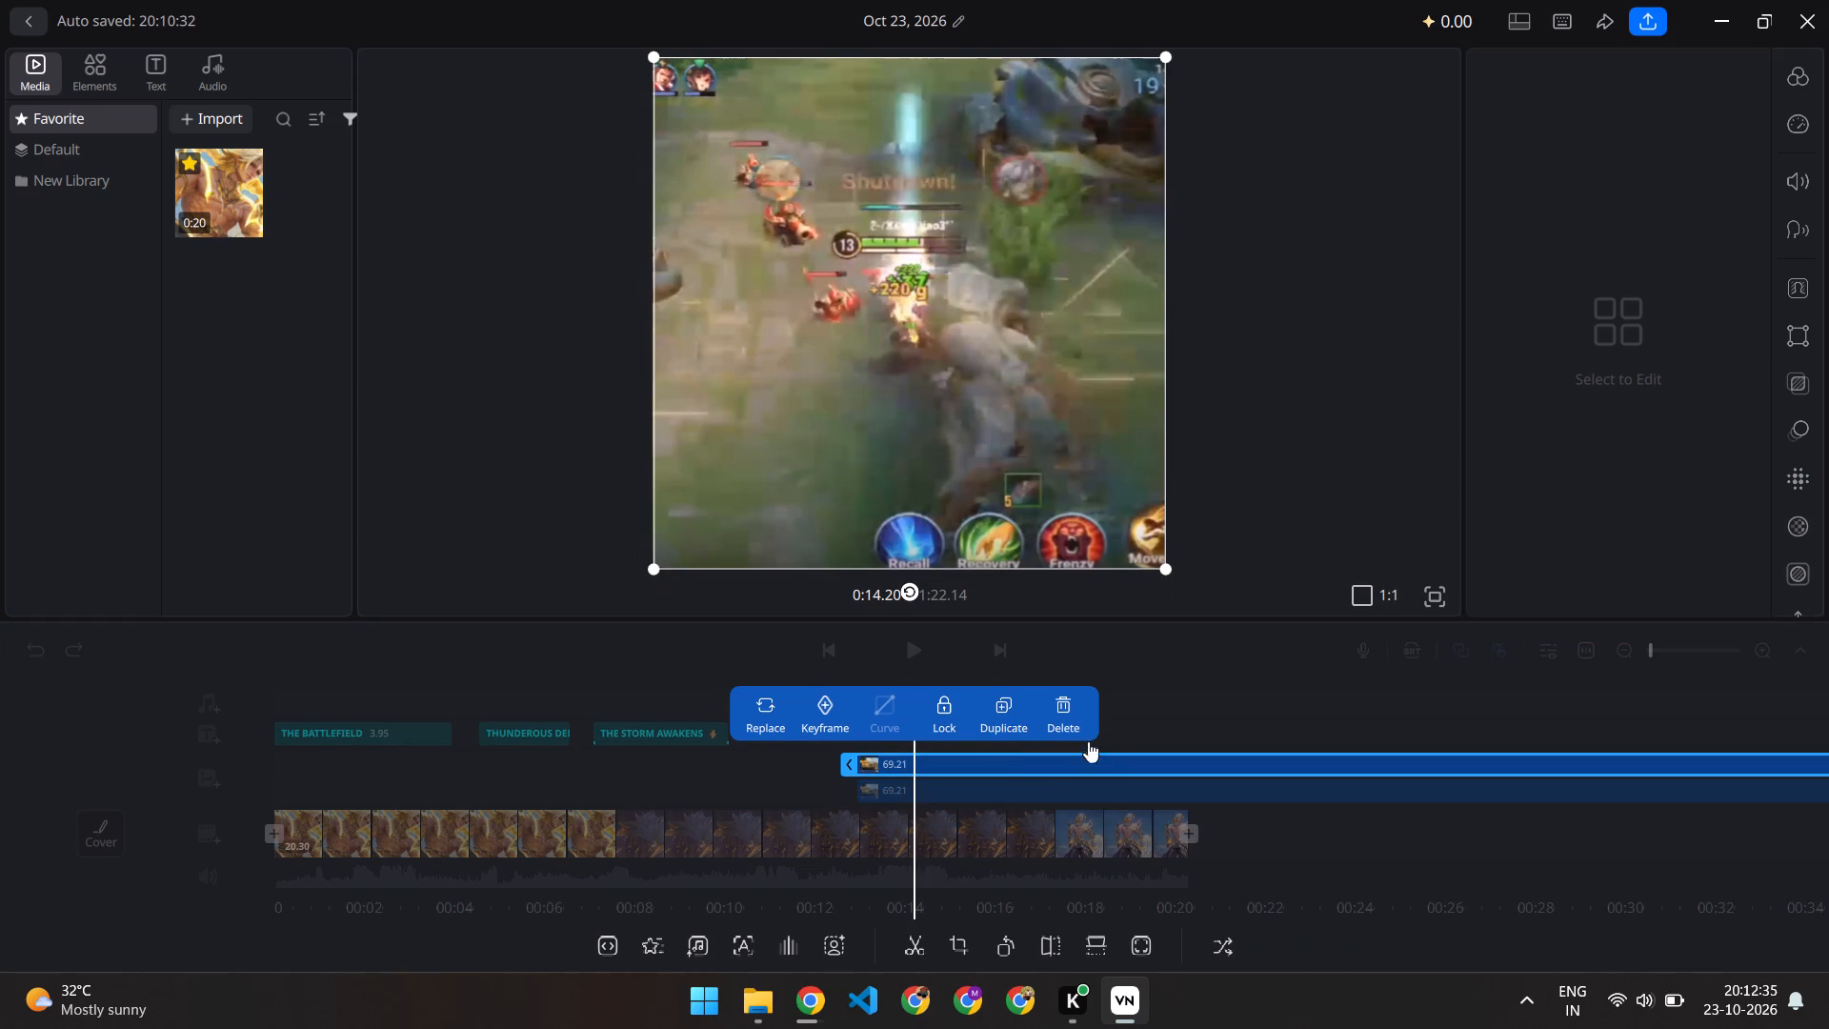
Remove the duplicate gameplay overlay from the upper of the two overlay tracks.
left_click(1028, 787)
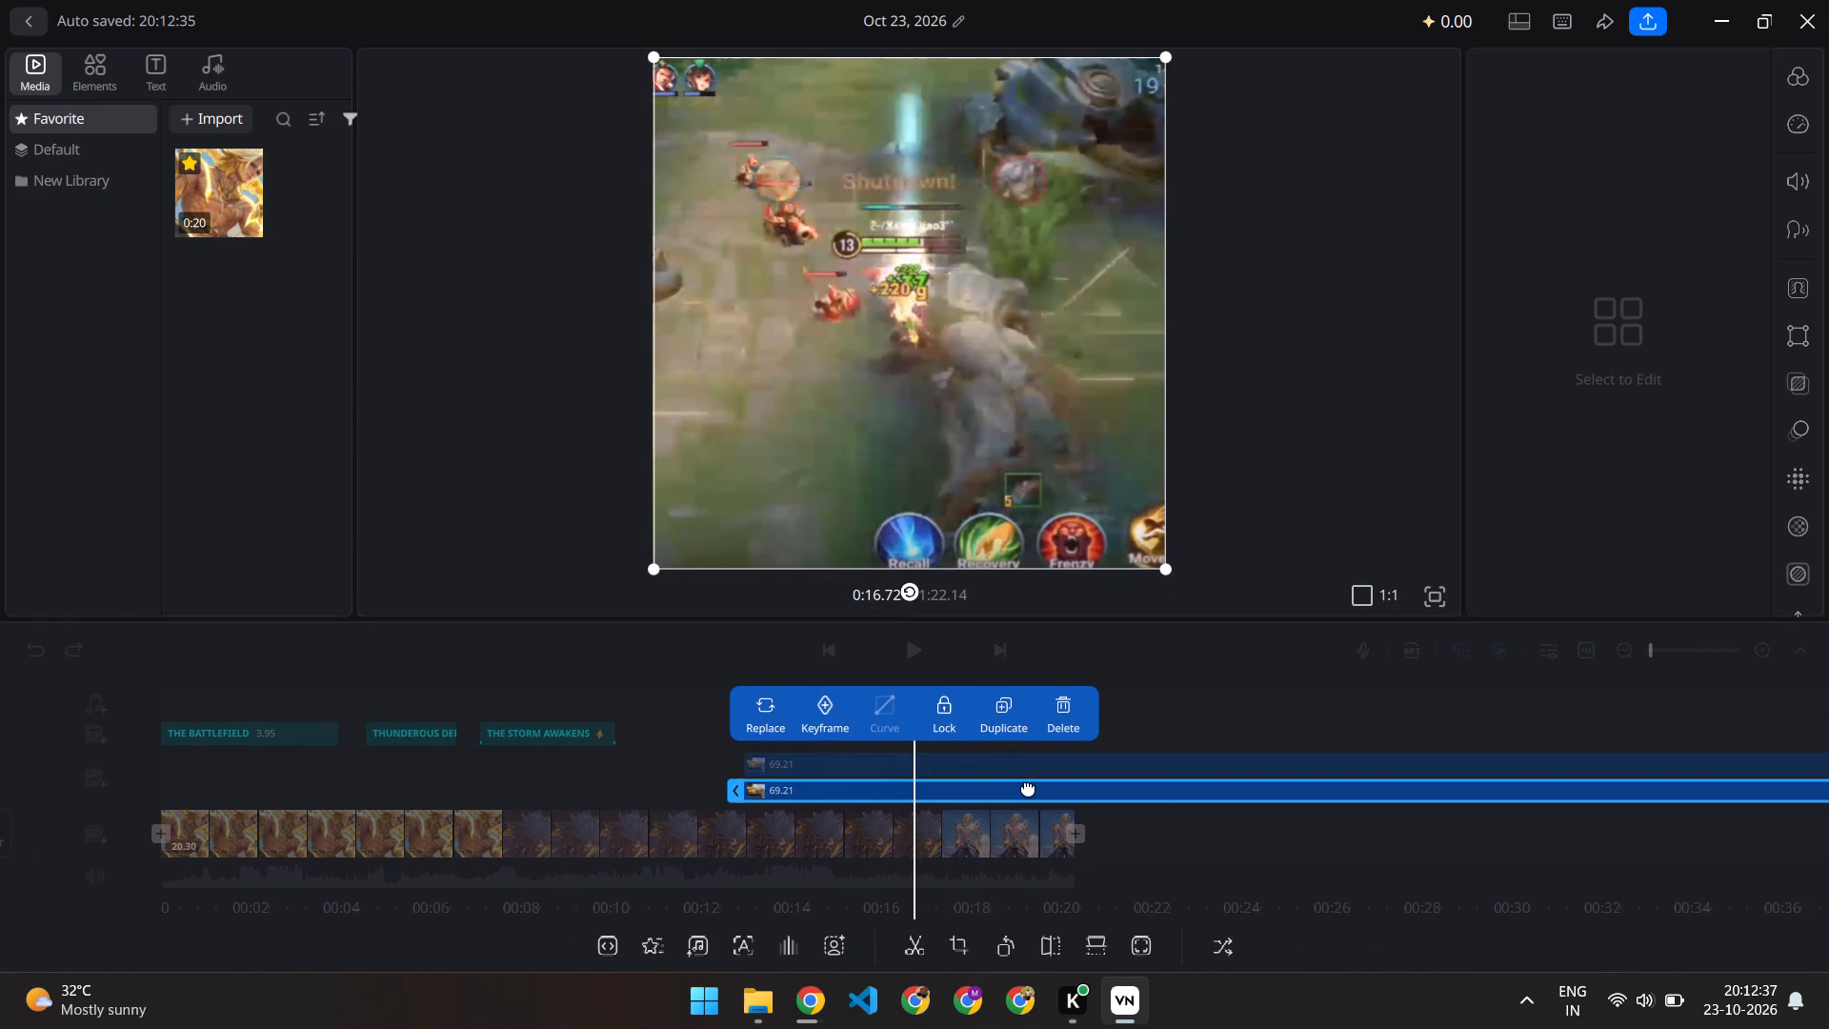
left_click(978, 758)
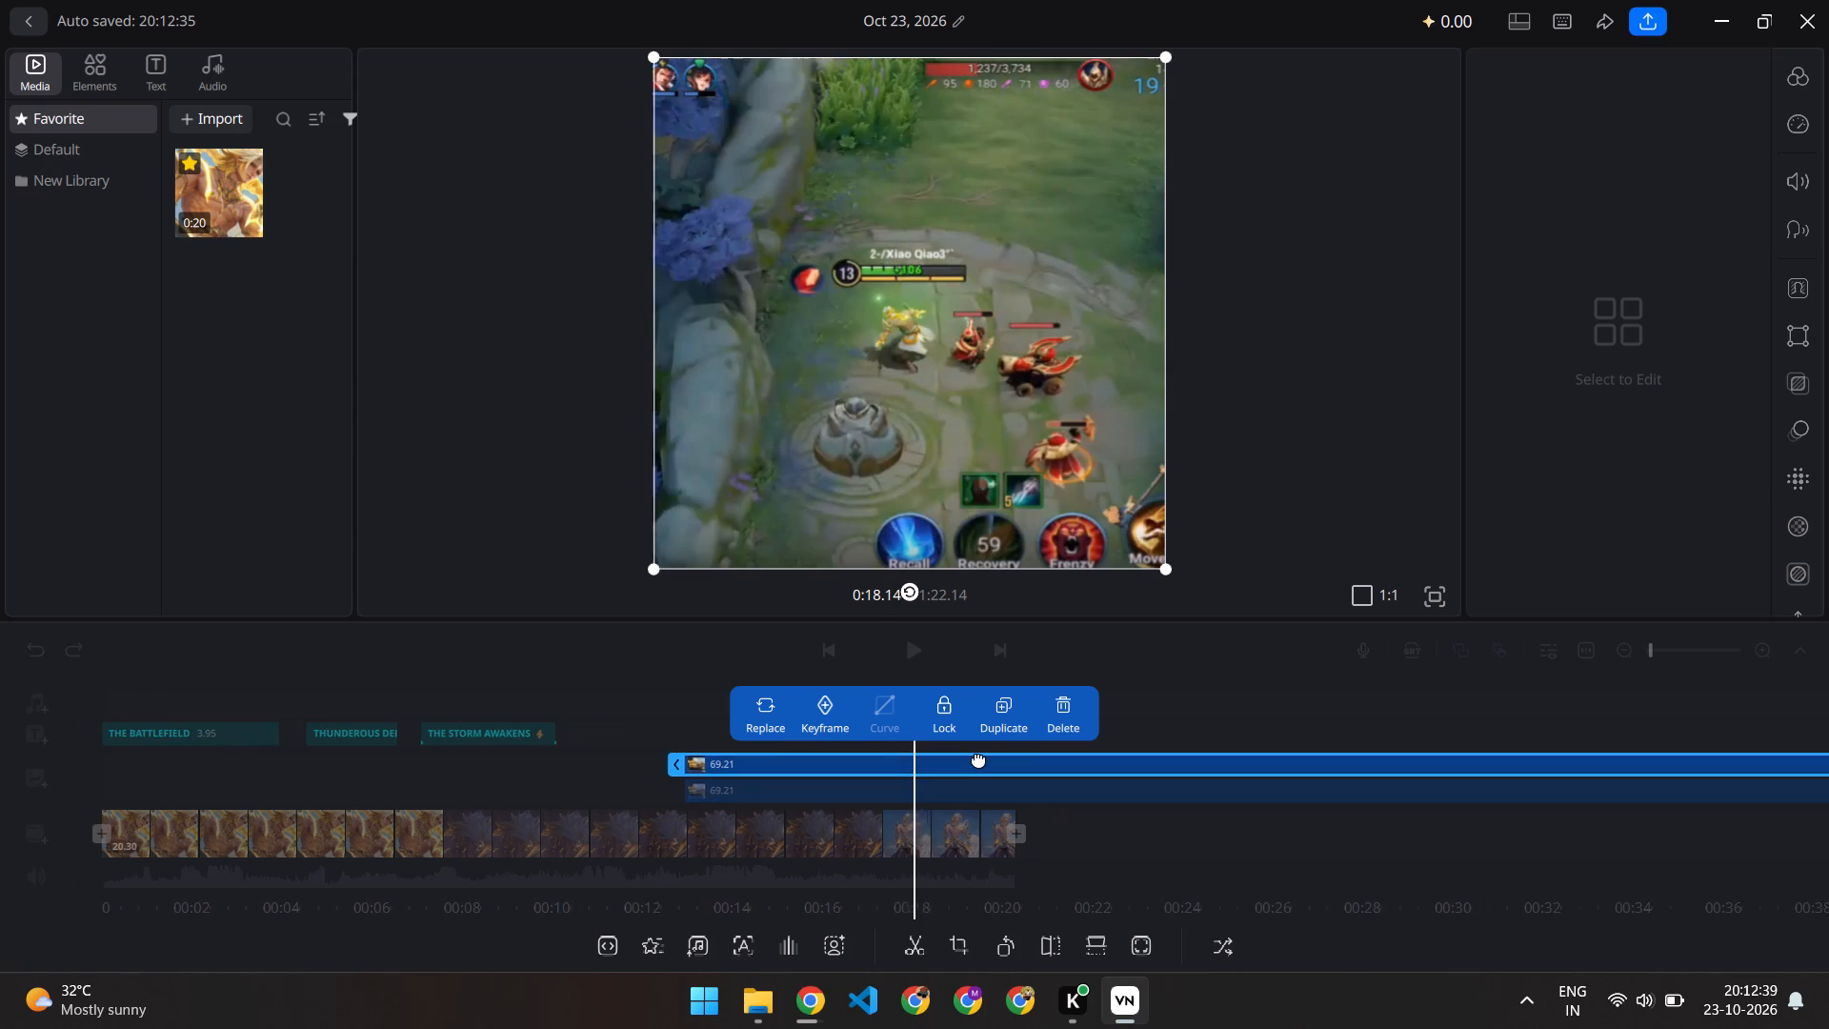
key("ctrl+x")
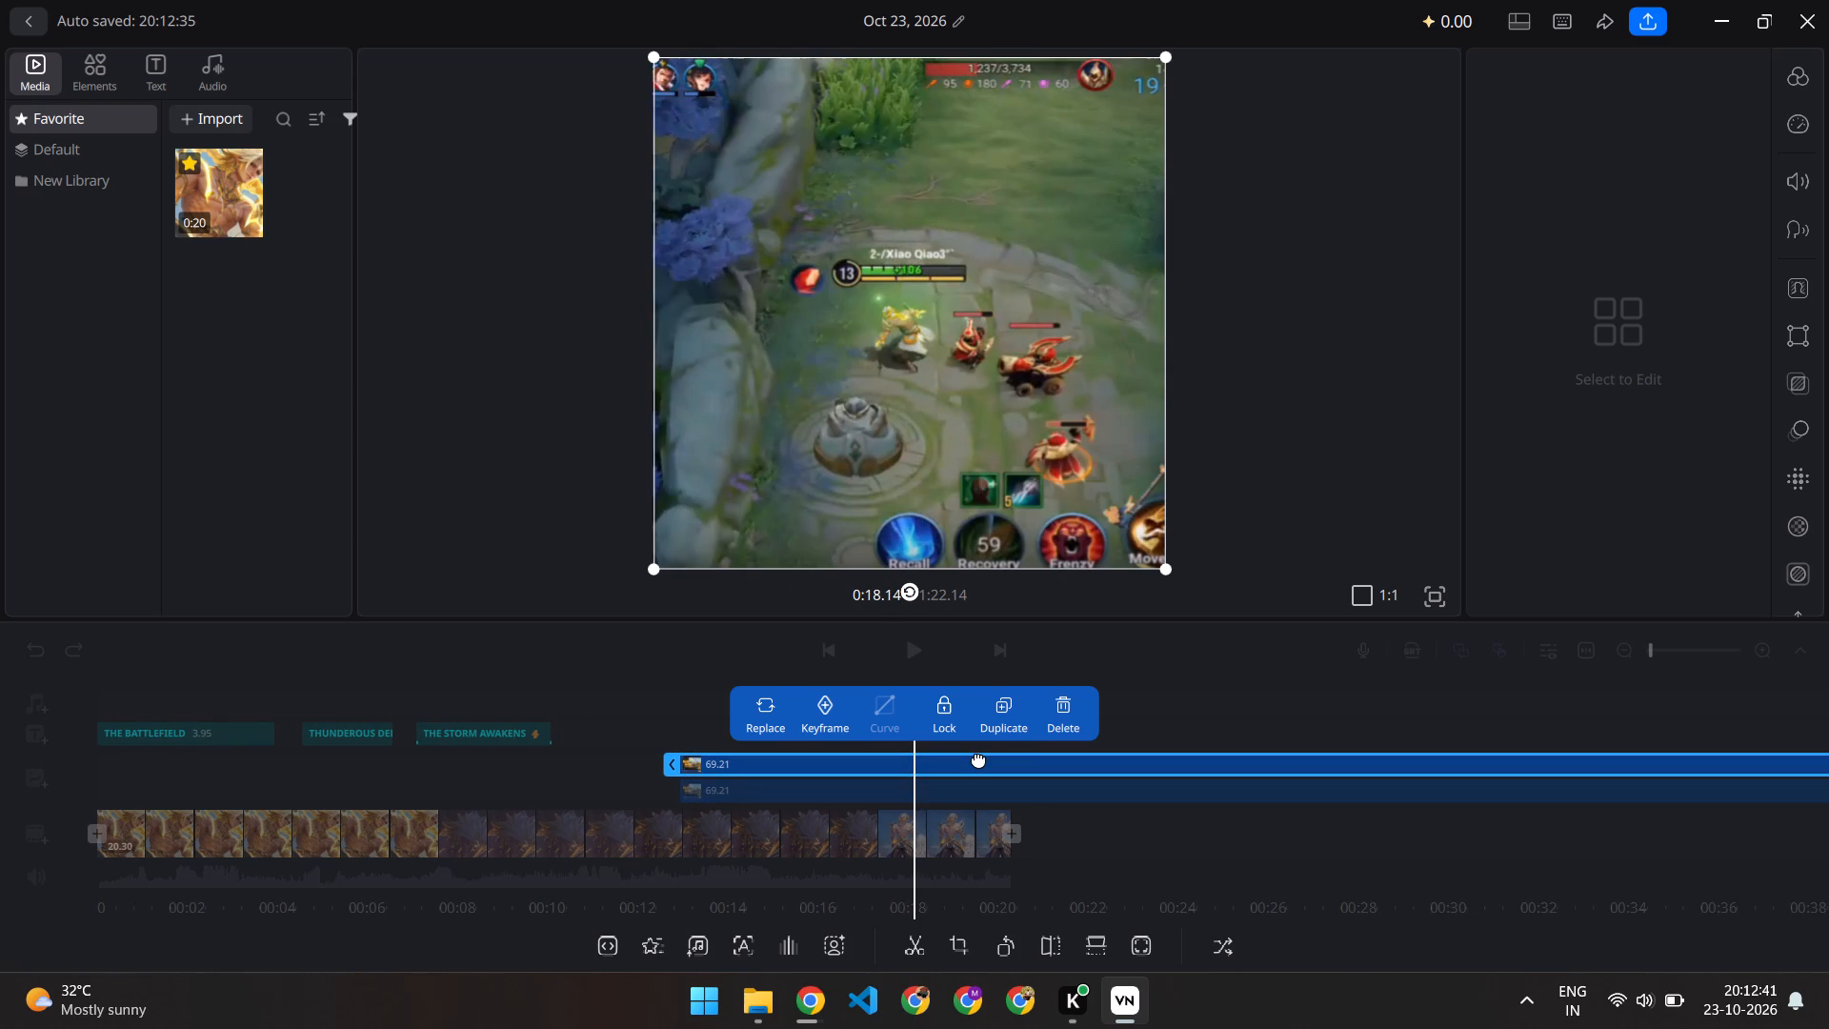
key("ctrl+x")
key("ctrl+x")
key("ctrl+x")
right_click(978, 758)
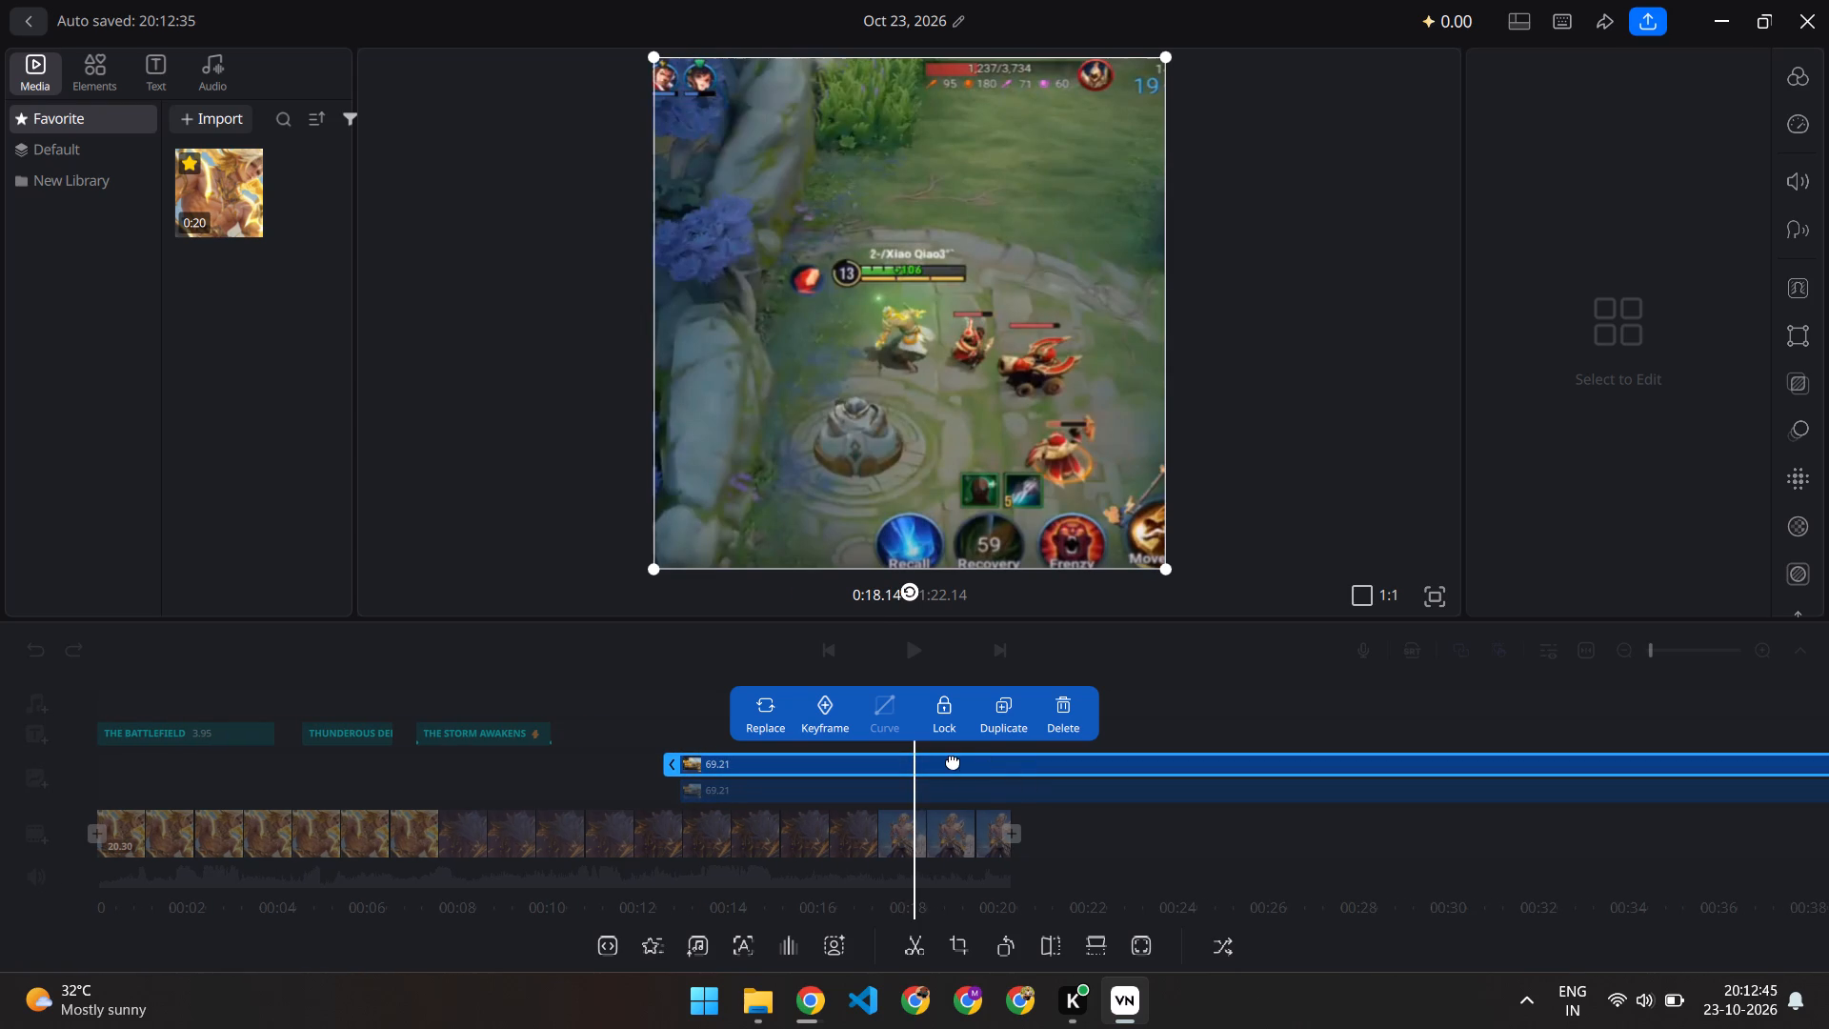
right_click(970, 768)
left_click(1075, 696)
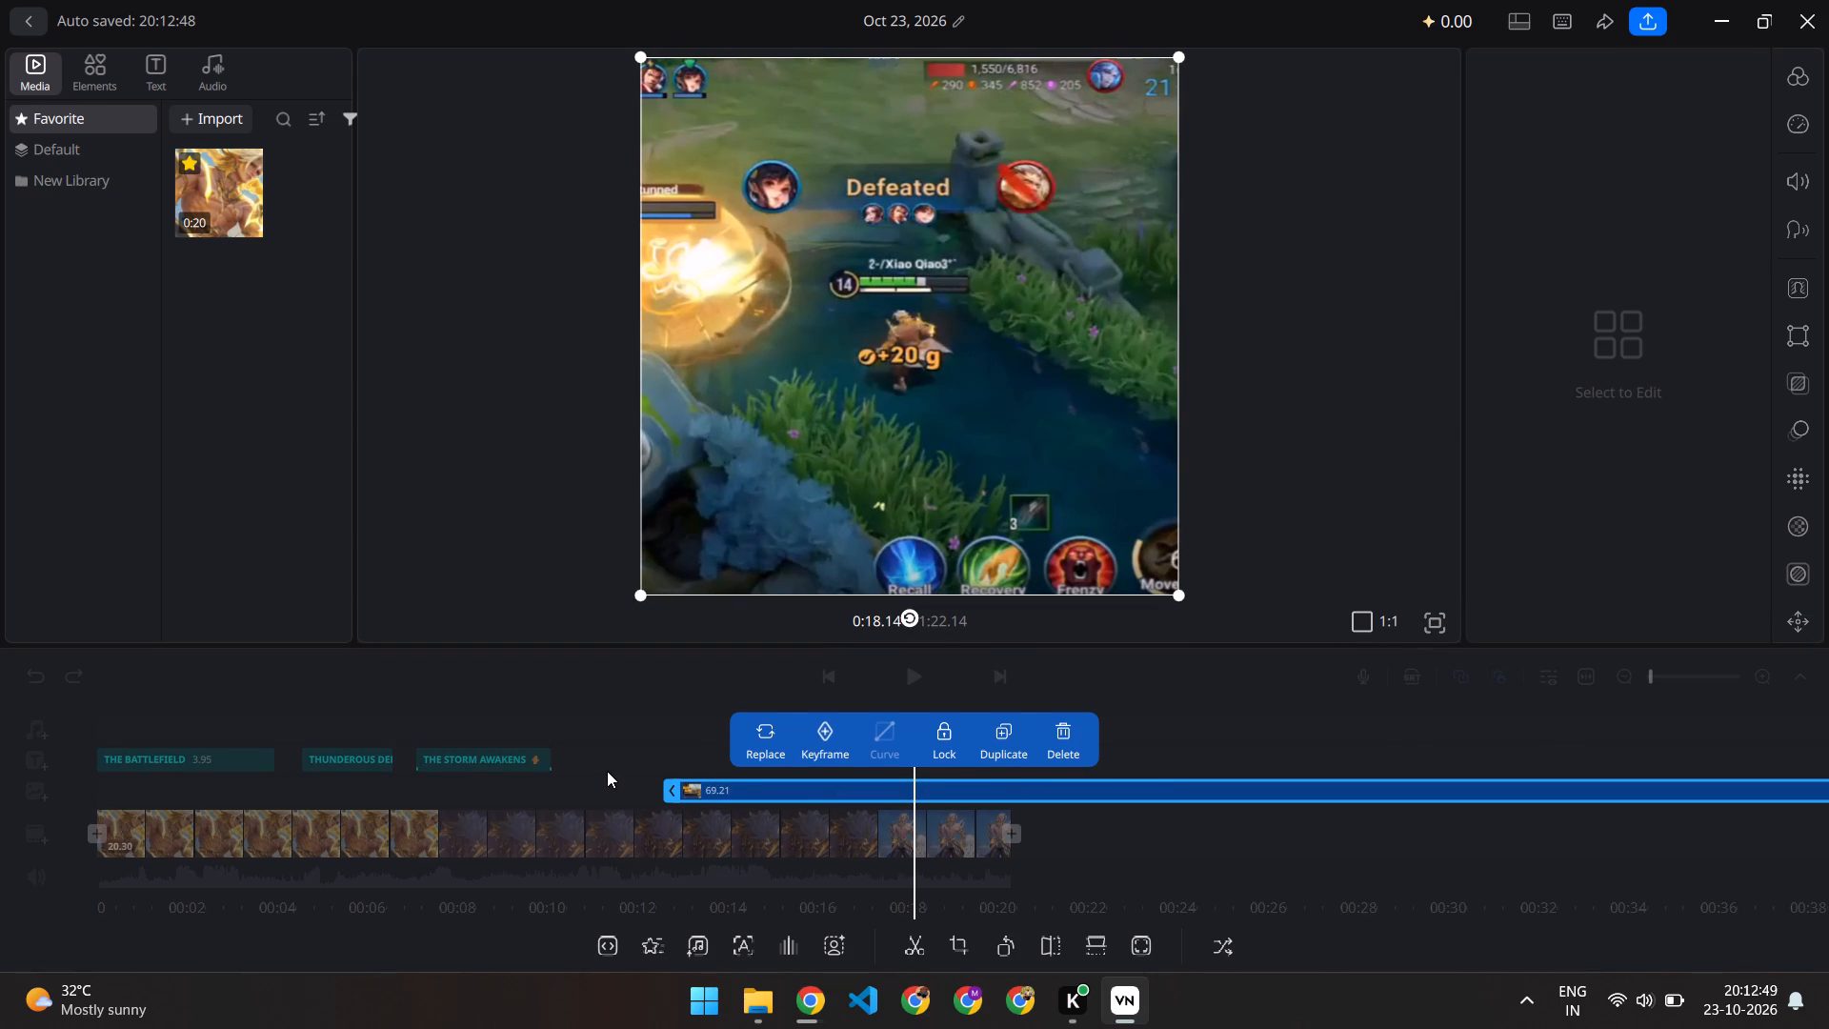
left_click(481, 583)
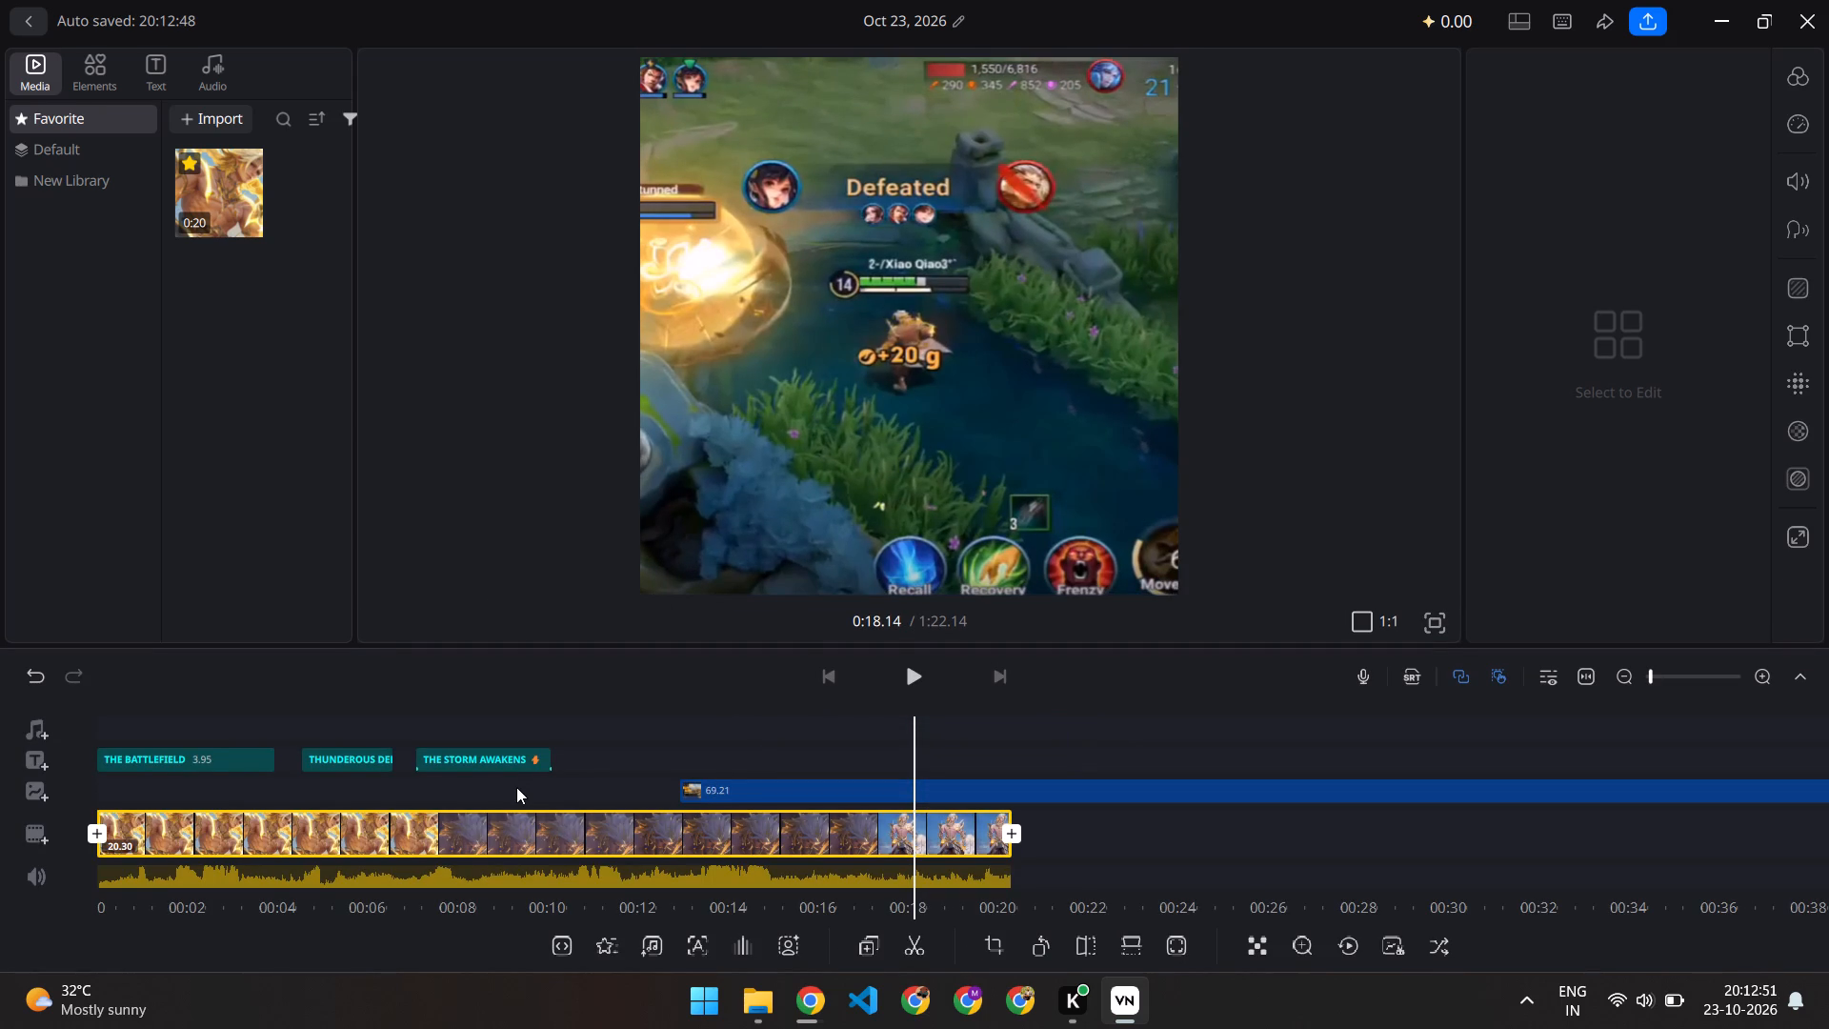
Scrub around 0:18 to 0:13 to examine where the gameplay overlay begins over the main clip.
scroll(516, 787, "right", 14)
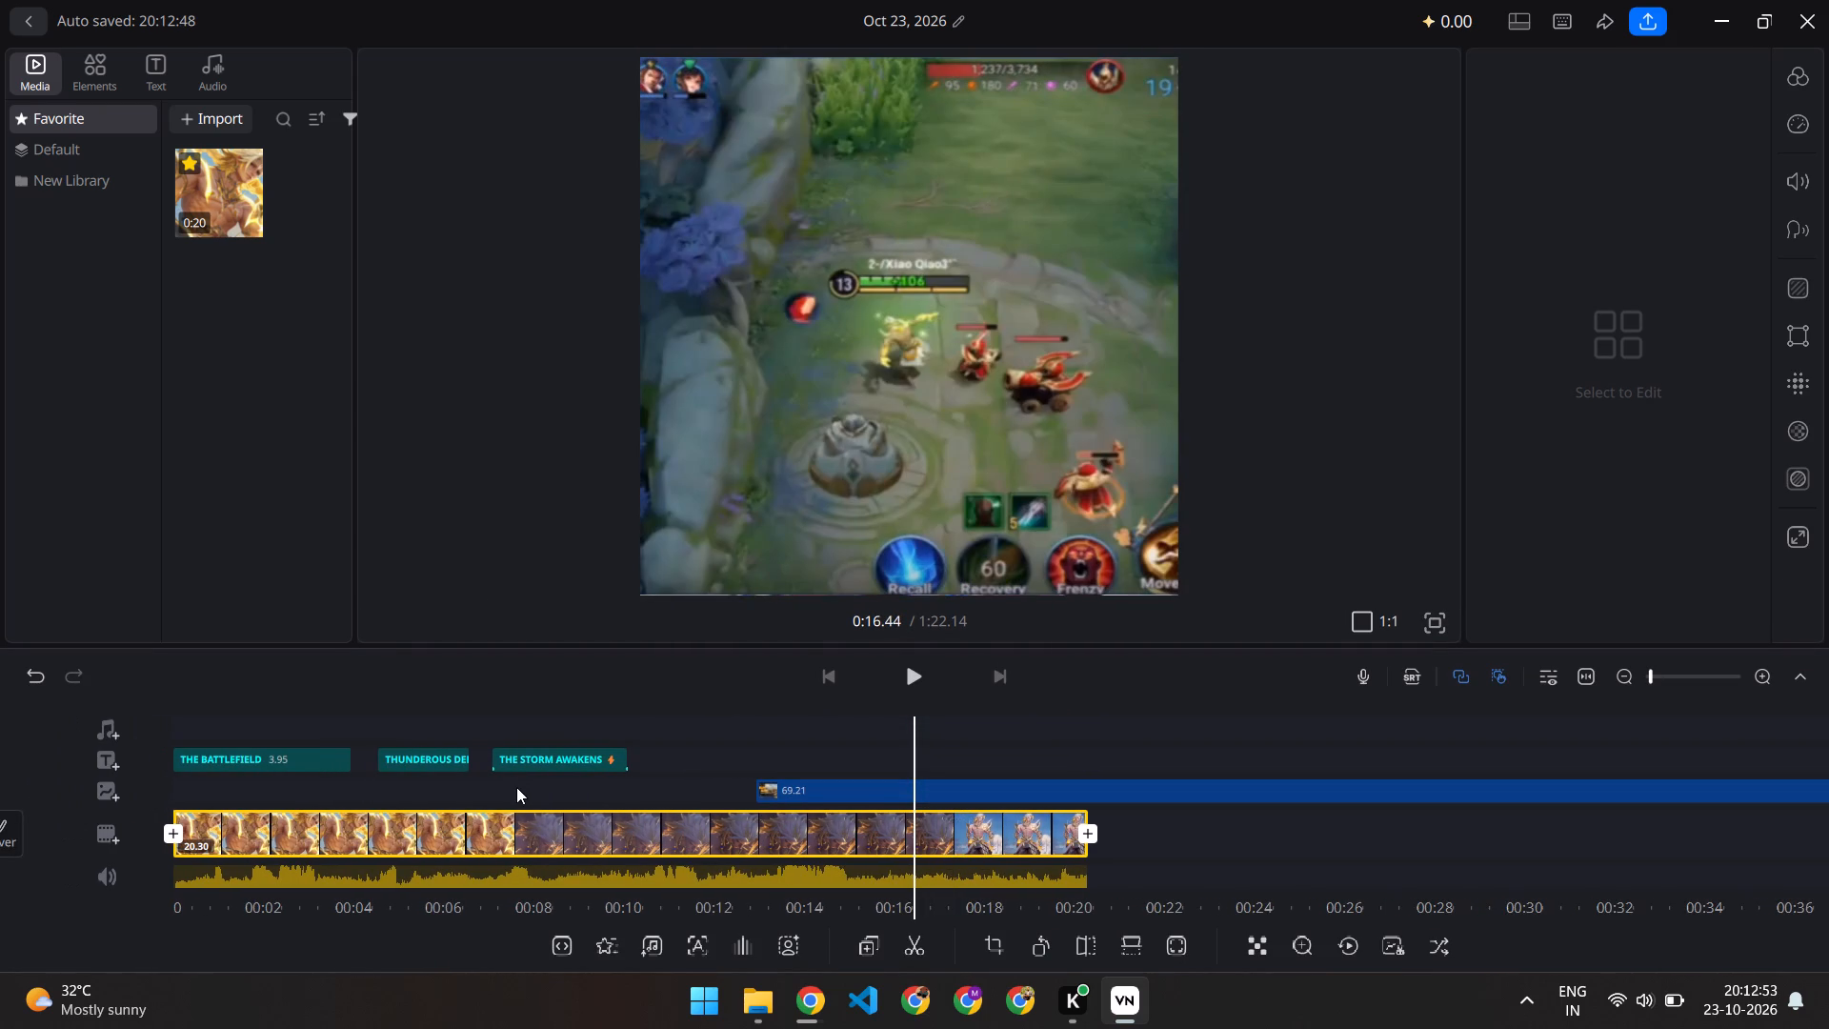
scroll(516, 787, "right", 20)
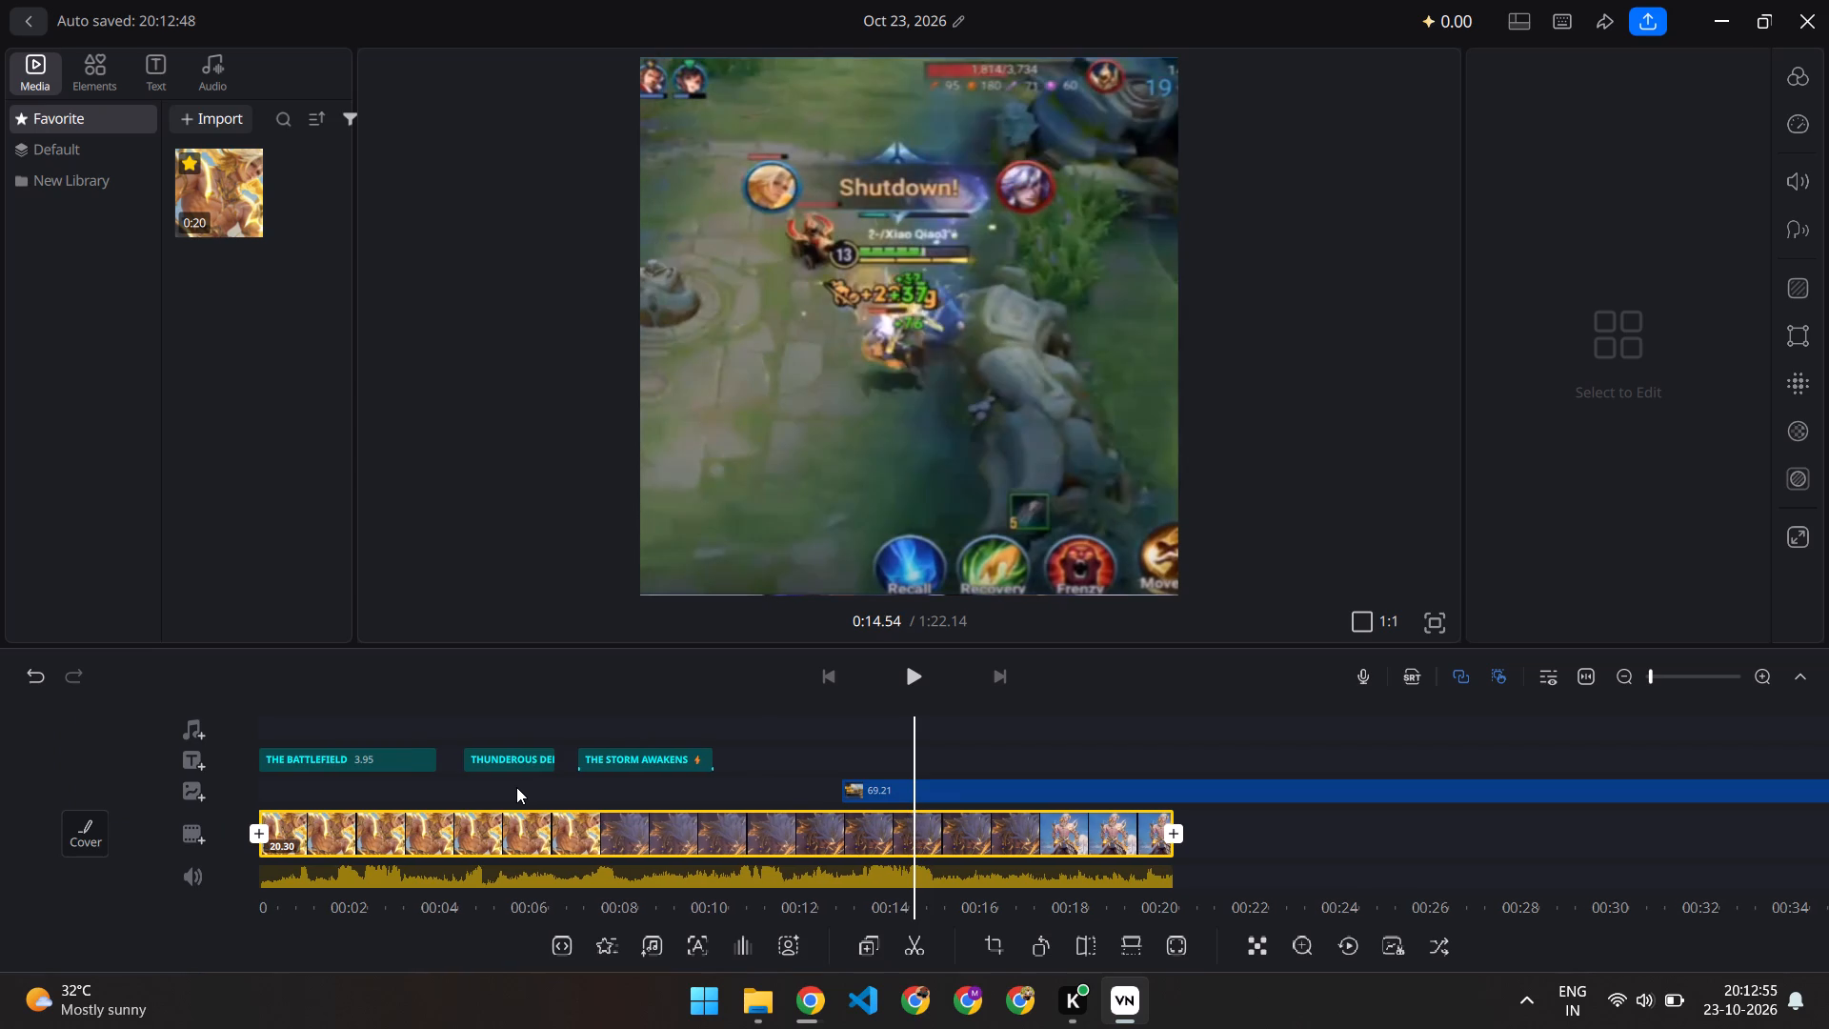
scroll(516, 787, "right", 13)
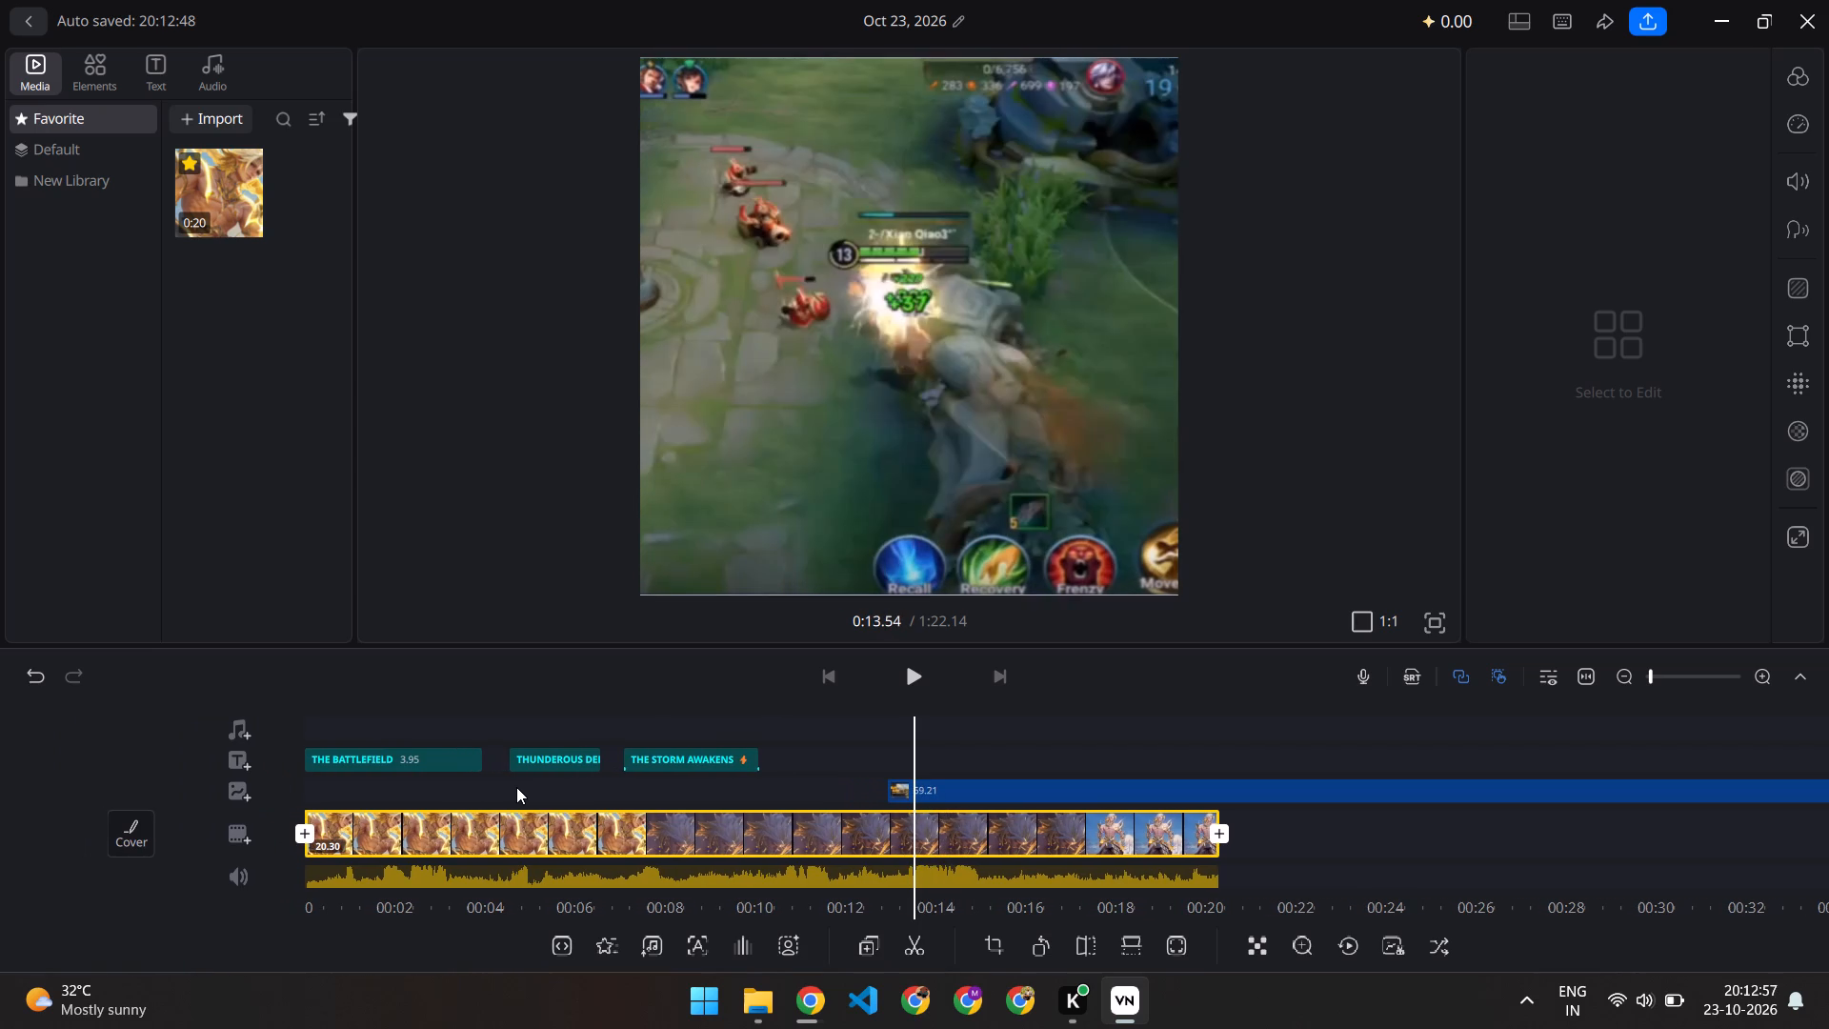
scroll(516, 787, "right", 7)
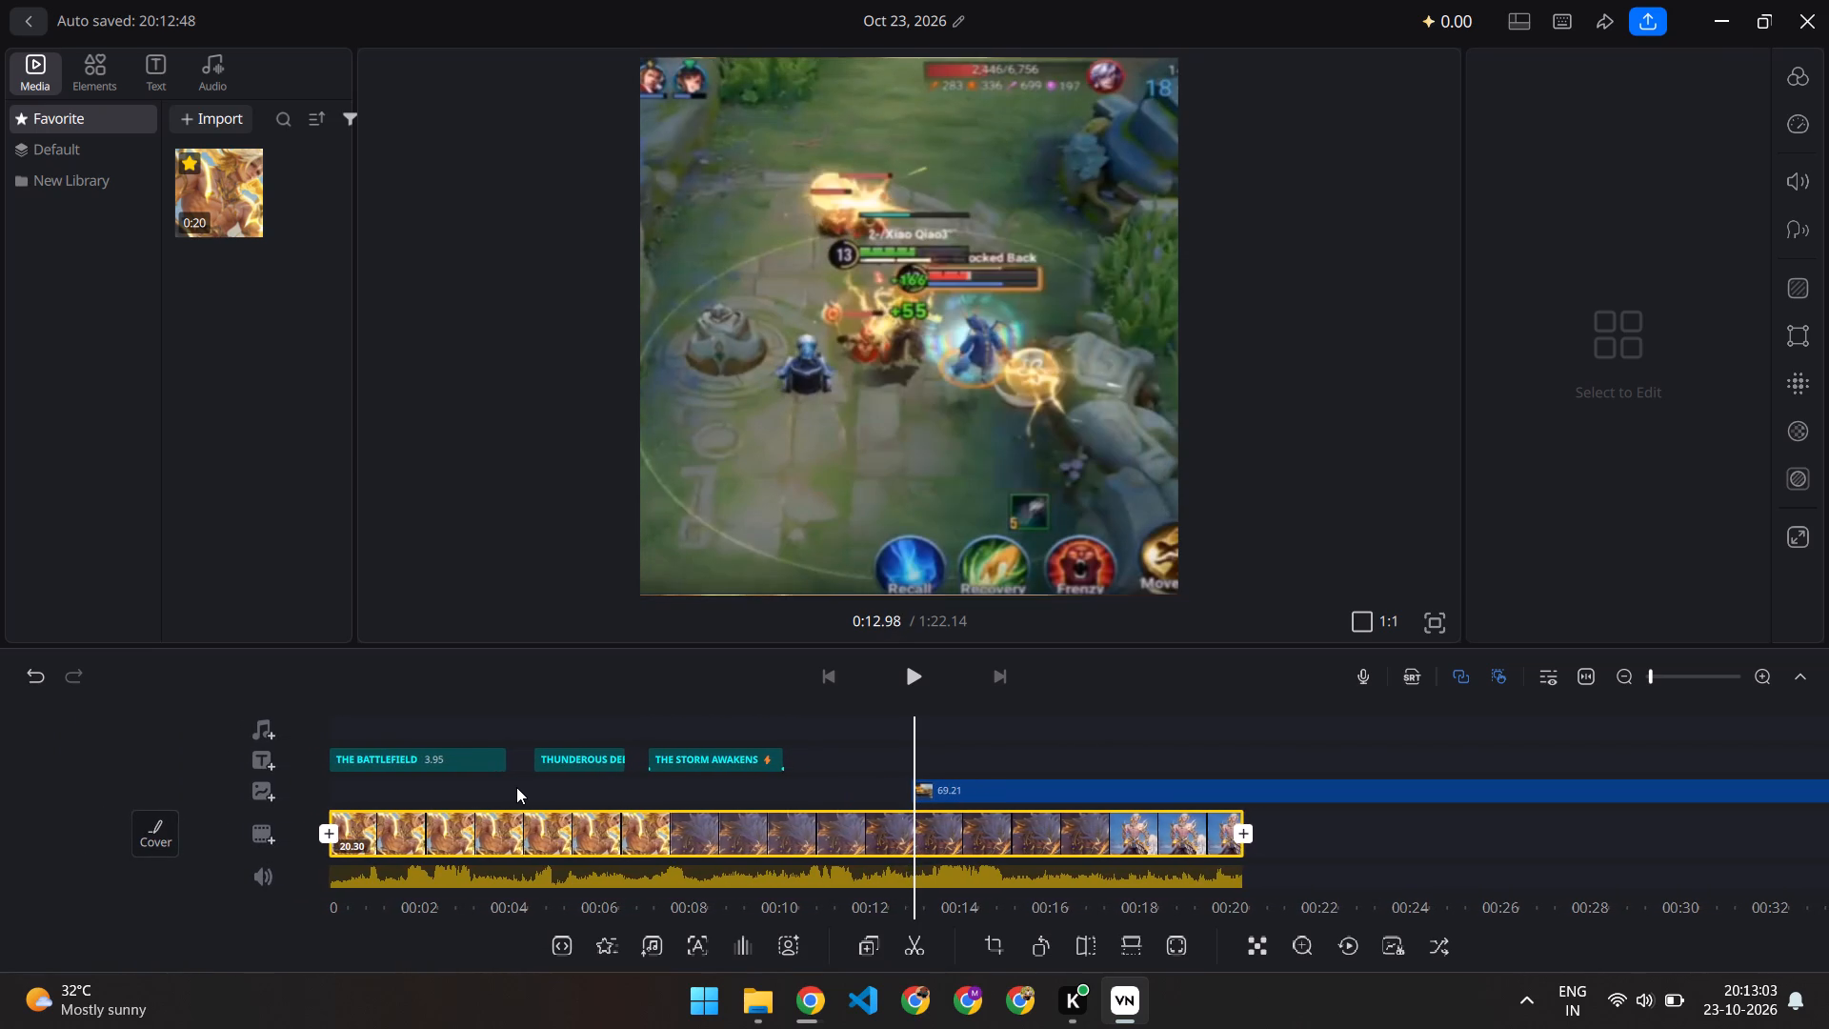
scroll(516, 787, "left", 4)
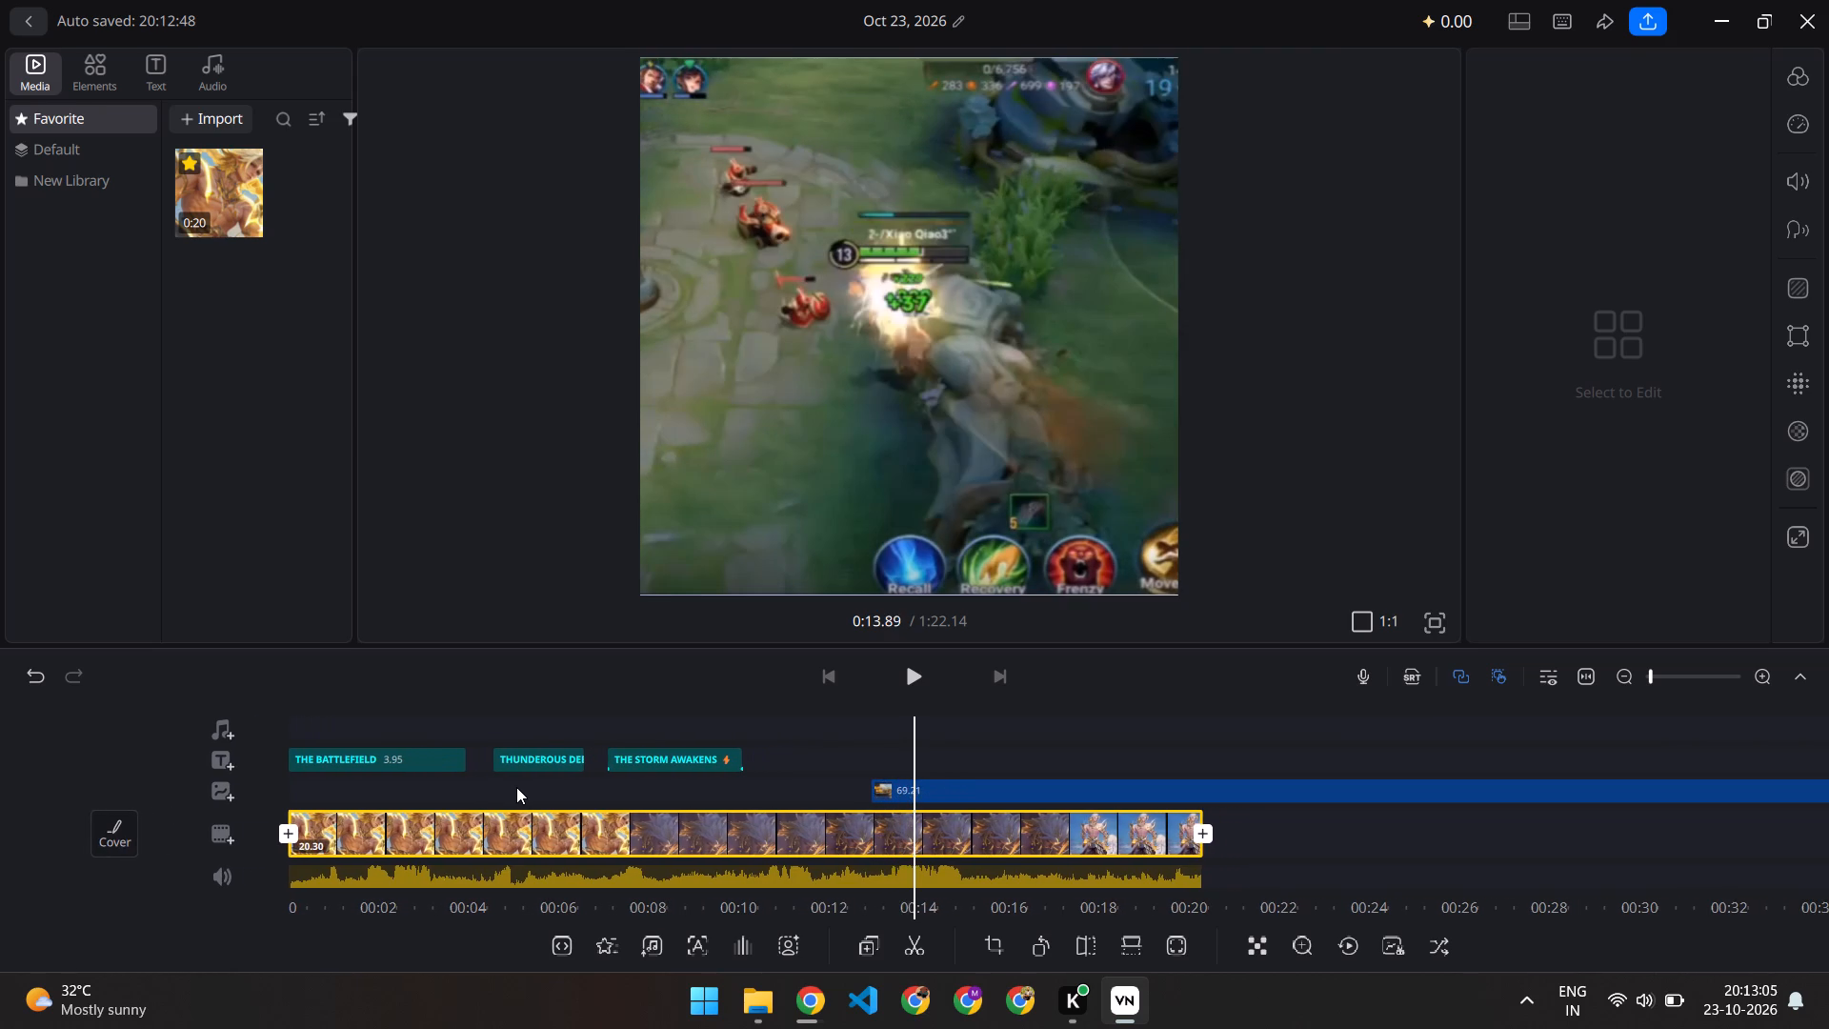
scroll(516, 787, "left", 3)
Return to the beginning of the timeline and play the opening from 0:00 to about 0:07 to review the captions.
scroll(516, 787, "right", 14)
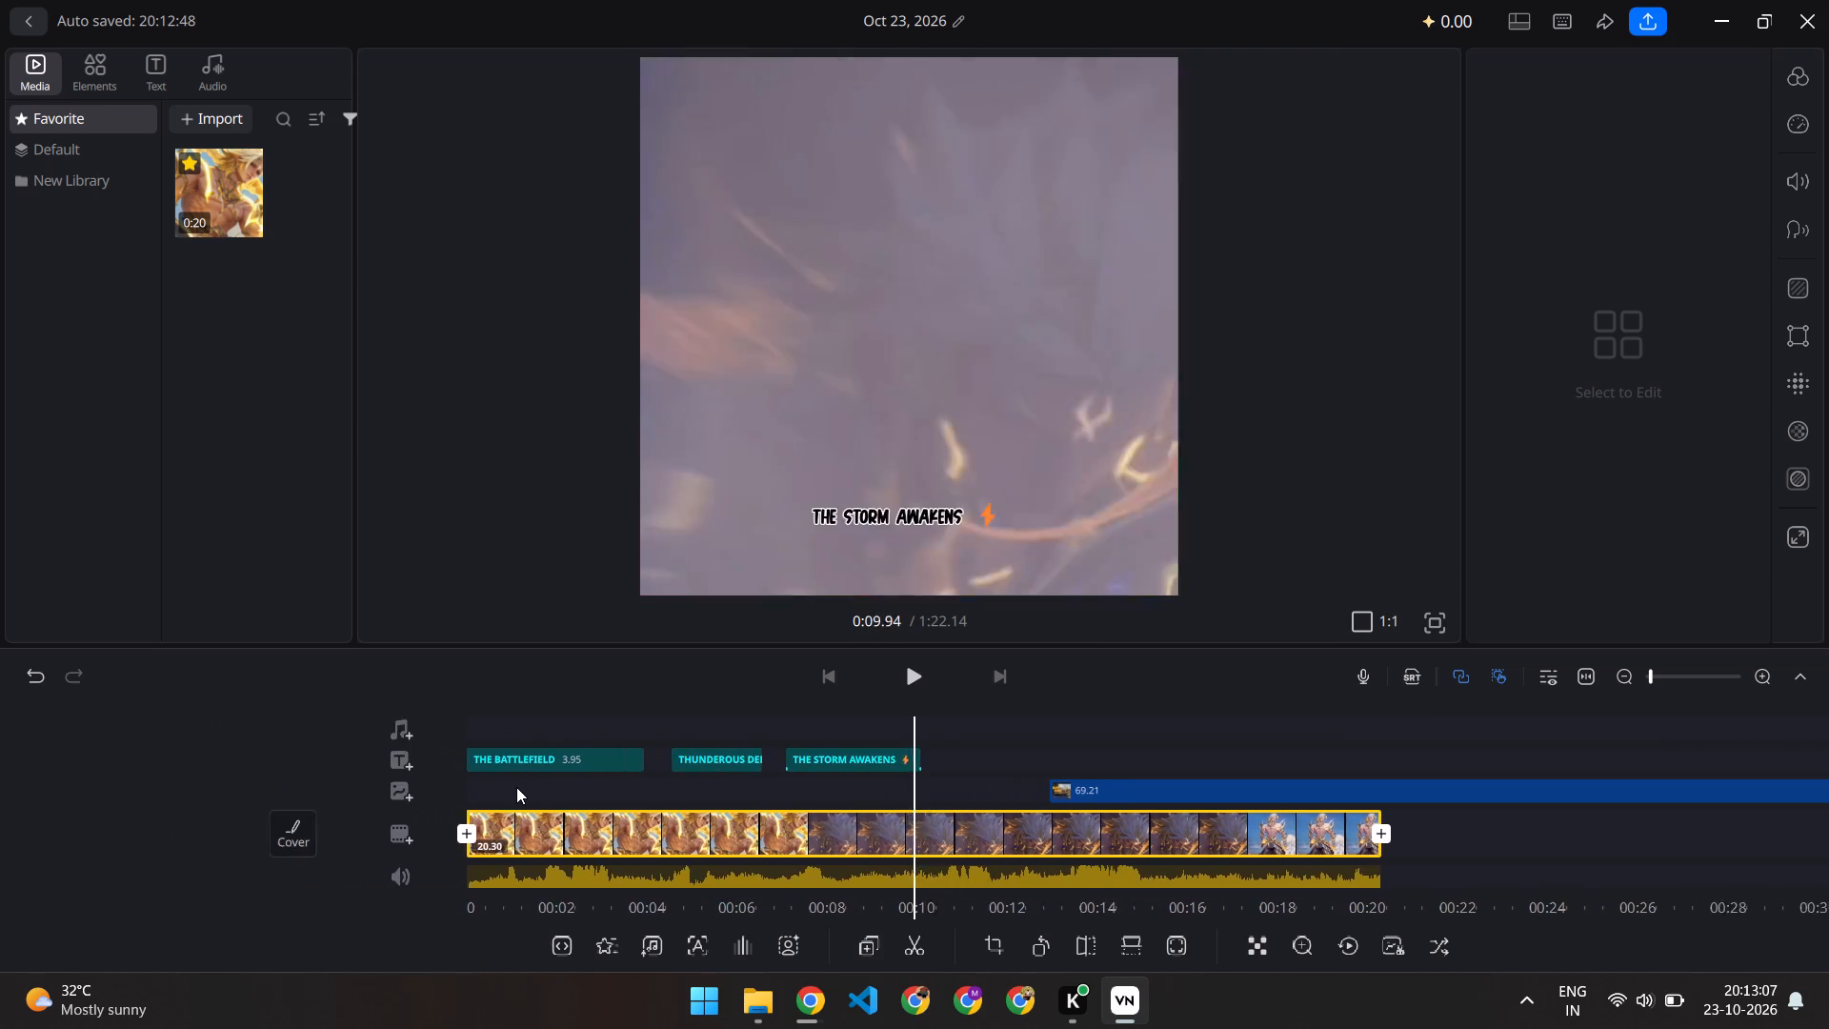
scroll(516, 787, "right", 10)
scroll(516, 787, "right", 18)
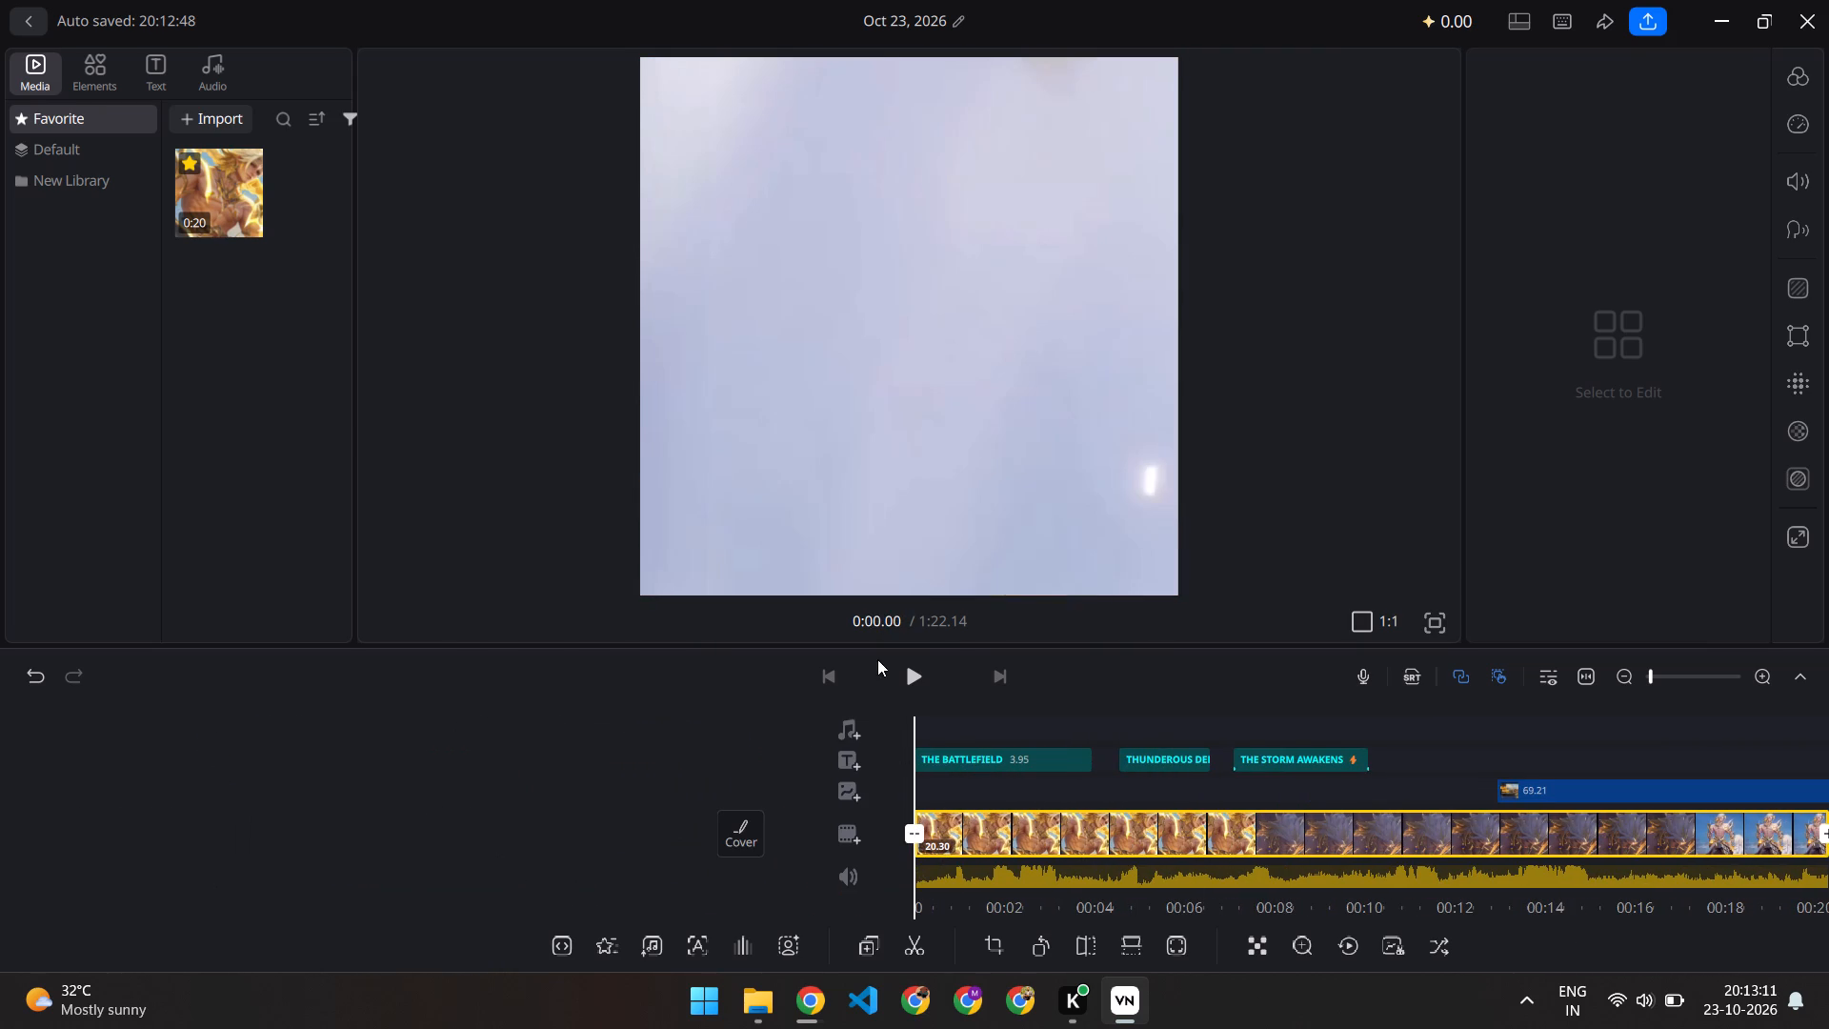
left_click(921, 685)
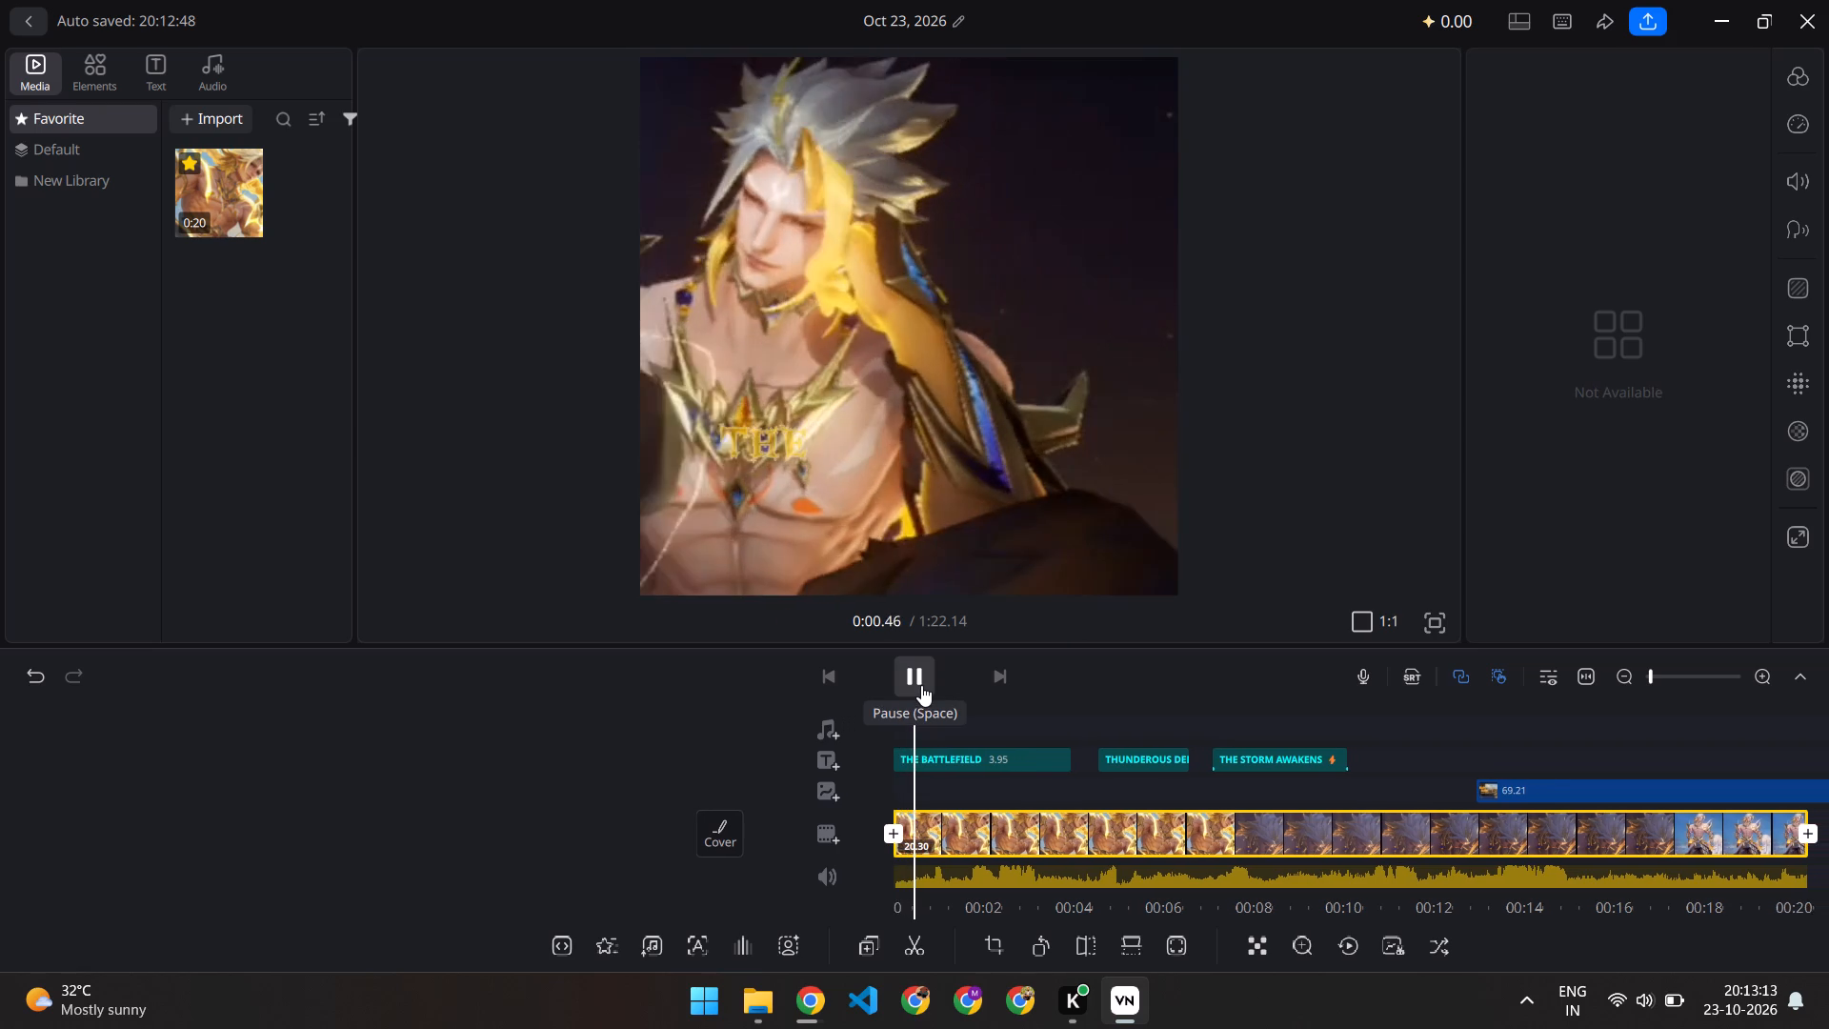
left_click(921, 685)
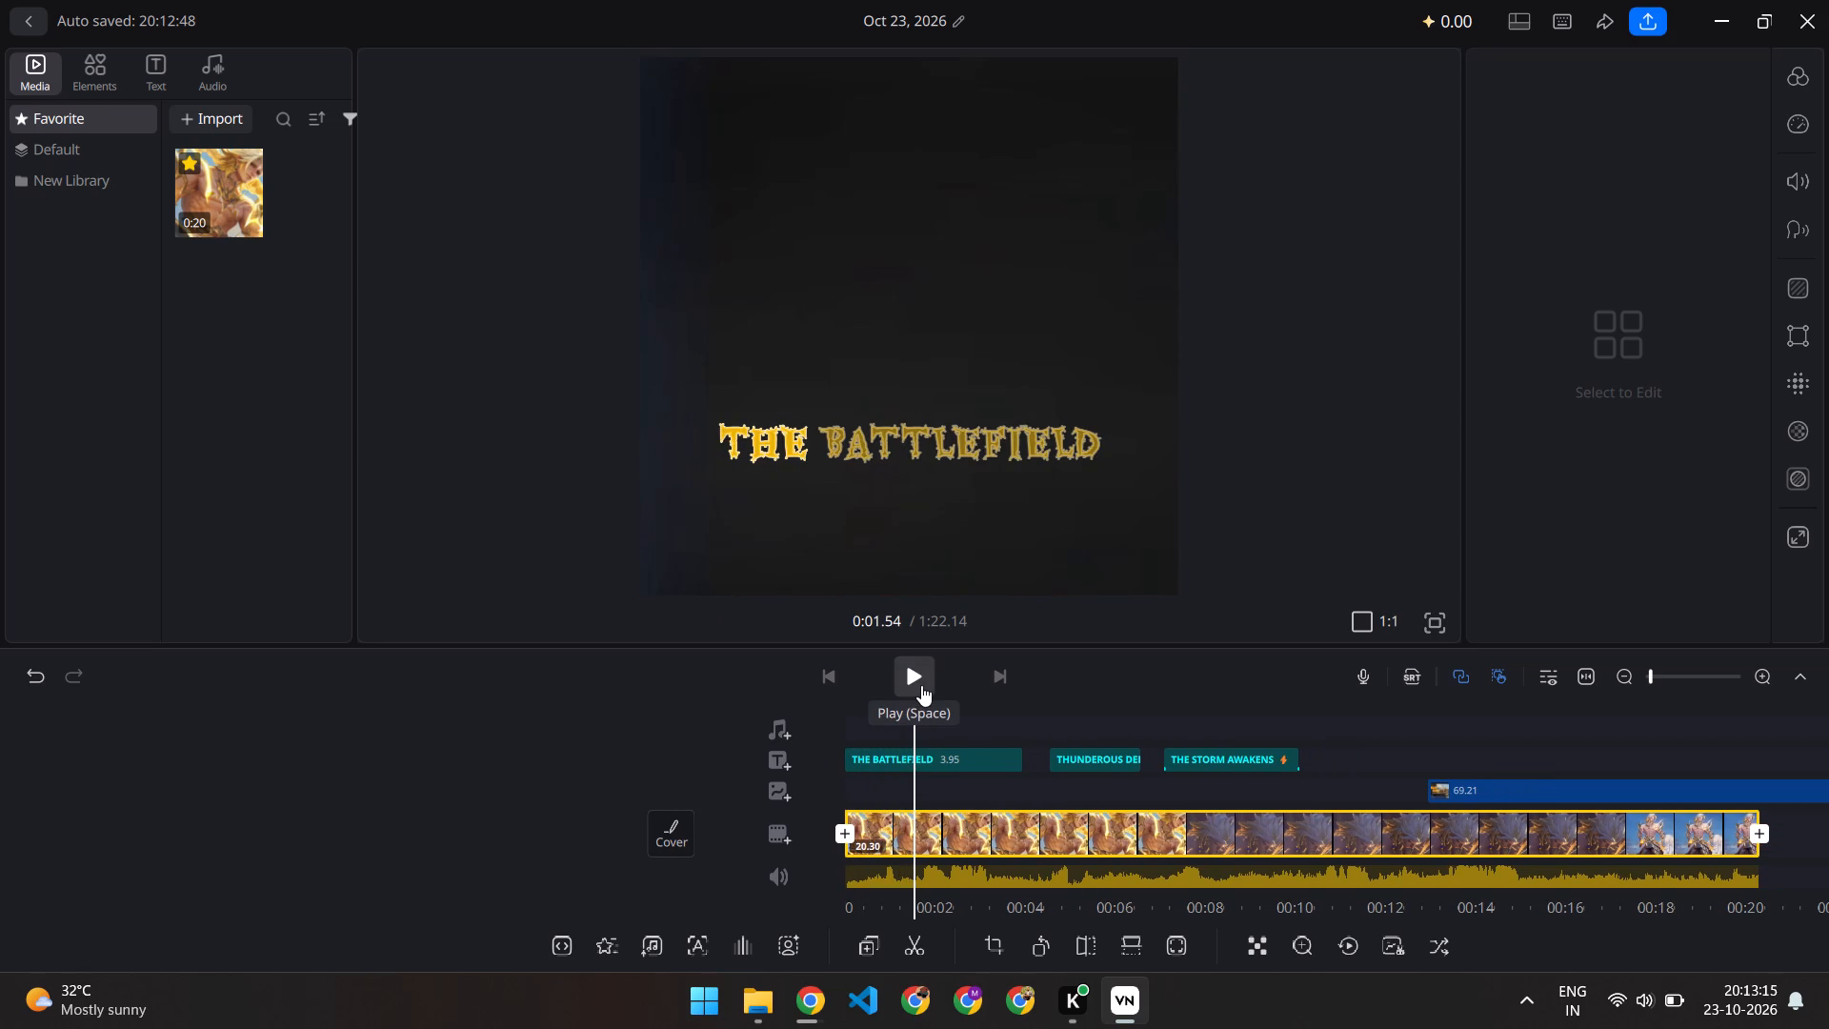
left_click(921, 685)
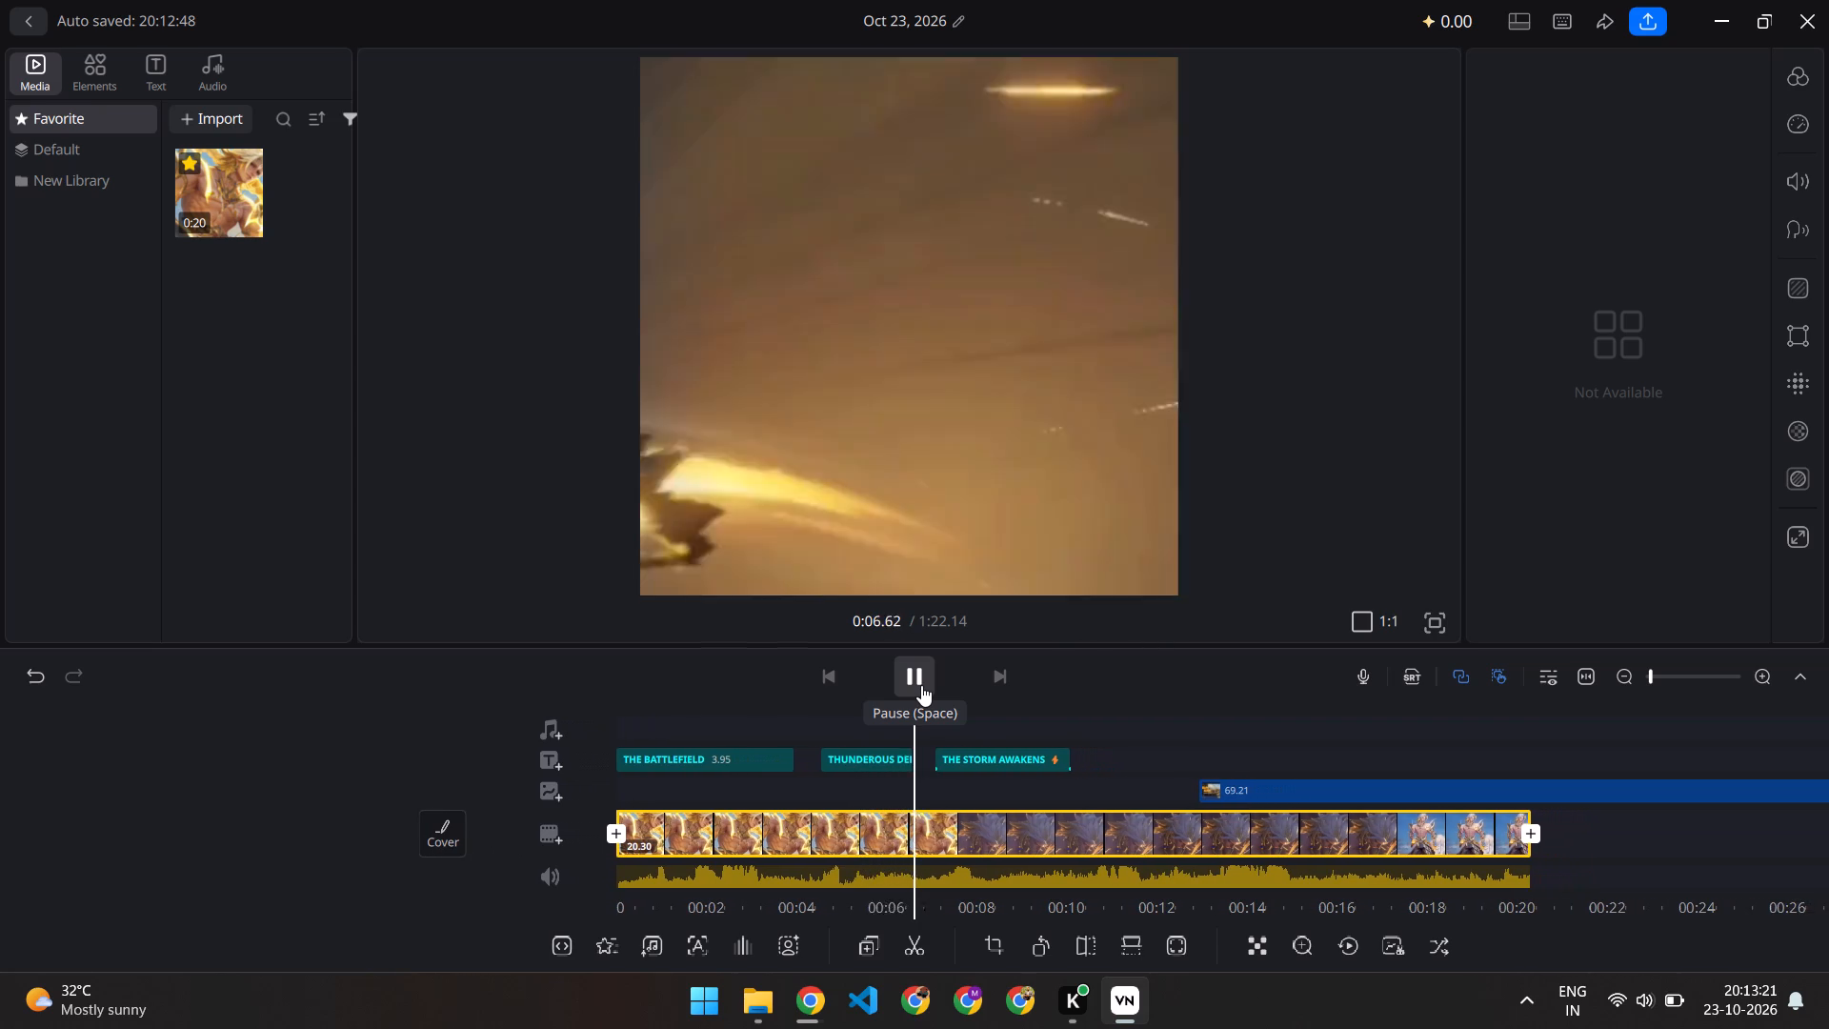
left_click(921, 685)
Scrub back from about 0:07 to 0:04.64 to examine the timing of the THUNDEROUS DEEP caption.
scroll(833, 780, "right", 2)
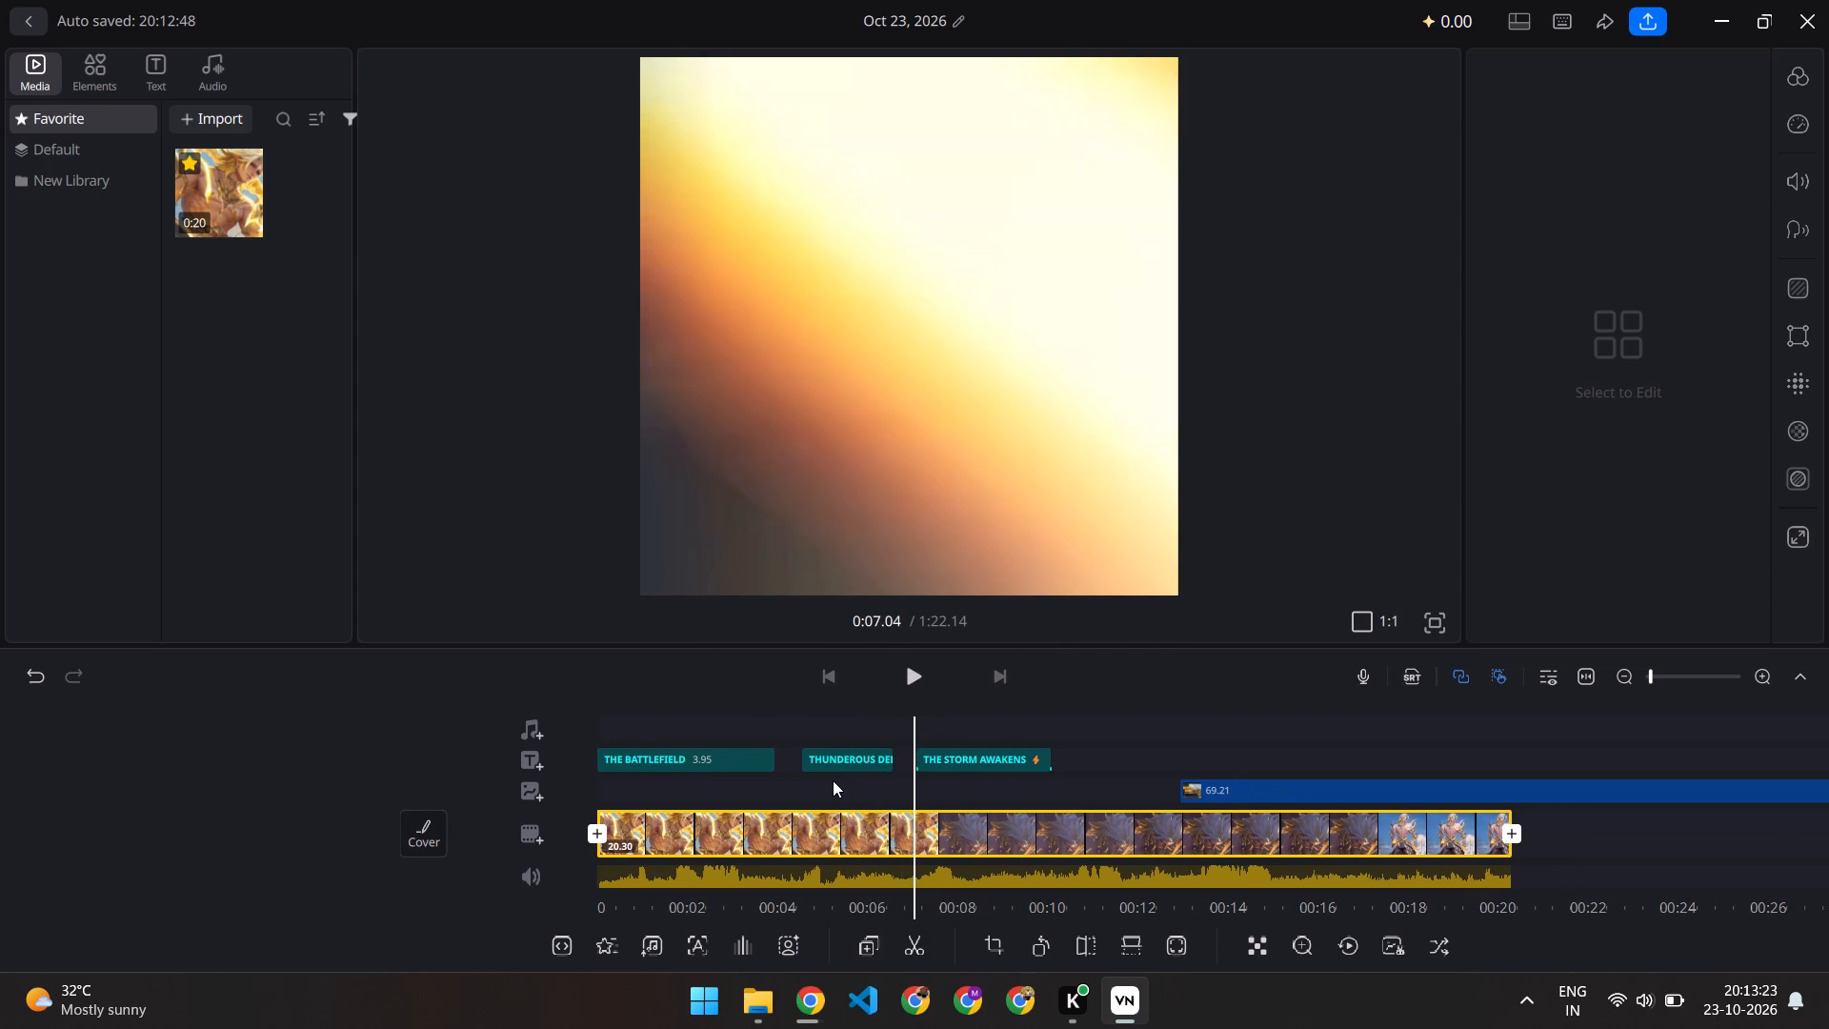
scroll(833, 780, "right", 6)
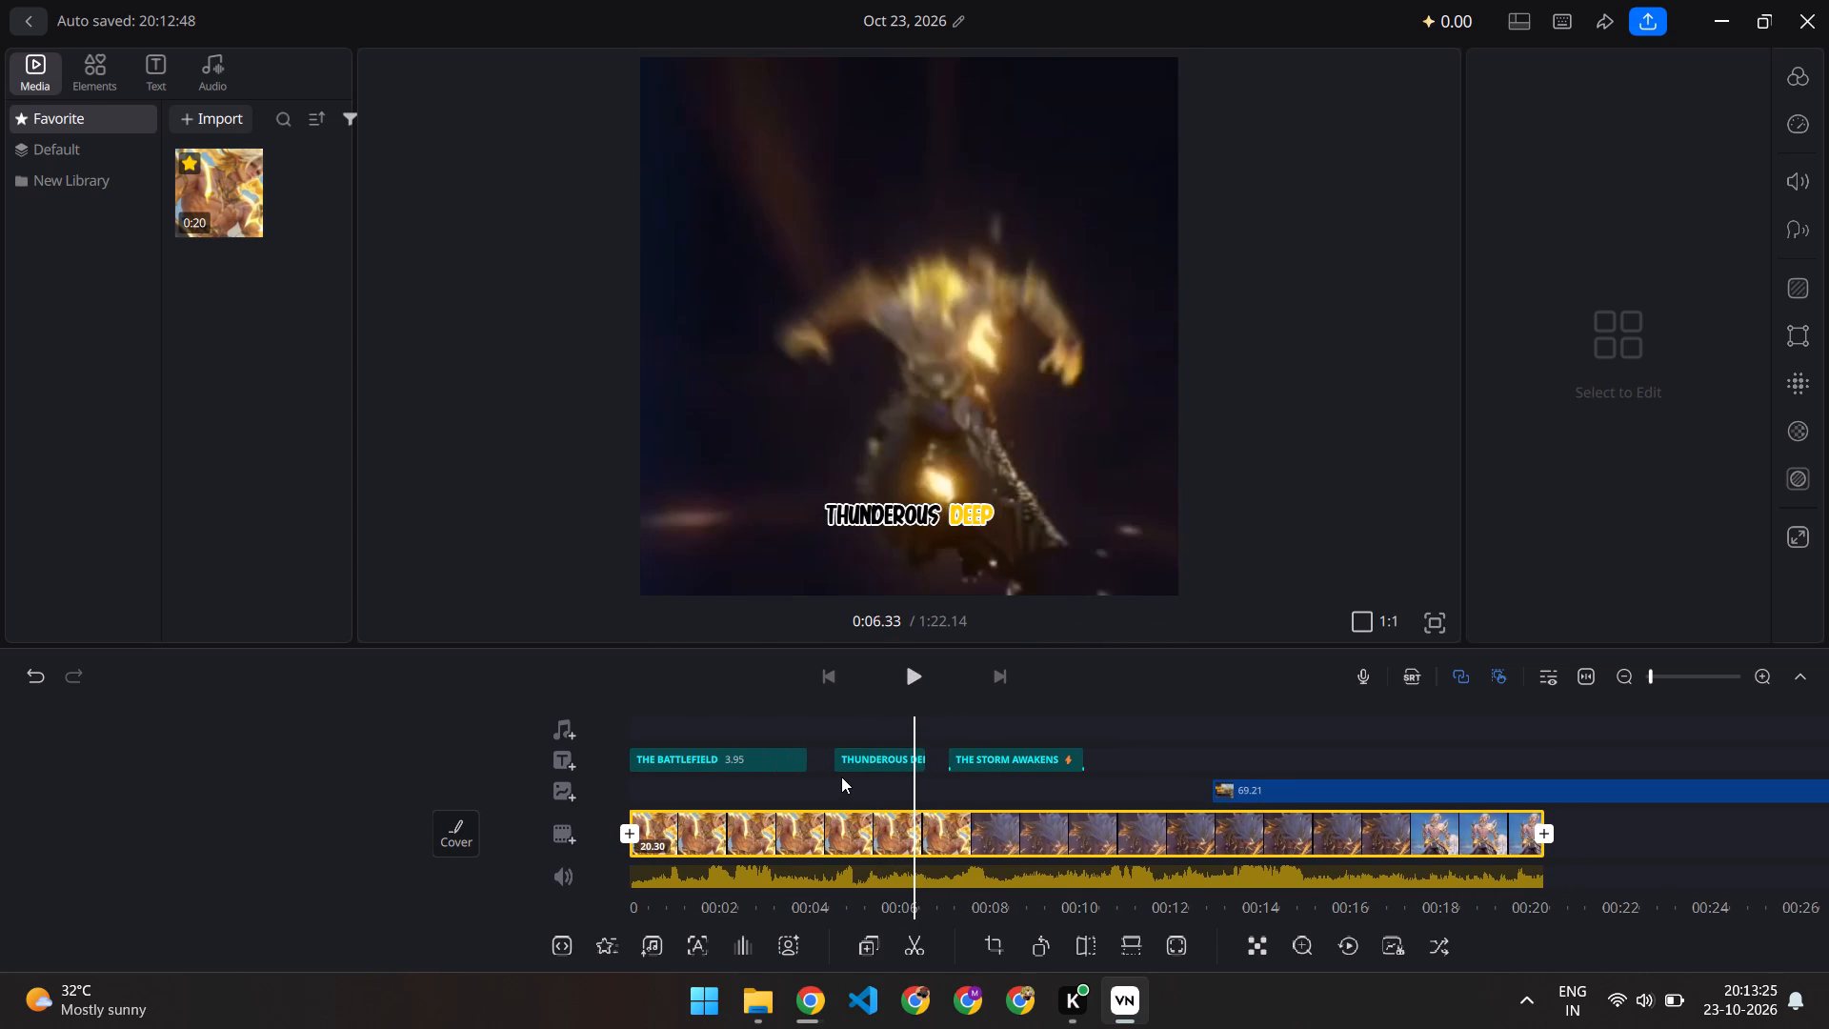
left_click(862, 760)
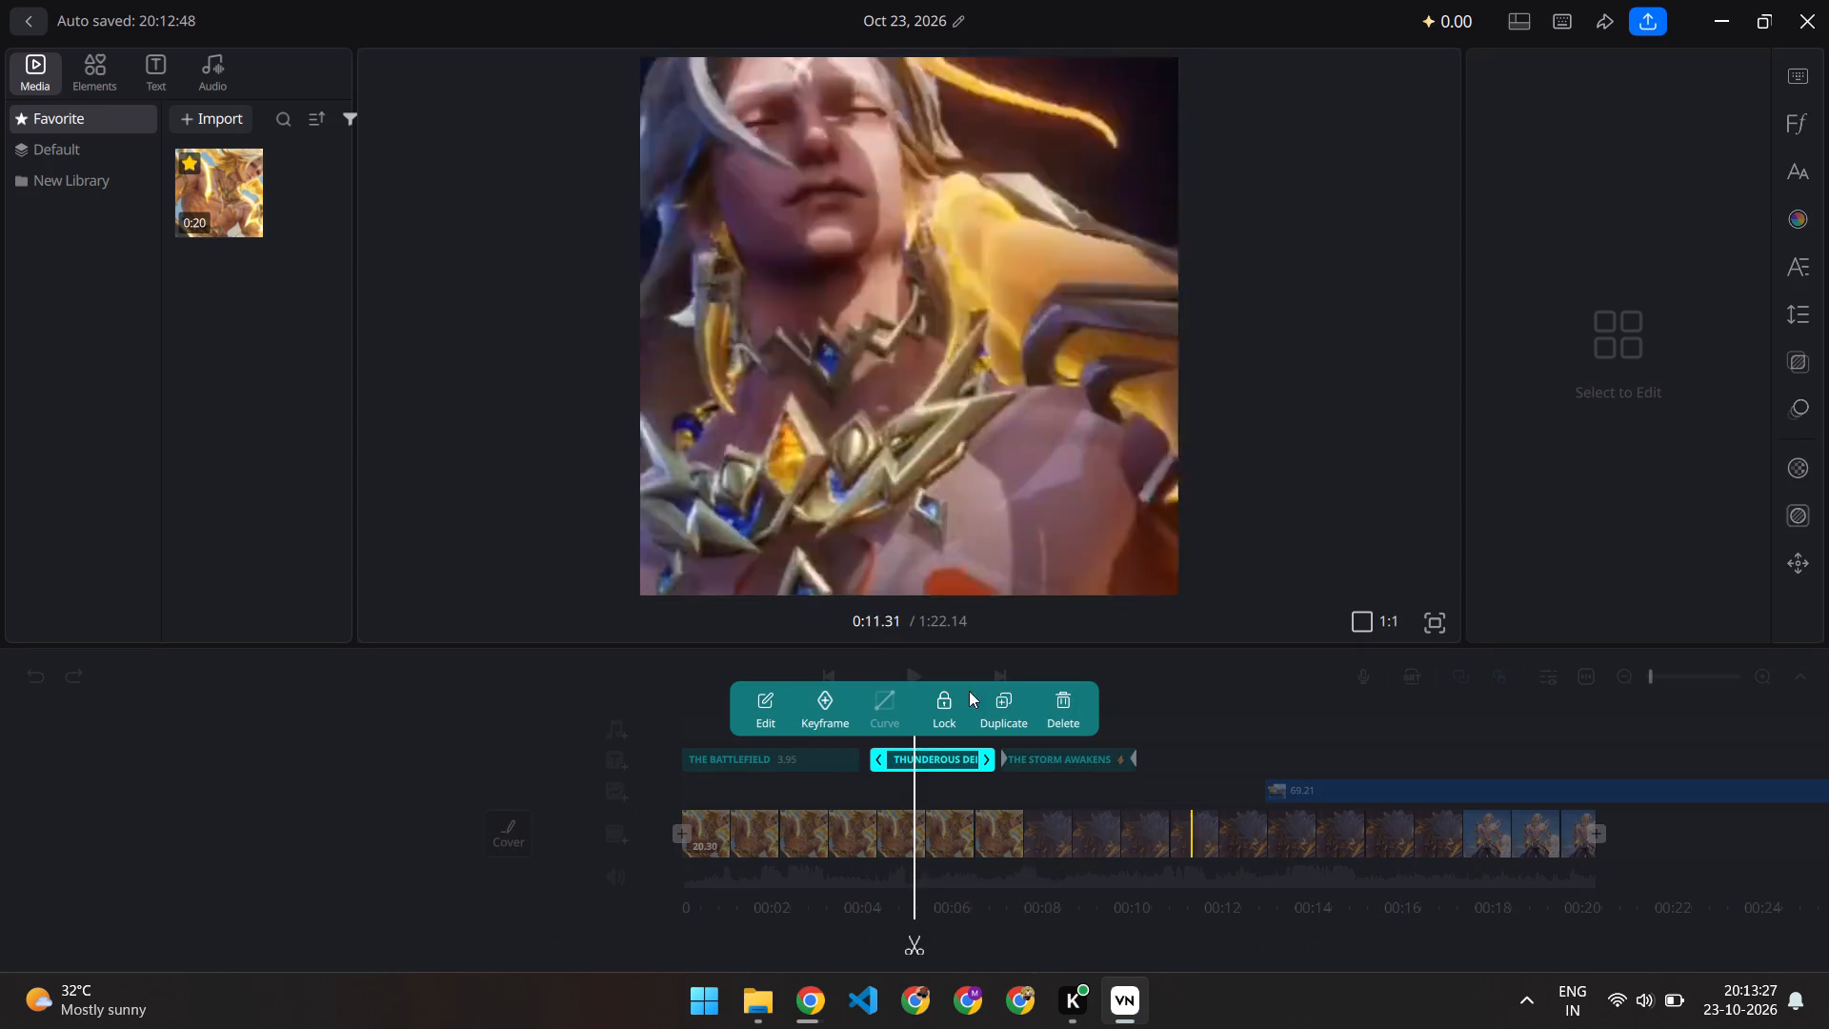
double_click(1309, 537)
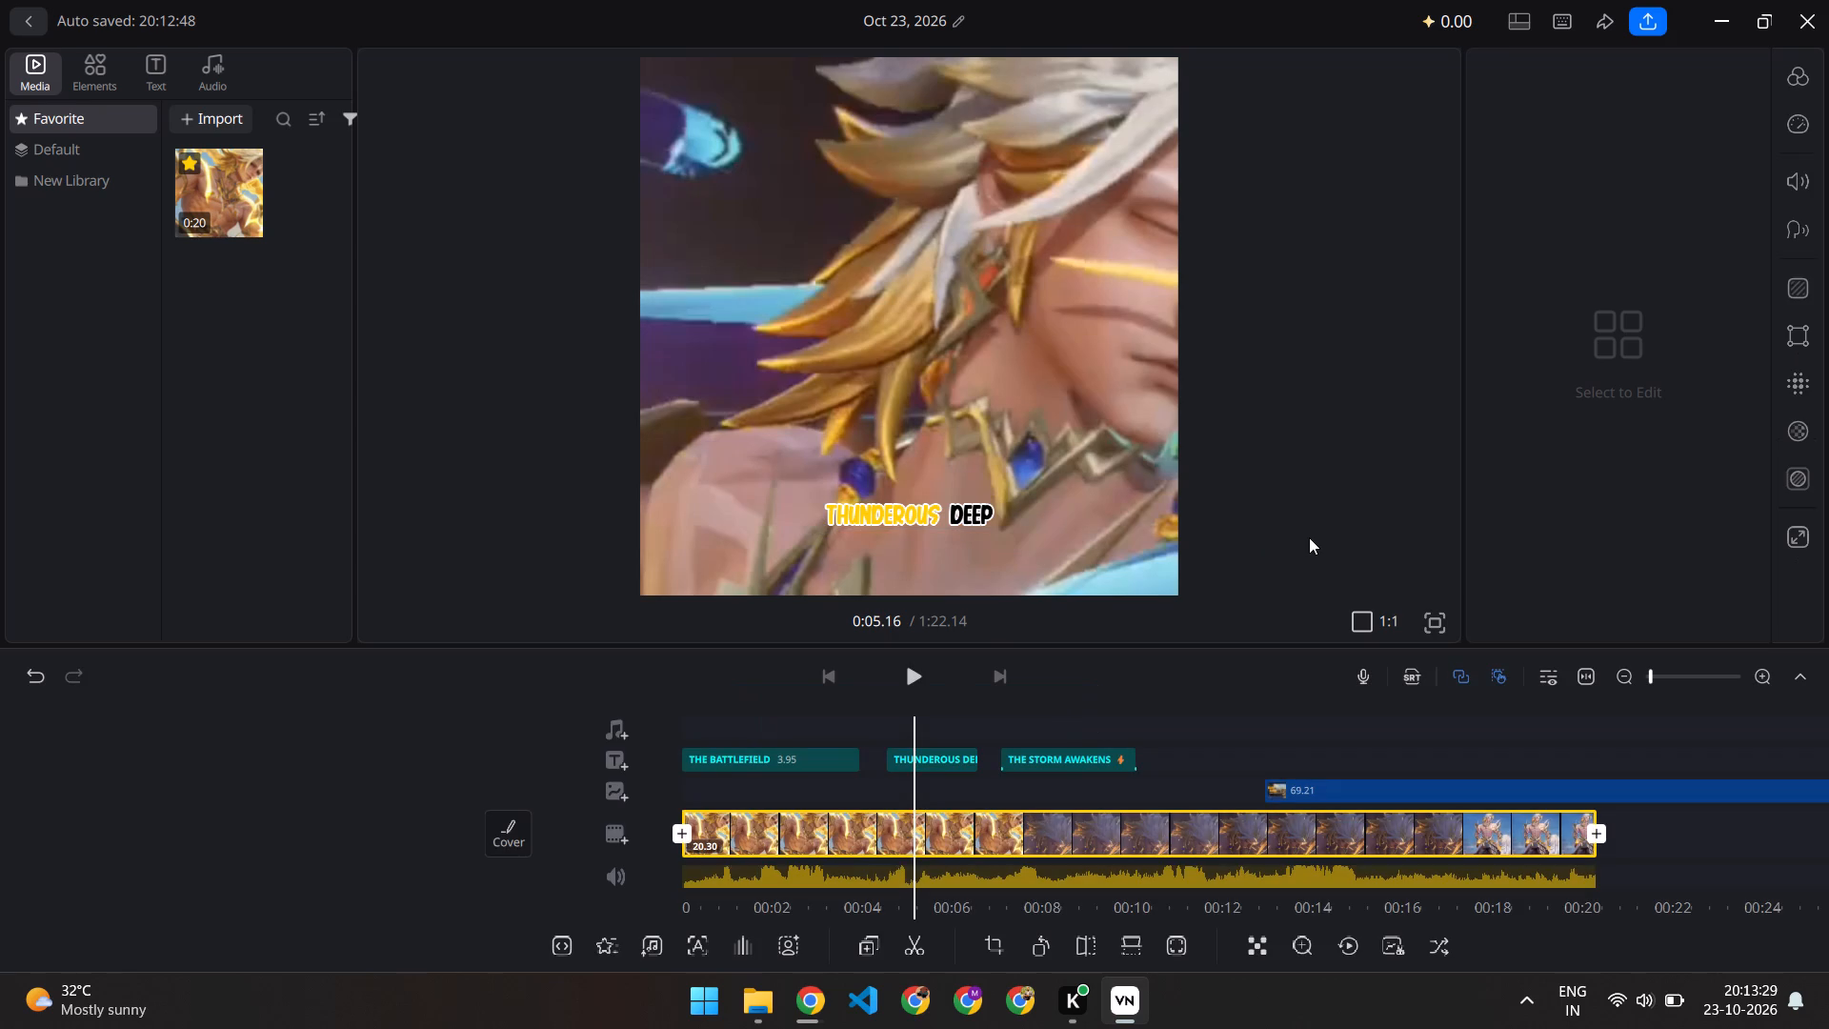
scroll(915, 773, "right", 1)
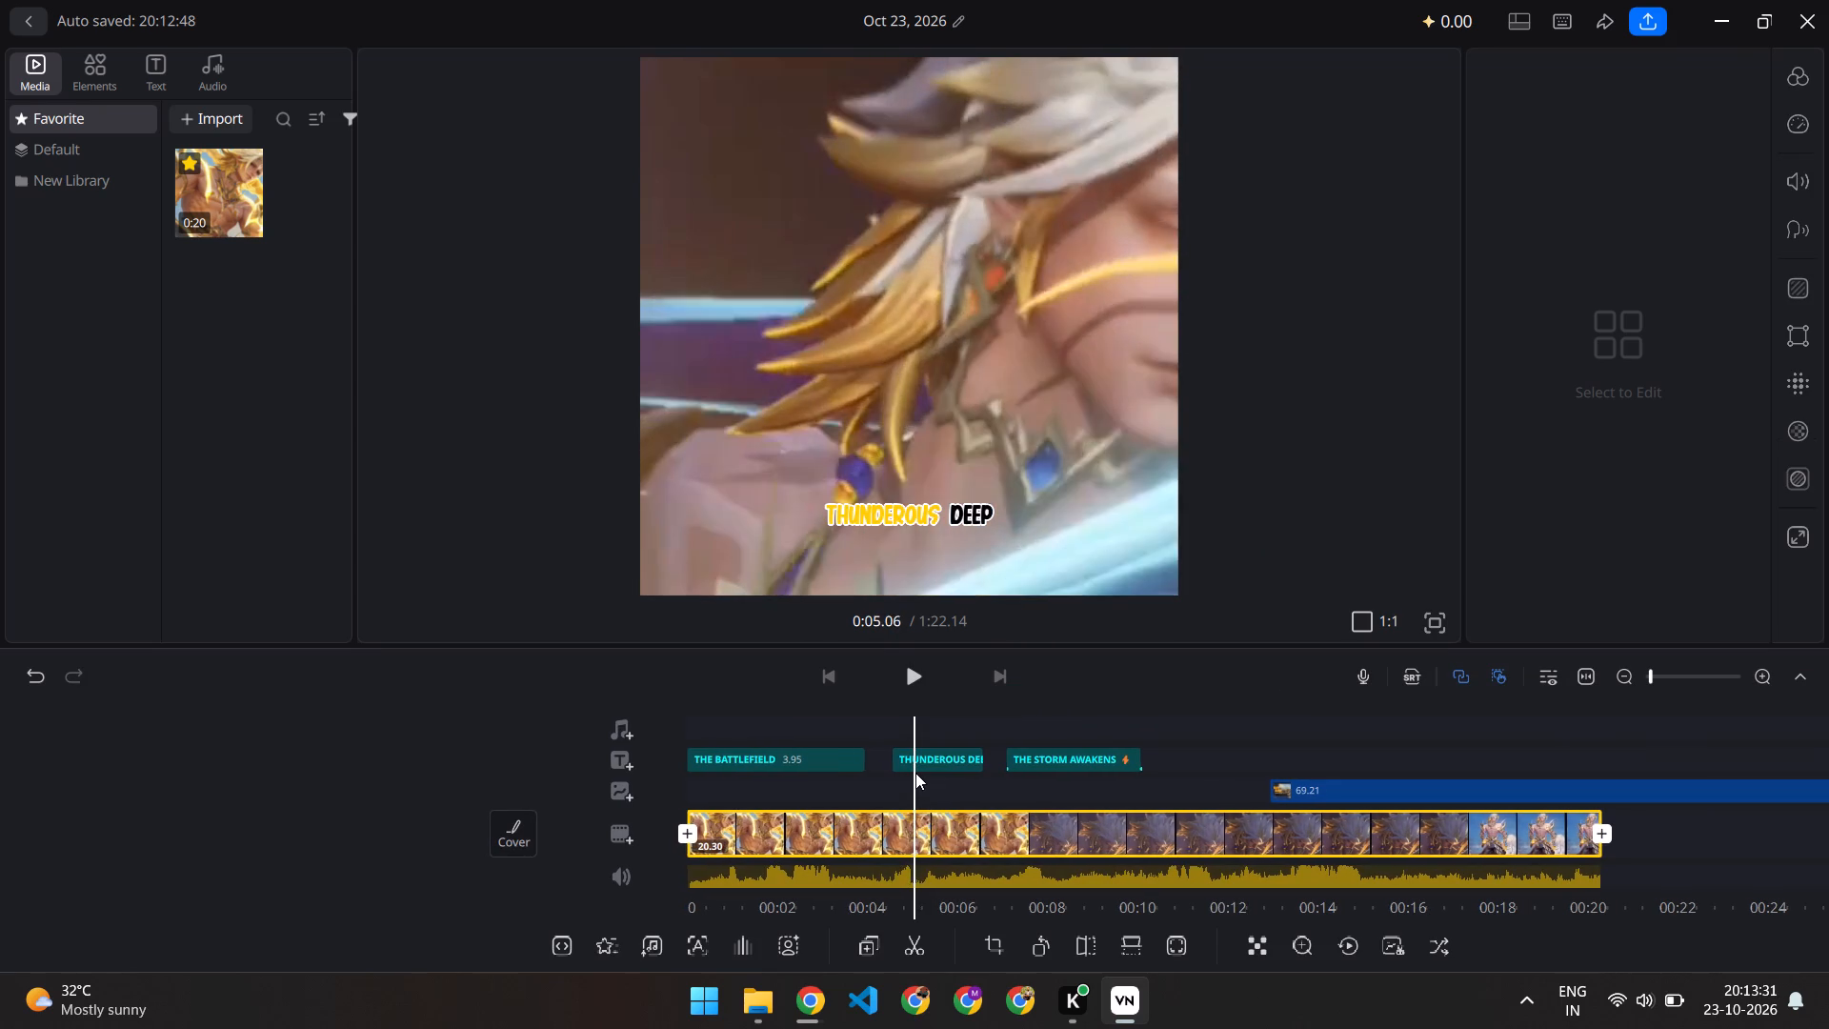
scroll(915, 773, "right", 3)
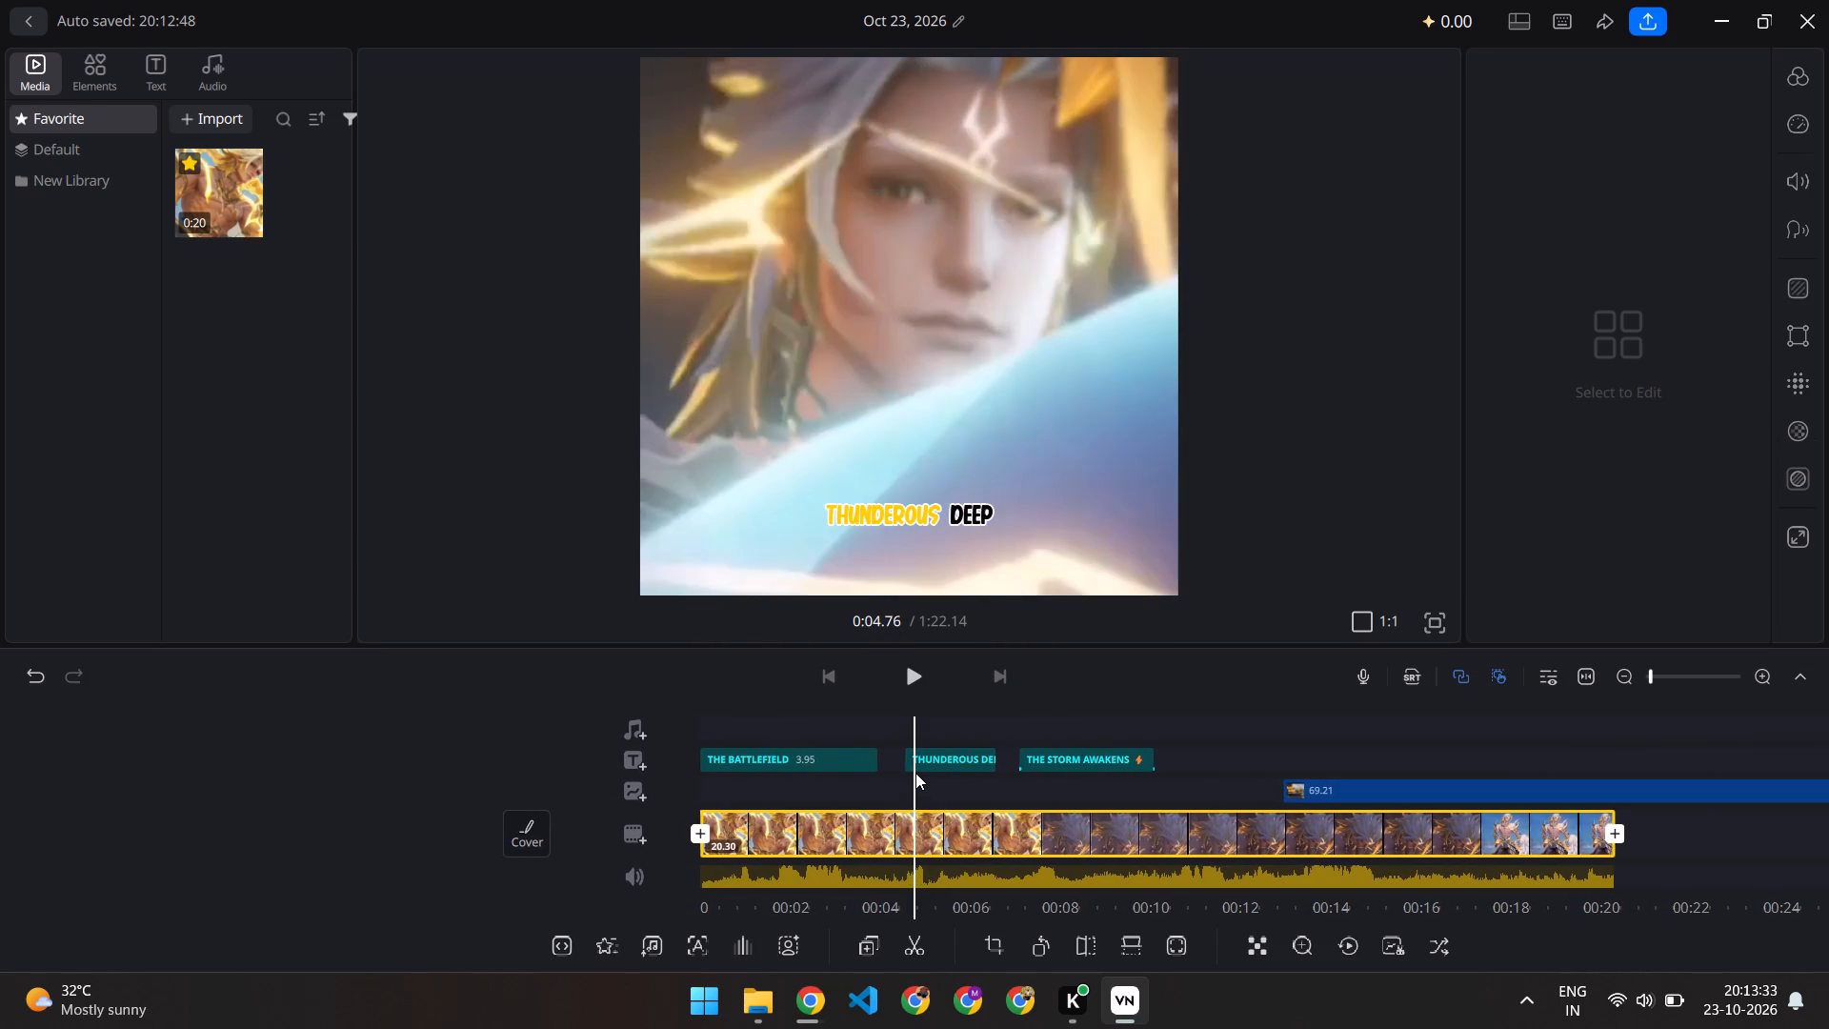
scroll(915, 773, "right", 1)
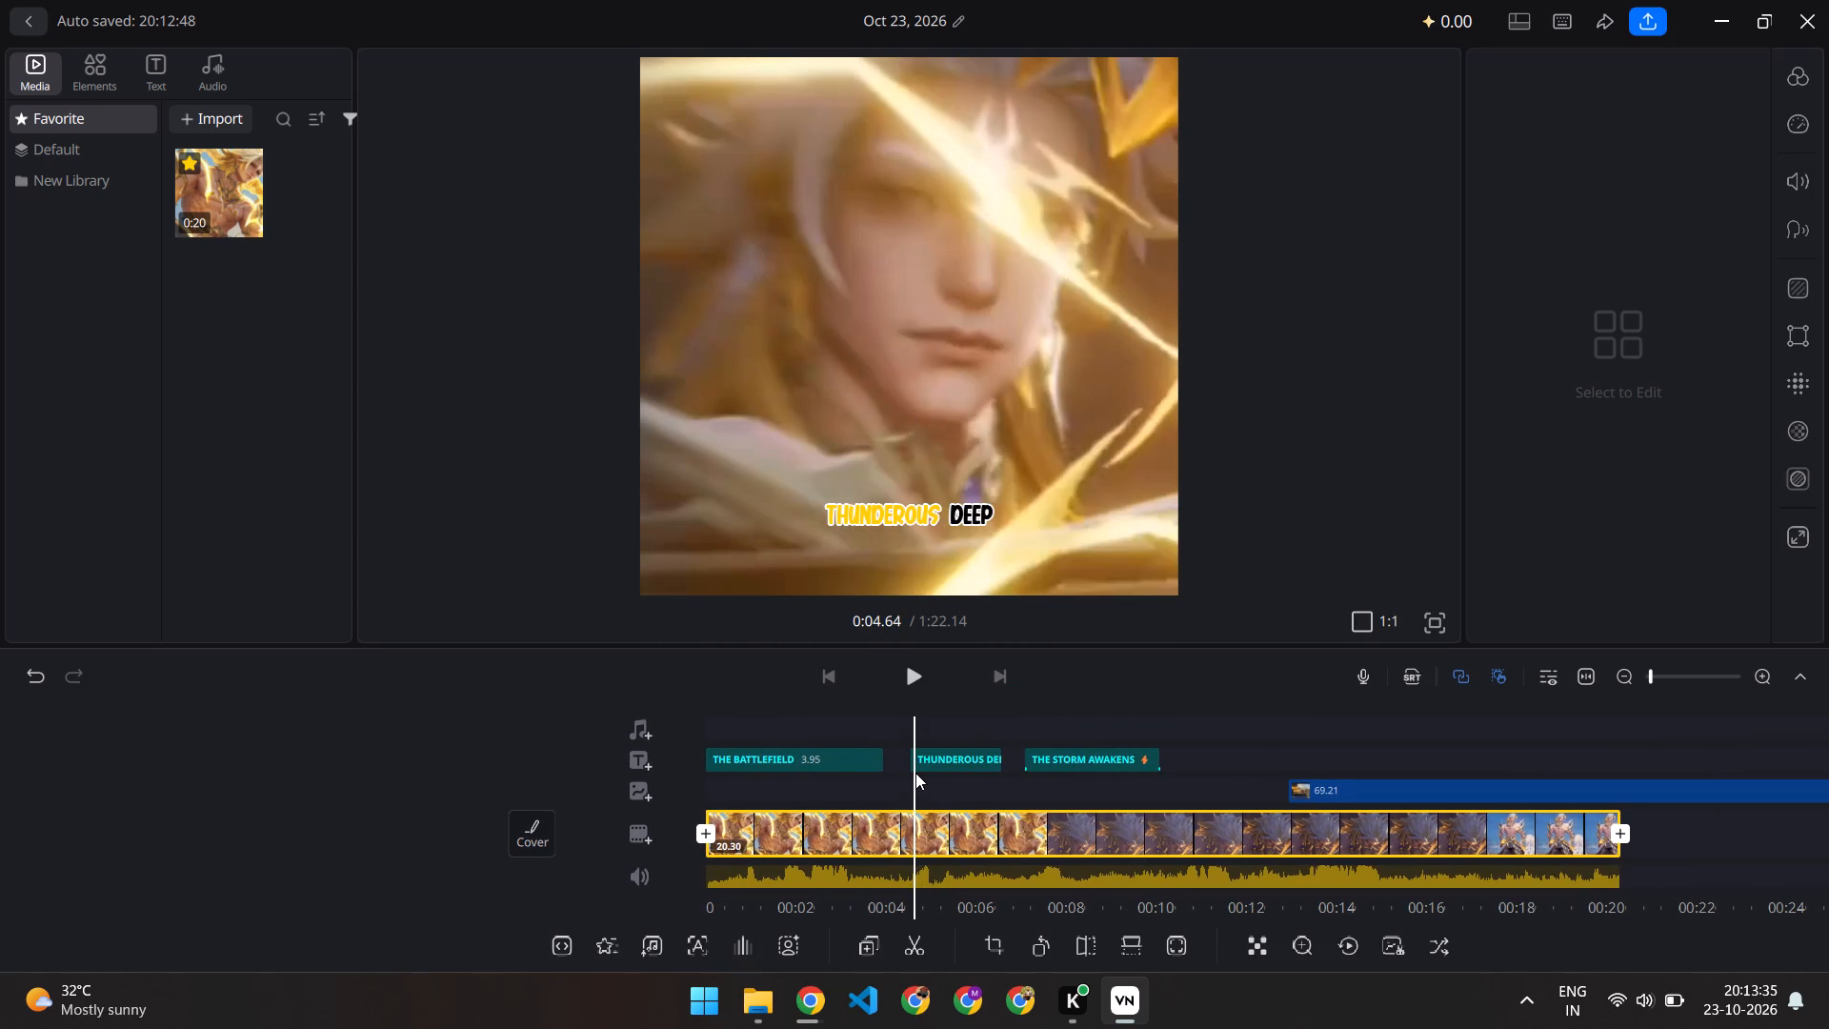
Examine frame by frame where the THUNDEROUS DEEP caption begins, stopping just before it at 0:04.52.
left_click(941, 753)
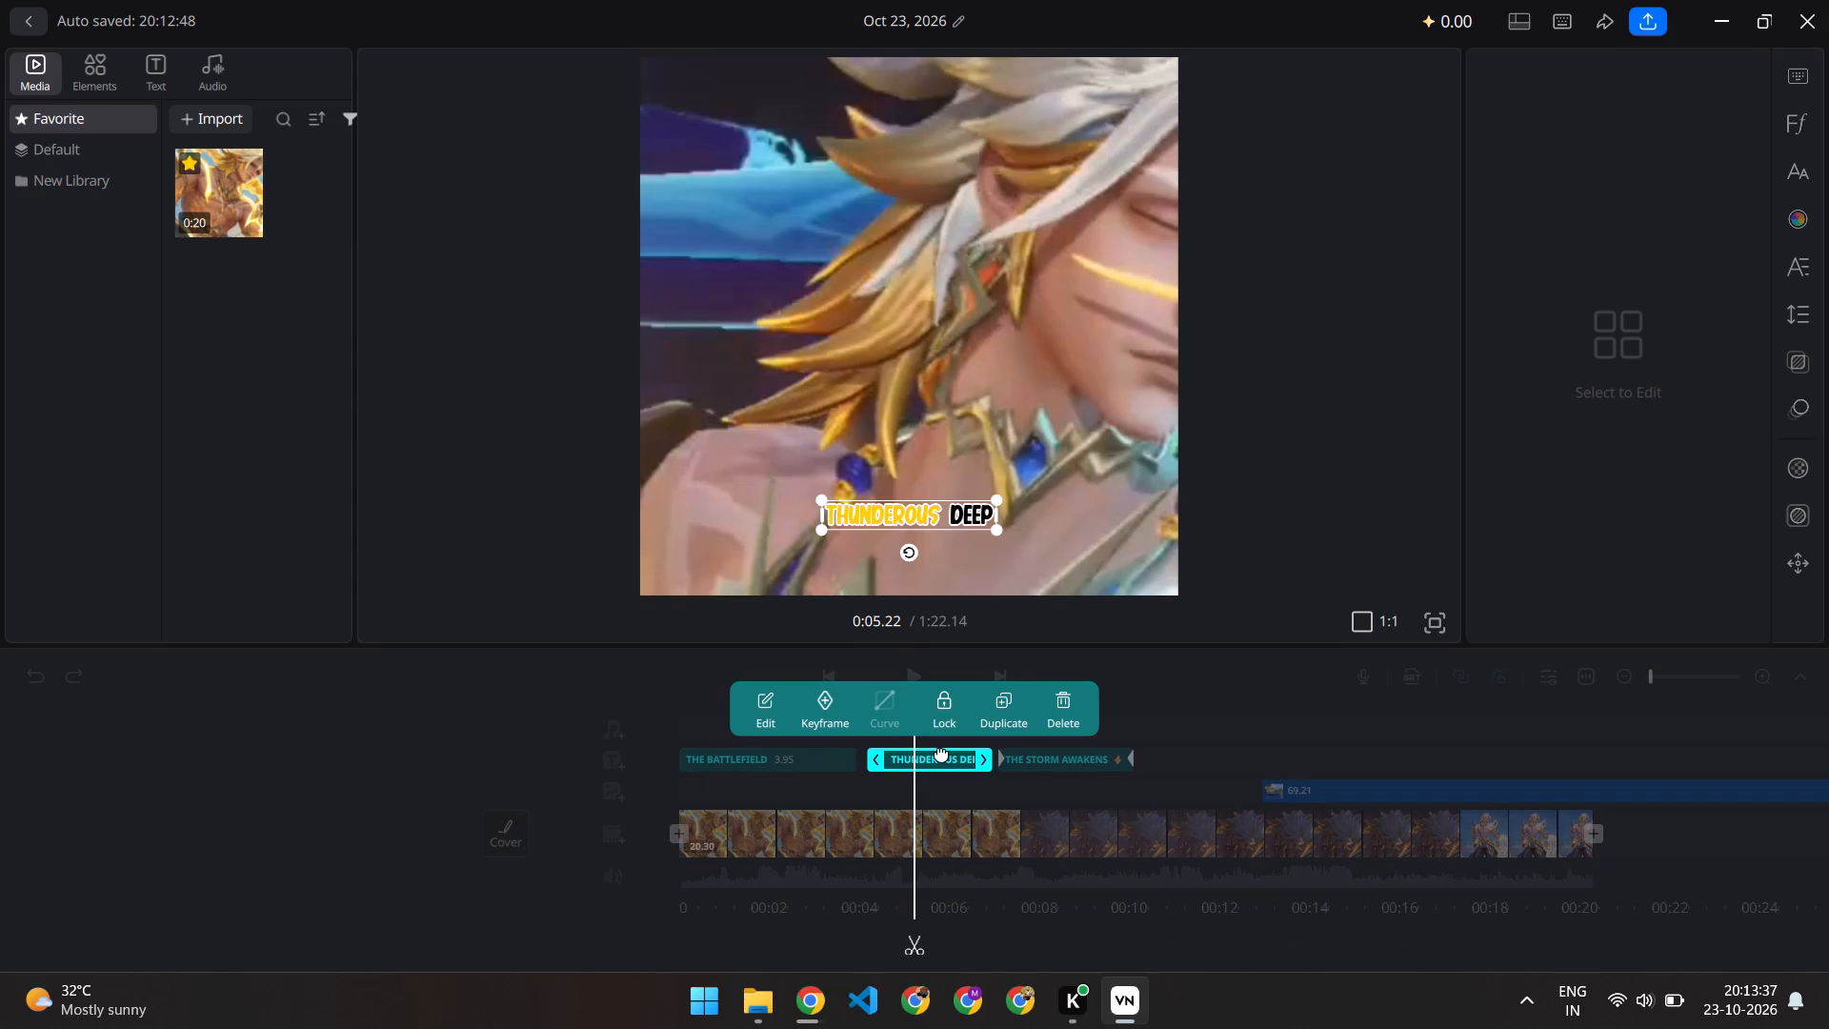
scroll(804, 793, "right", 3)
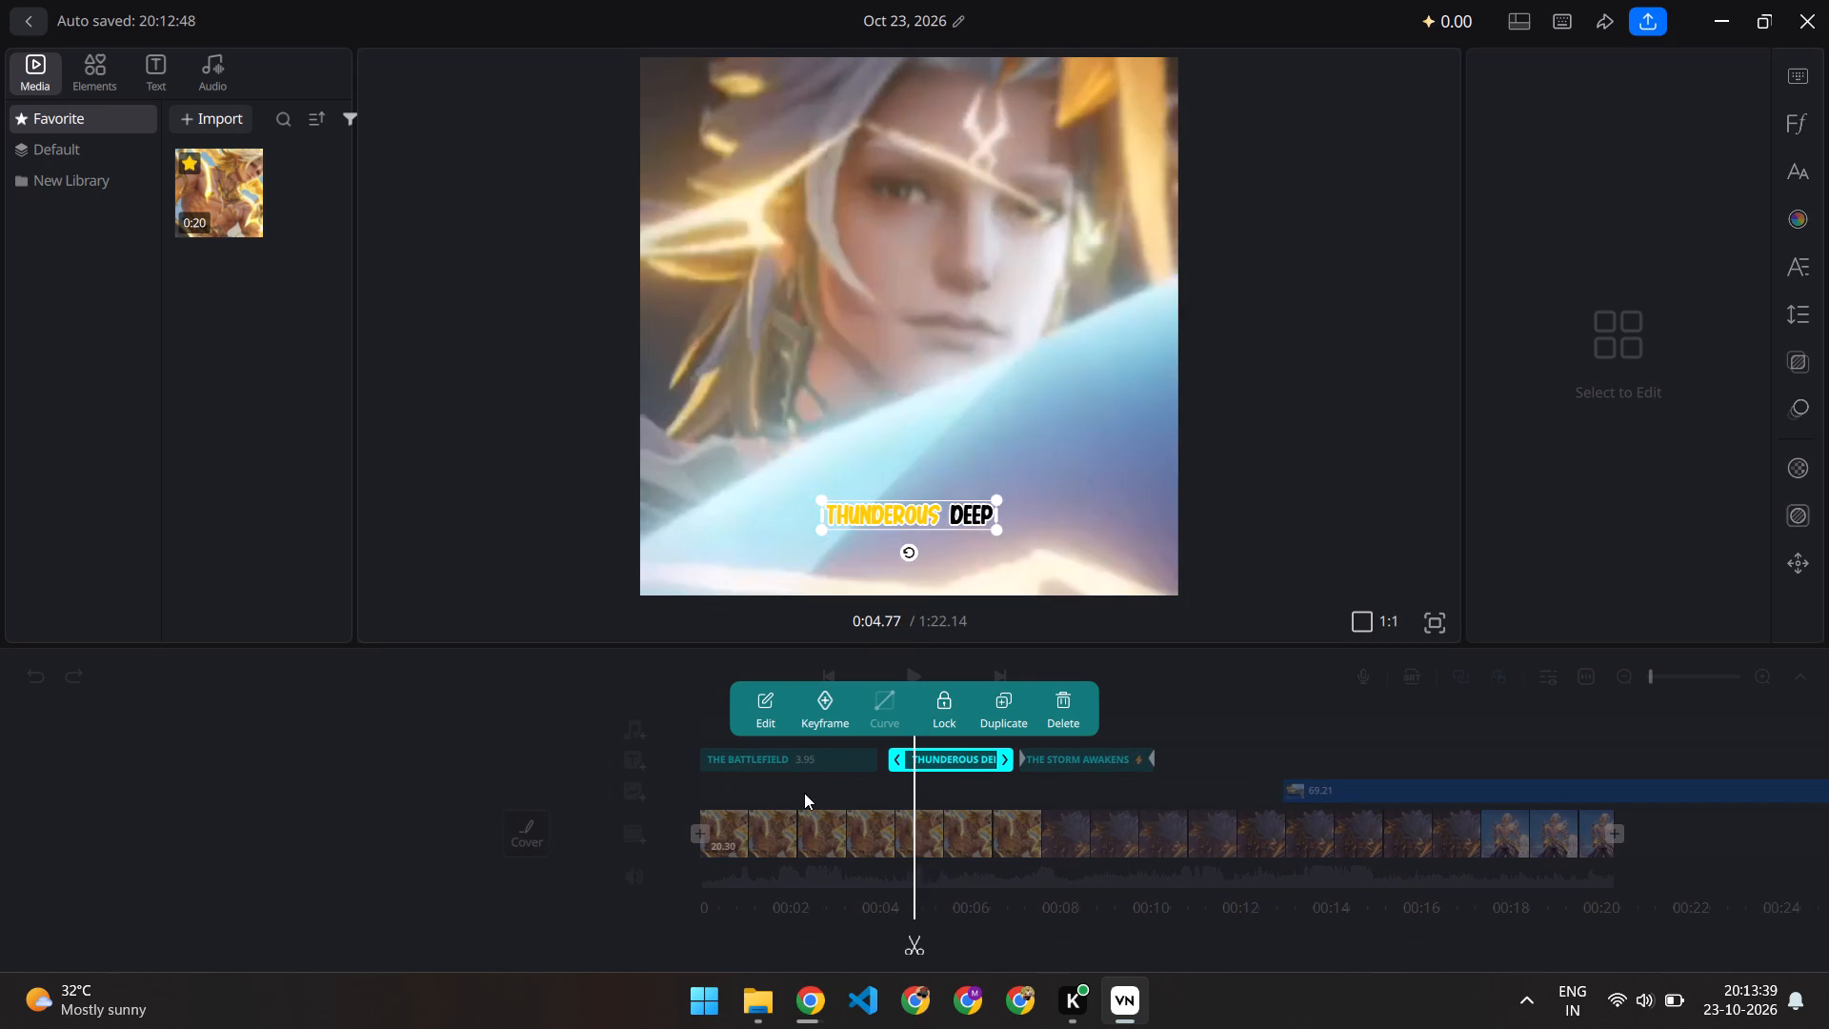
scroll(804, 793, "right", 3)
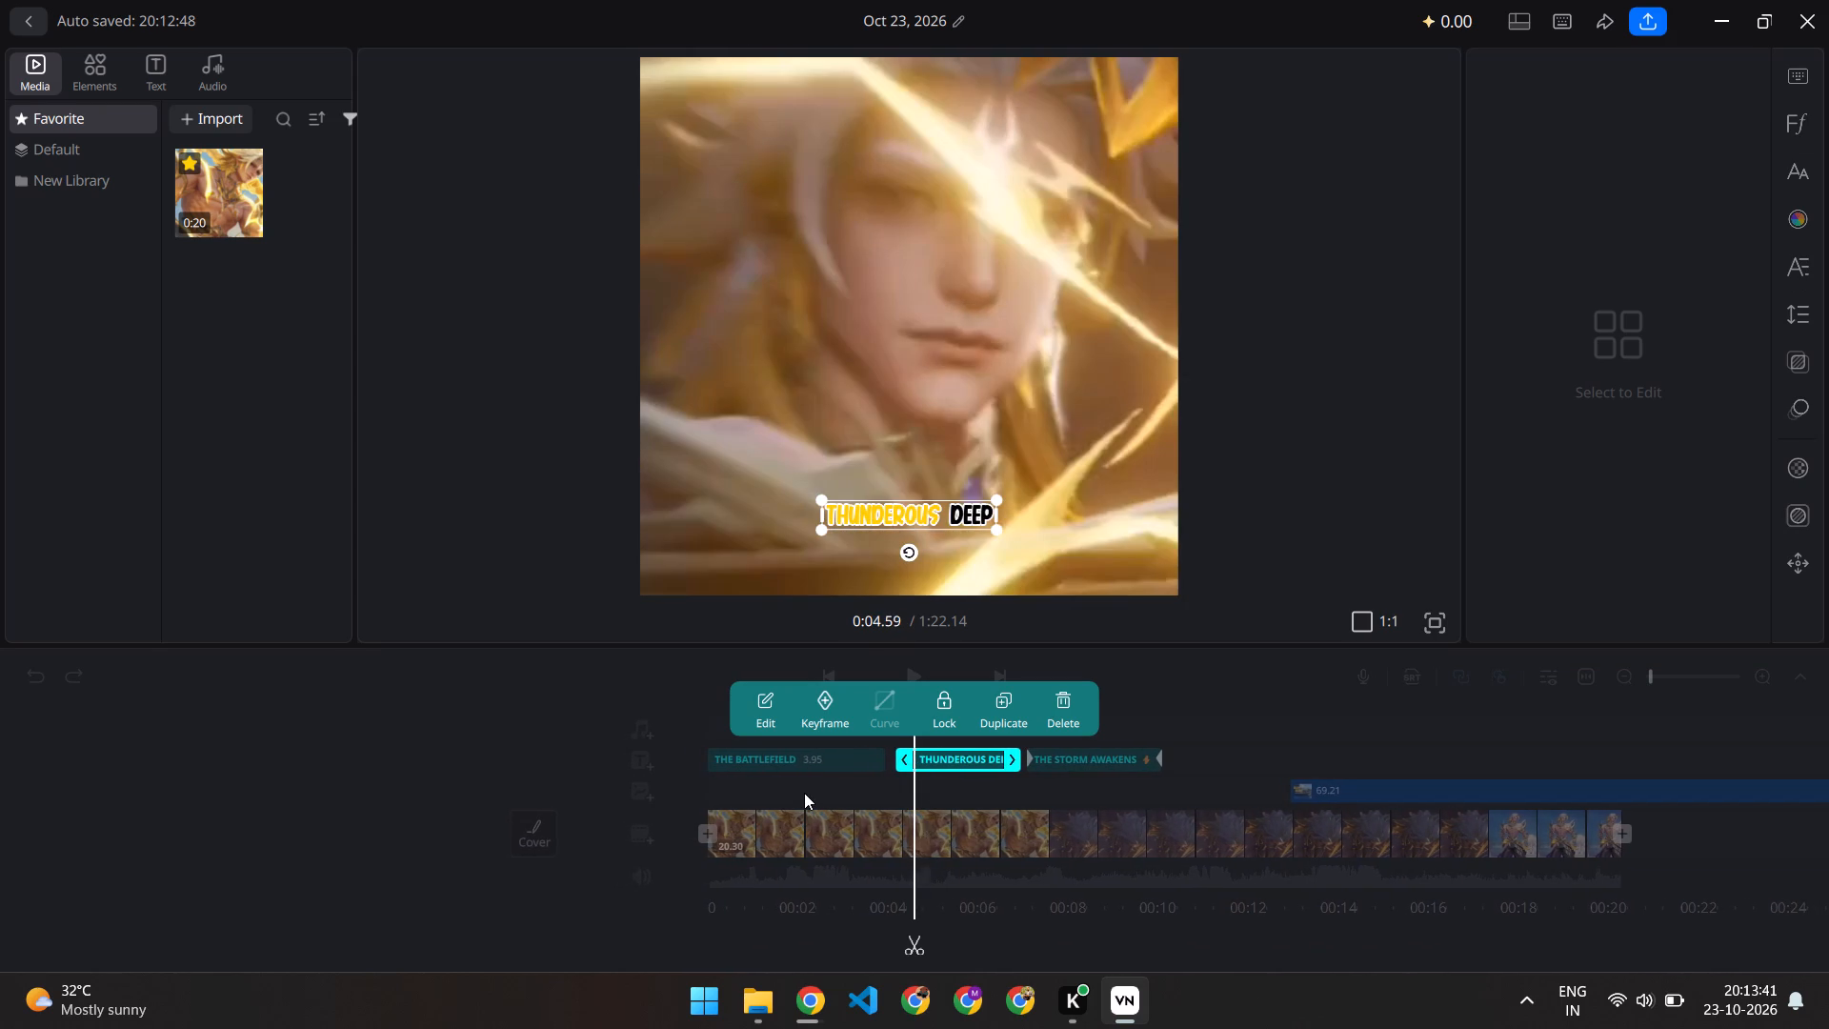
scroll(804, 793, "right", 2)
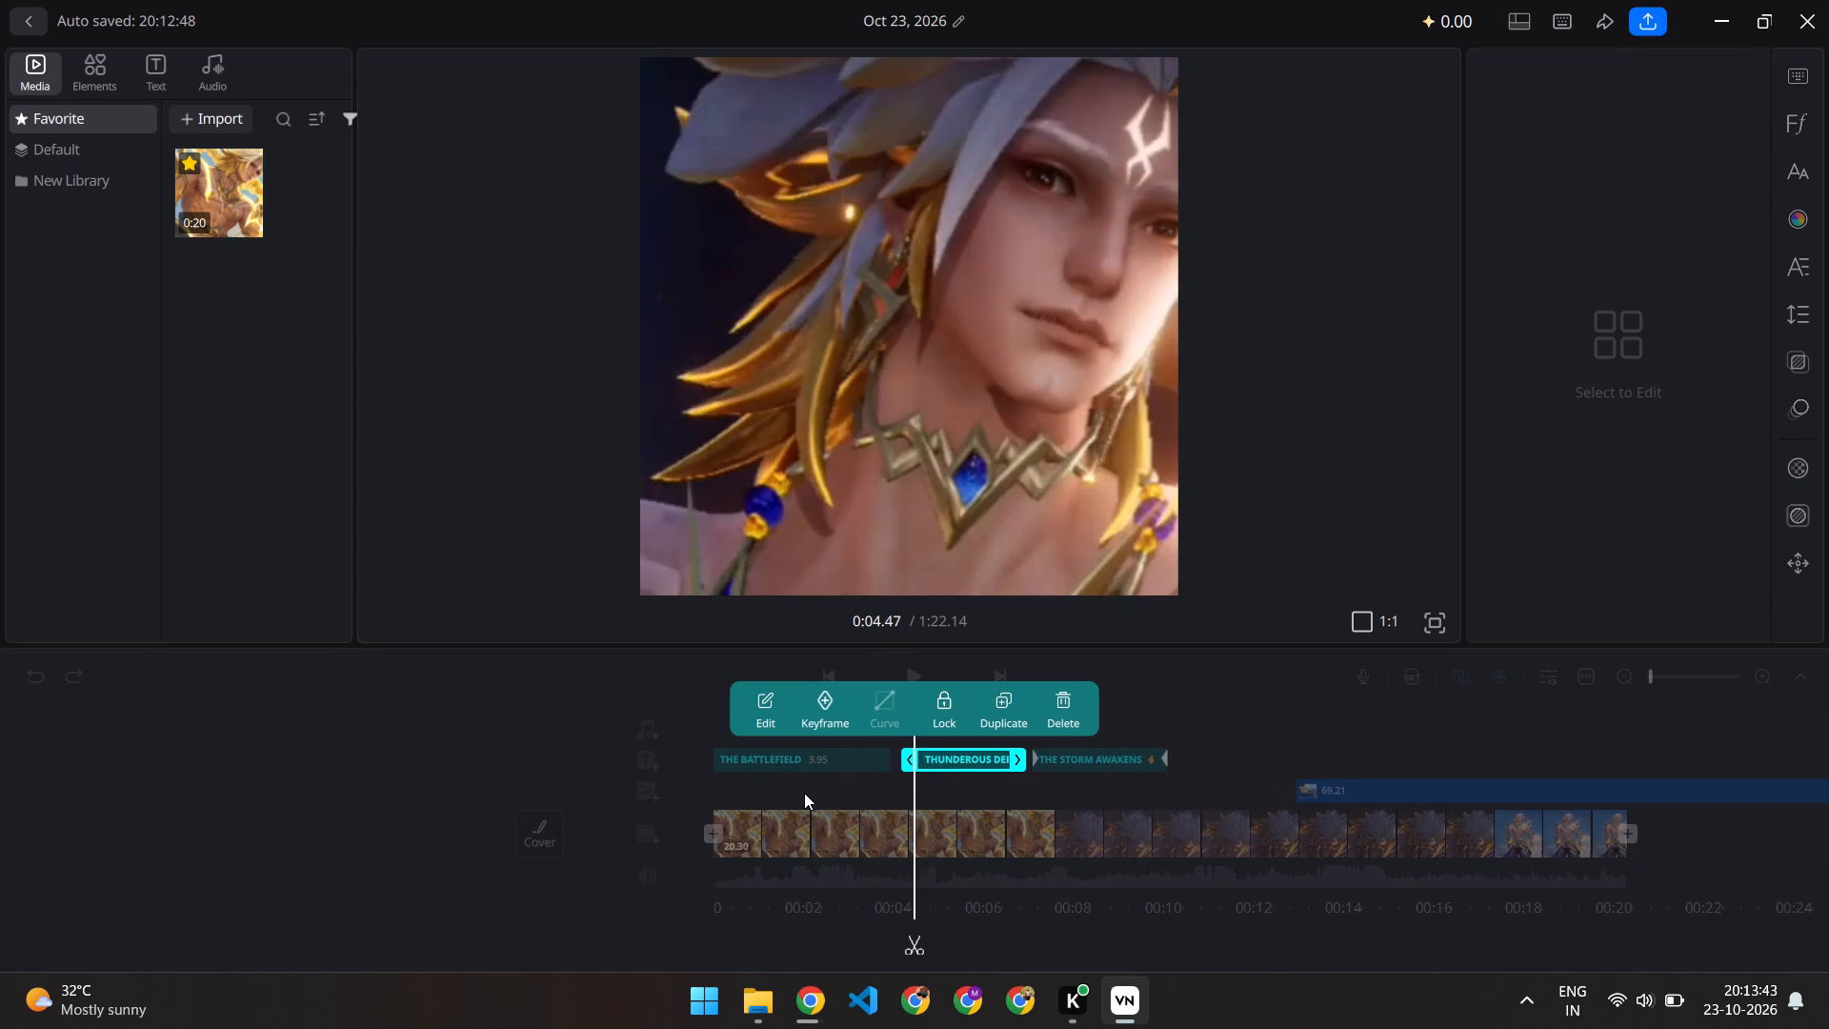
scroll(804, 793, "right", 2)
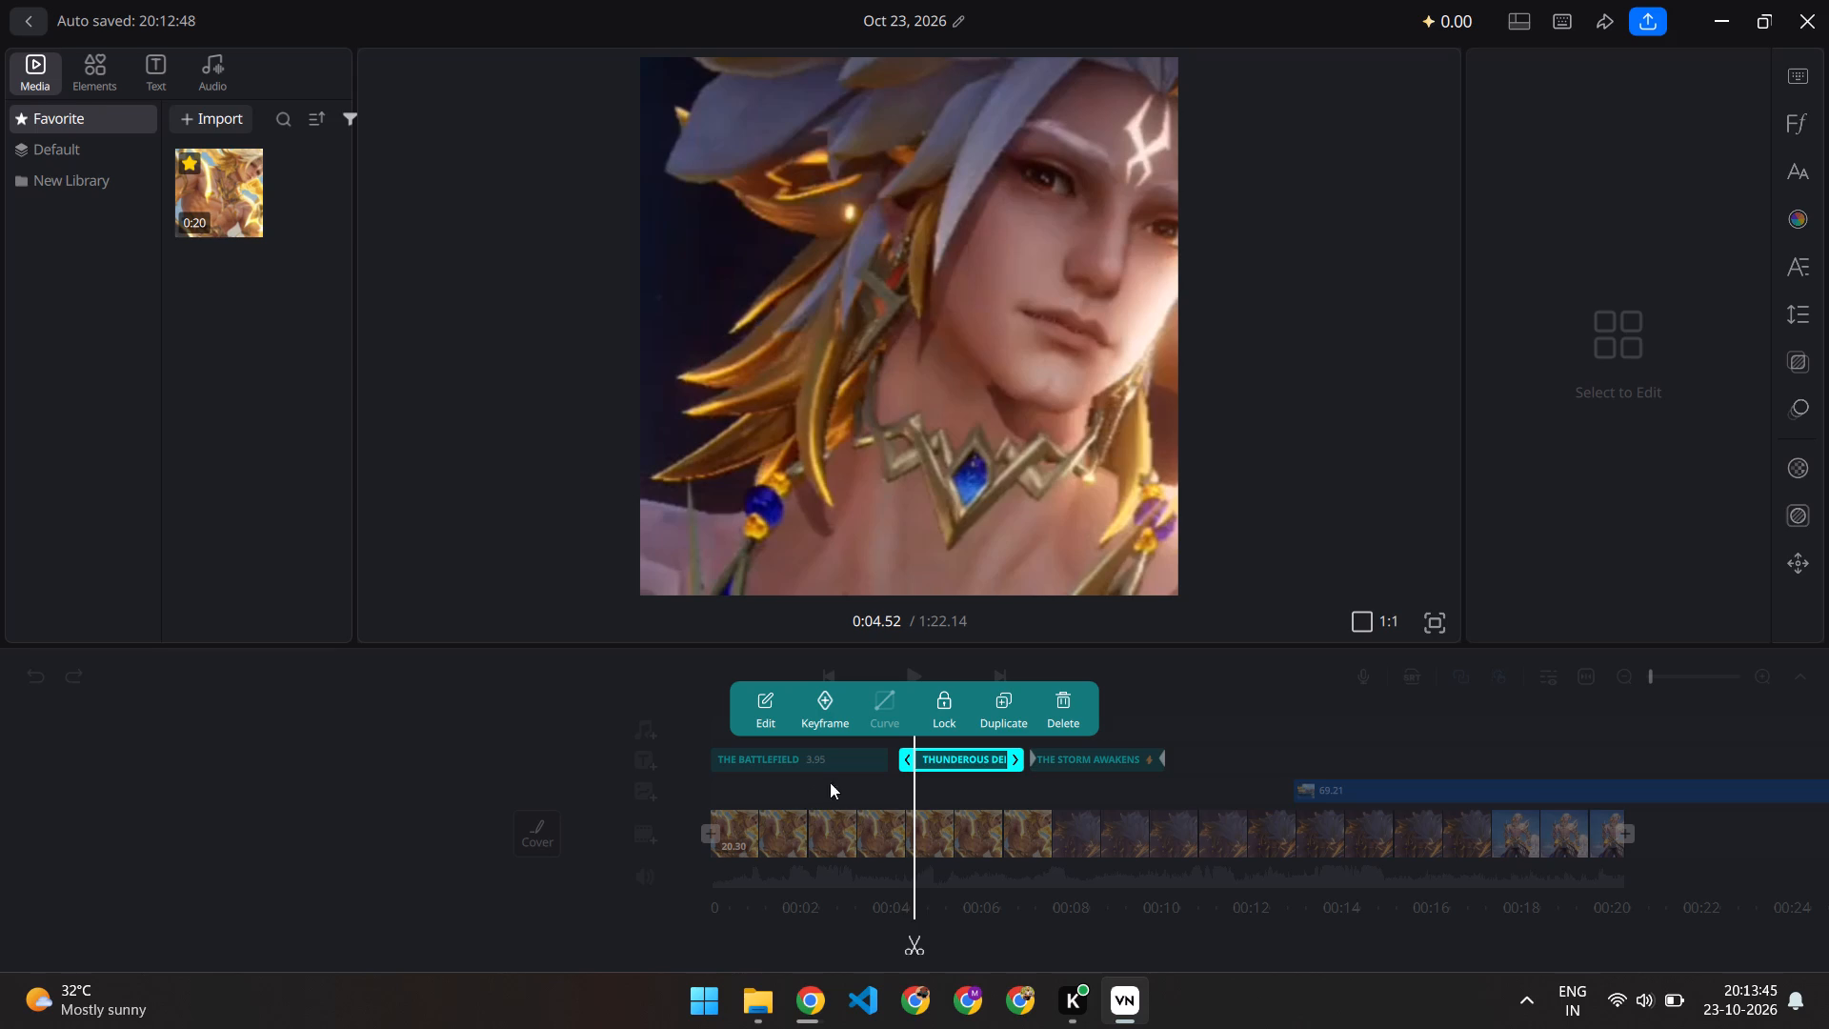
scroll(852, 786, "left", 2)
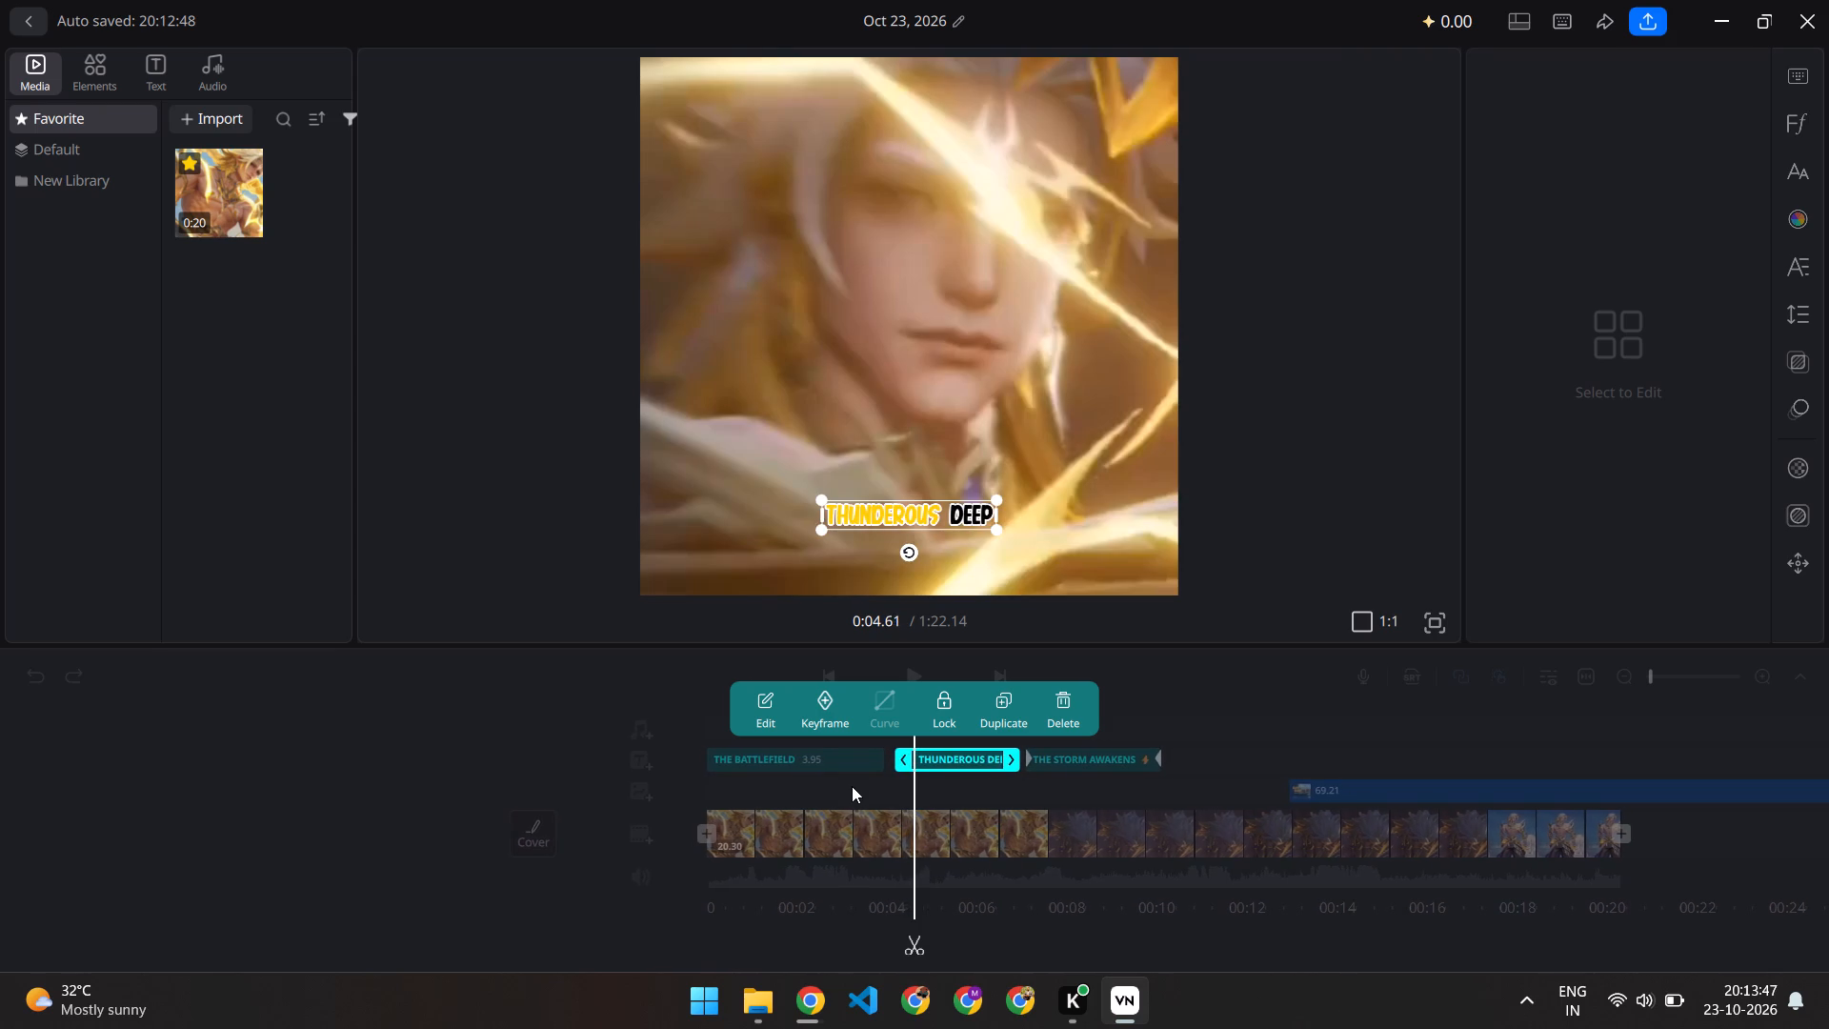
scroll(852, 786, "left", 2)
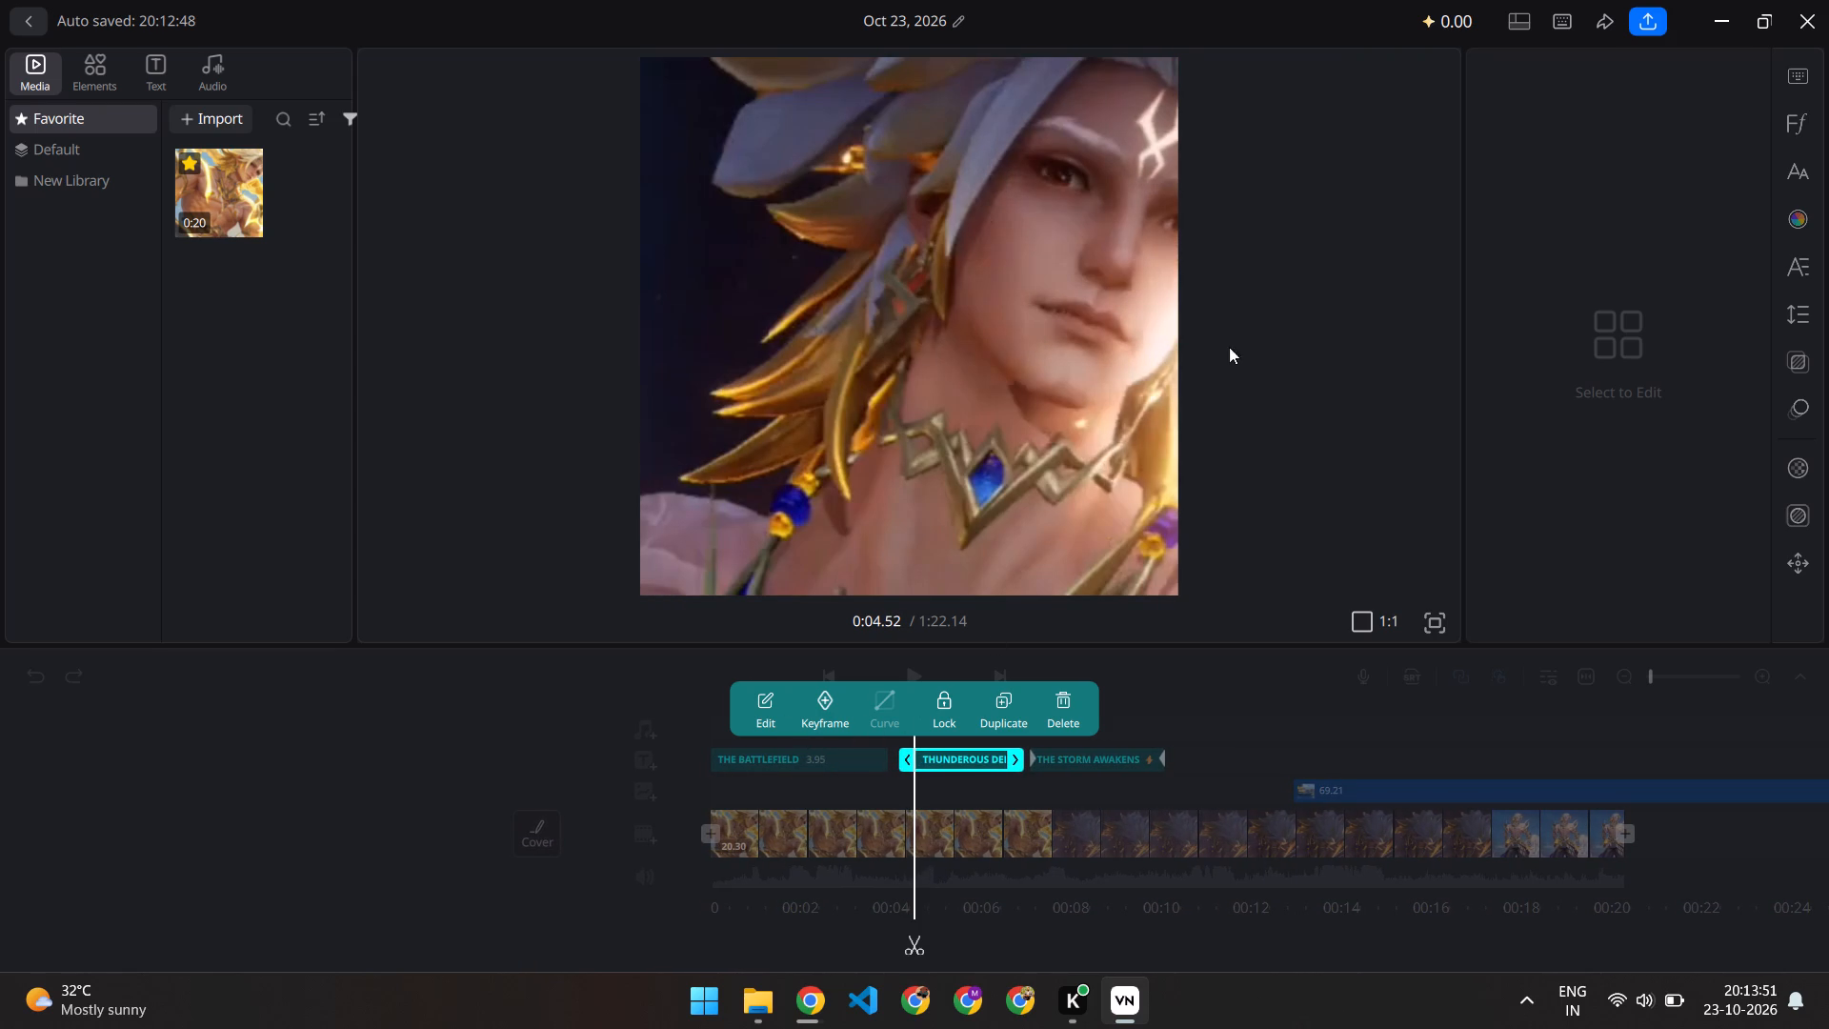
left_click(810, 794)
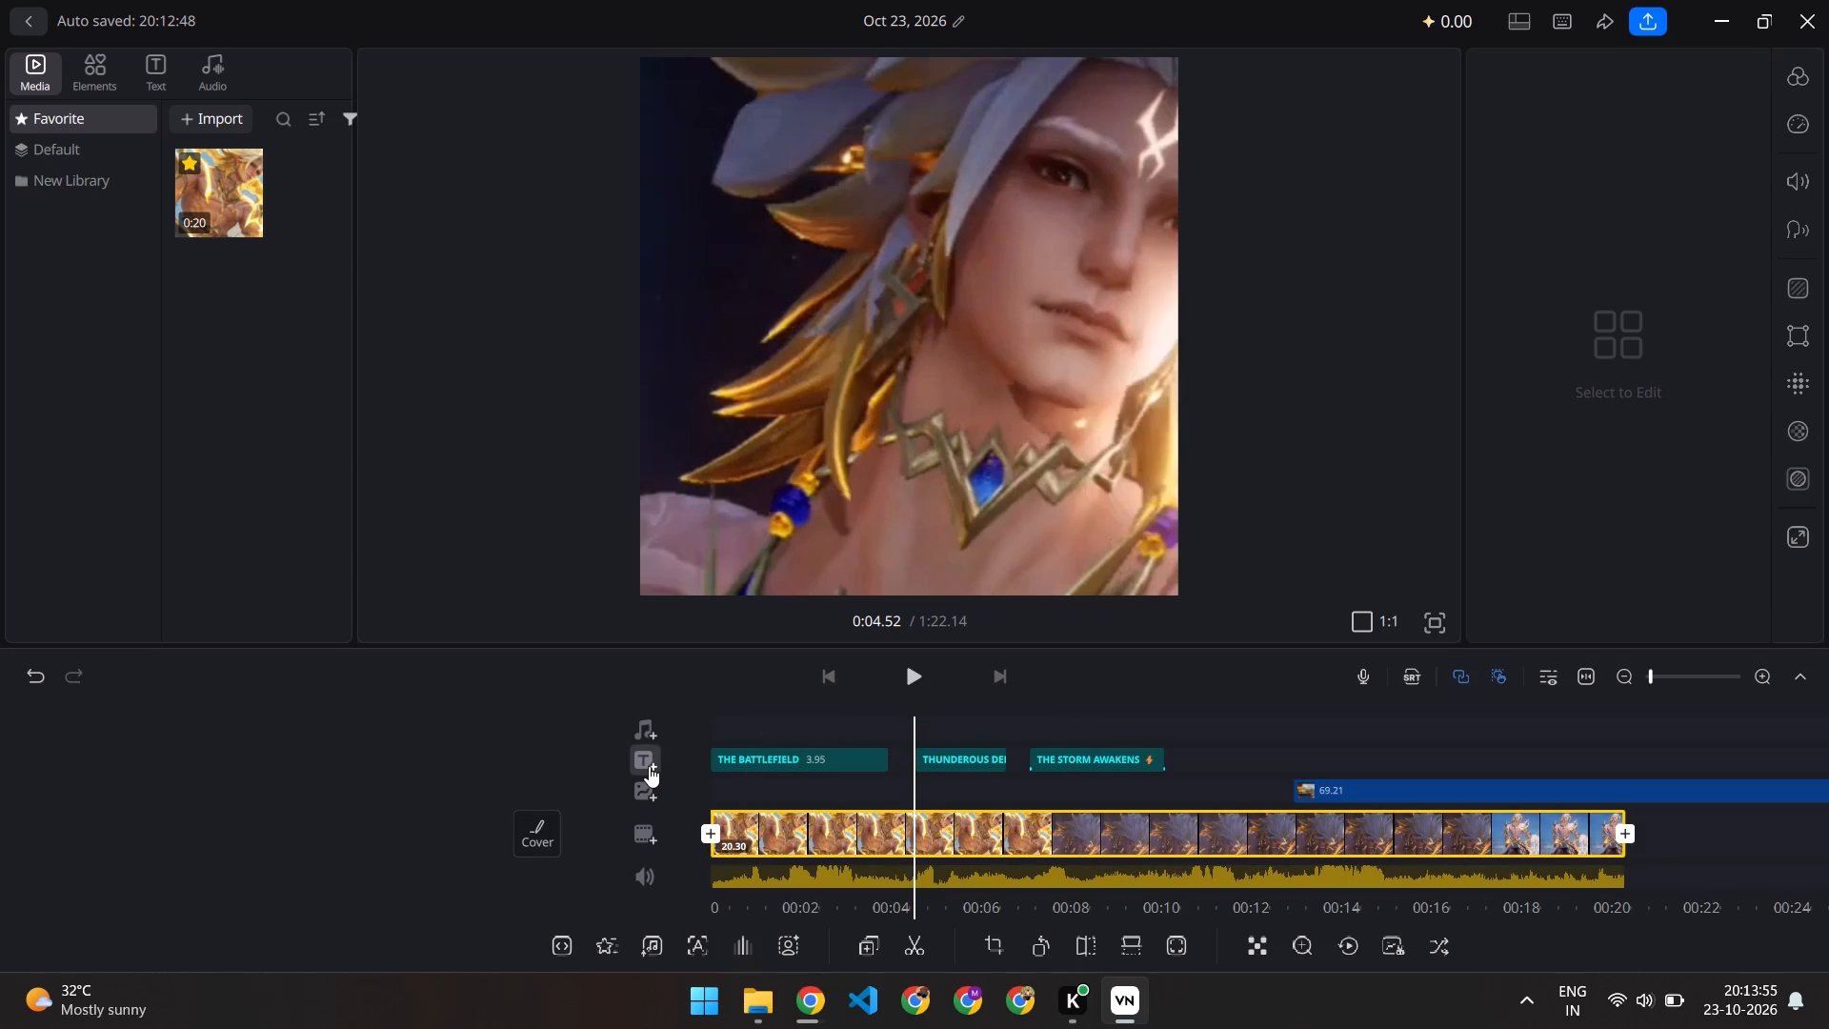
Add a new text title at 0:04.52 and open its text for editing.
left_click(649, 766)
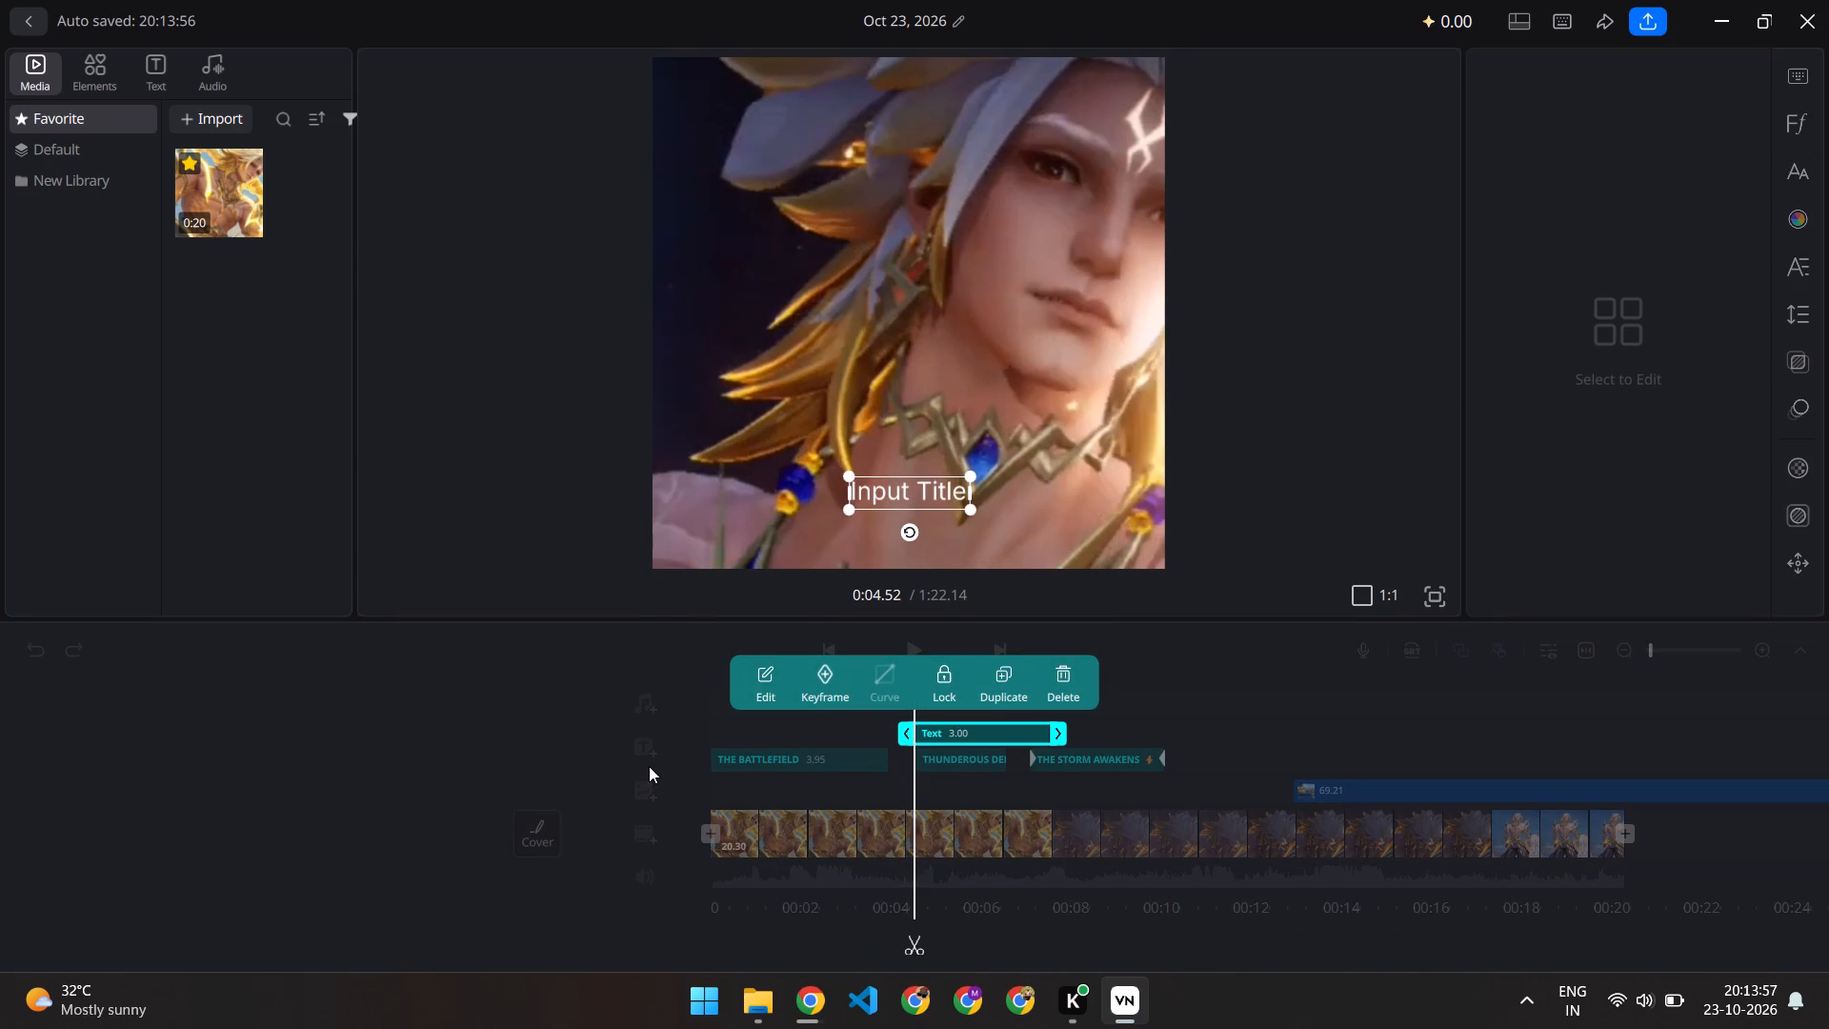
left_click(941, 483)
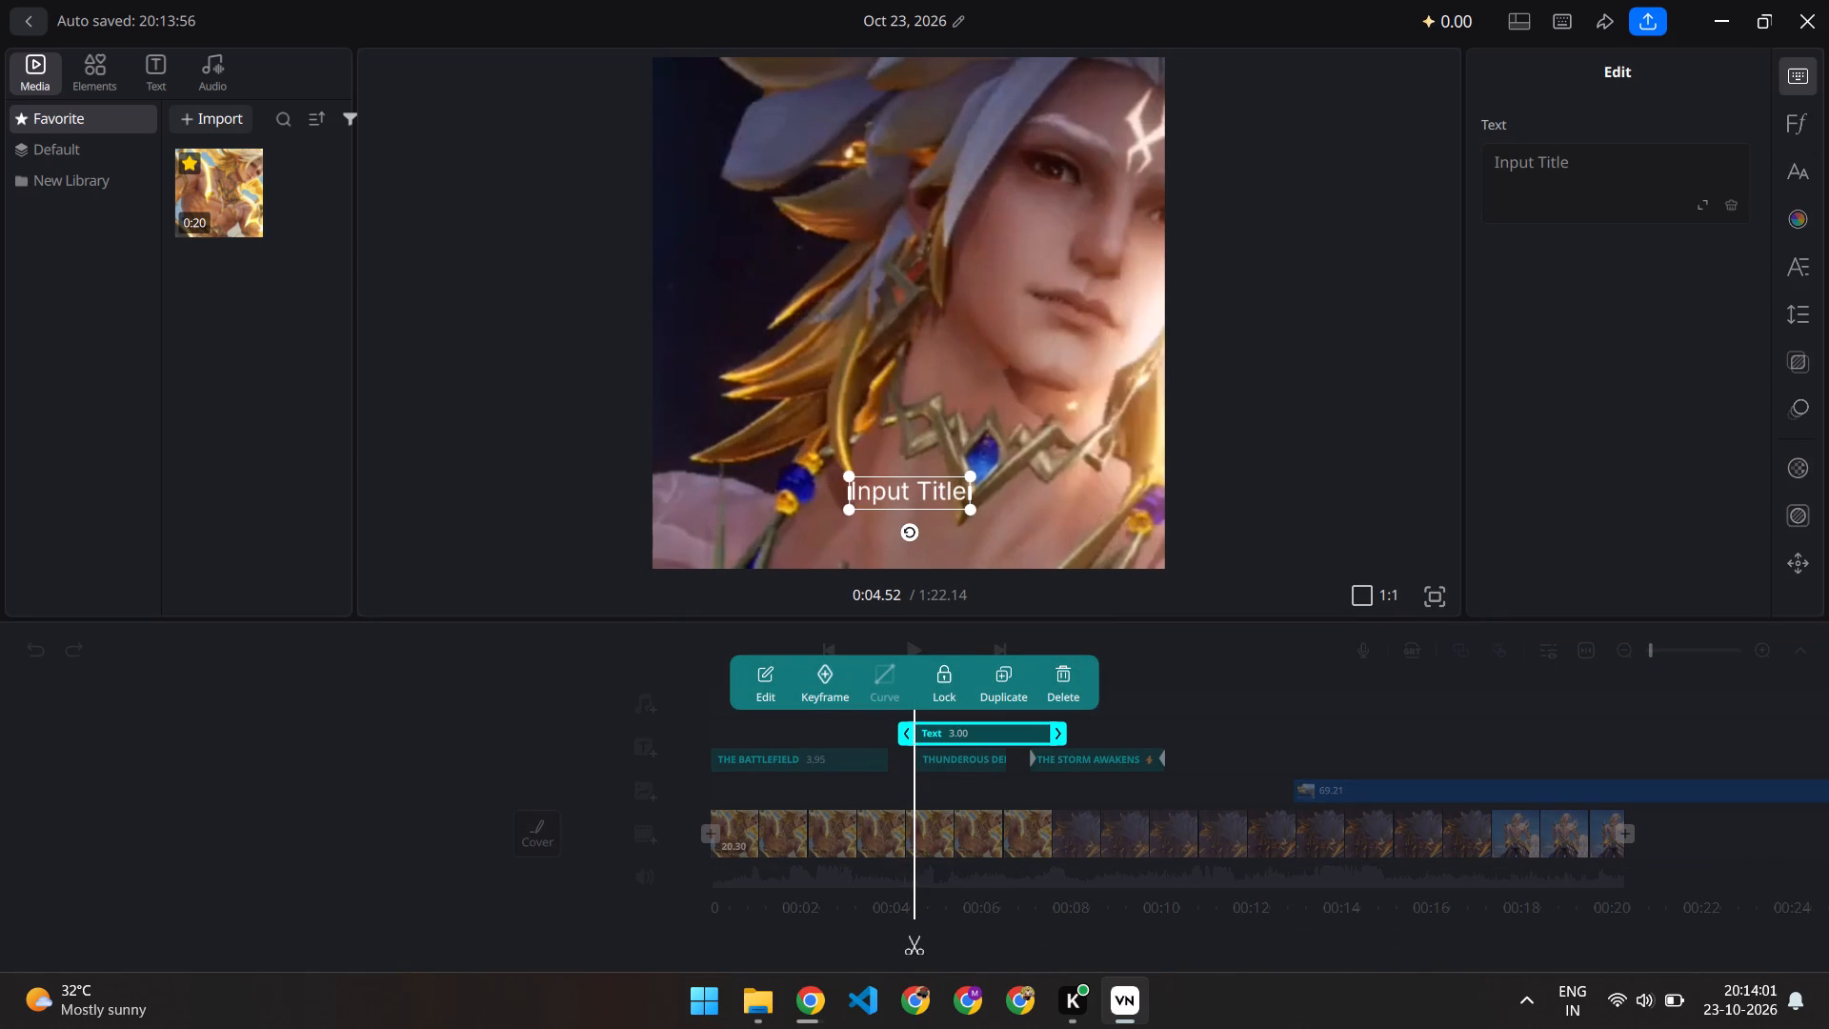
left_click(1592, 170)
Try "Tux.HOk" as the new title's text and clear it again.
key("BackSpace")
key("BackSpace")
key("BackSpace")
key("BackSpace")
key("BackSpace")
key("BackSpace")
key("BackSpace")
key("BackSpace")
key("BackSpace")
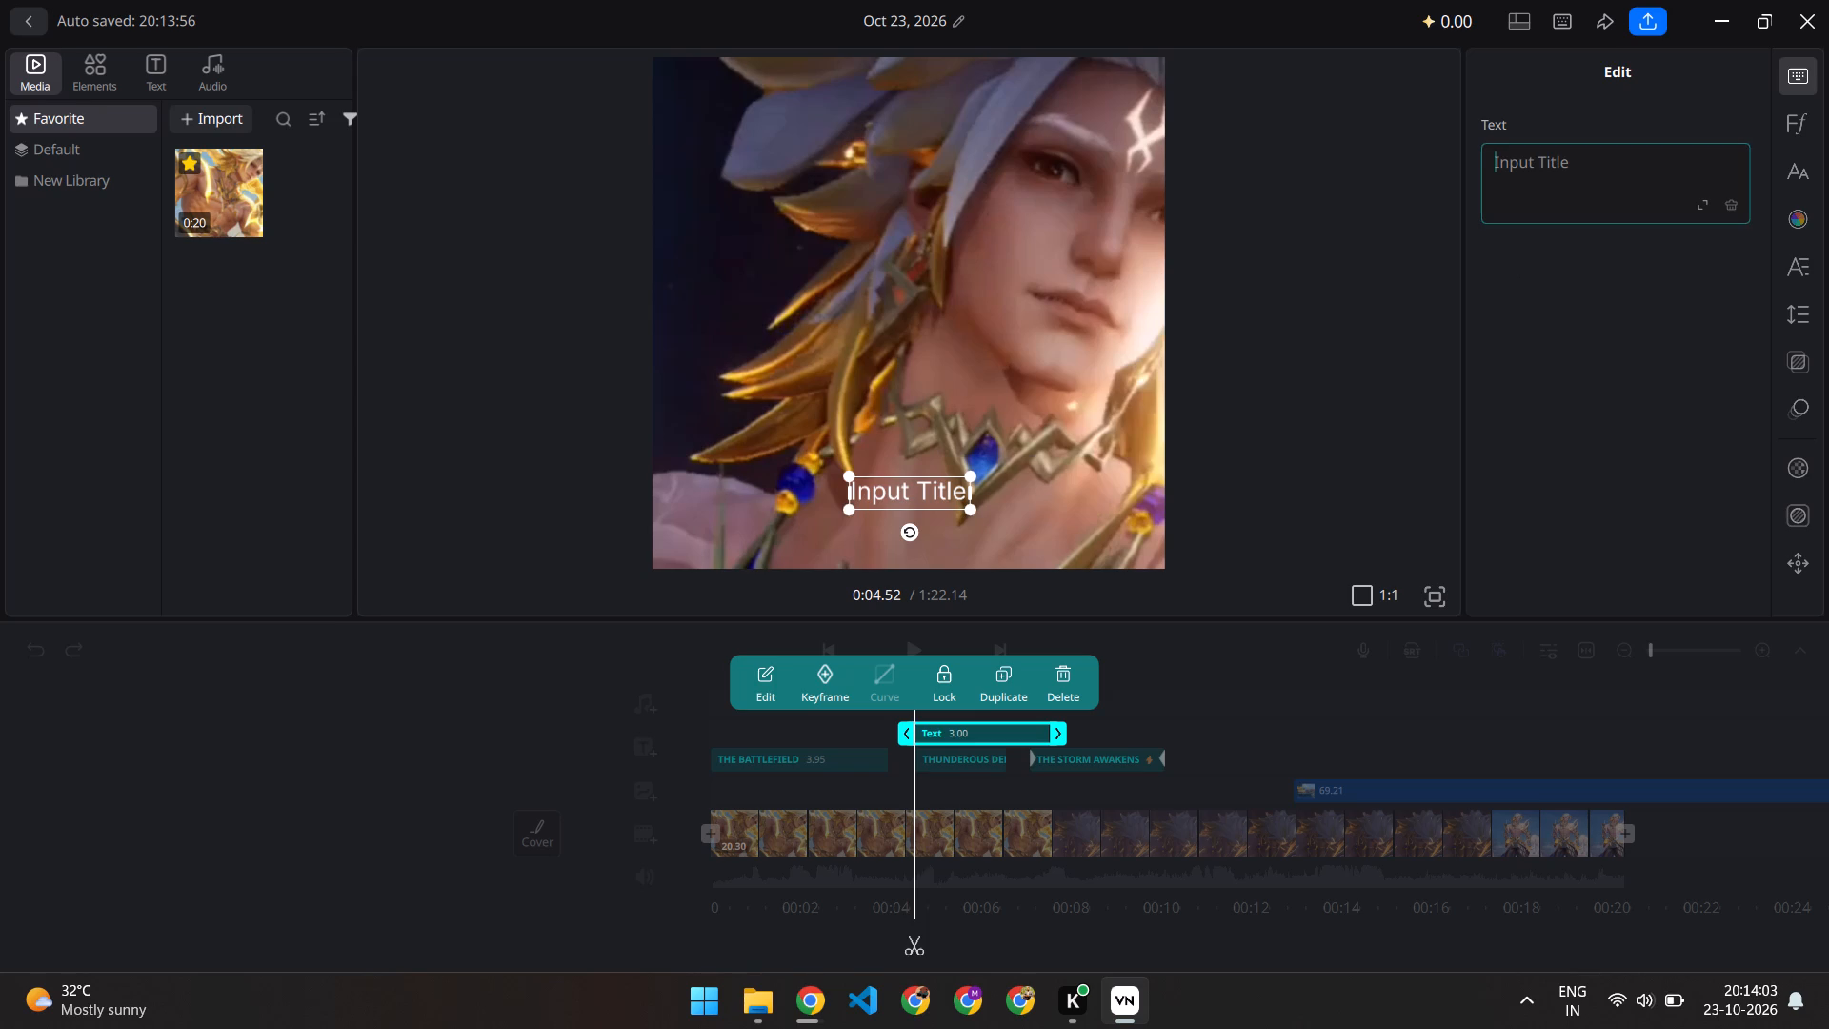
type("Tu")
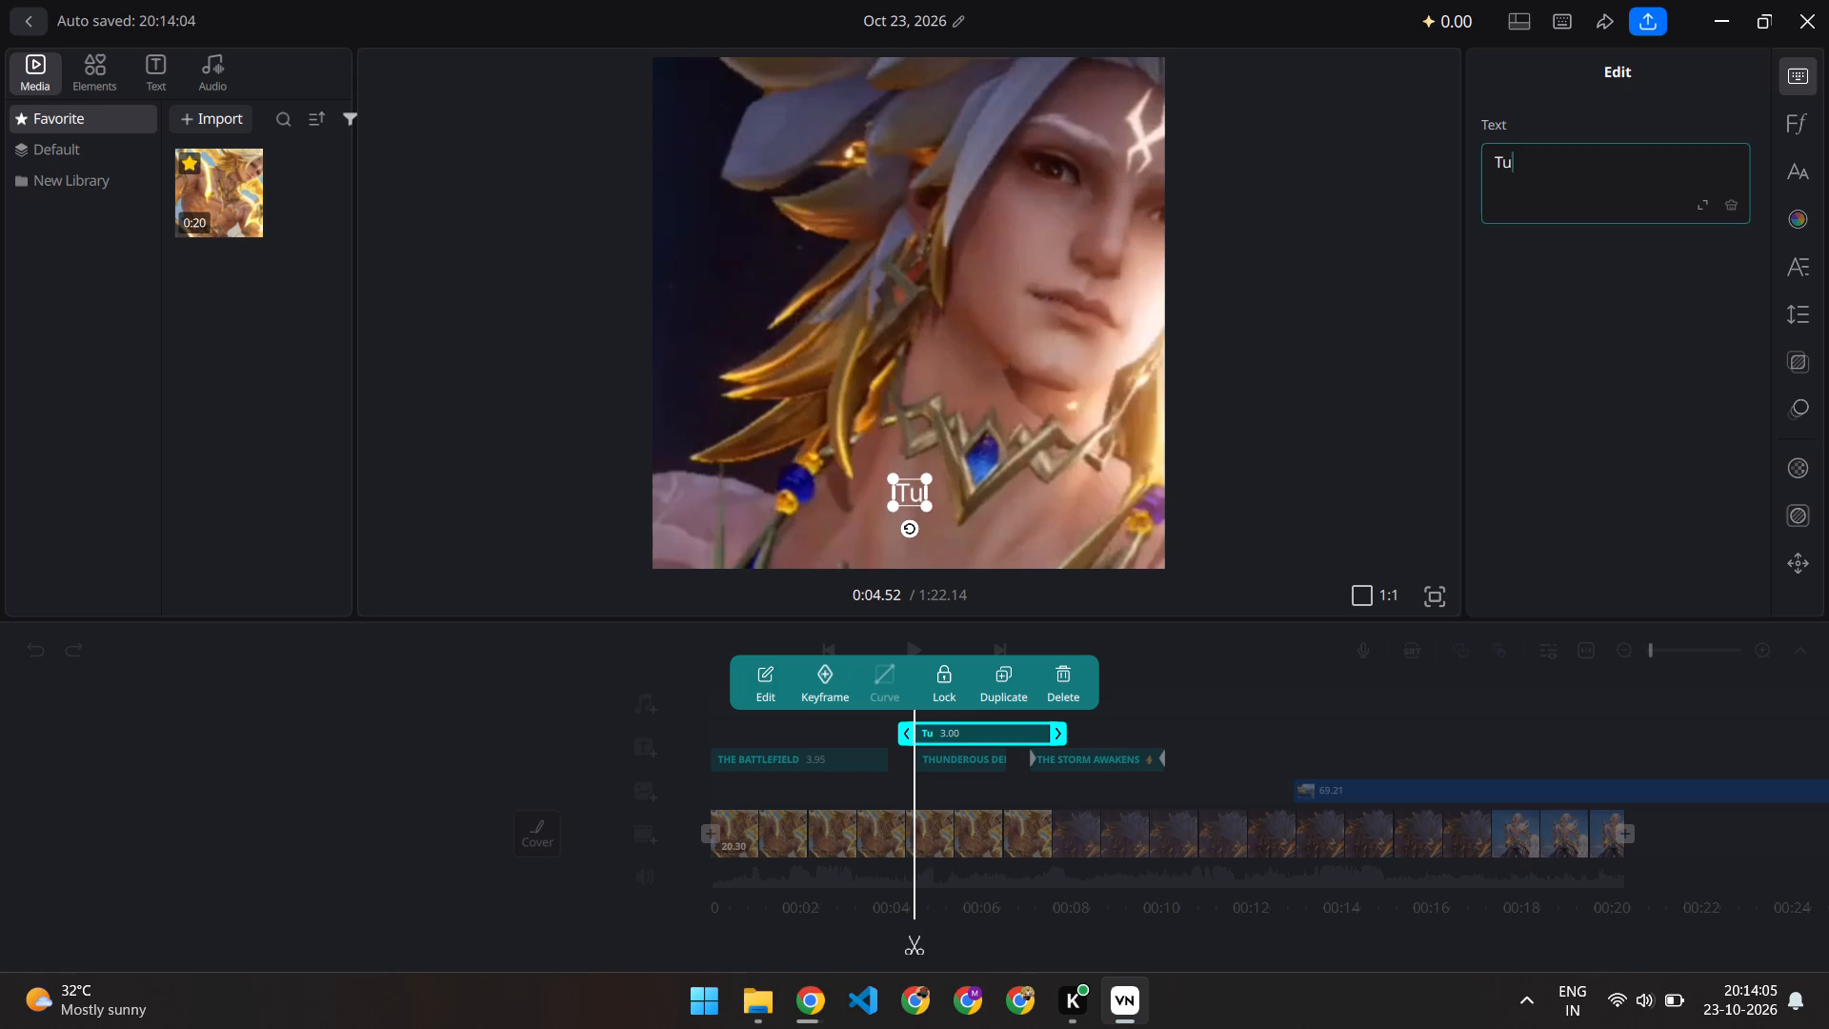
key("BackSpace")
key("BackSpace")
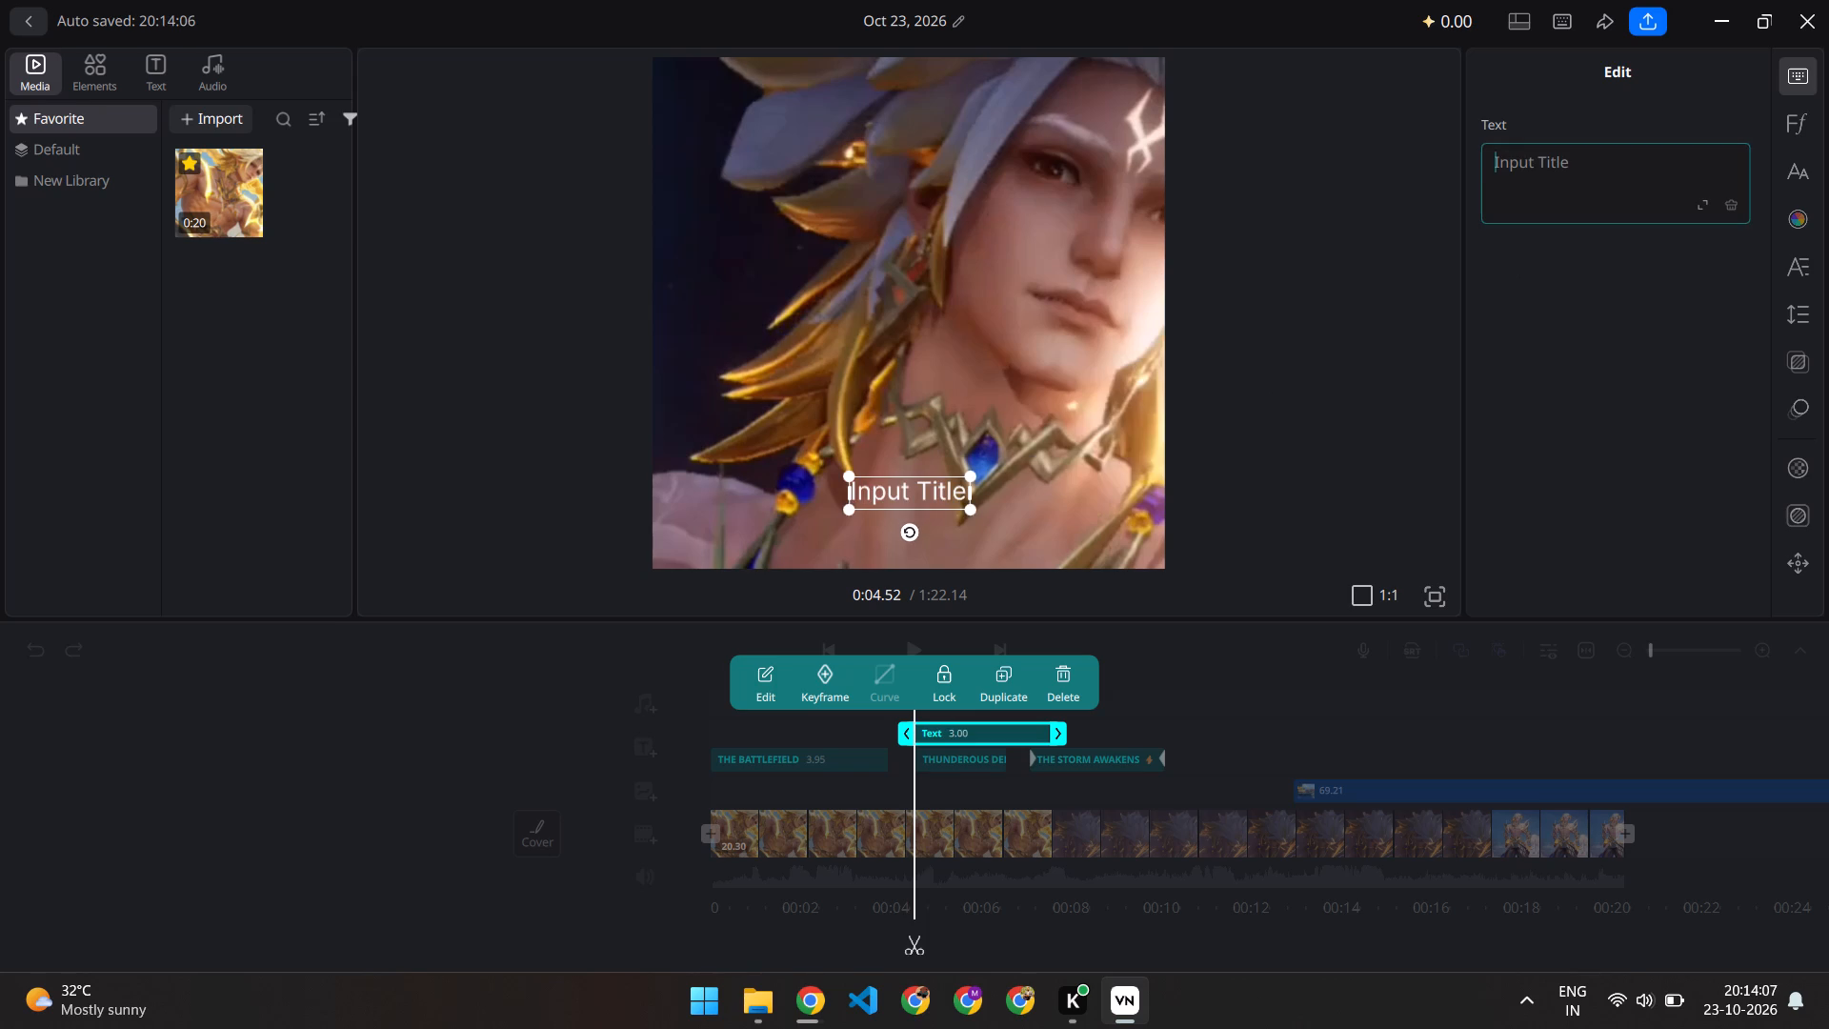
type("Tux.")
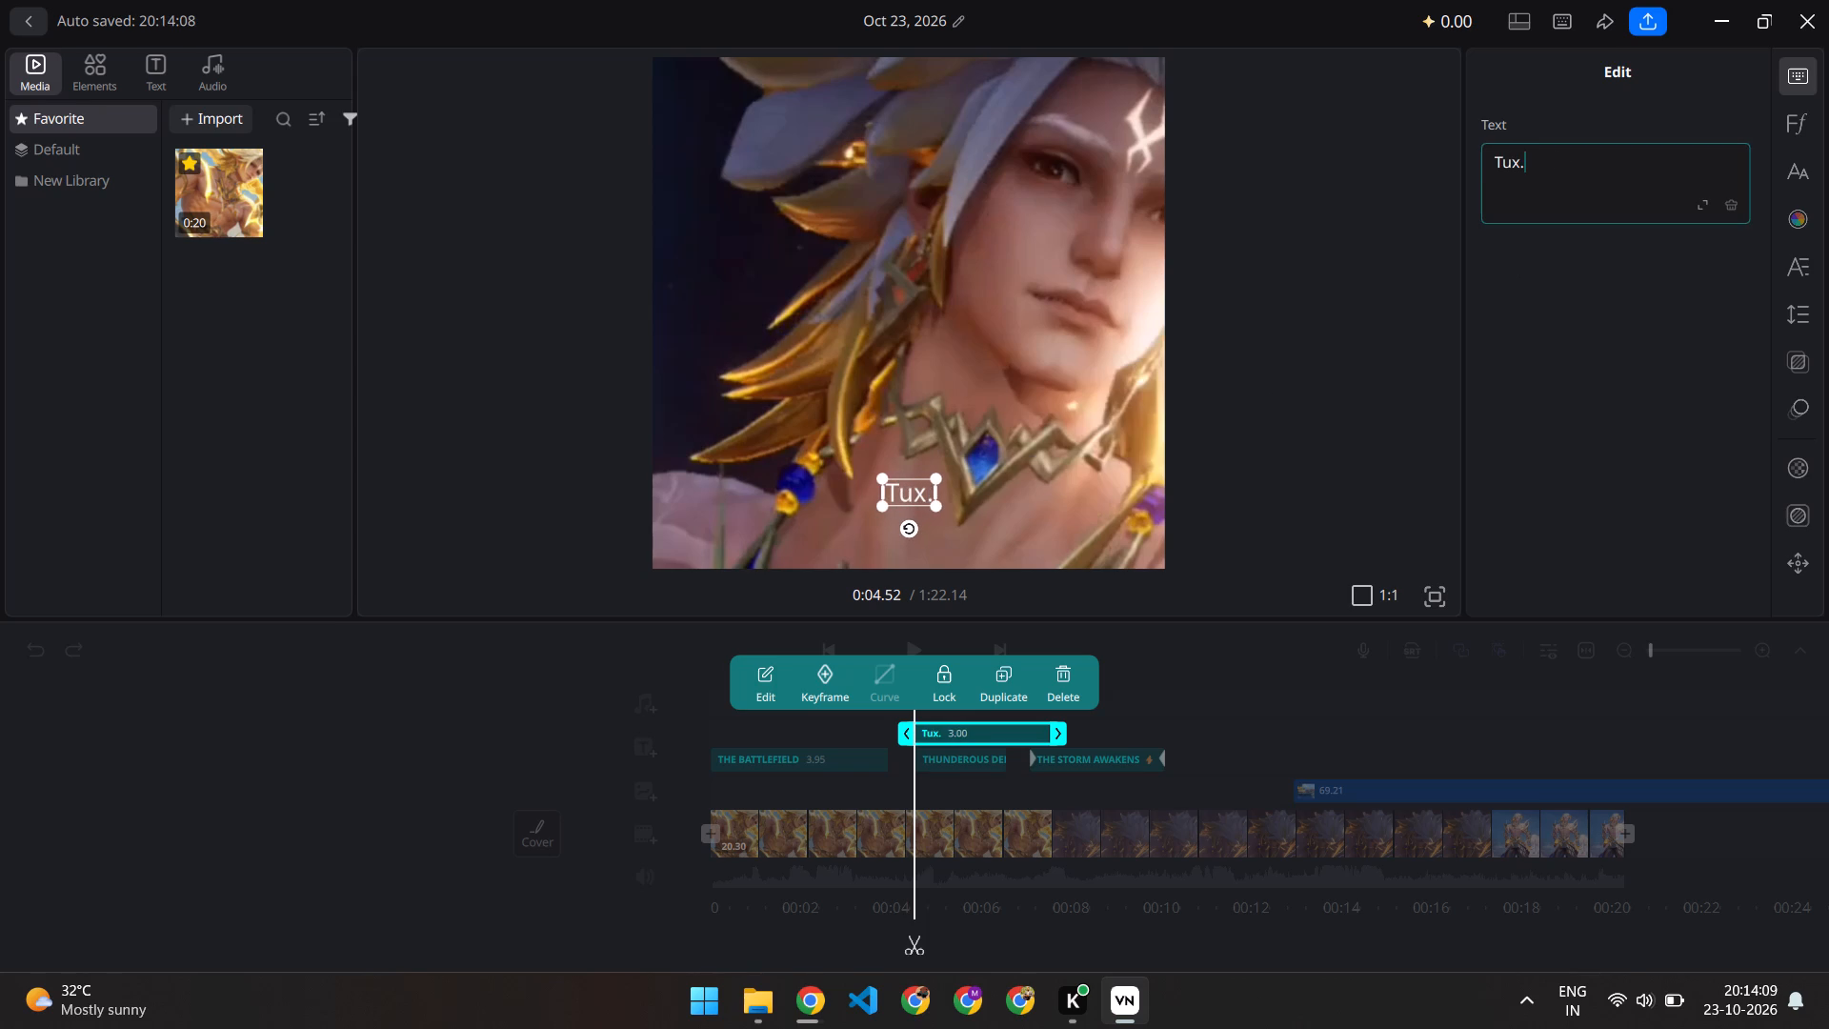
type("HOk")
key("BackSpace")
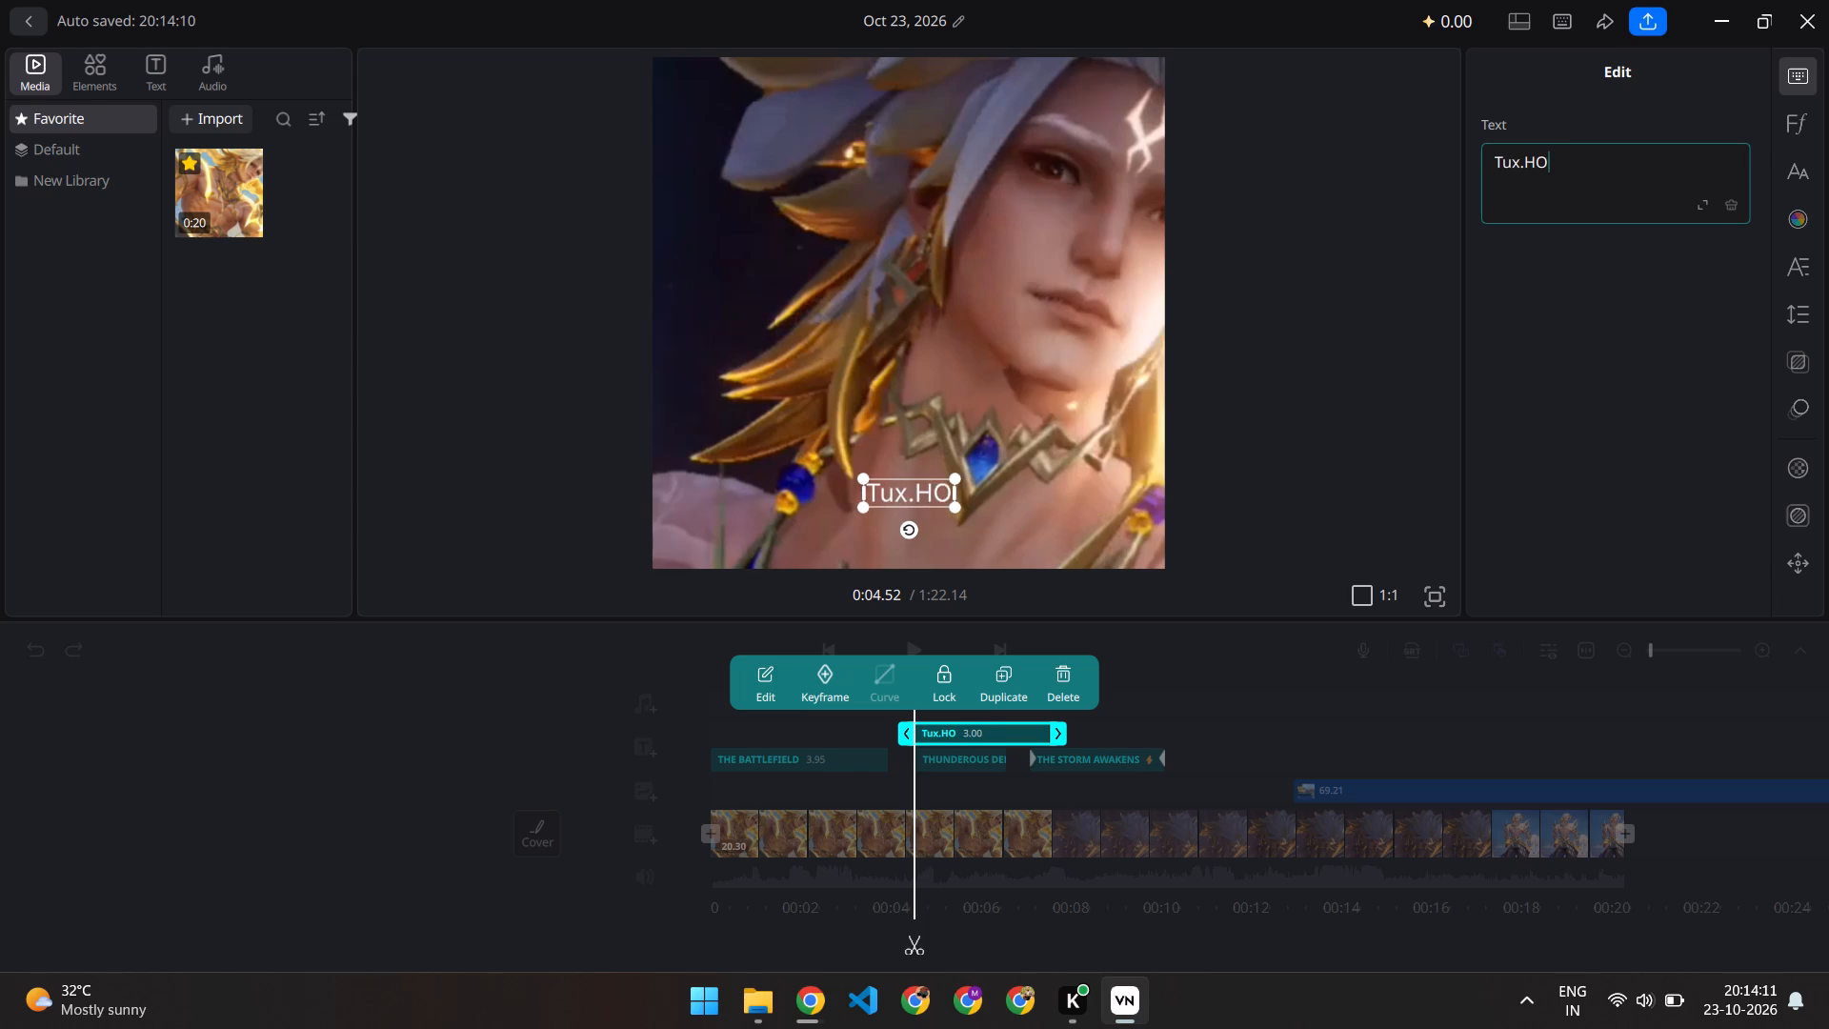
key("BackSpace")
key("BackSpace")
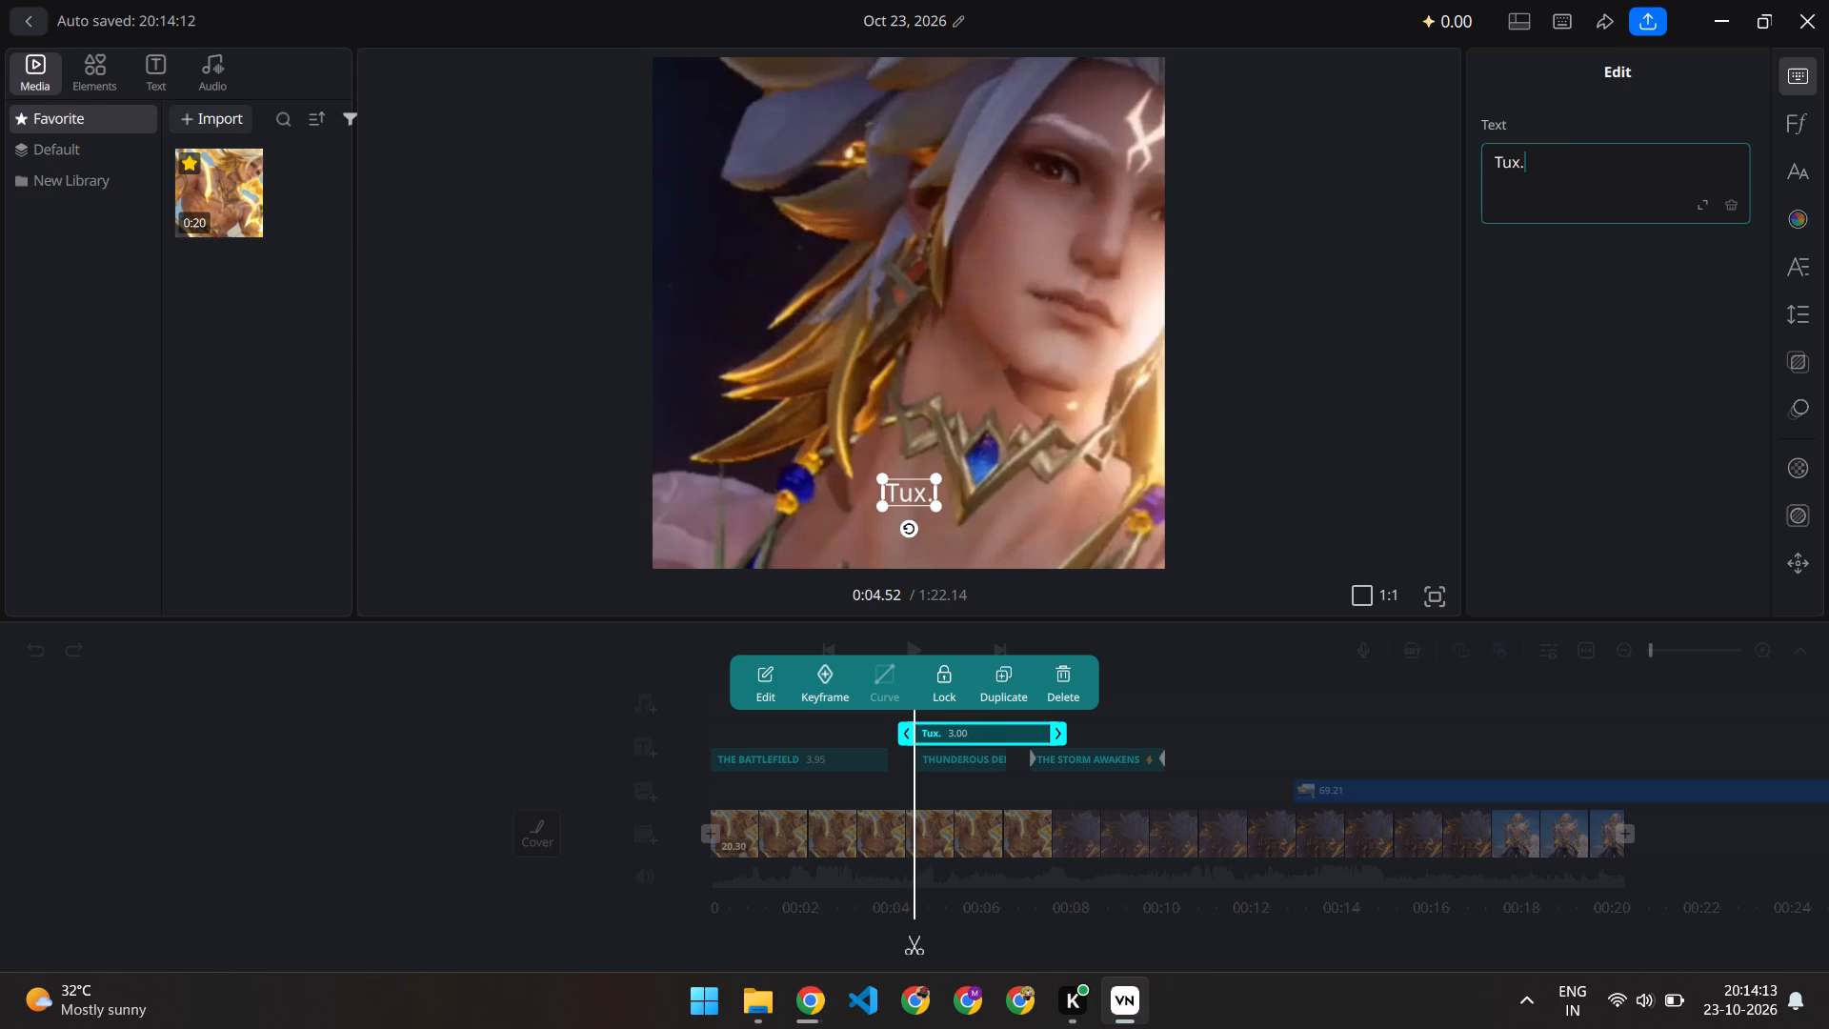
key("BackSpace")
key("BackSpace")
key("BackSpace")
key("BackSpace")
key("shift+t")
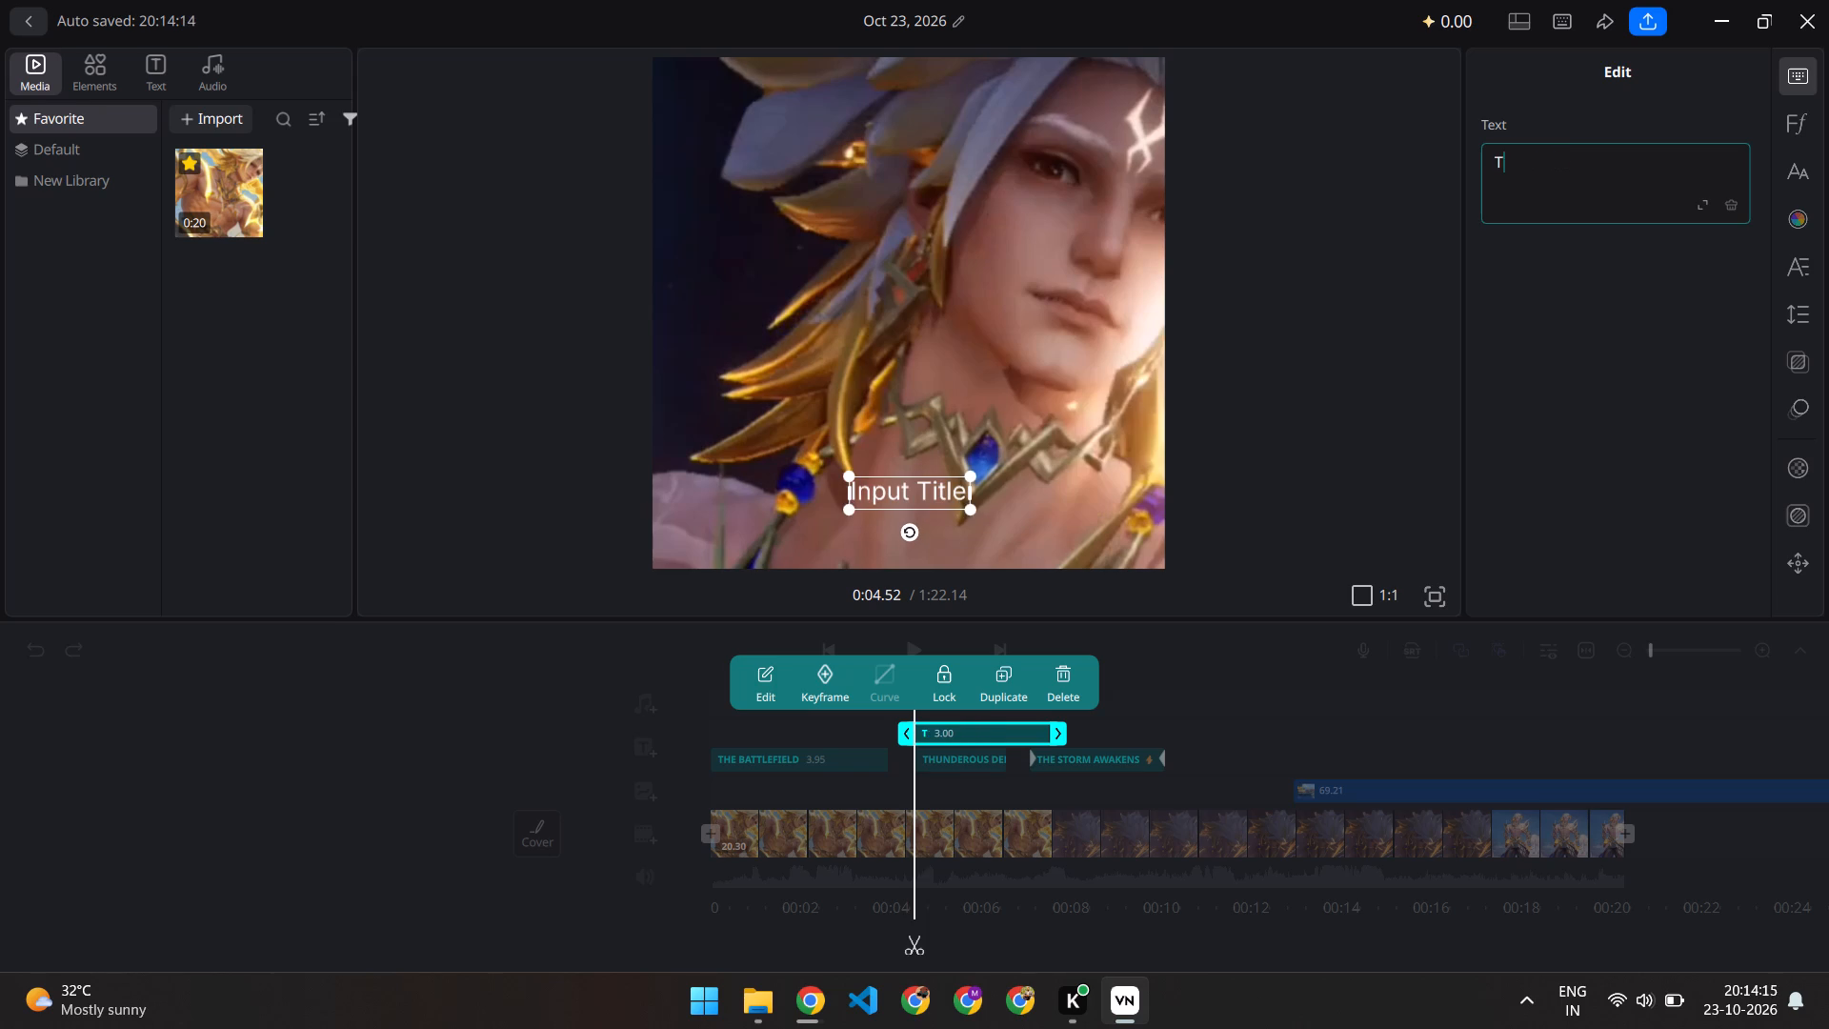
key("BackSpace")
Set the new title's text to "tux.vibe".
type("tu")
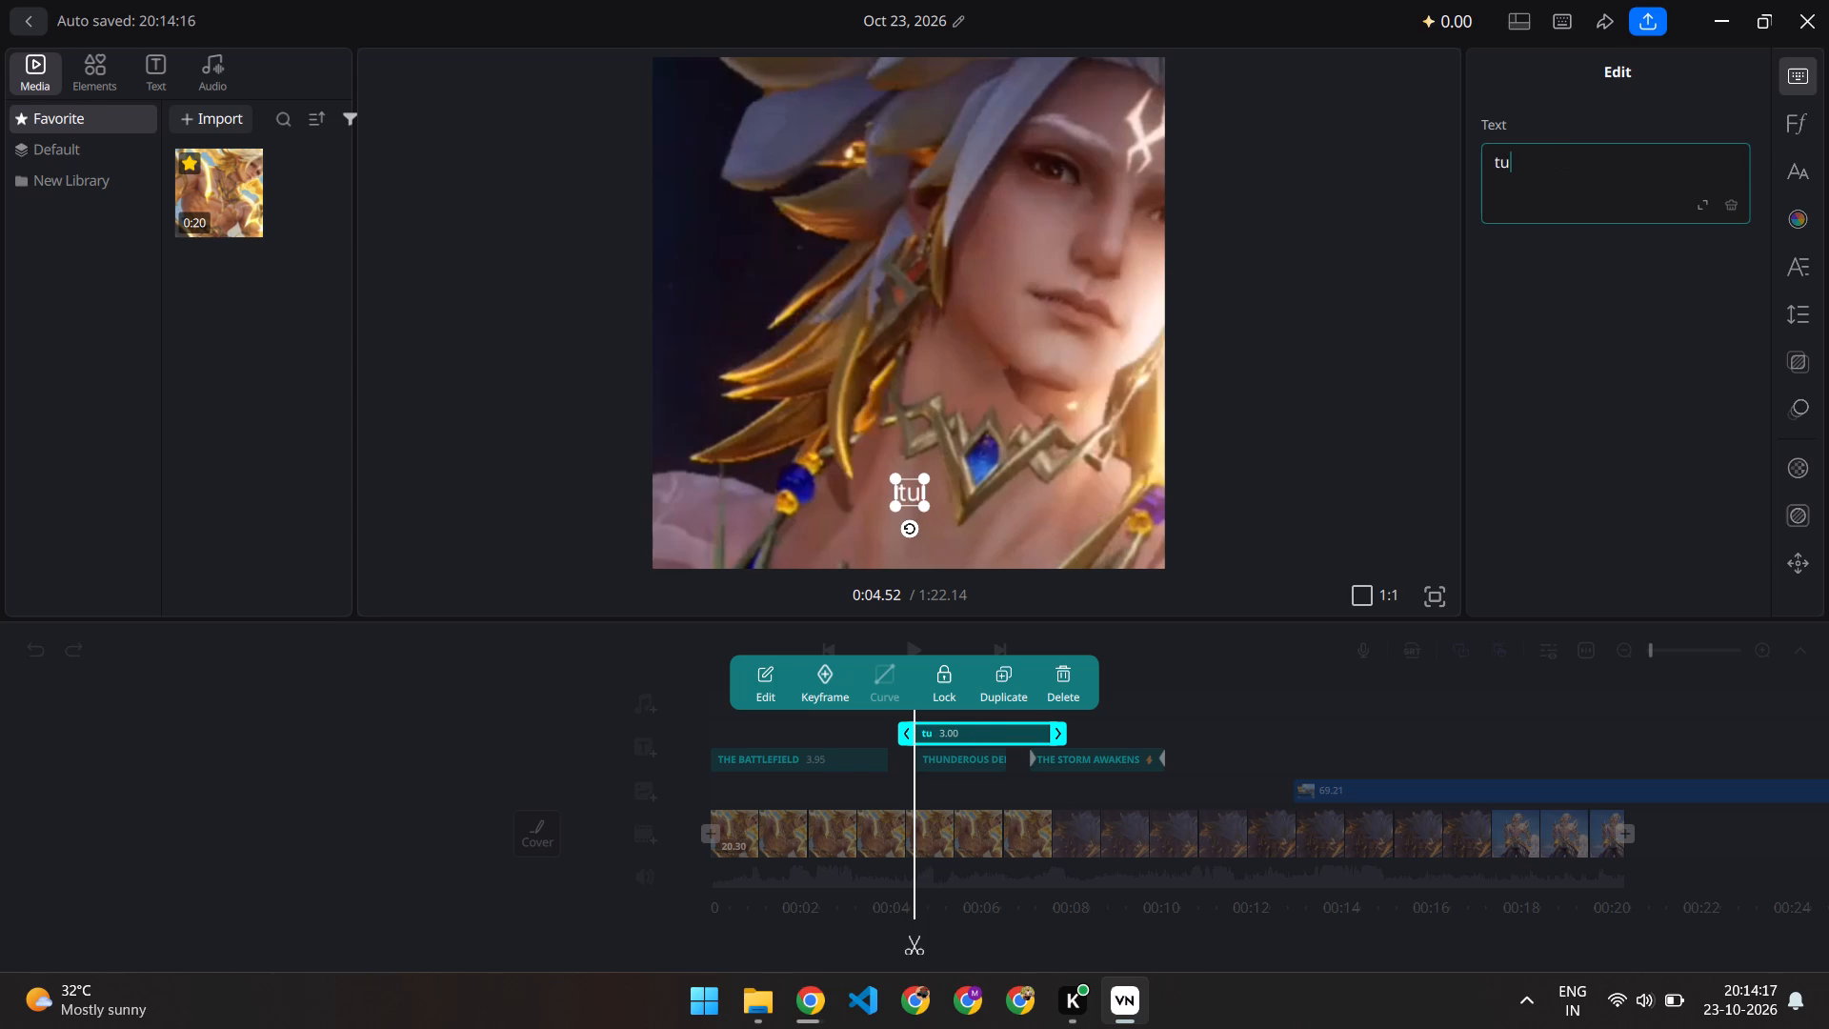
key("x")
key("period")
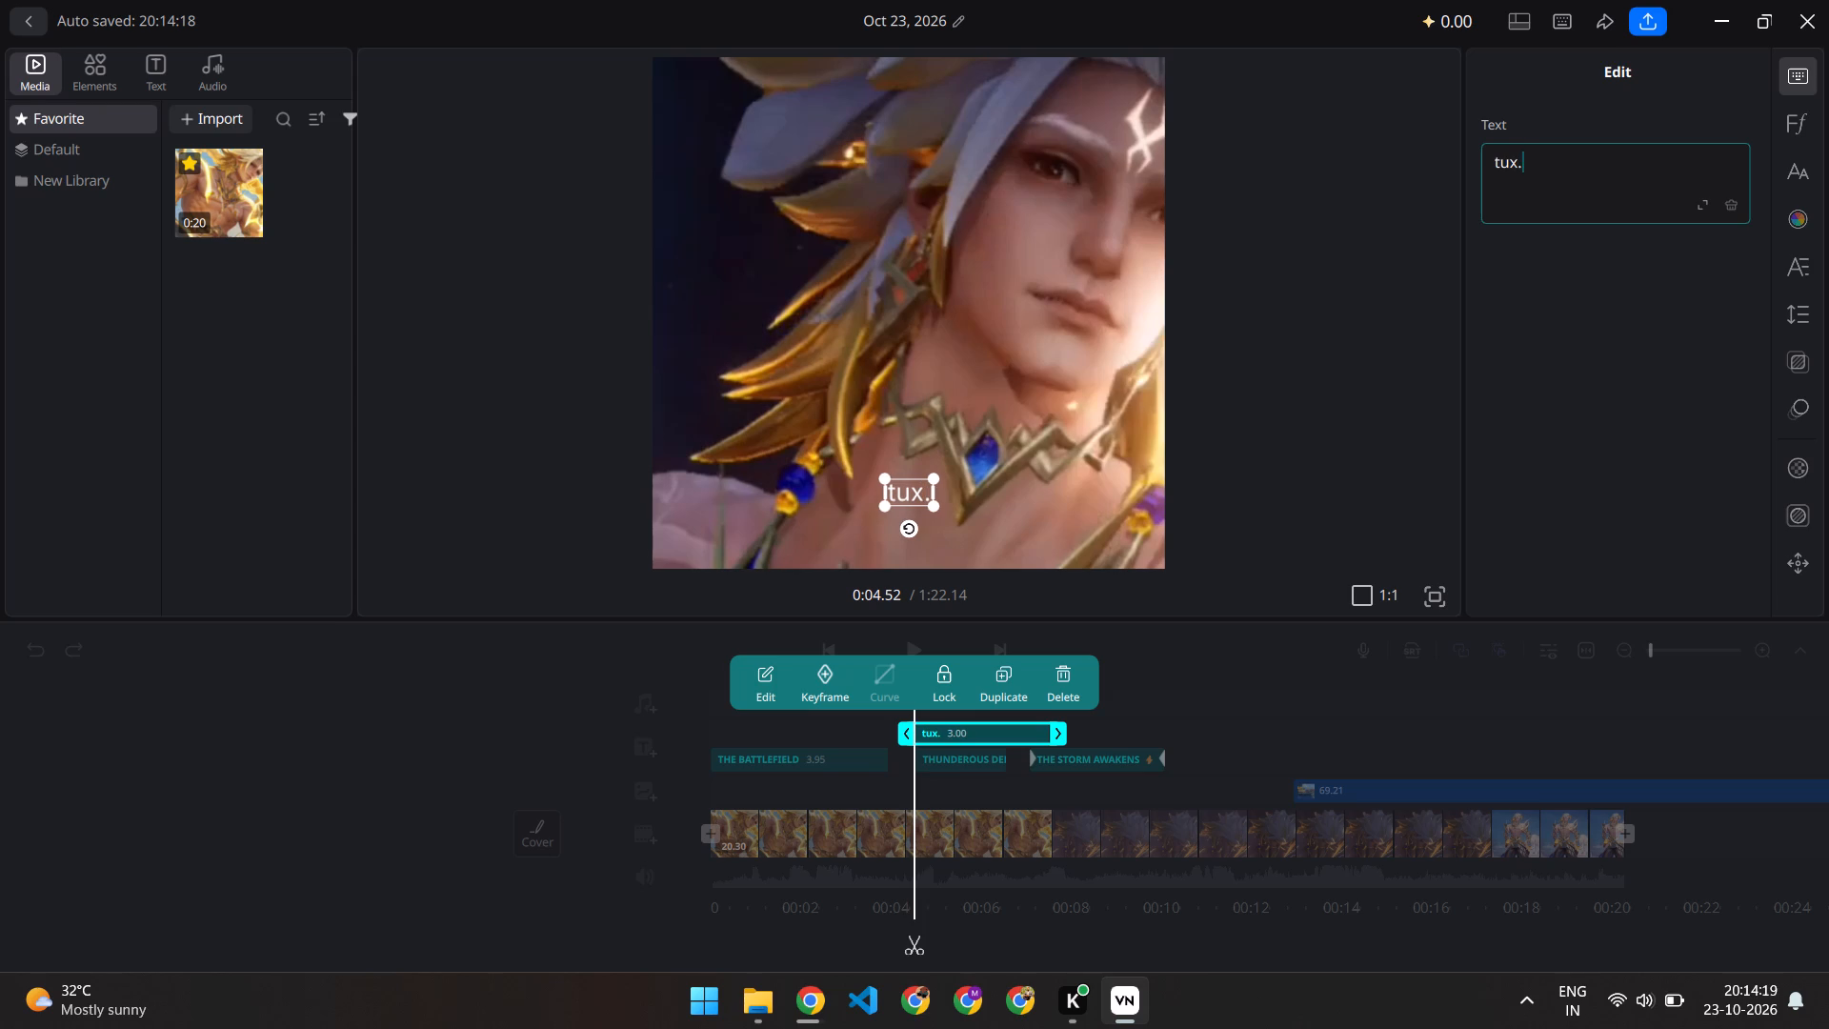
type("hok")
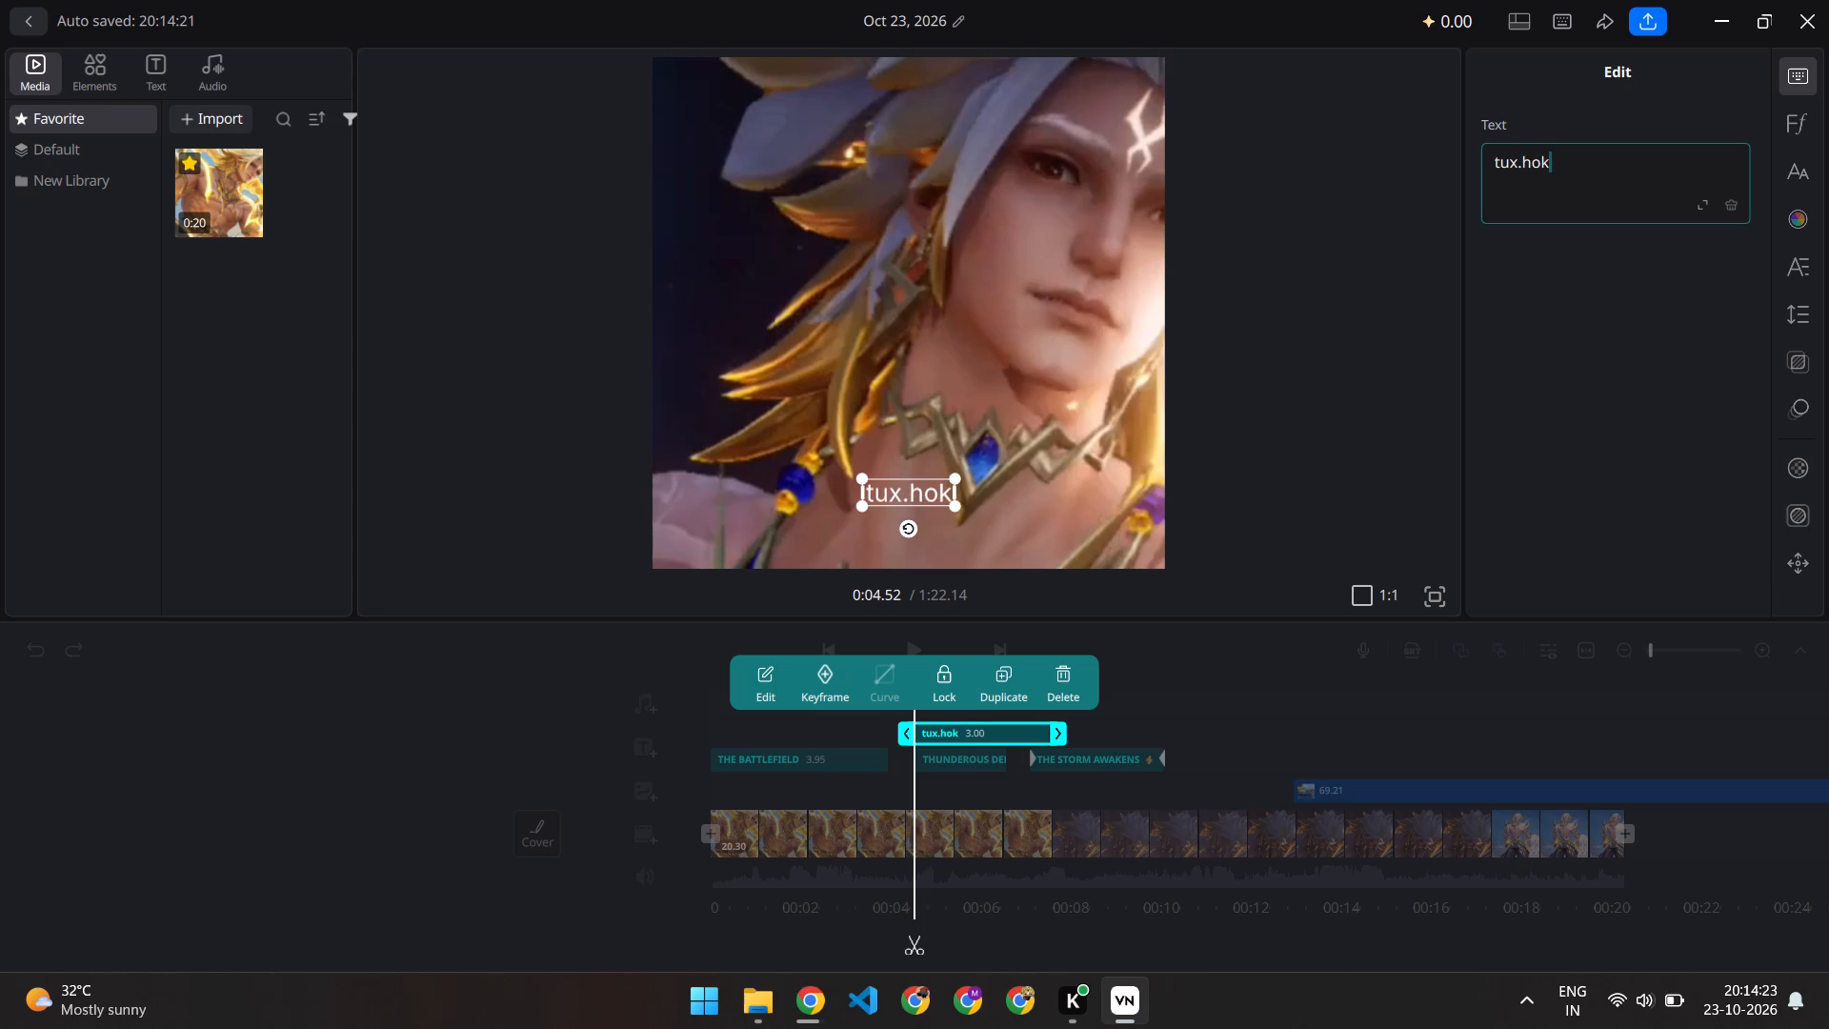
key("BackSpace")
key("BackSpace")
key("BackSpace")
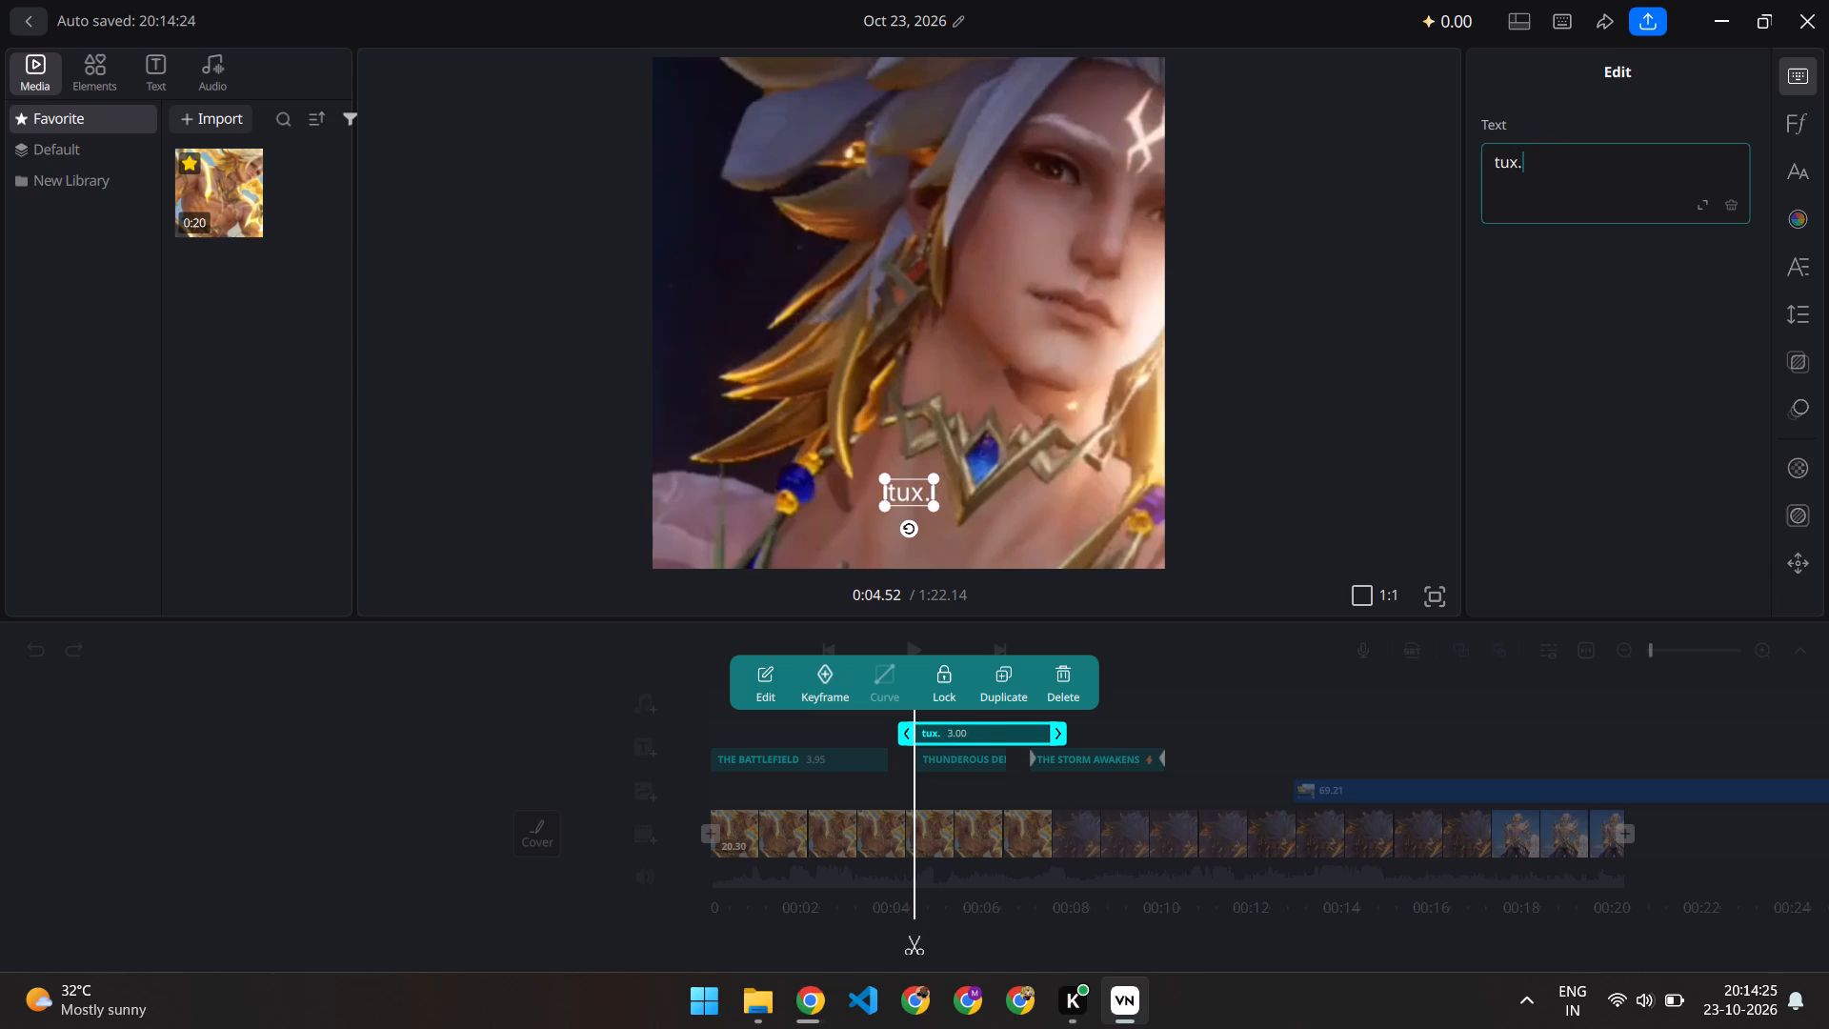
type("vibe")
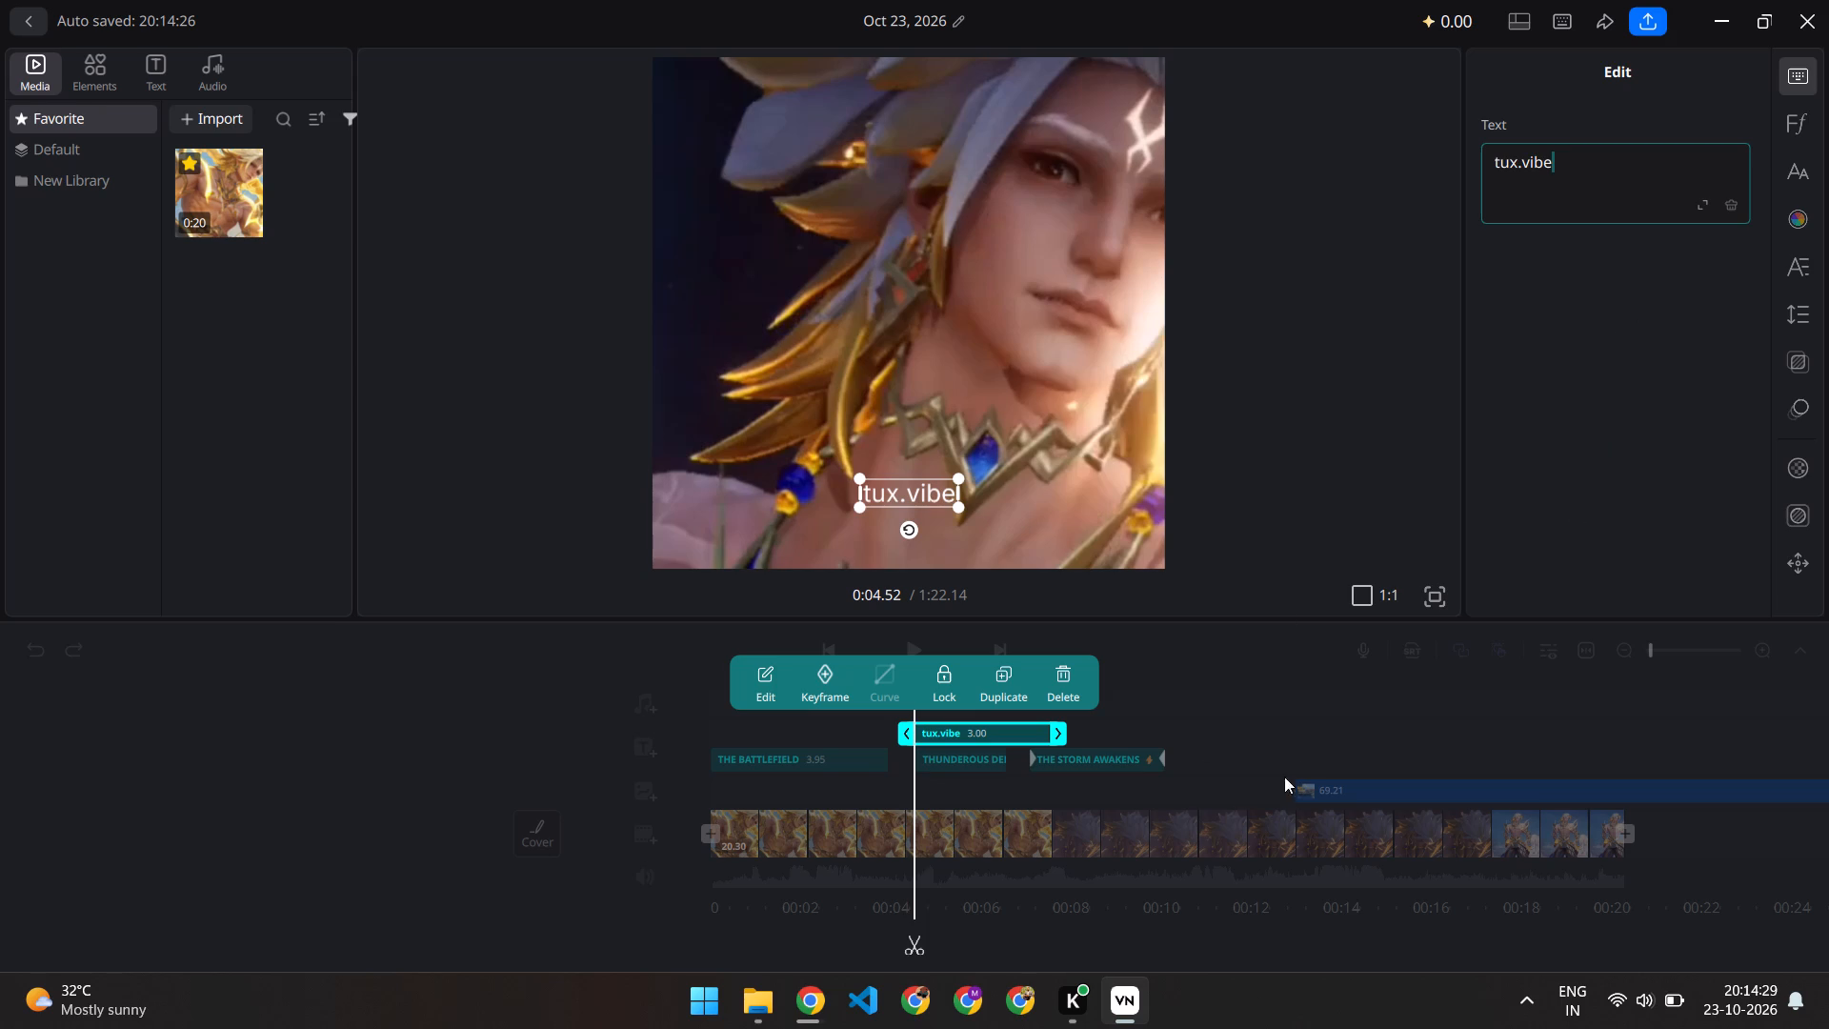
left_click(1557, 493)
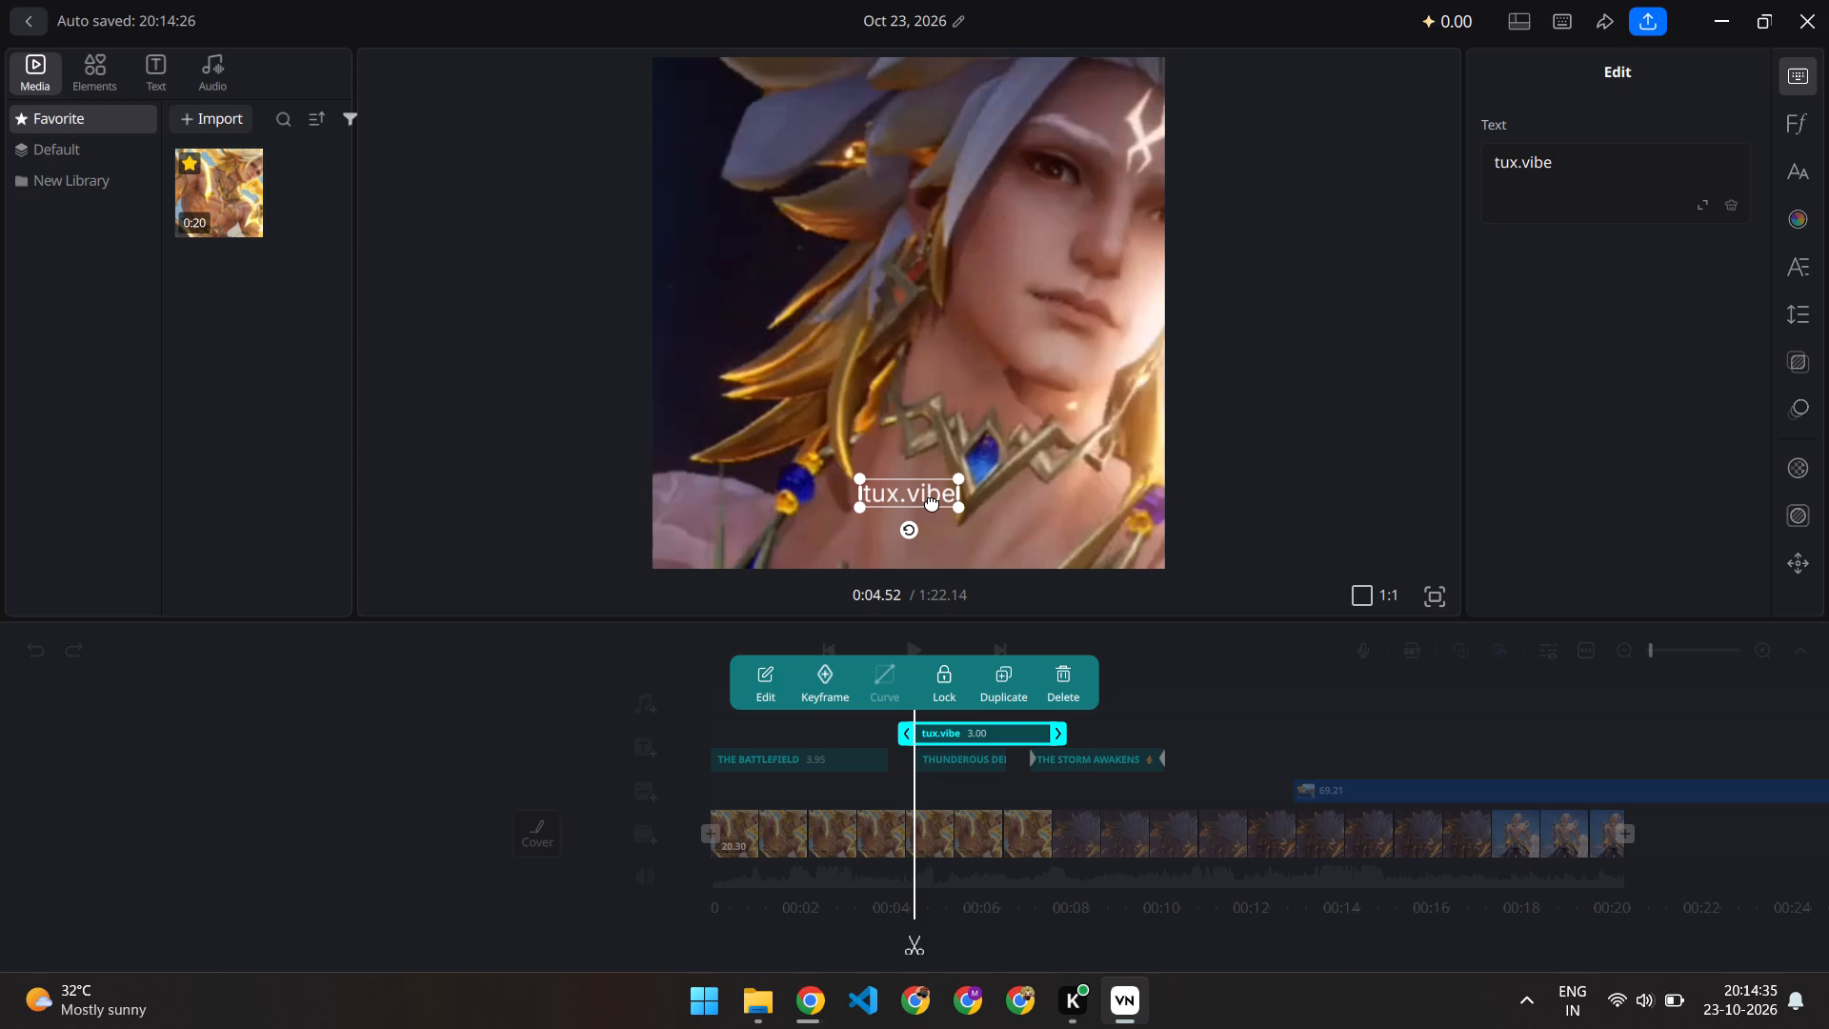
Apply the first of the two "Active" subtitle animations to the "tux.vibe" title.
scroll(932, 502, "left", 1)
left_click(1792, 411)
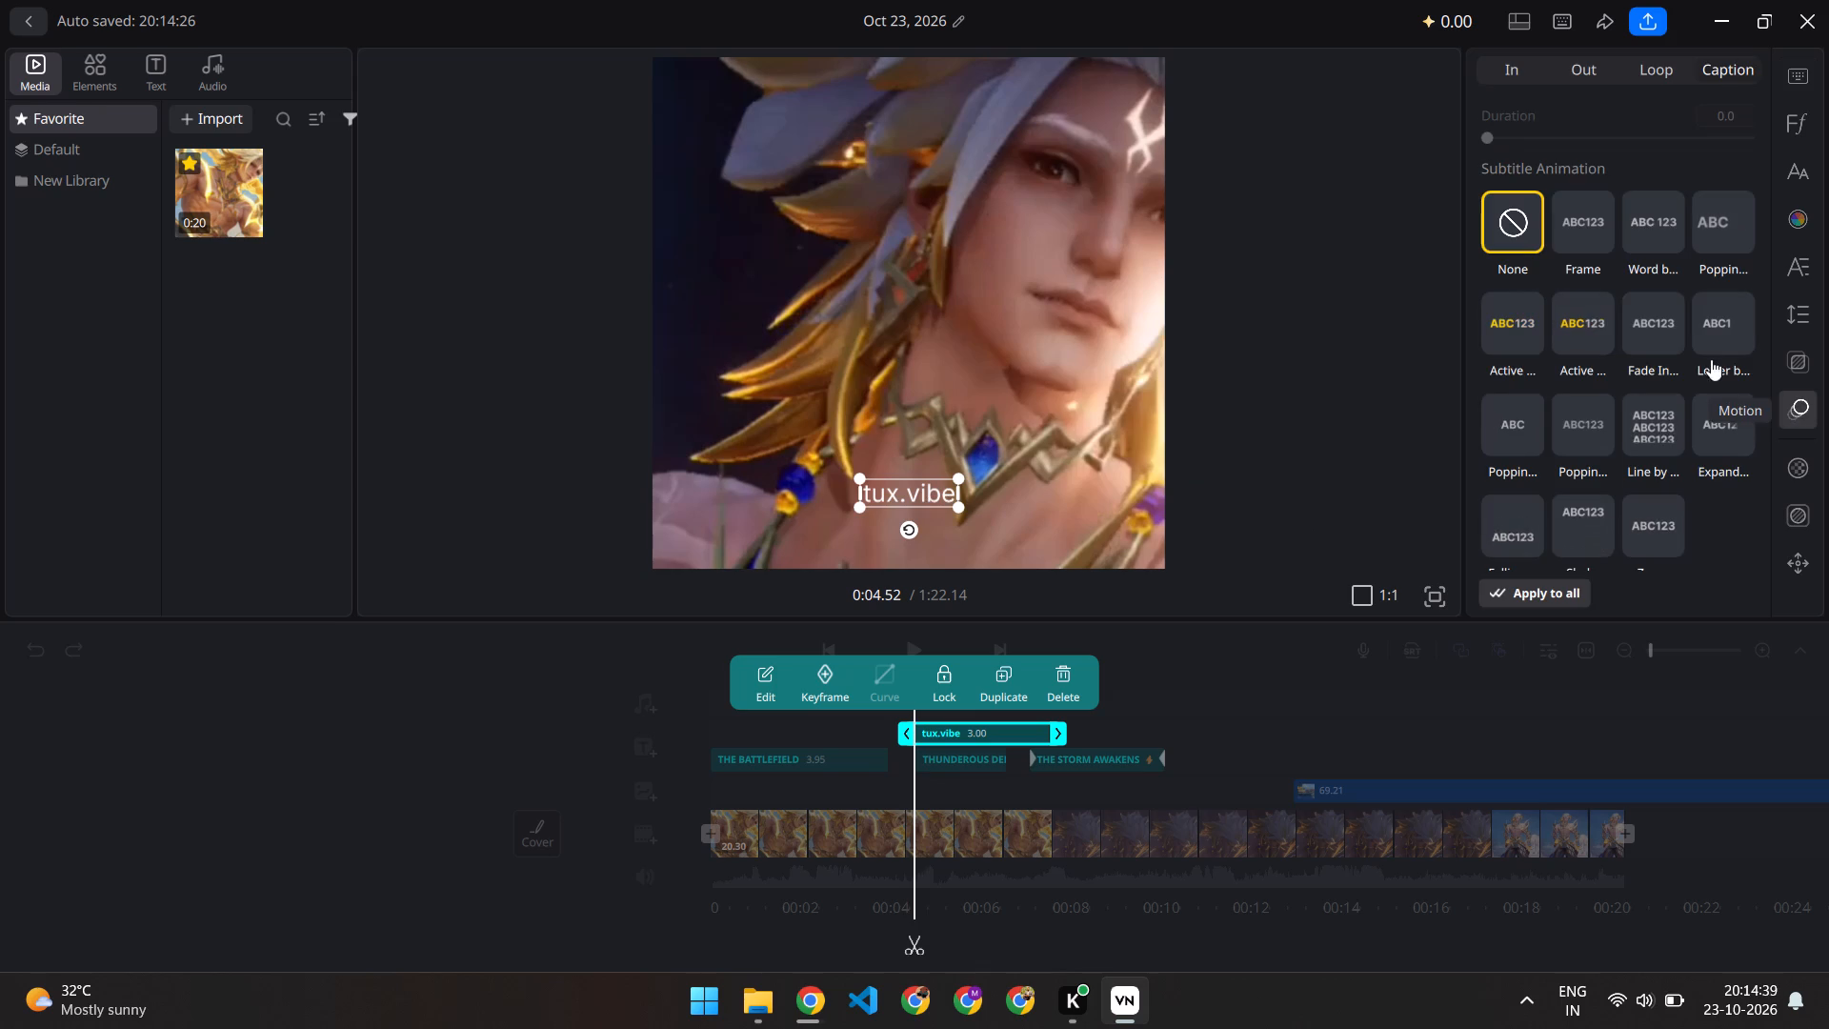
left_click(1572, 309)
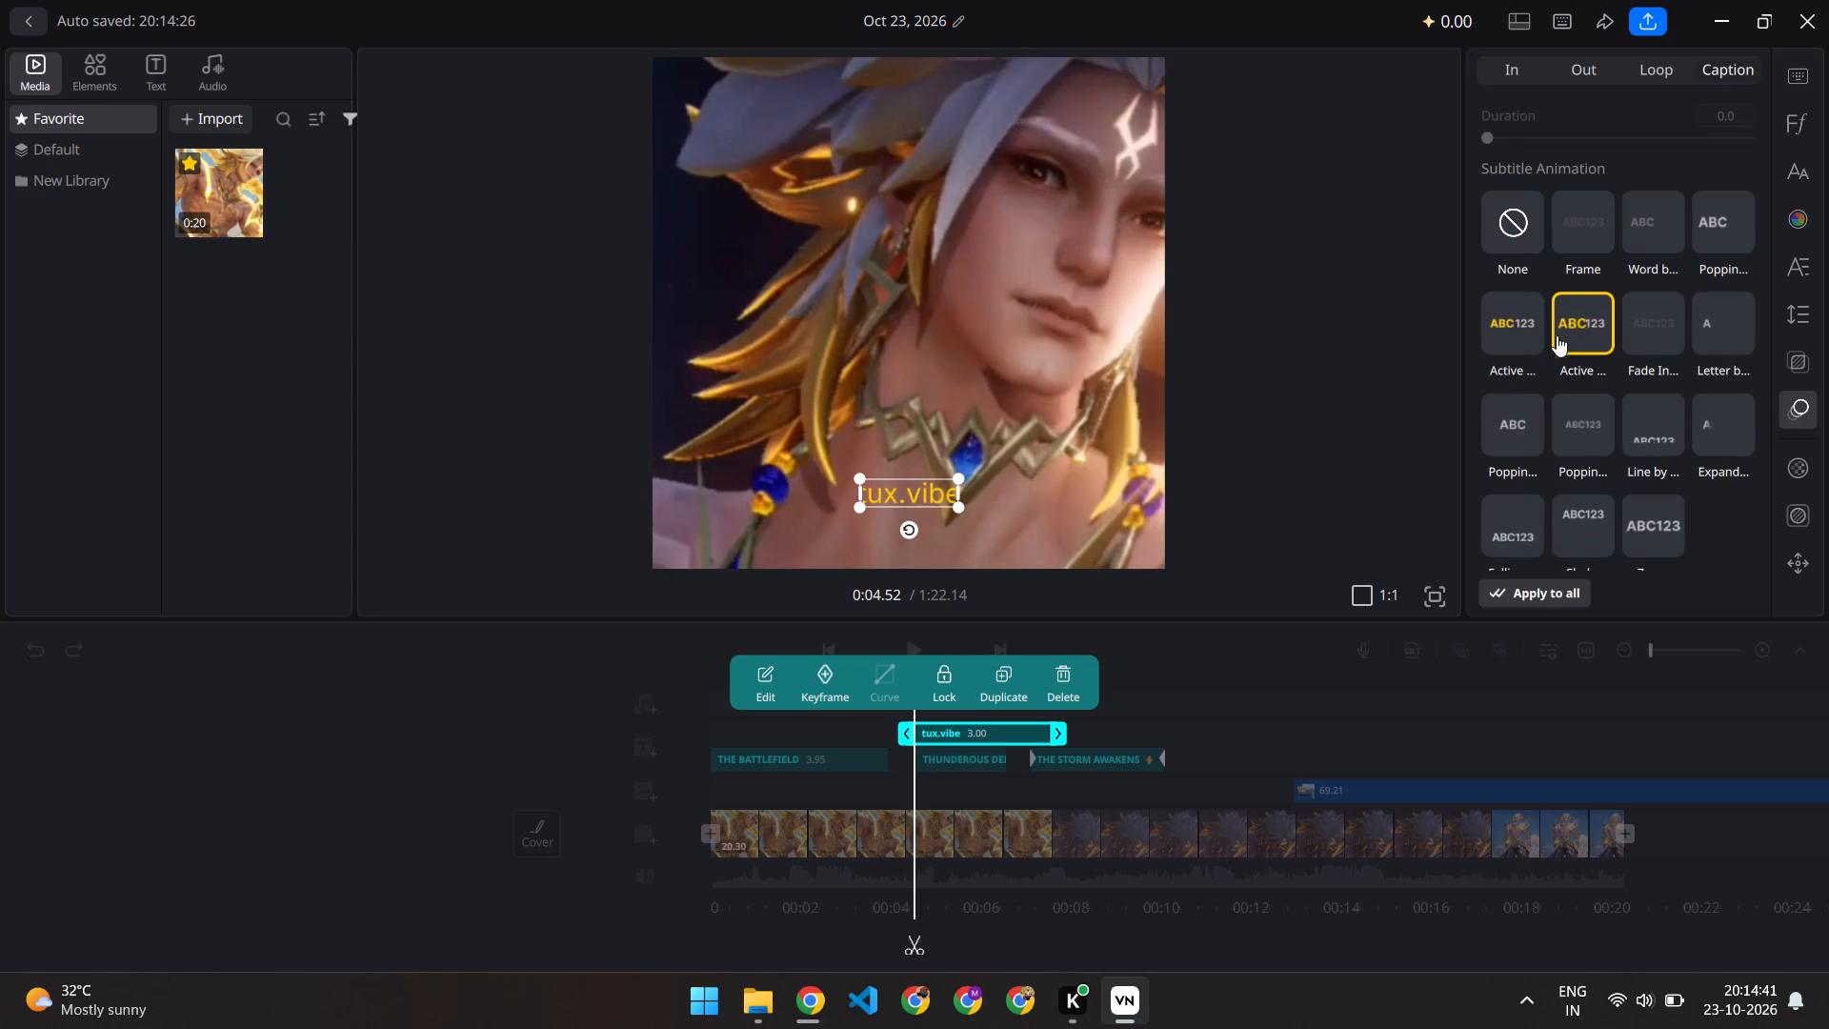
left_click(1509, 334)
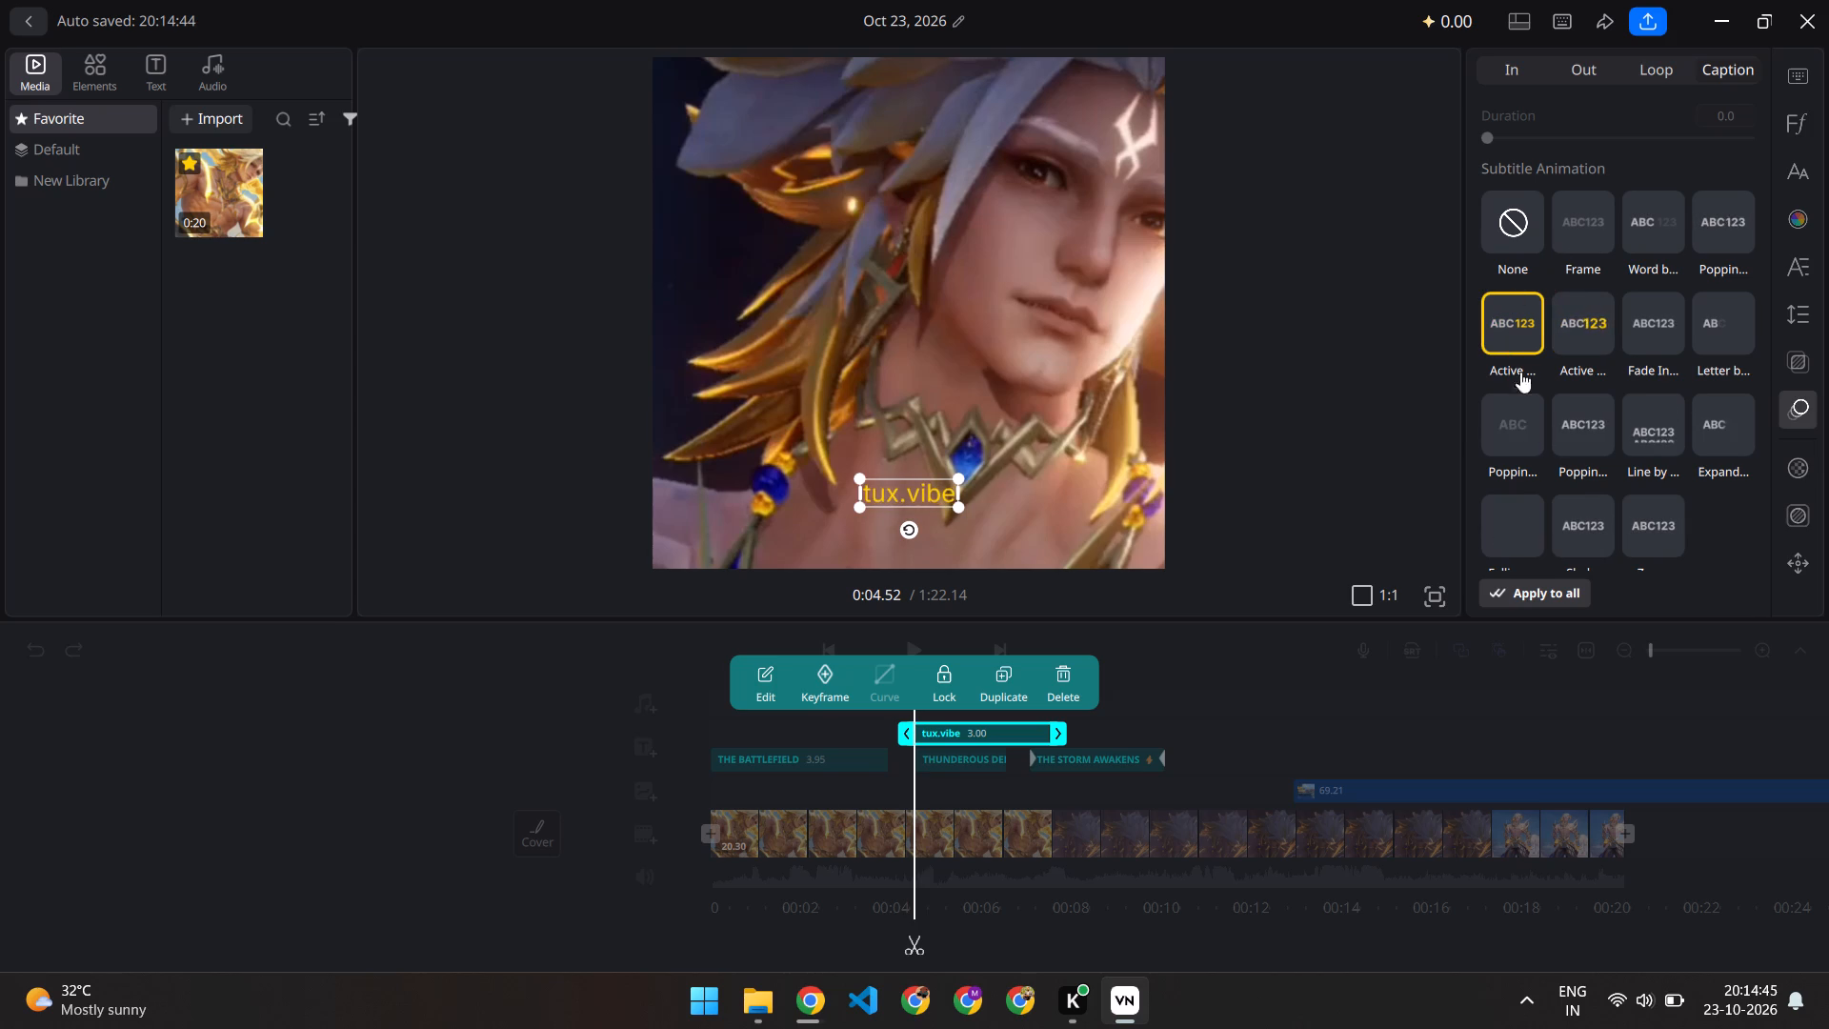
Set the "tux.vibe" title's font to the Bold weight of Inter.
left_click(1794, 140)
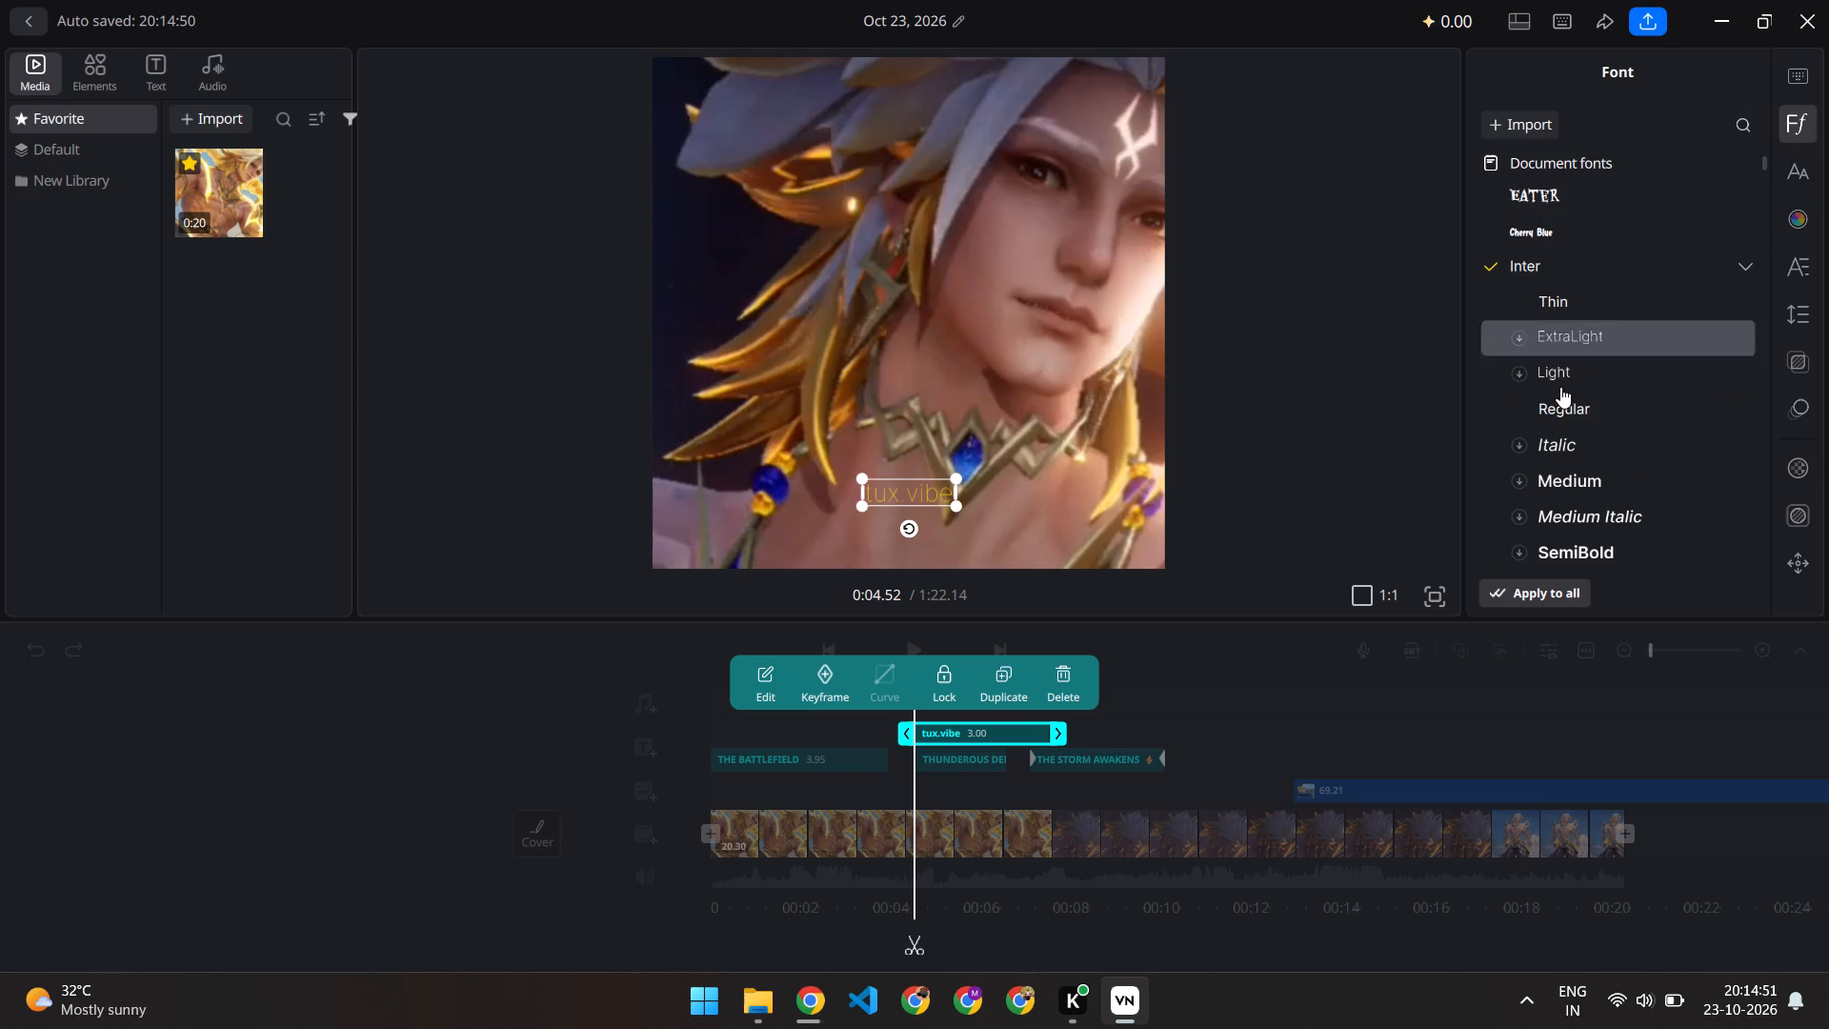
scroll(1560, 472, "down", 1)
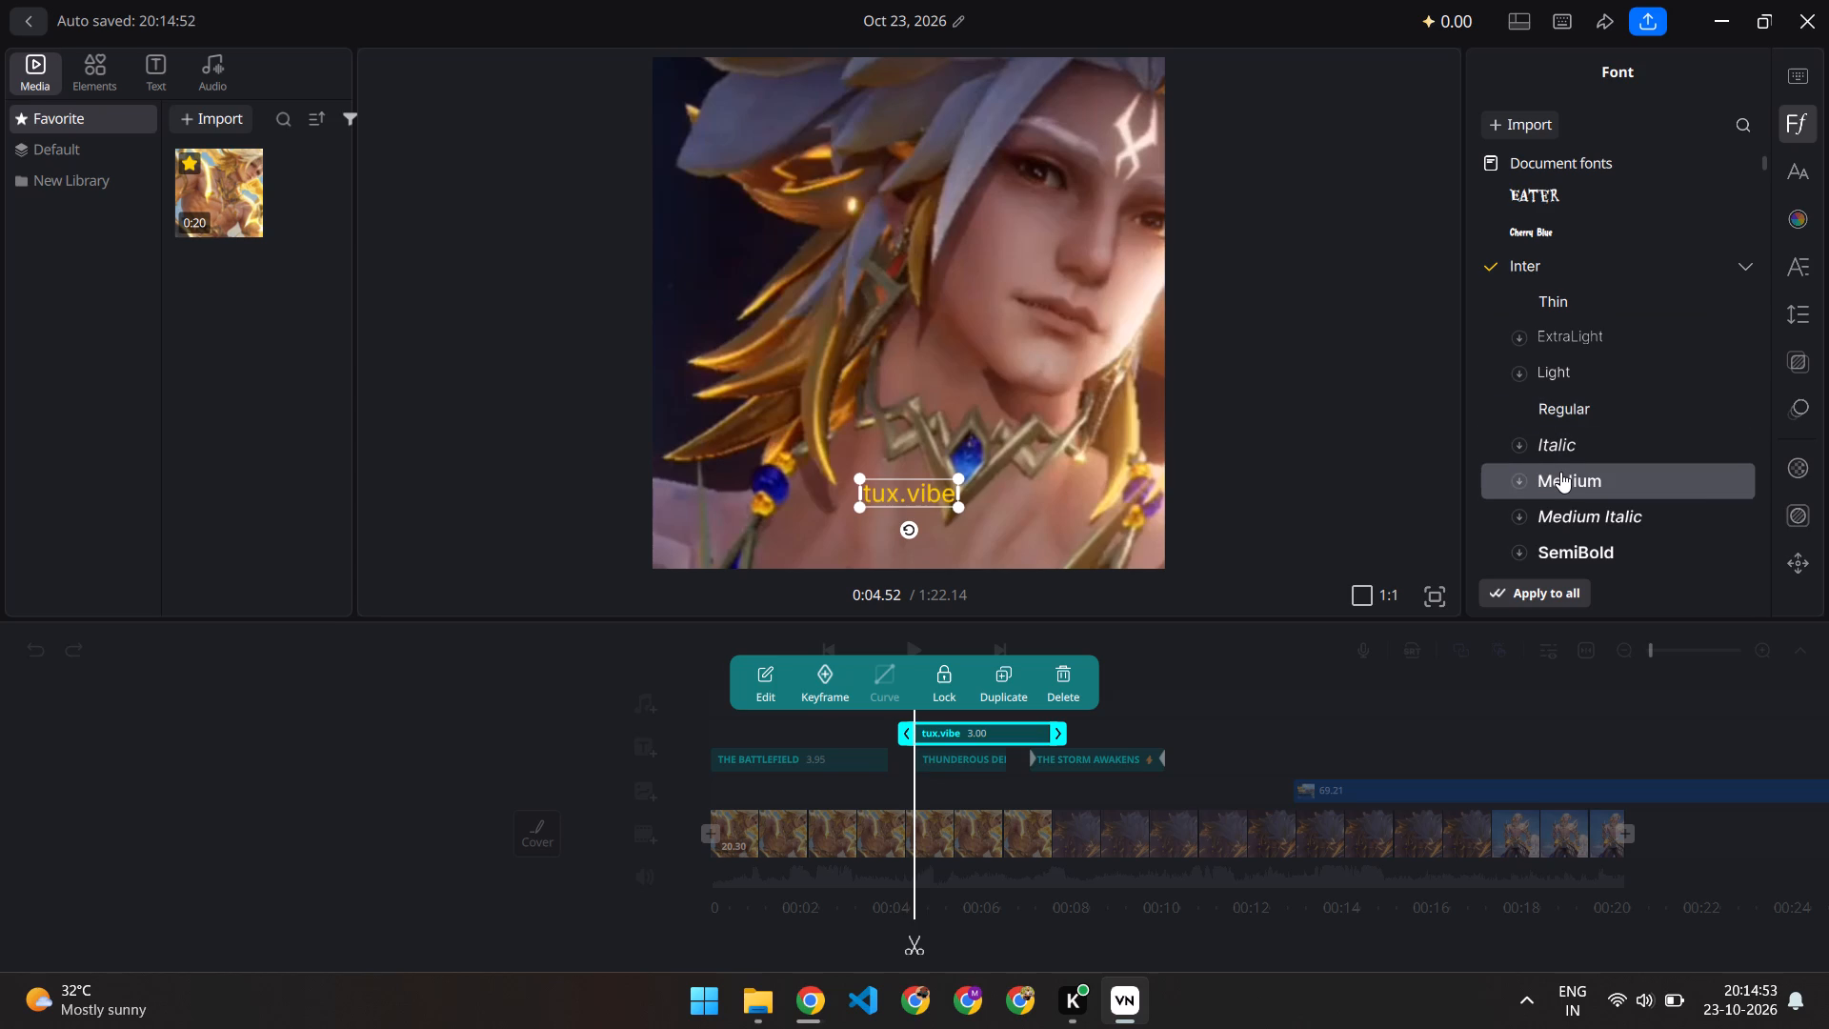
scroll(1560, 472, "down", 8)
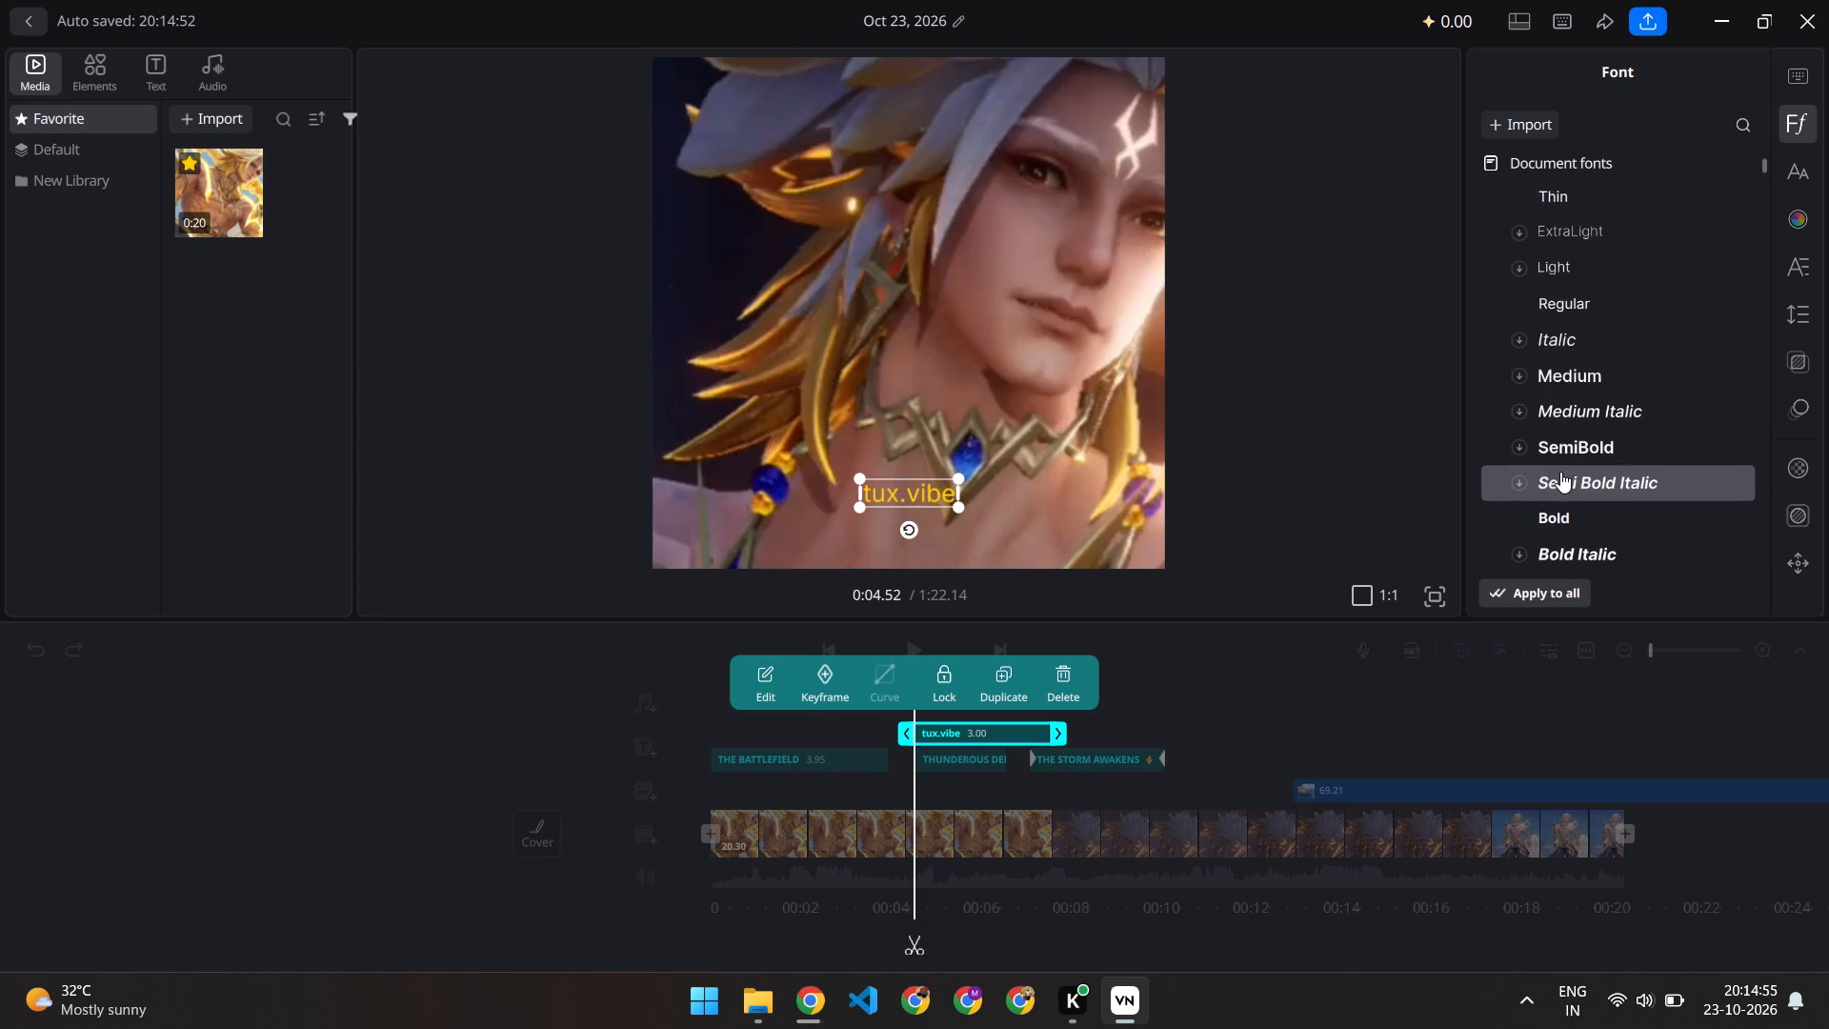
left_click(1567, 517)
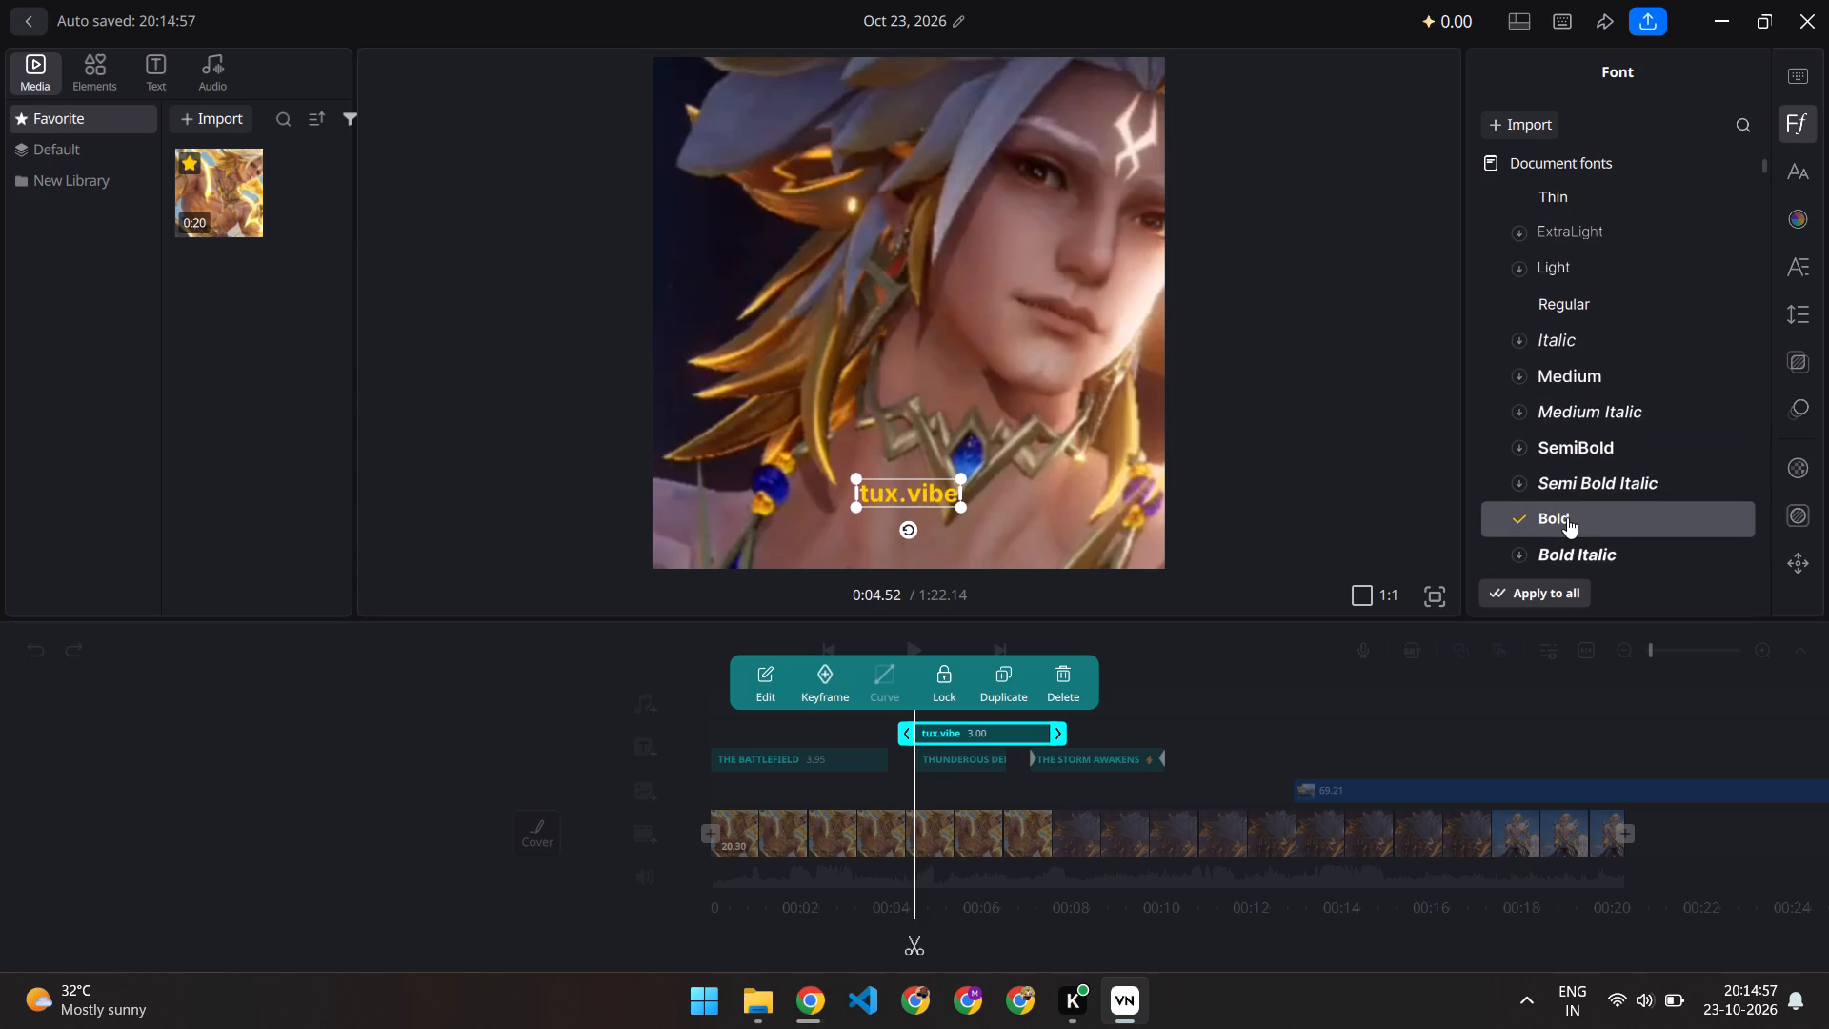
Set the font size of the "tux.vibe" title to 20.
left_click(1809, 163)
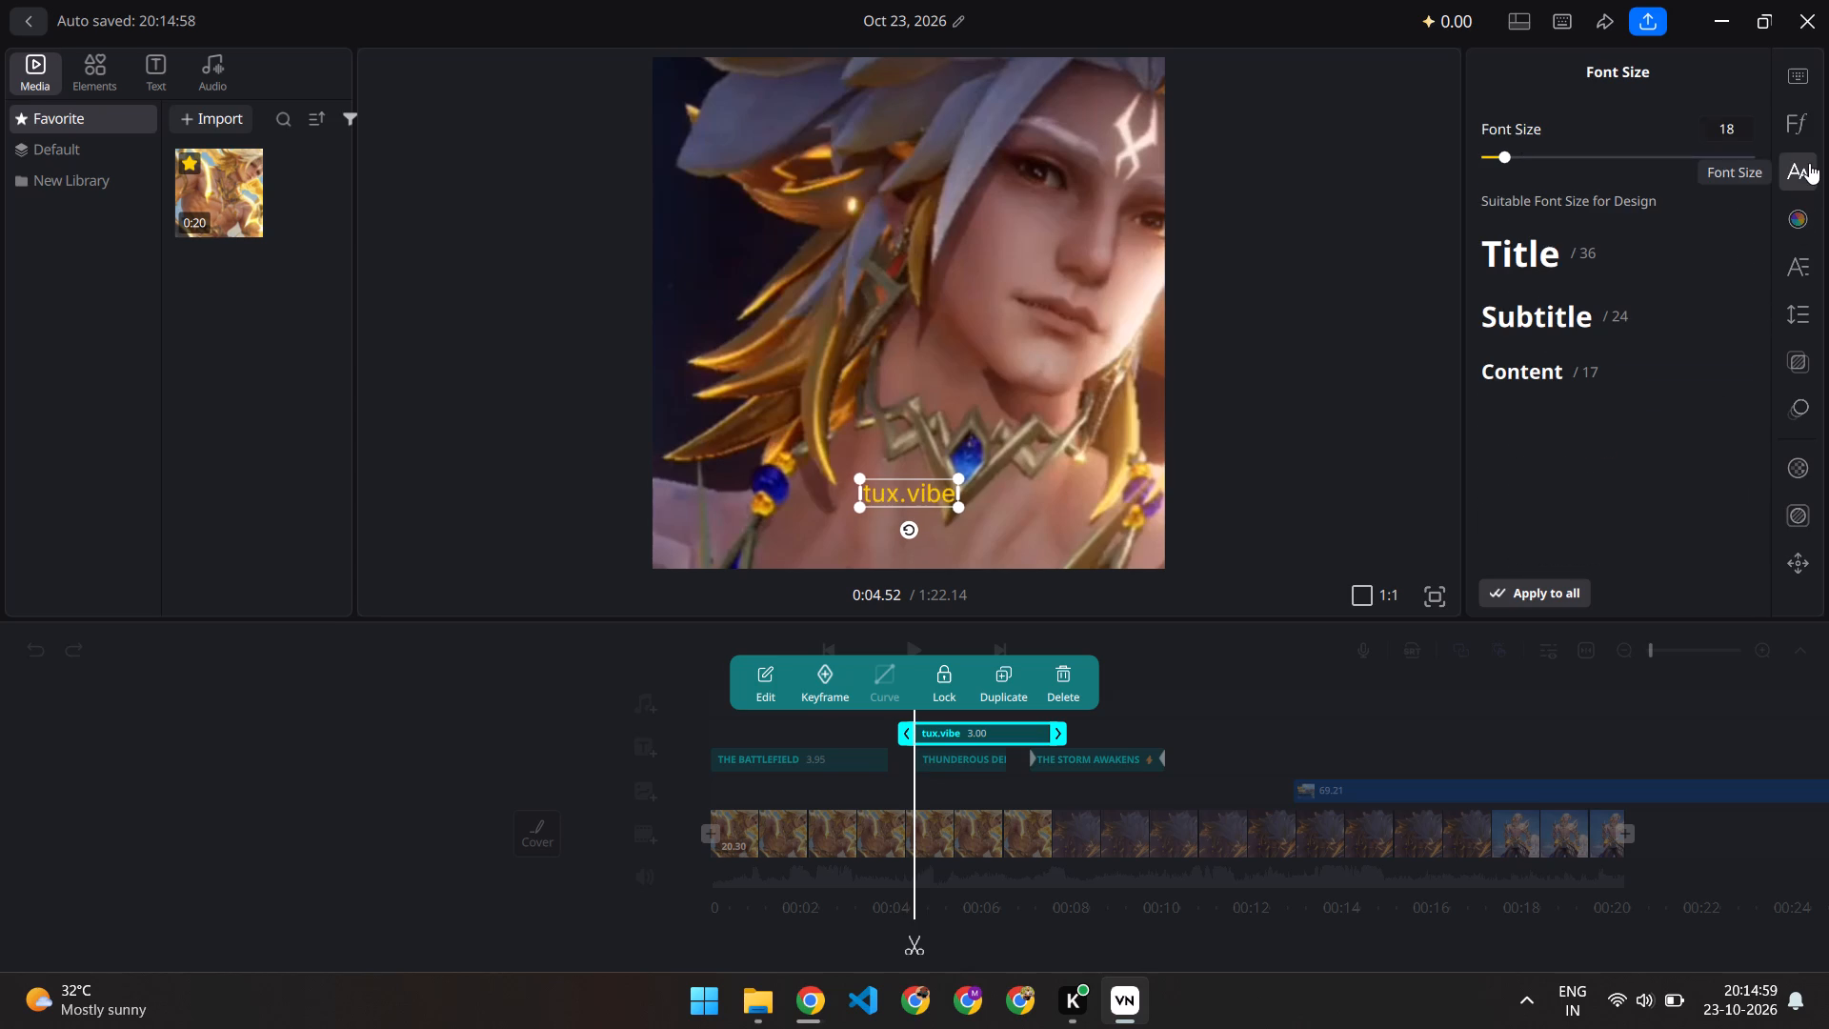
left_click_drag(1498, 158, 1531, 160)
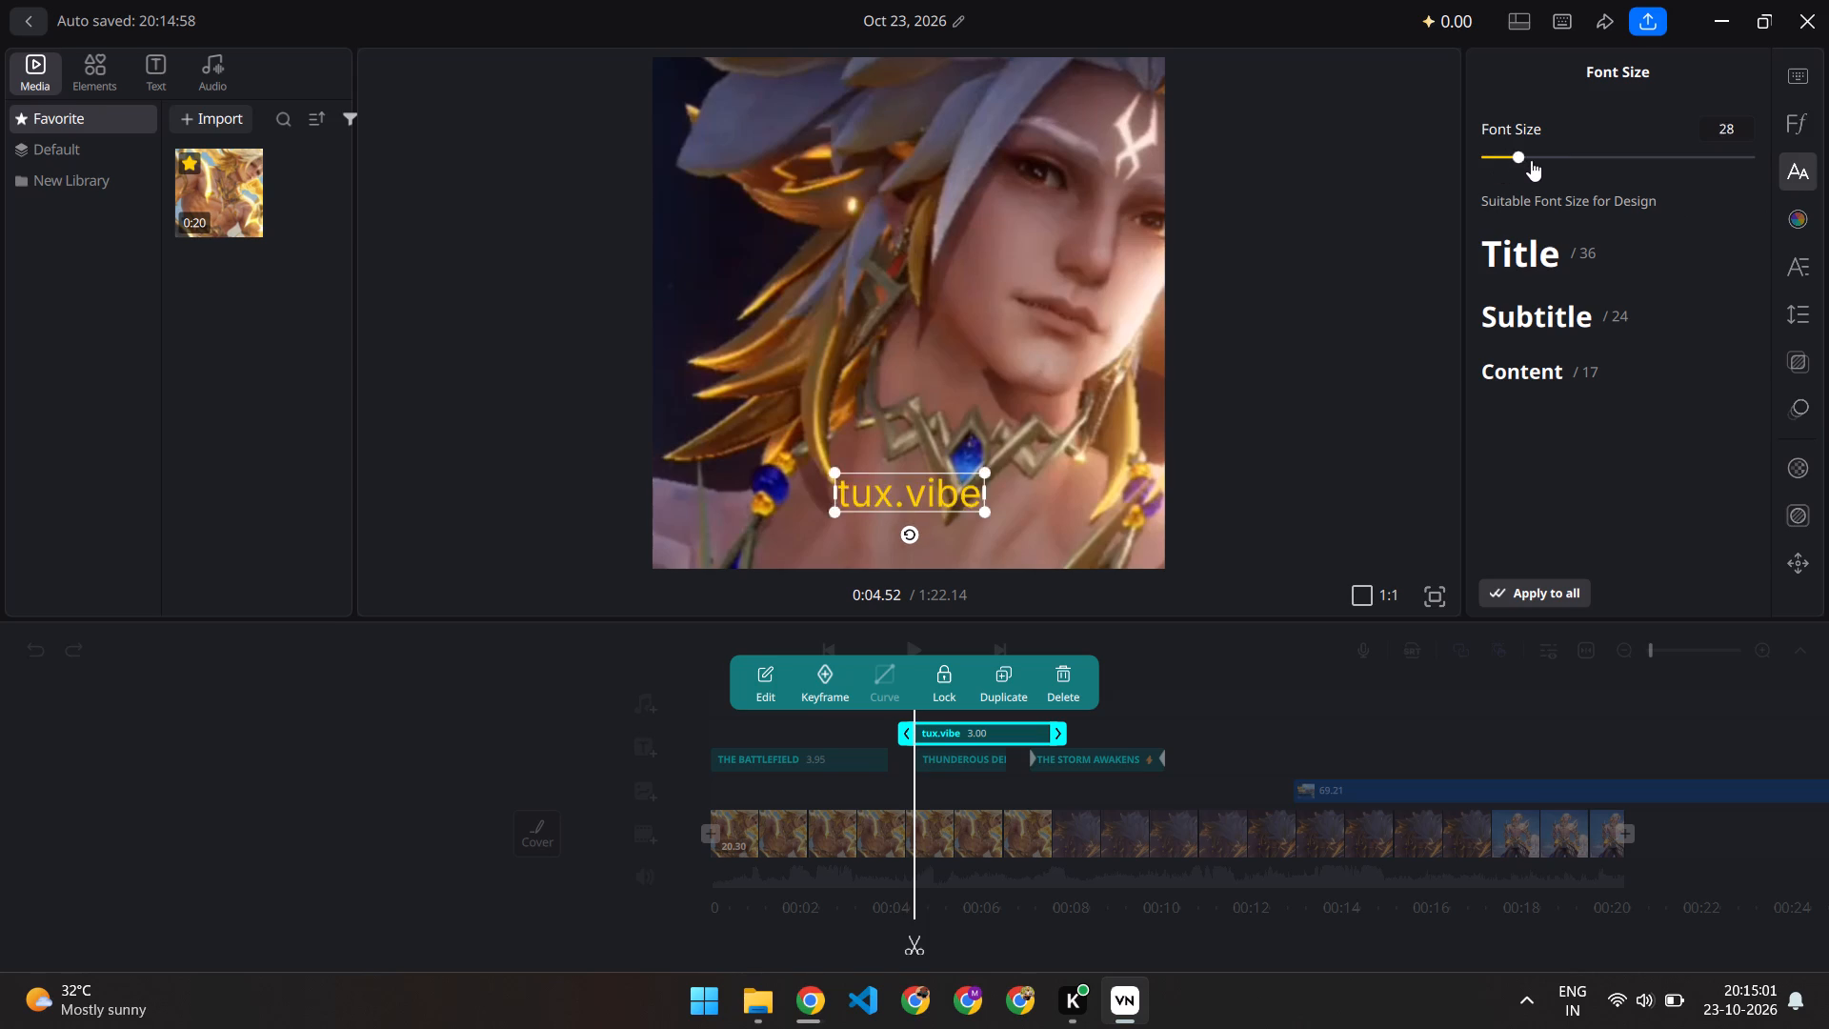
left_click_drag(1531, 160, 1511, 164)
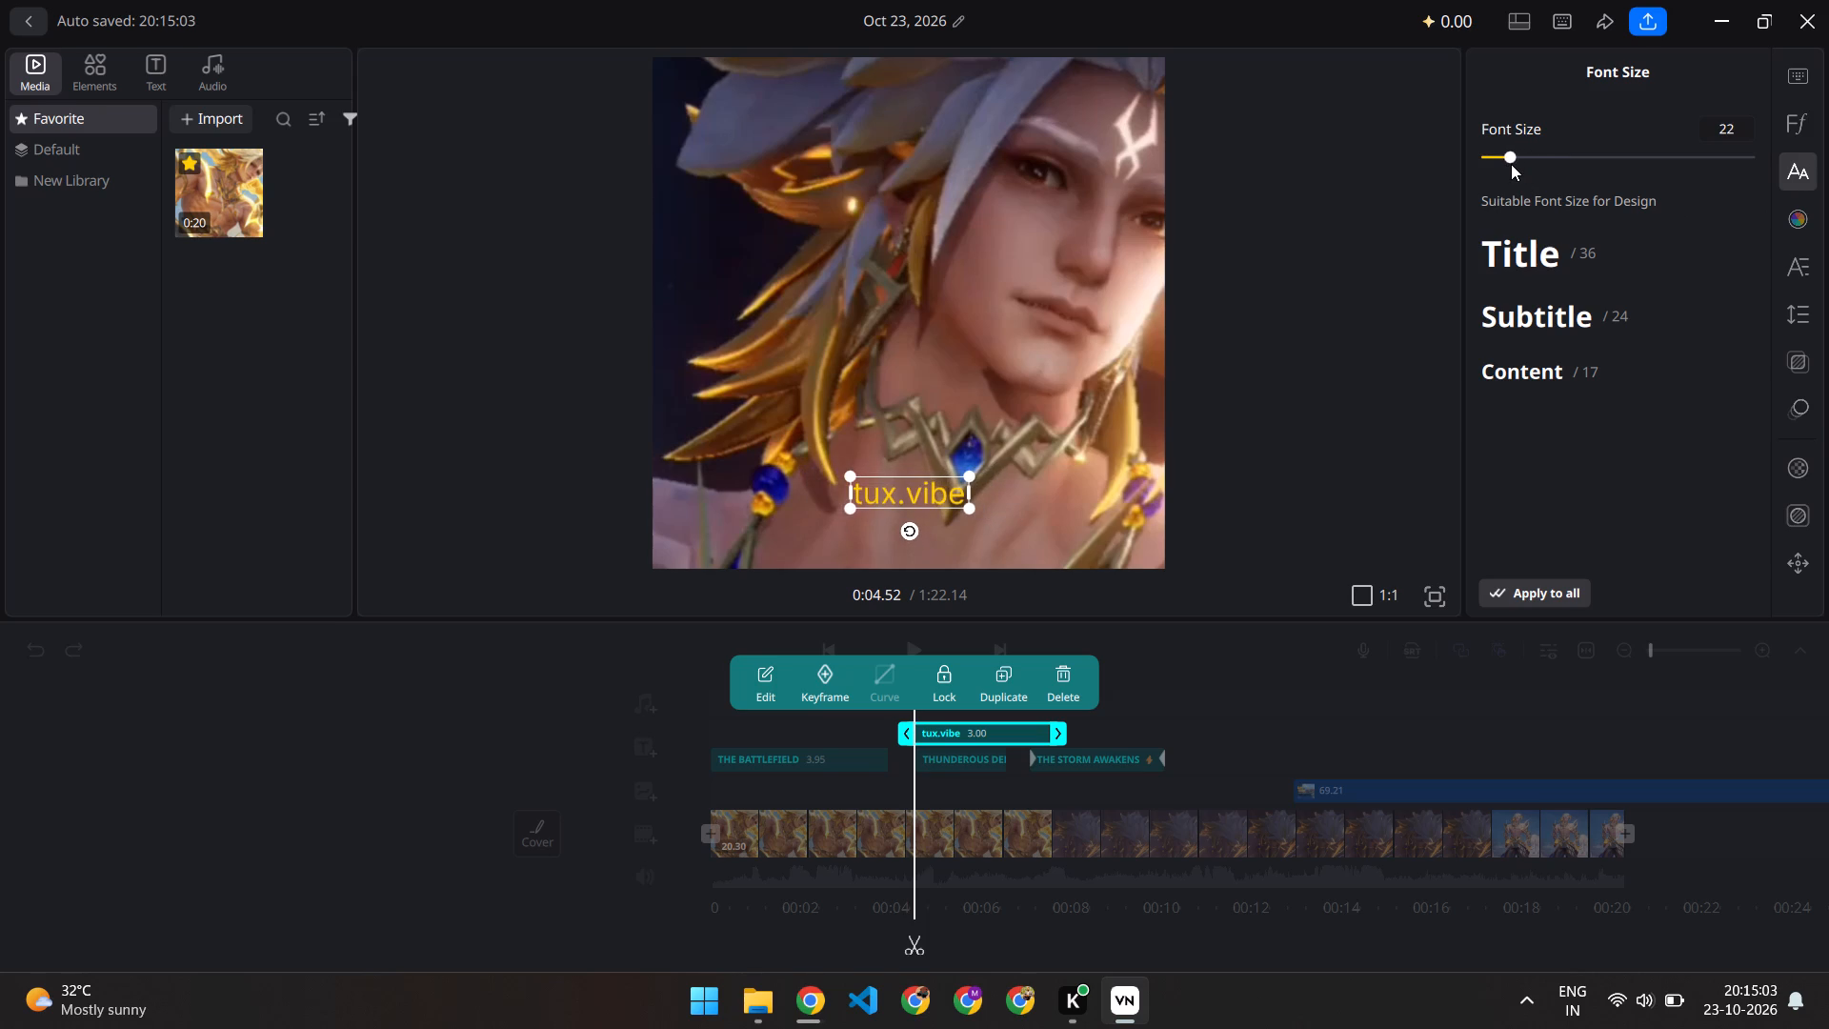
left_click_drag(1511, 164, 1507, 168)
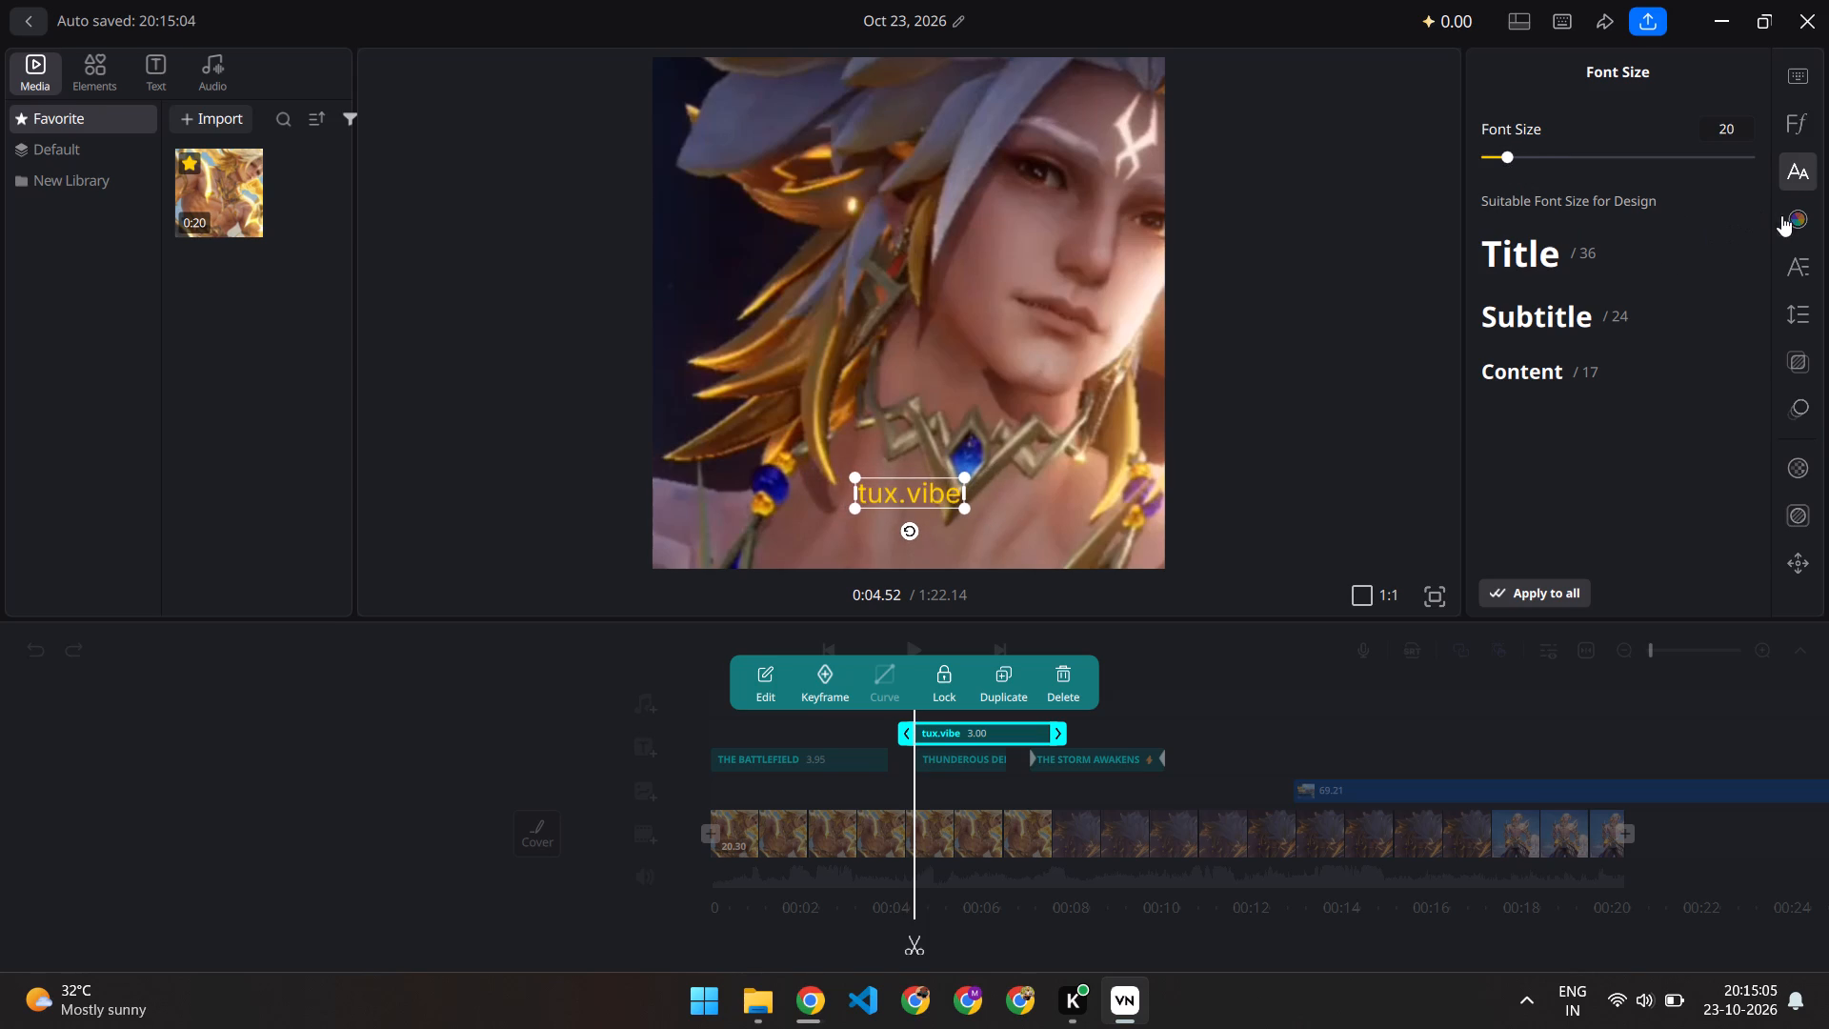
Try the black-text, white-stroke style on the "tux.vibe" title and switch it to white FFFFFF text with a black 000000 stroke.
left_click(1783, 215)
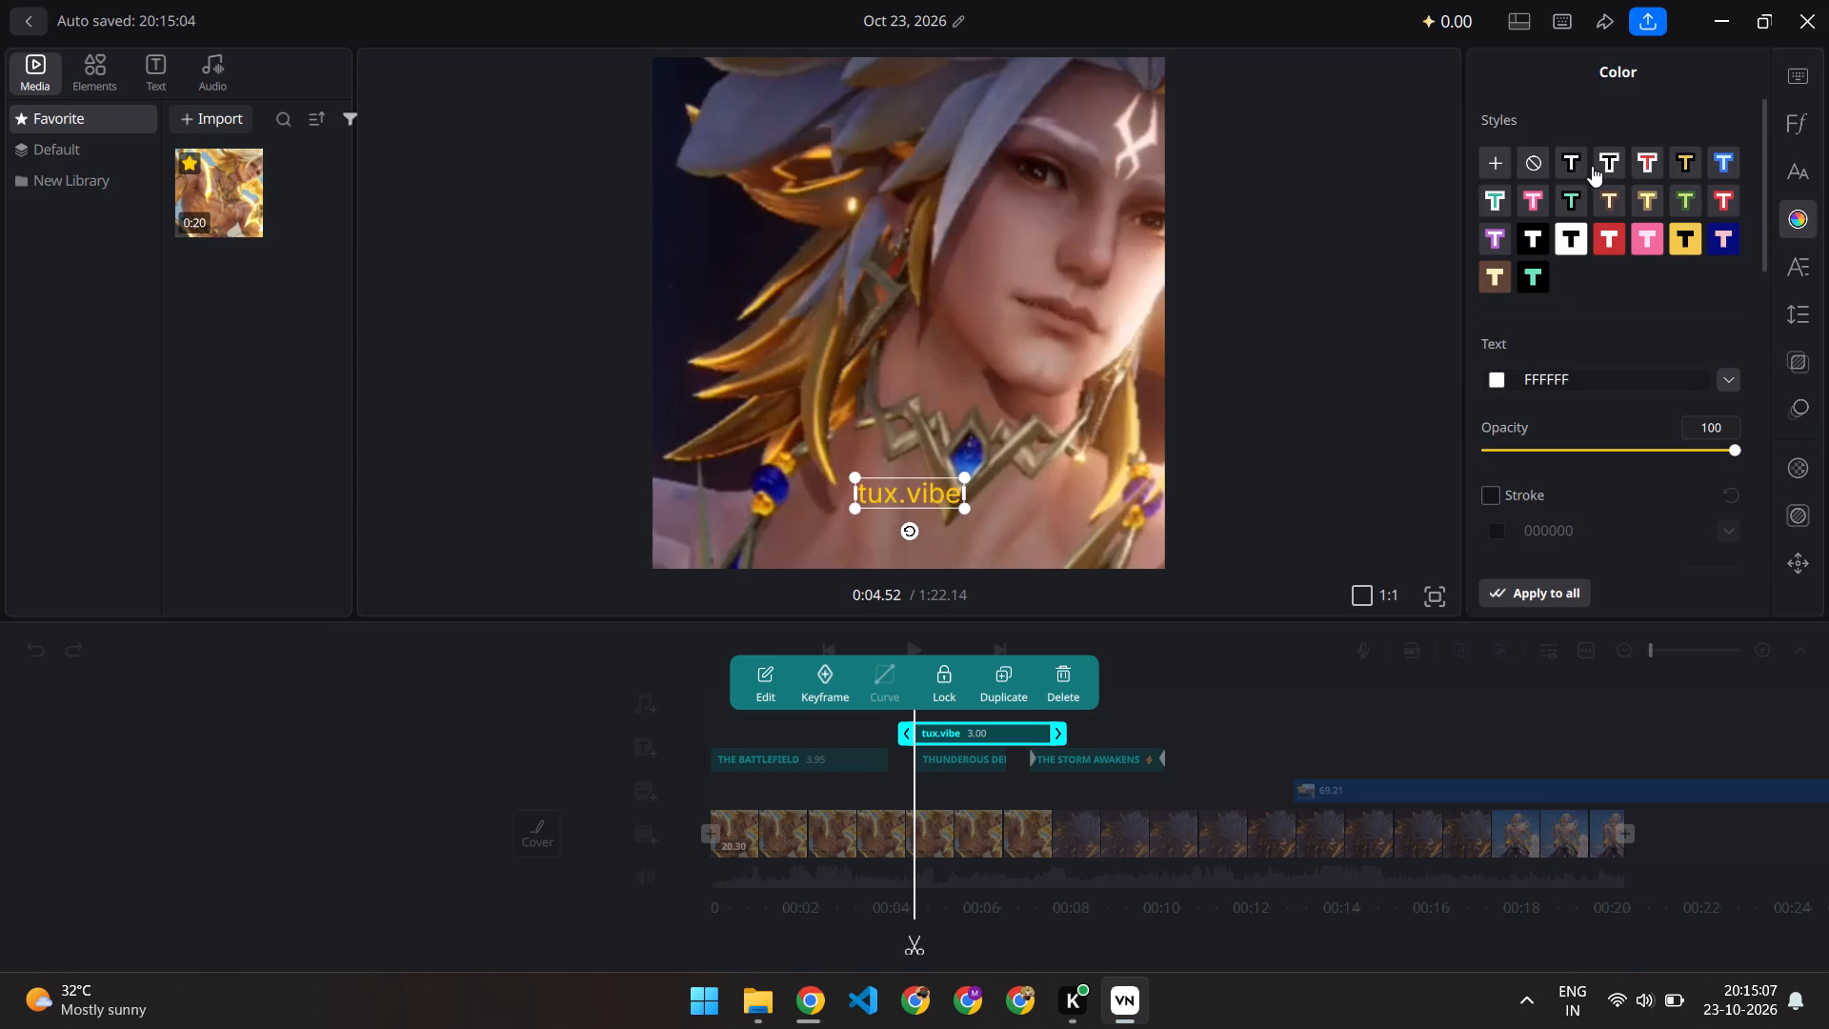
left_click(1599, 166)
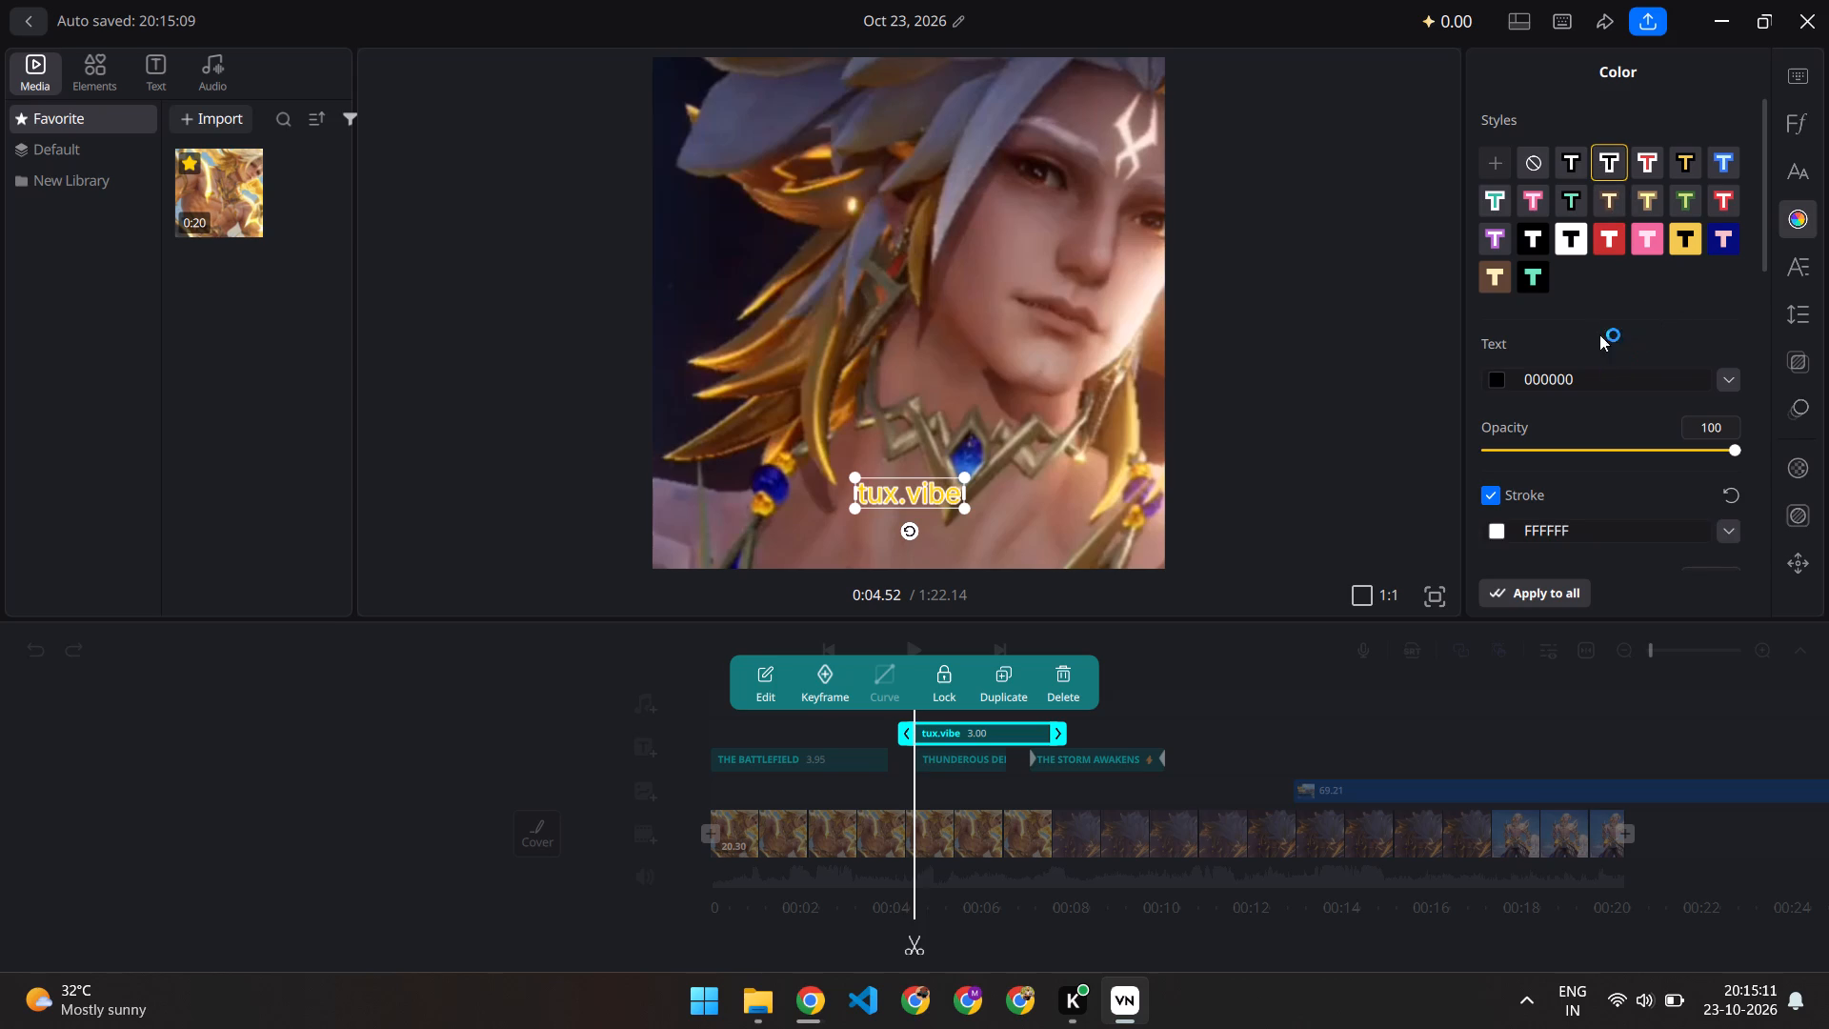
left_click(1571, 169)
Look through the stroke, shadow and background settings of the "tux.vibe" title's color style.
scroll(1593, 426, "down", 1)
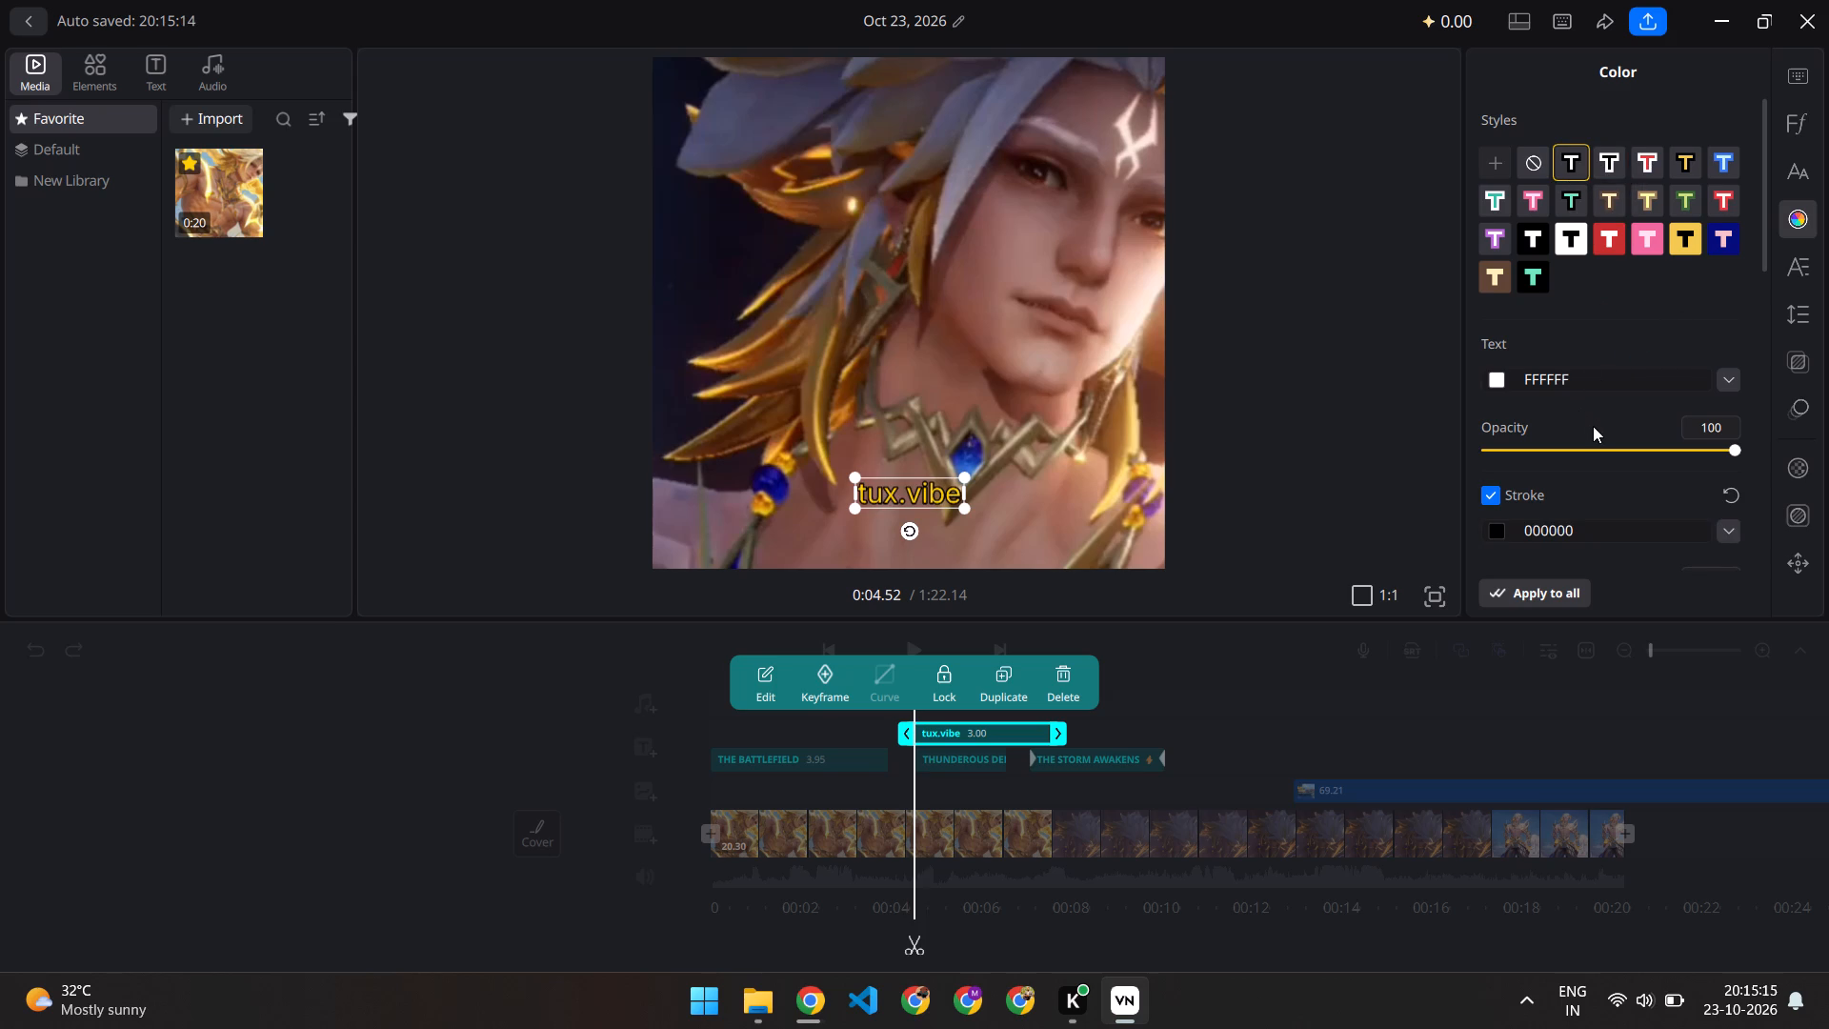
scroll(1593, 426, "down", 8)
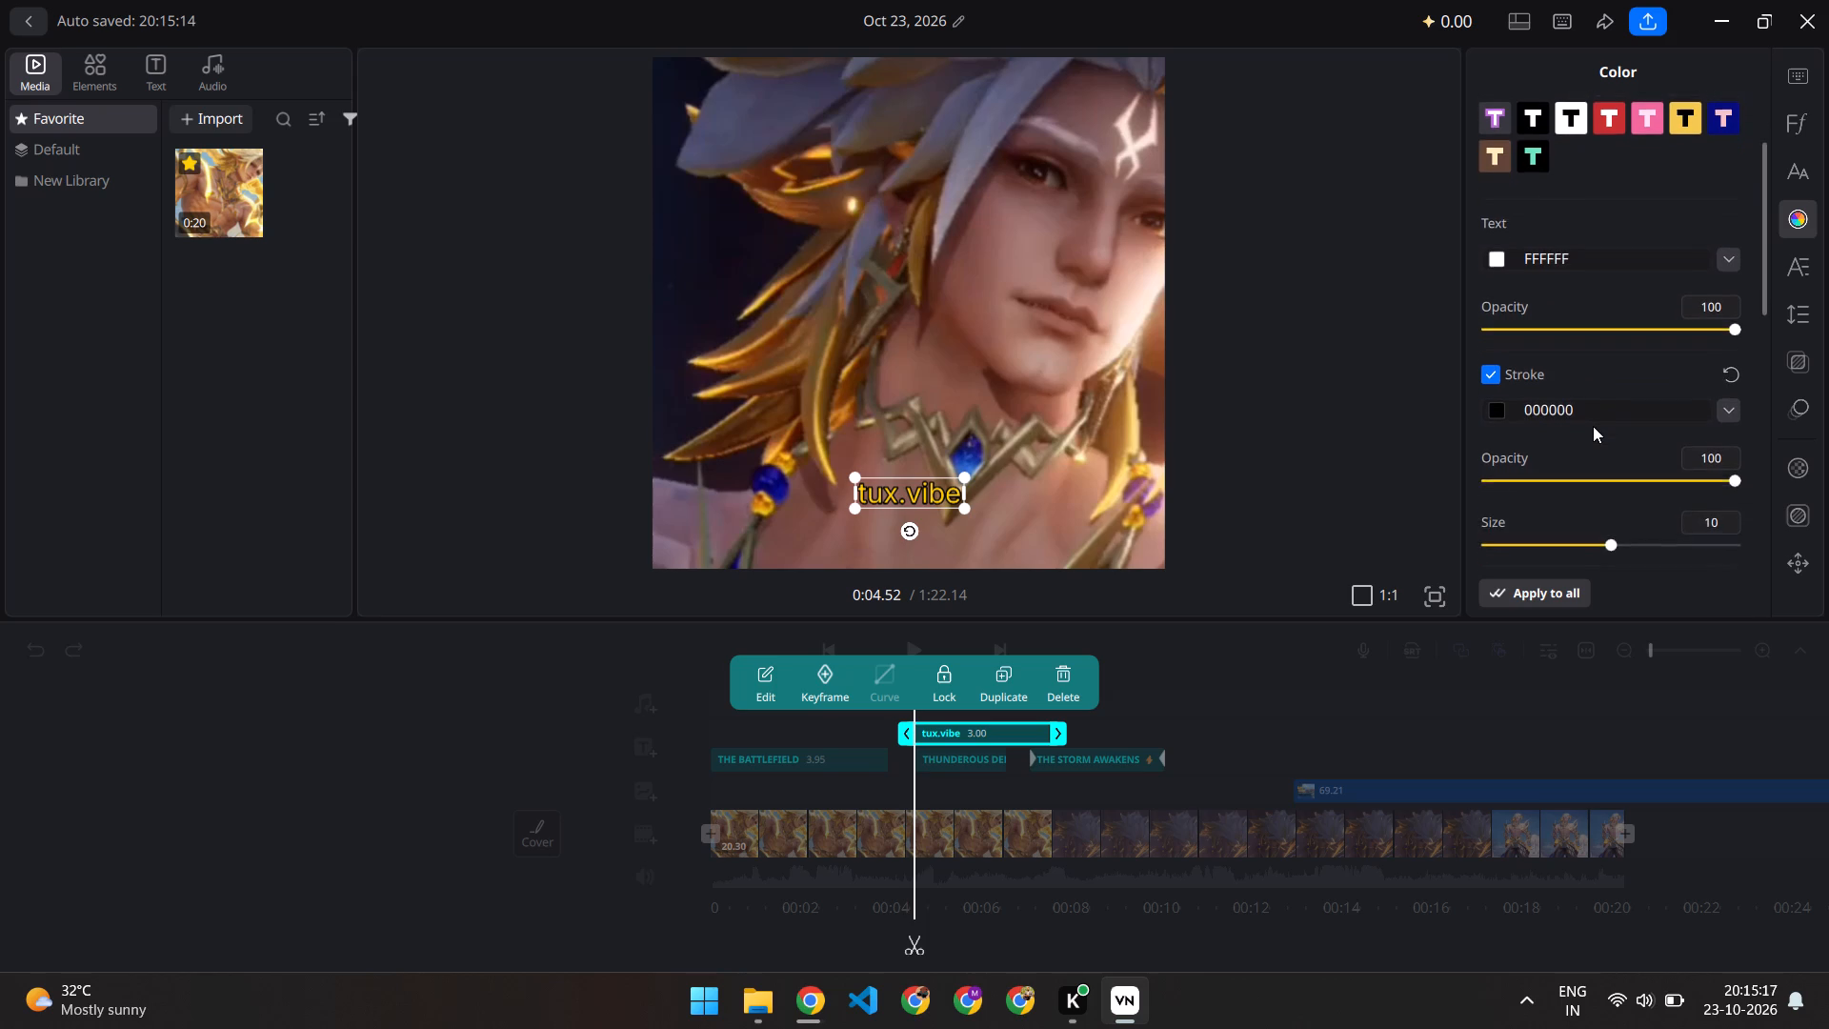
scroll(1593, 426, "down", 12)
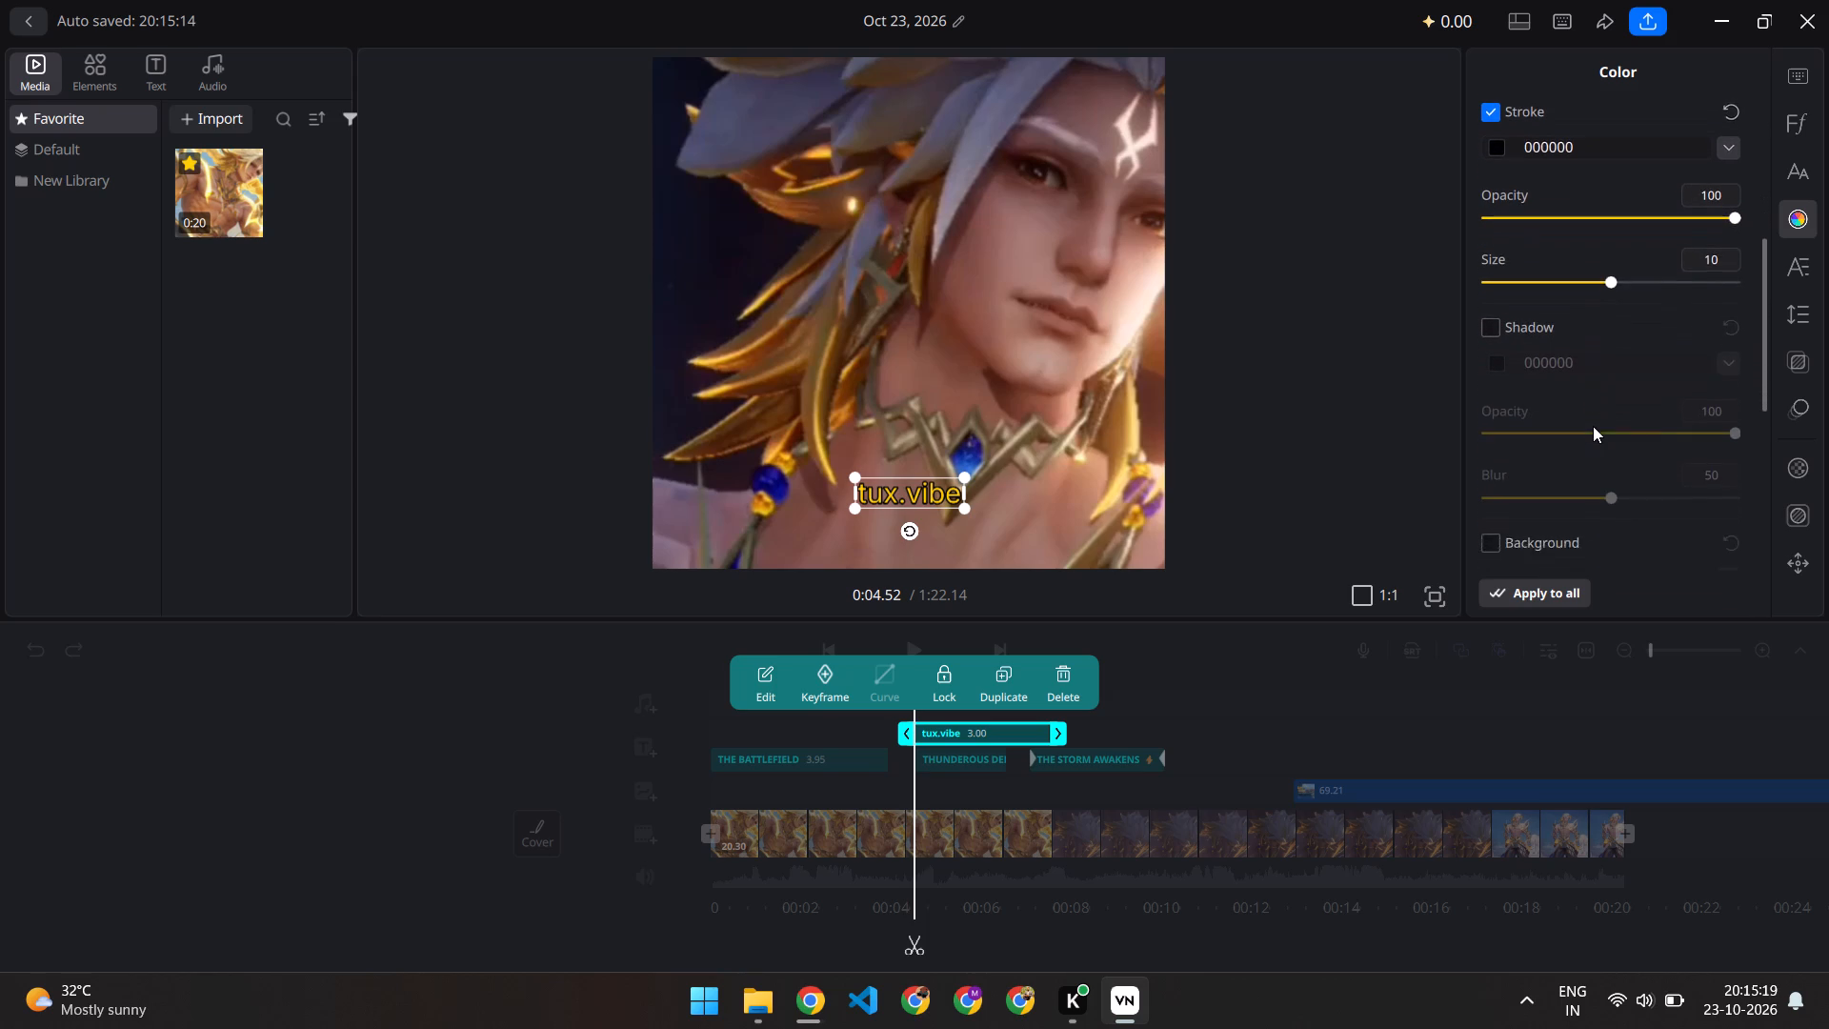
scroll(1593, 426, "down", 11)
scroll(1593, 426, "up", 7)
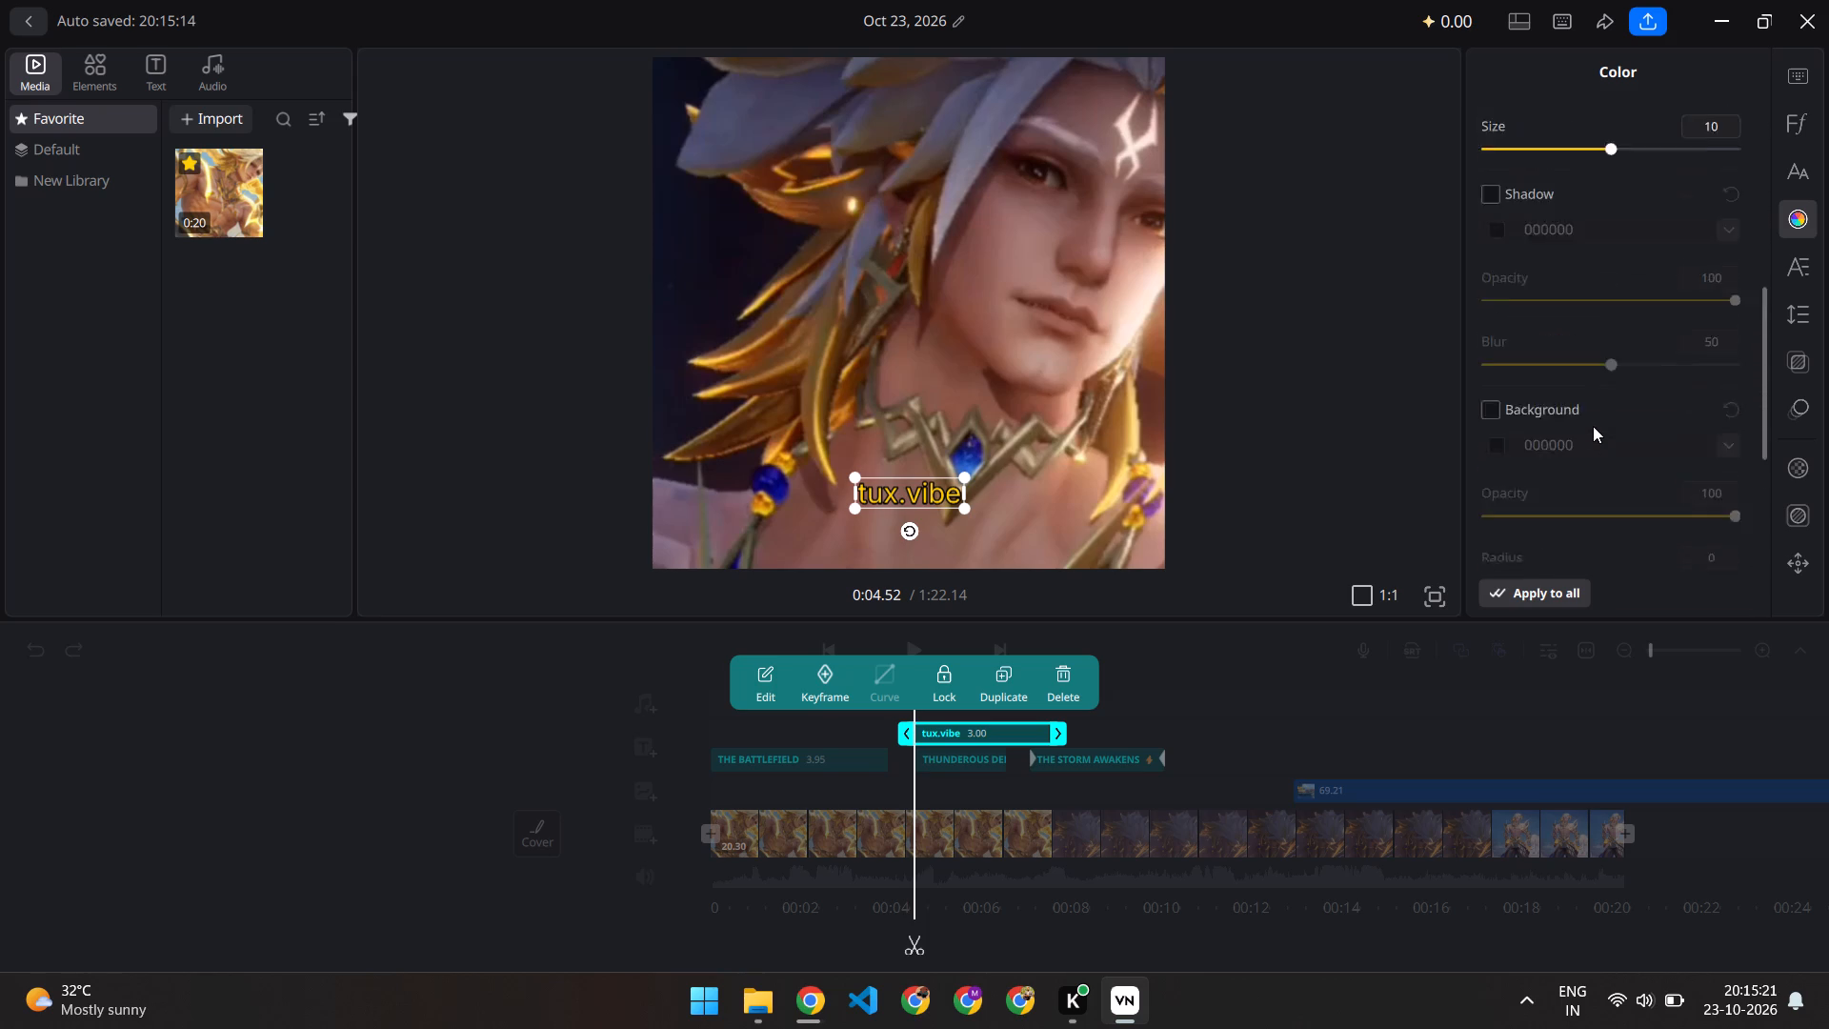
scroll(1593, 426, "up", 9)
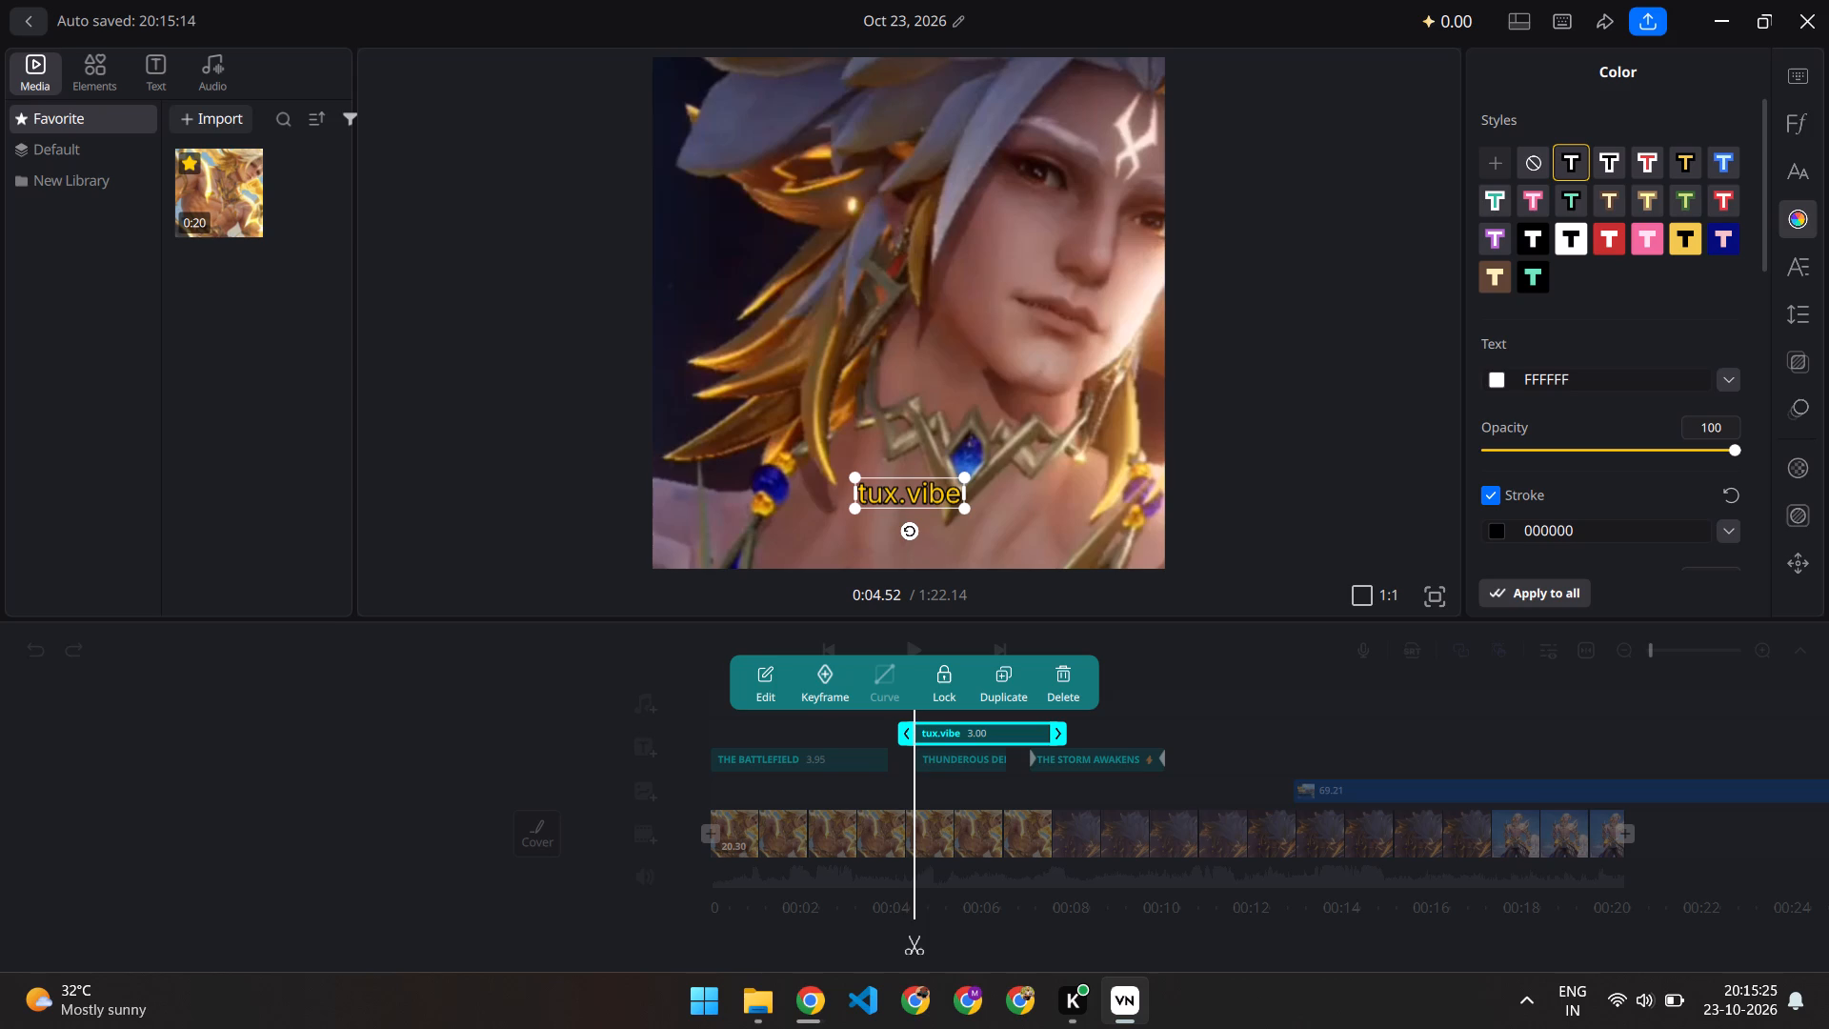
scroll(1514, 383, "up", 4)
left_click(1638, 338)
left_click(1245, 528)
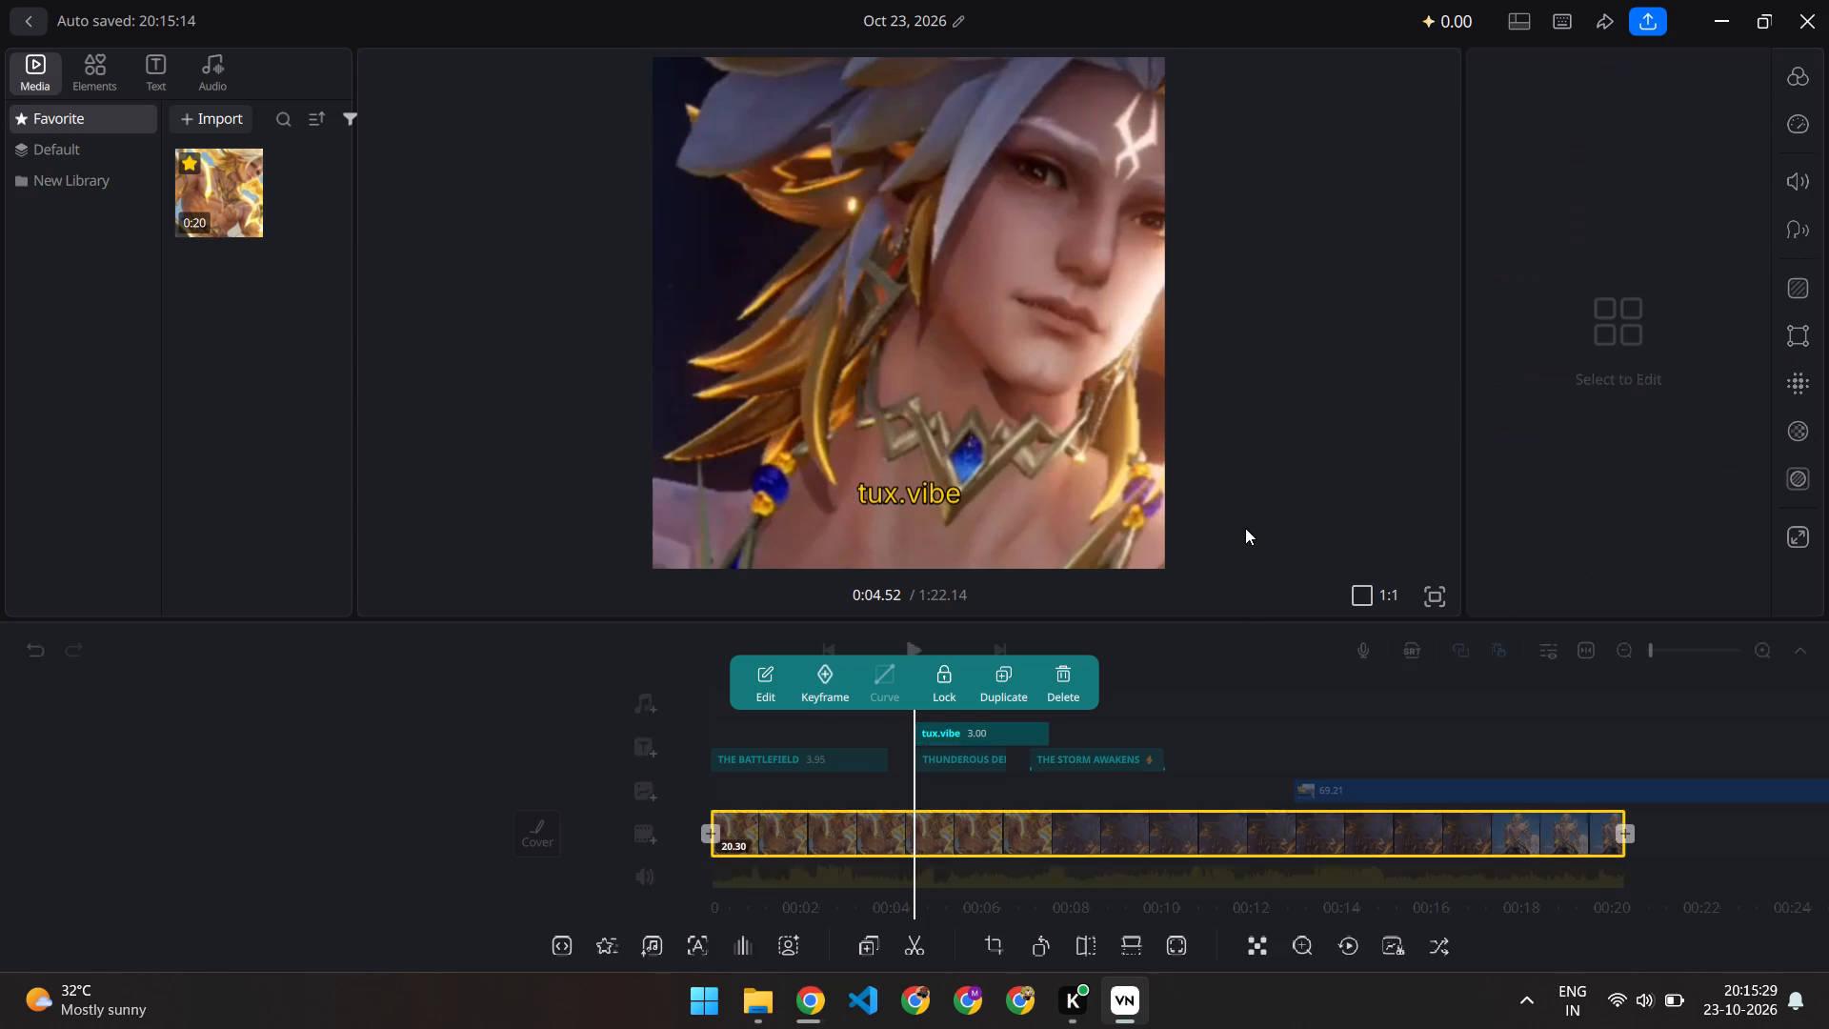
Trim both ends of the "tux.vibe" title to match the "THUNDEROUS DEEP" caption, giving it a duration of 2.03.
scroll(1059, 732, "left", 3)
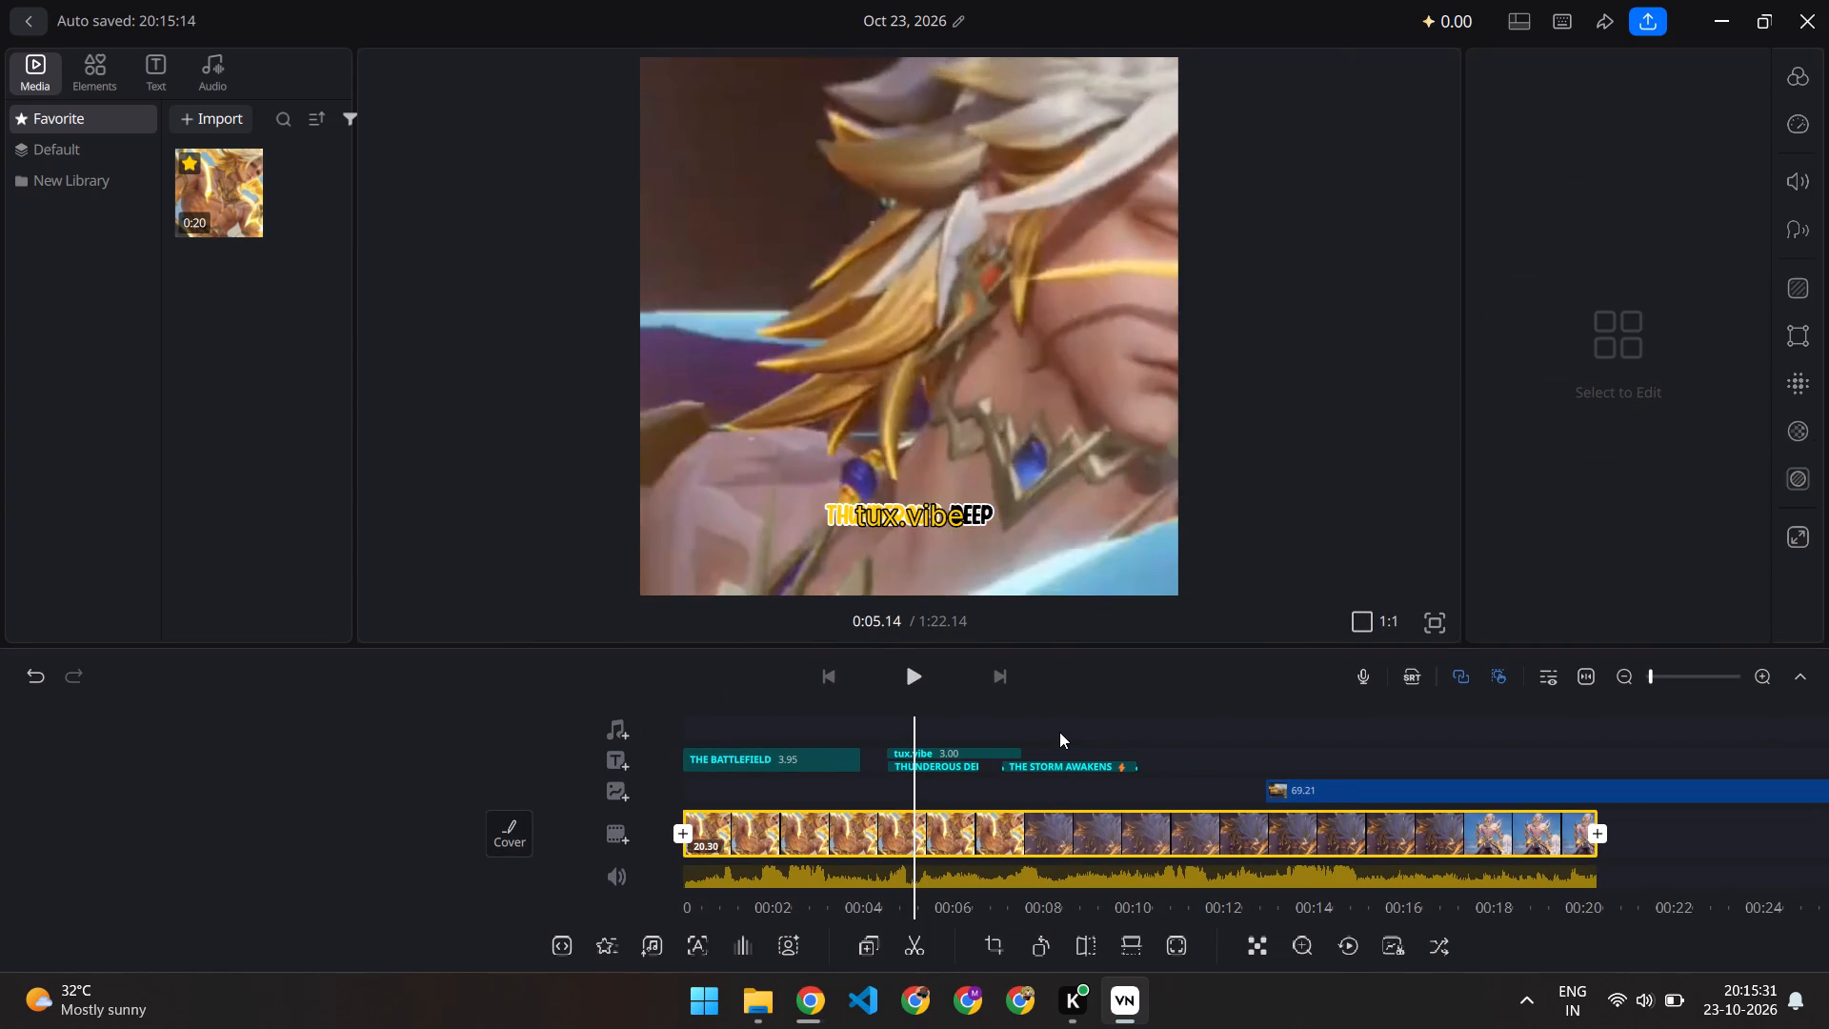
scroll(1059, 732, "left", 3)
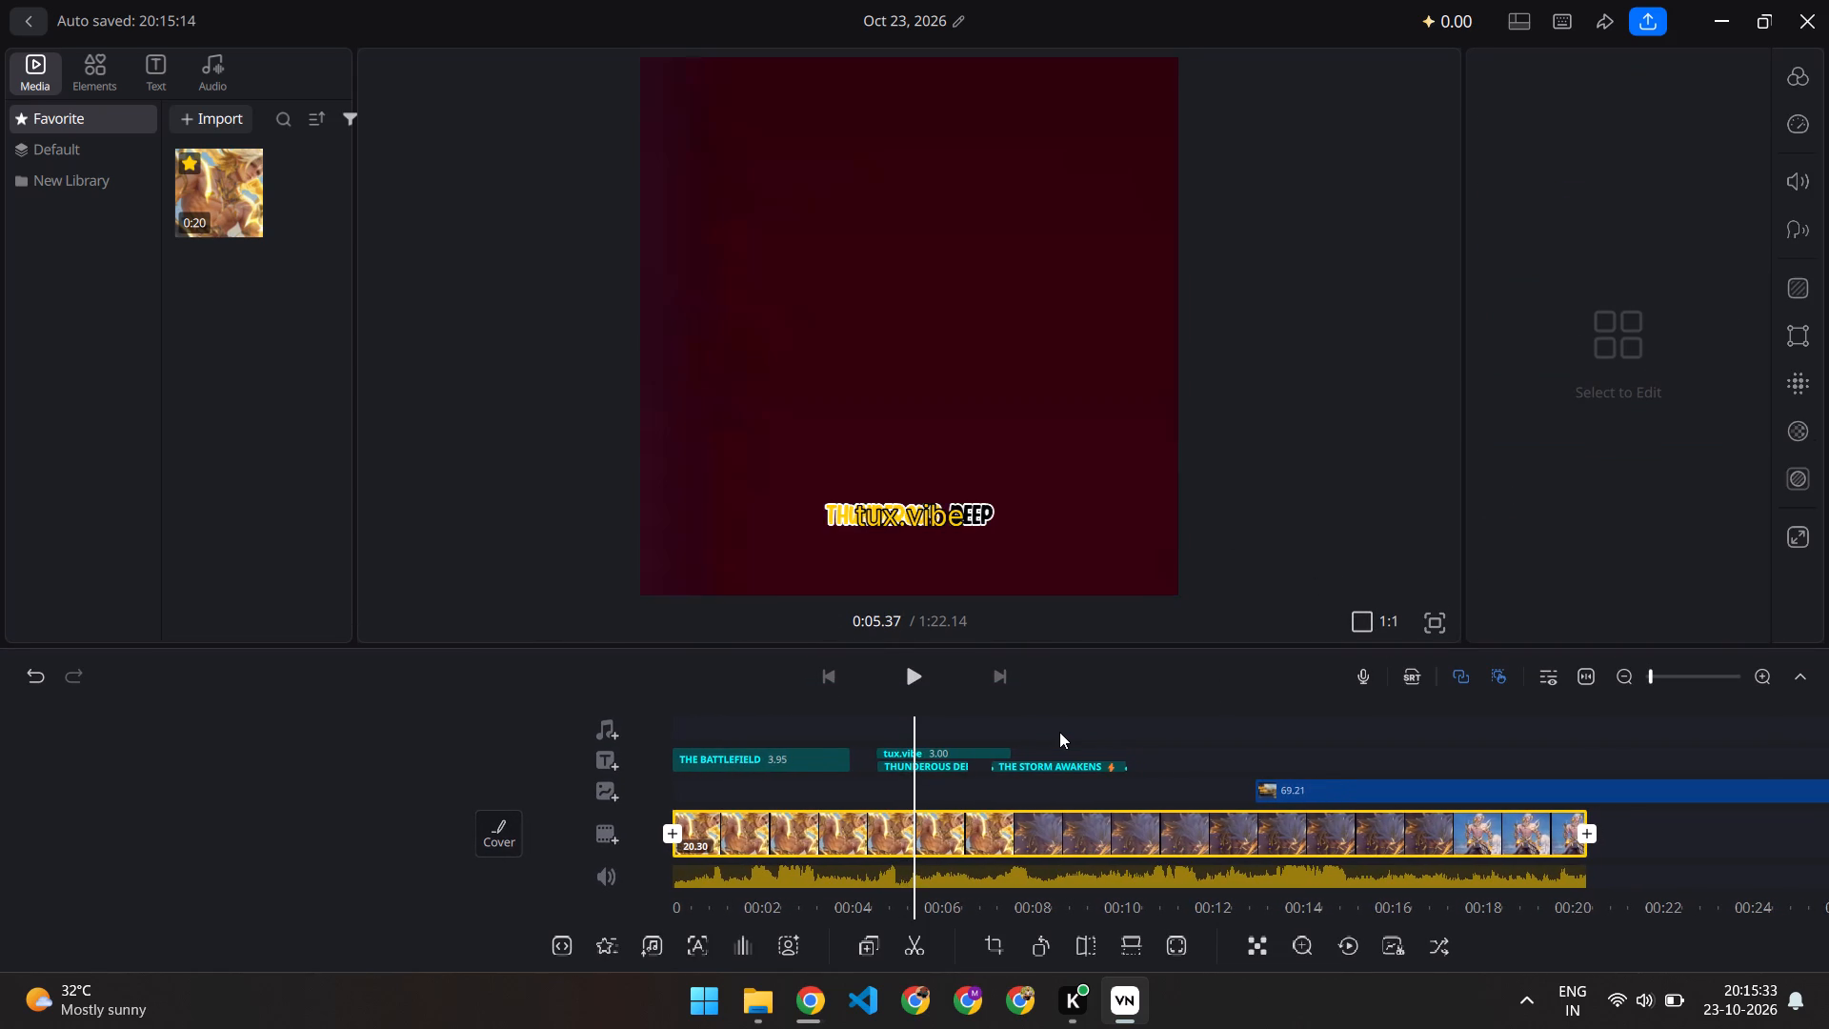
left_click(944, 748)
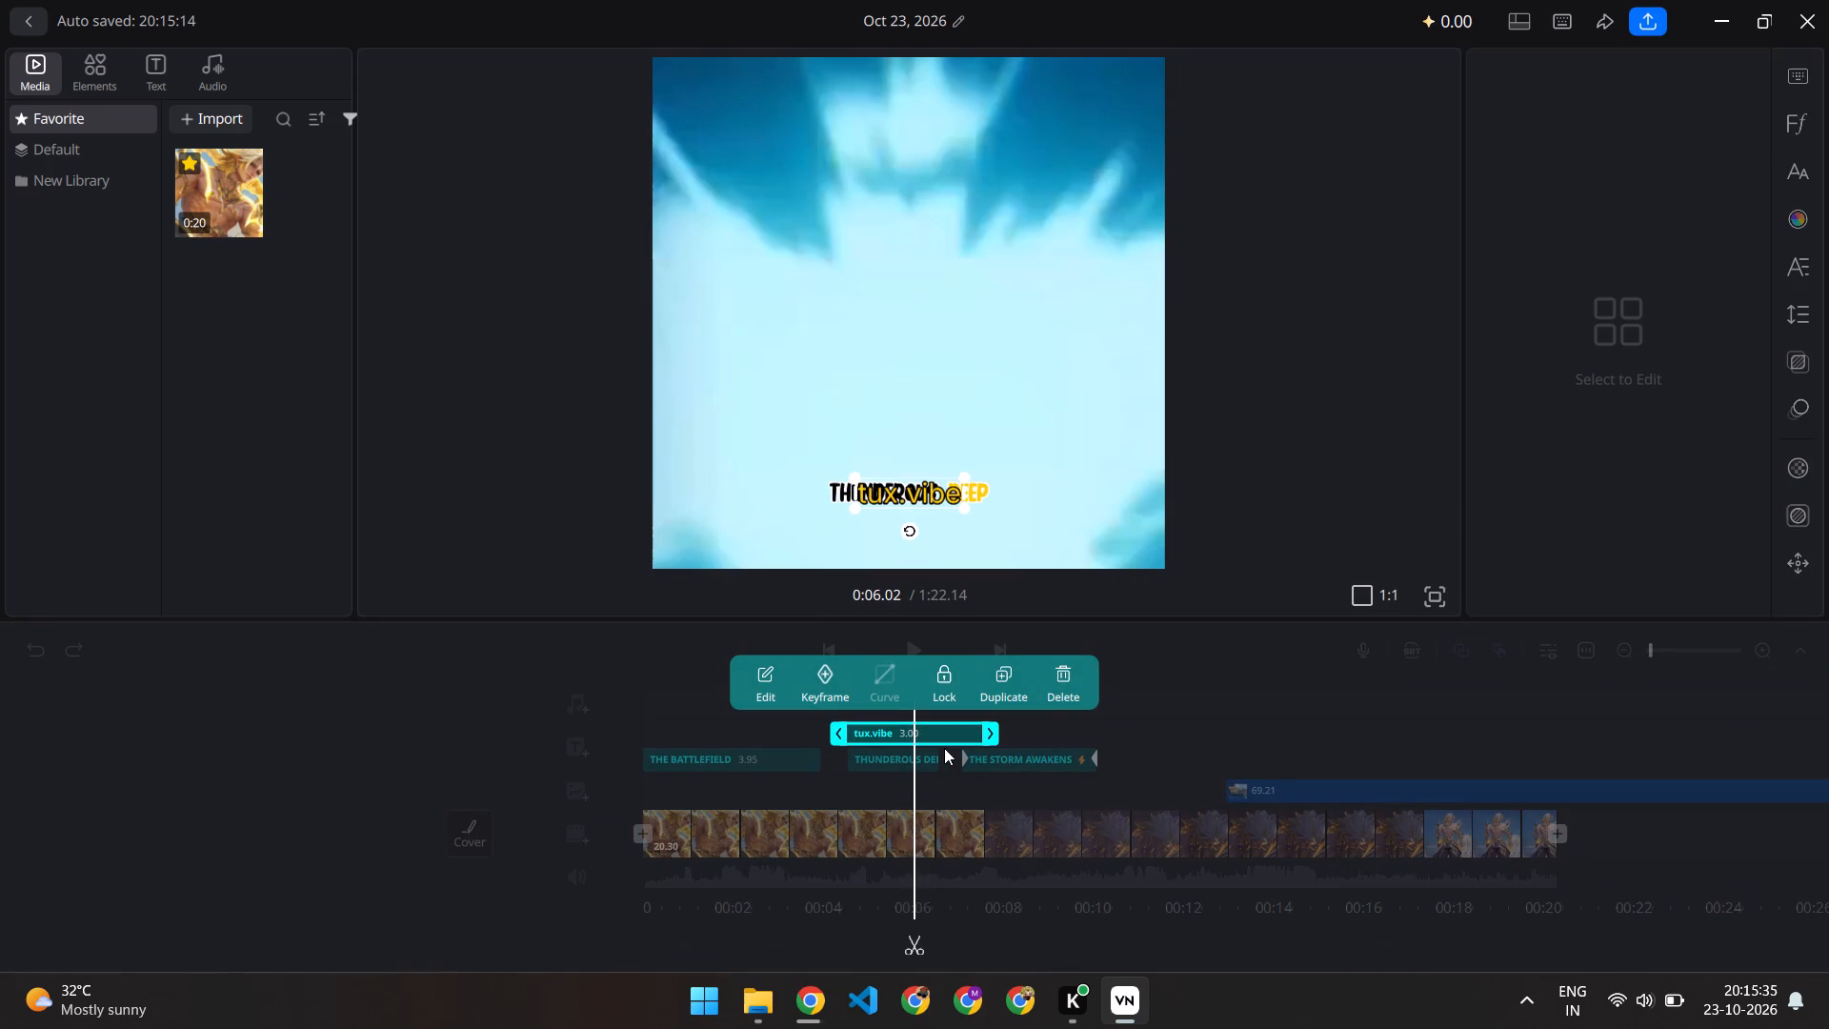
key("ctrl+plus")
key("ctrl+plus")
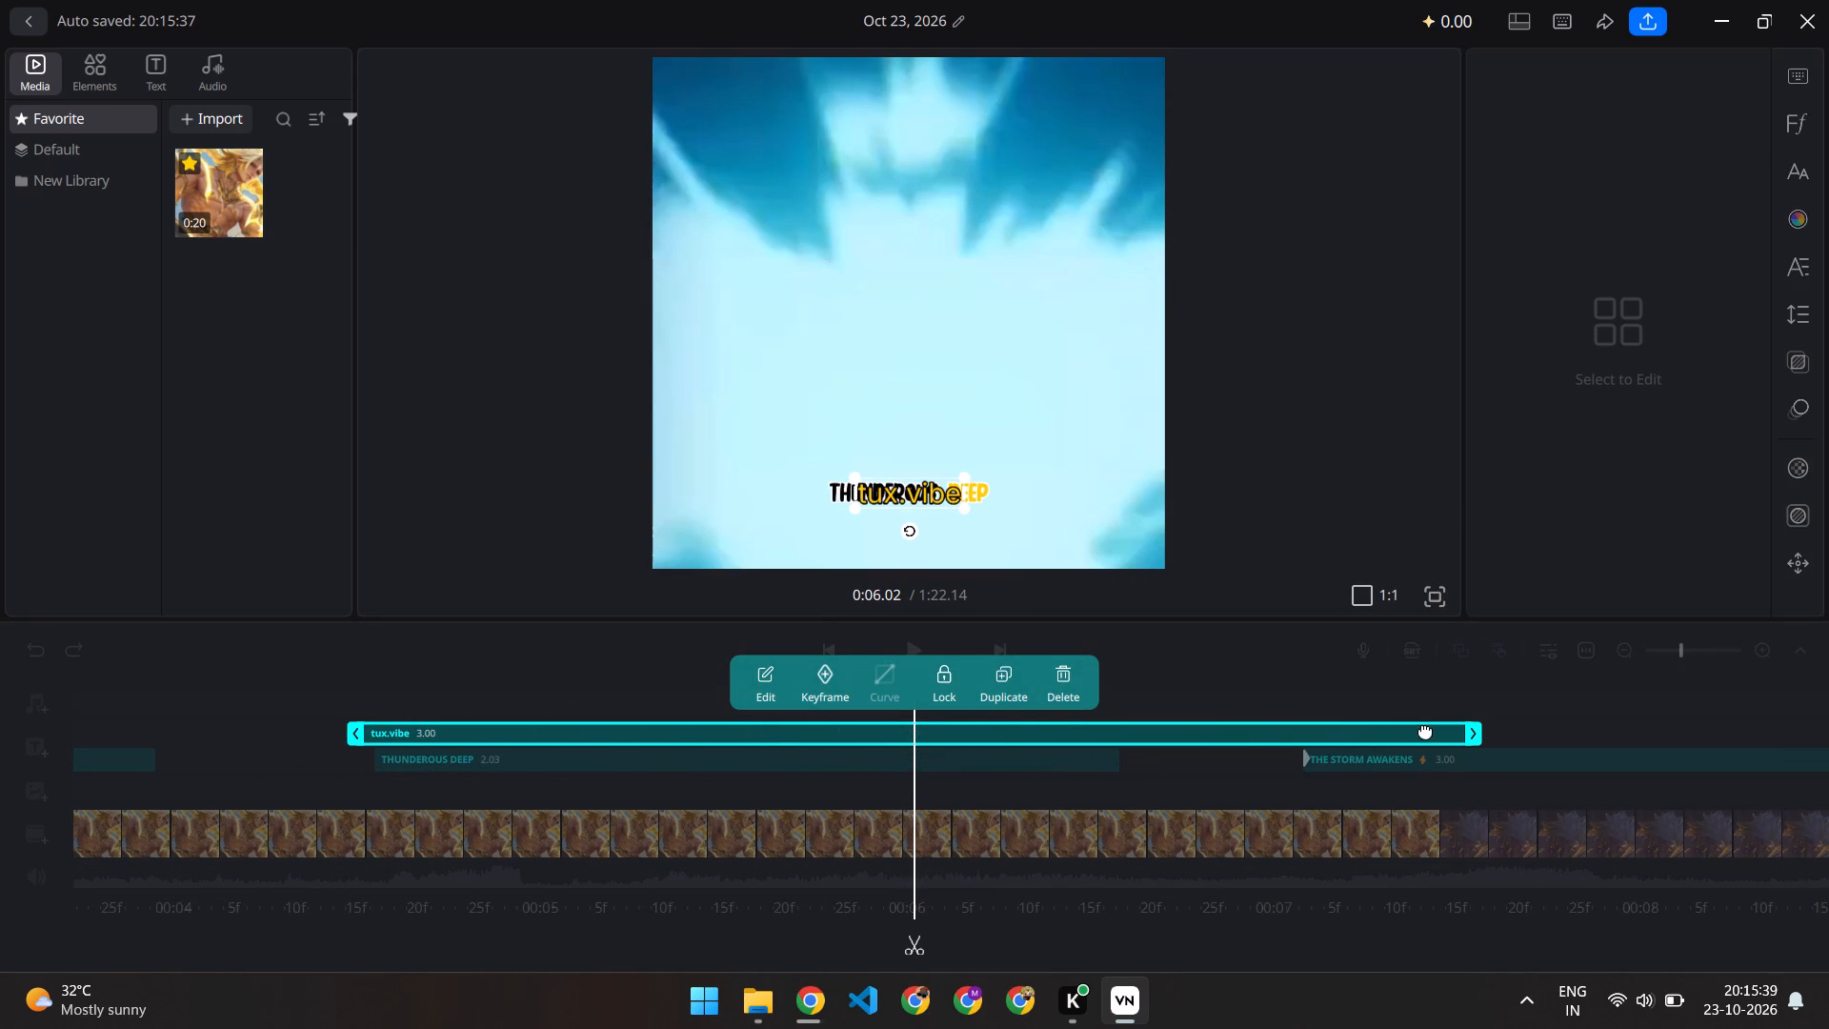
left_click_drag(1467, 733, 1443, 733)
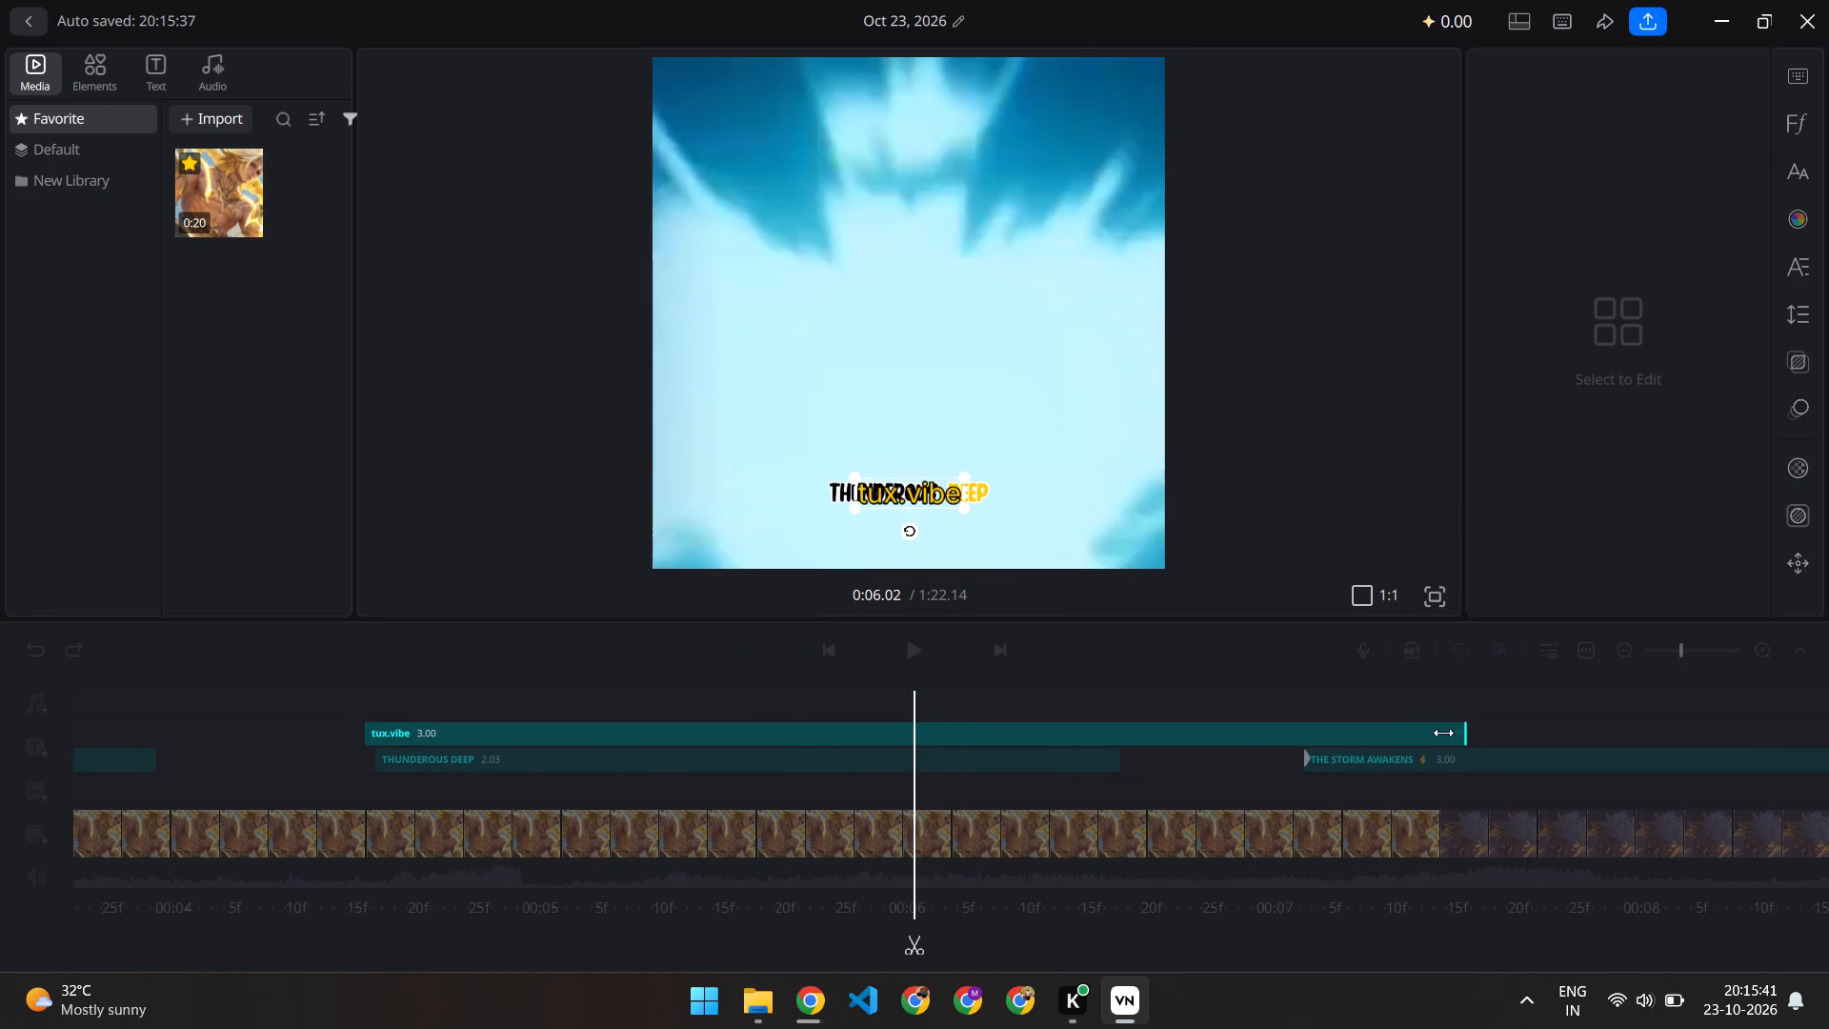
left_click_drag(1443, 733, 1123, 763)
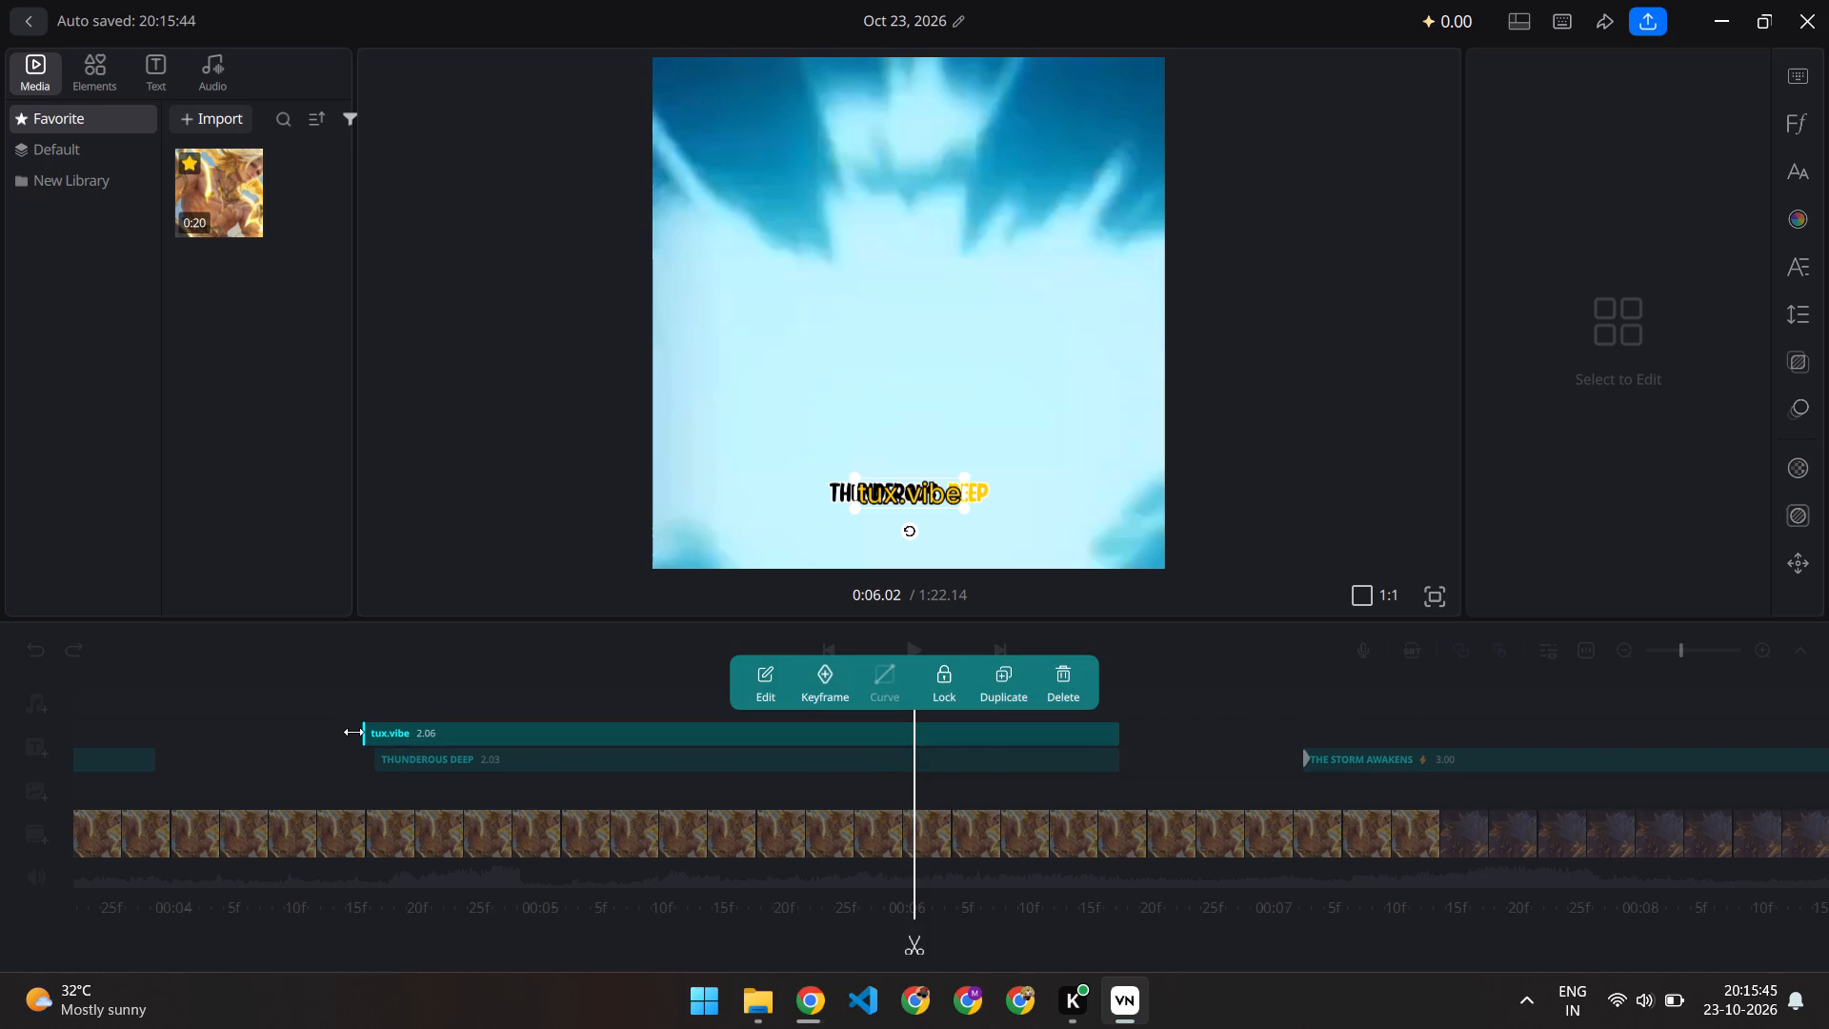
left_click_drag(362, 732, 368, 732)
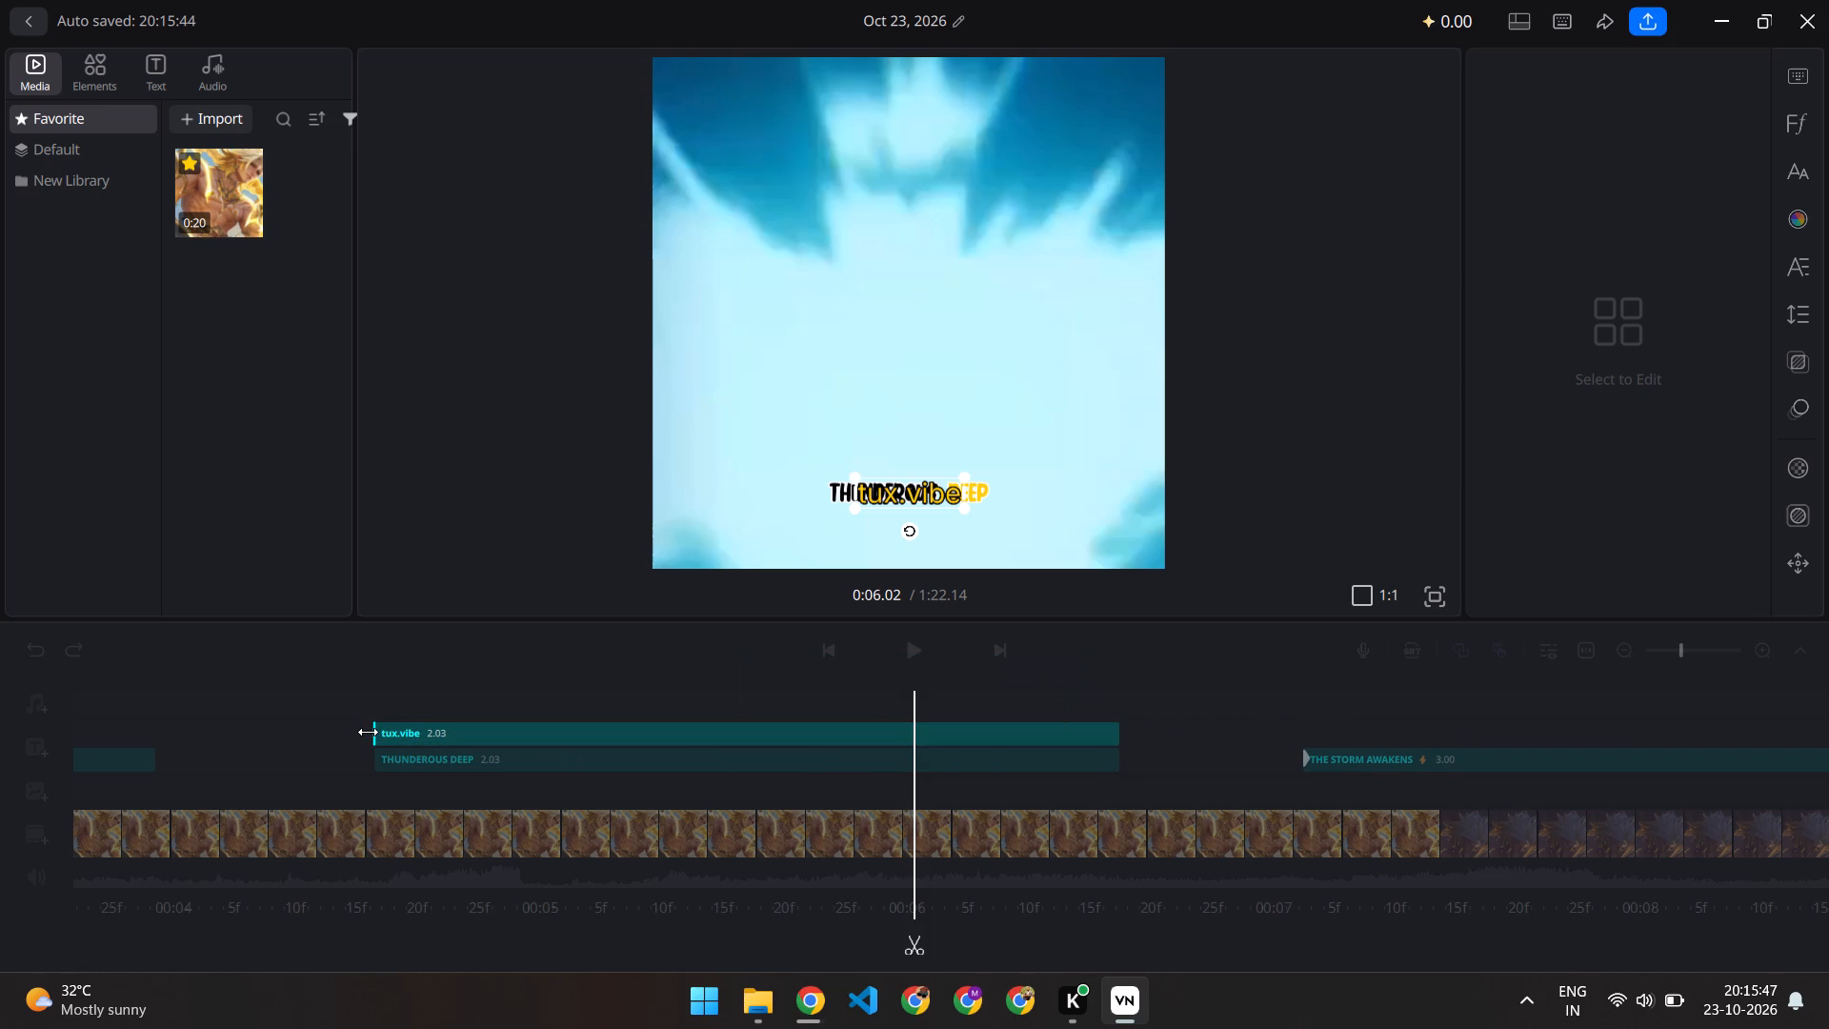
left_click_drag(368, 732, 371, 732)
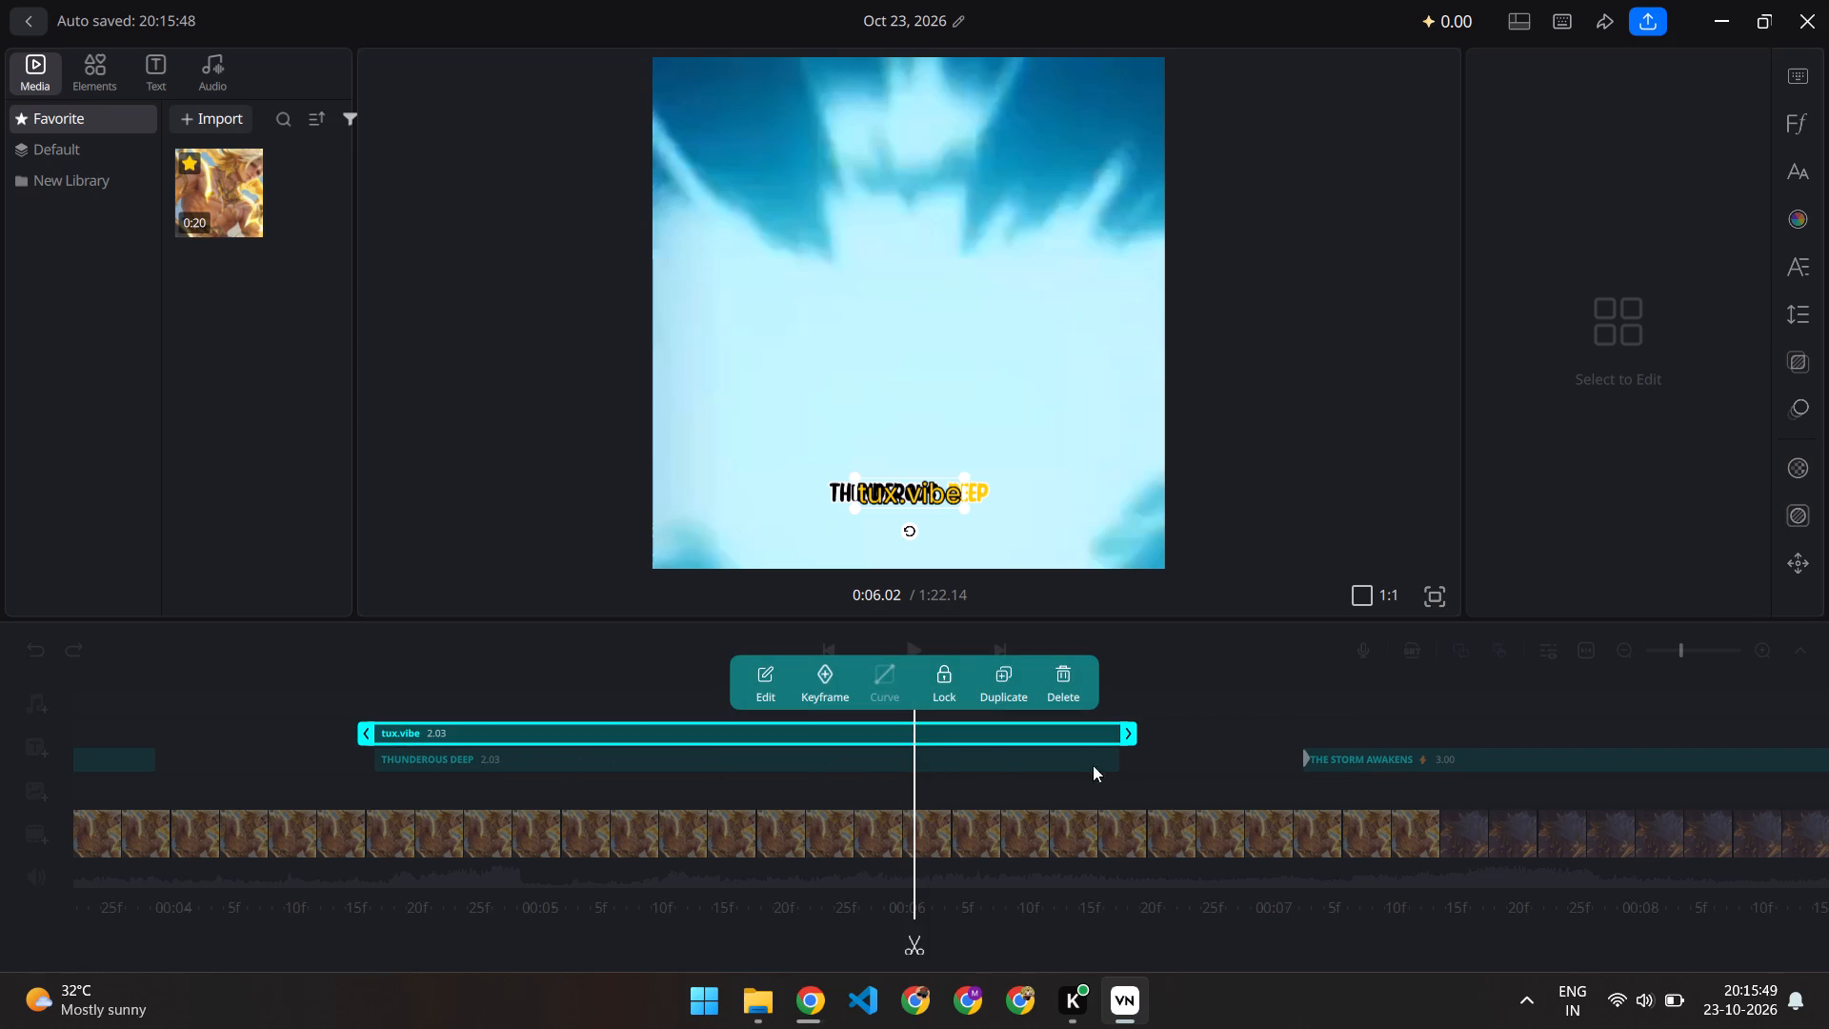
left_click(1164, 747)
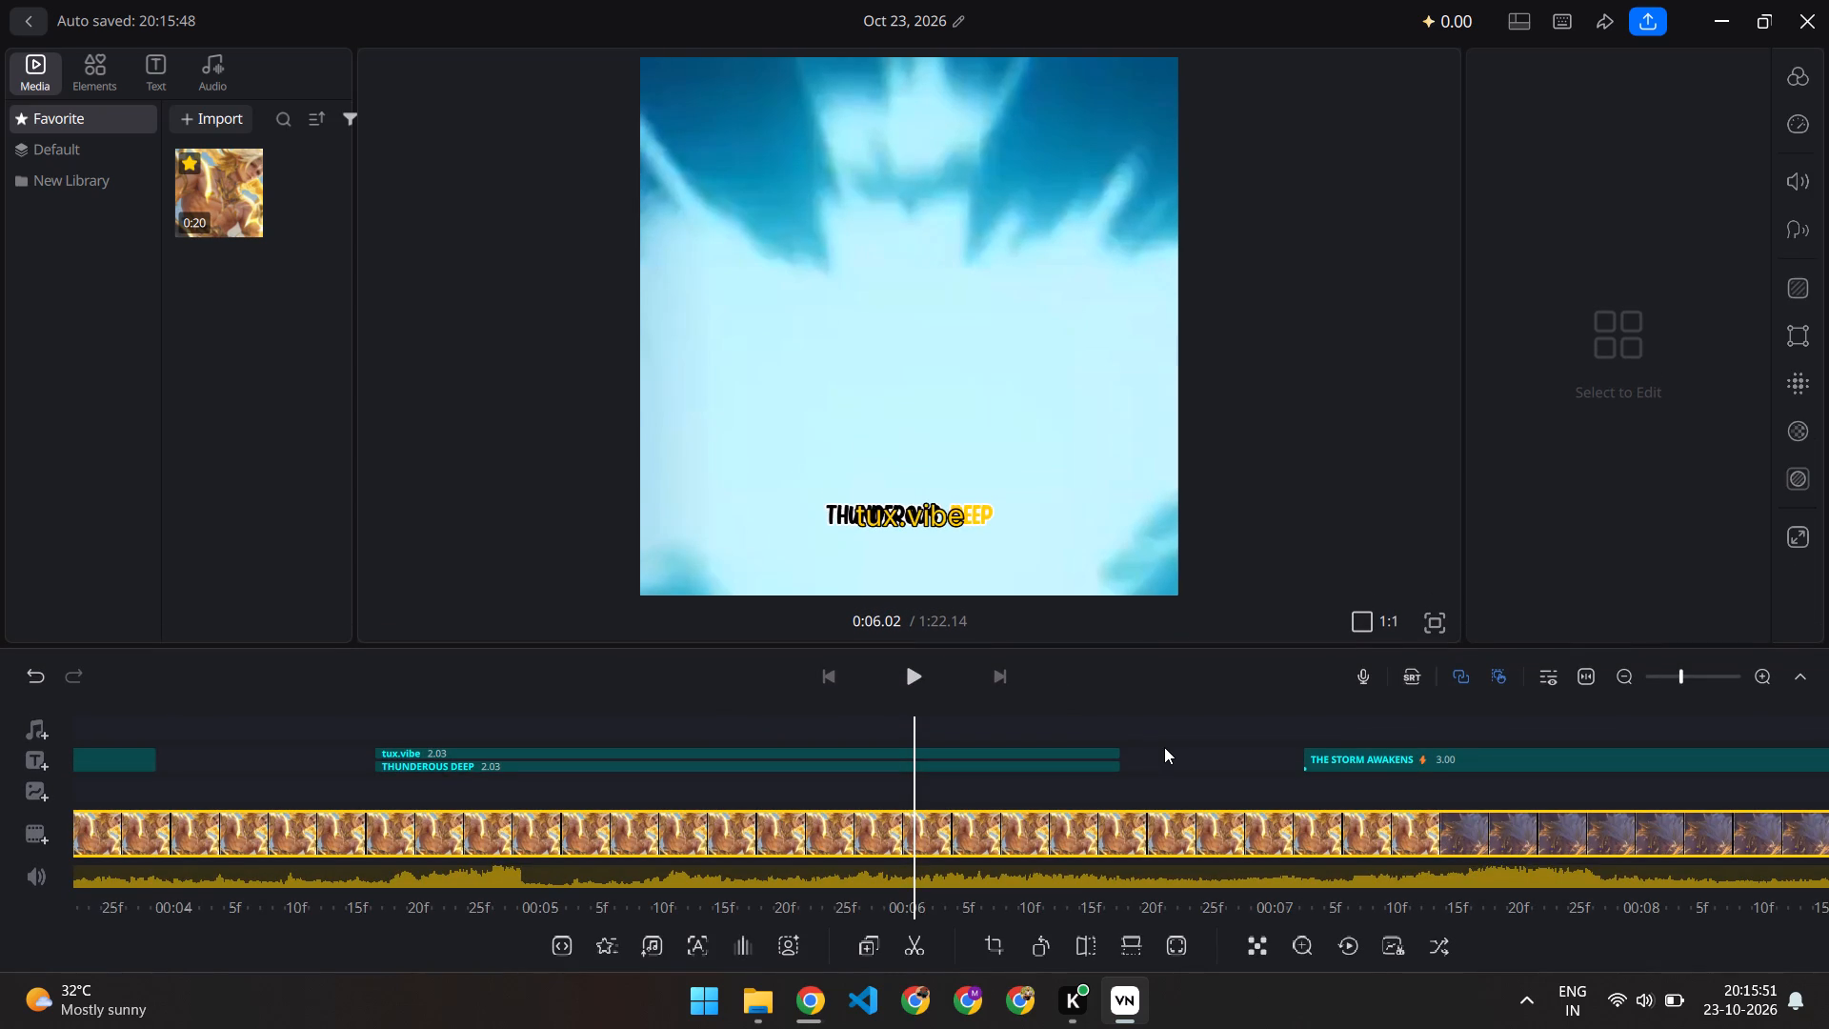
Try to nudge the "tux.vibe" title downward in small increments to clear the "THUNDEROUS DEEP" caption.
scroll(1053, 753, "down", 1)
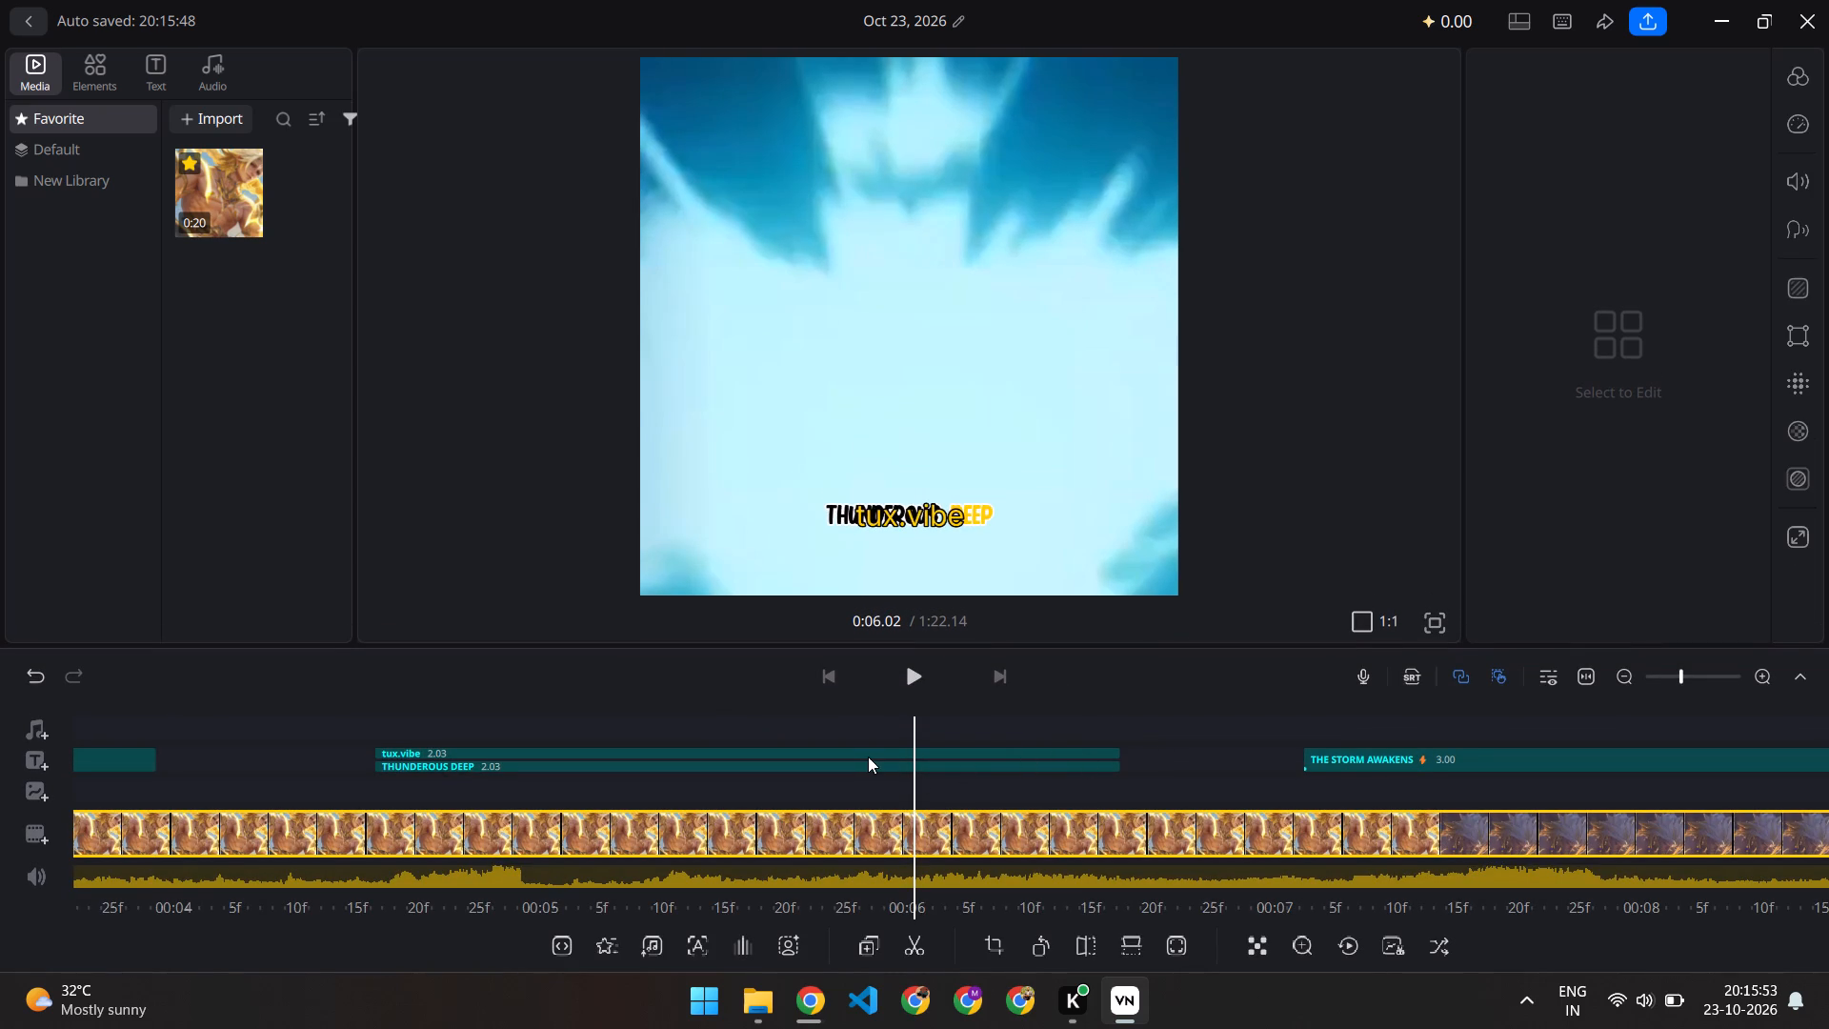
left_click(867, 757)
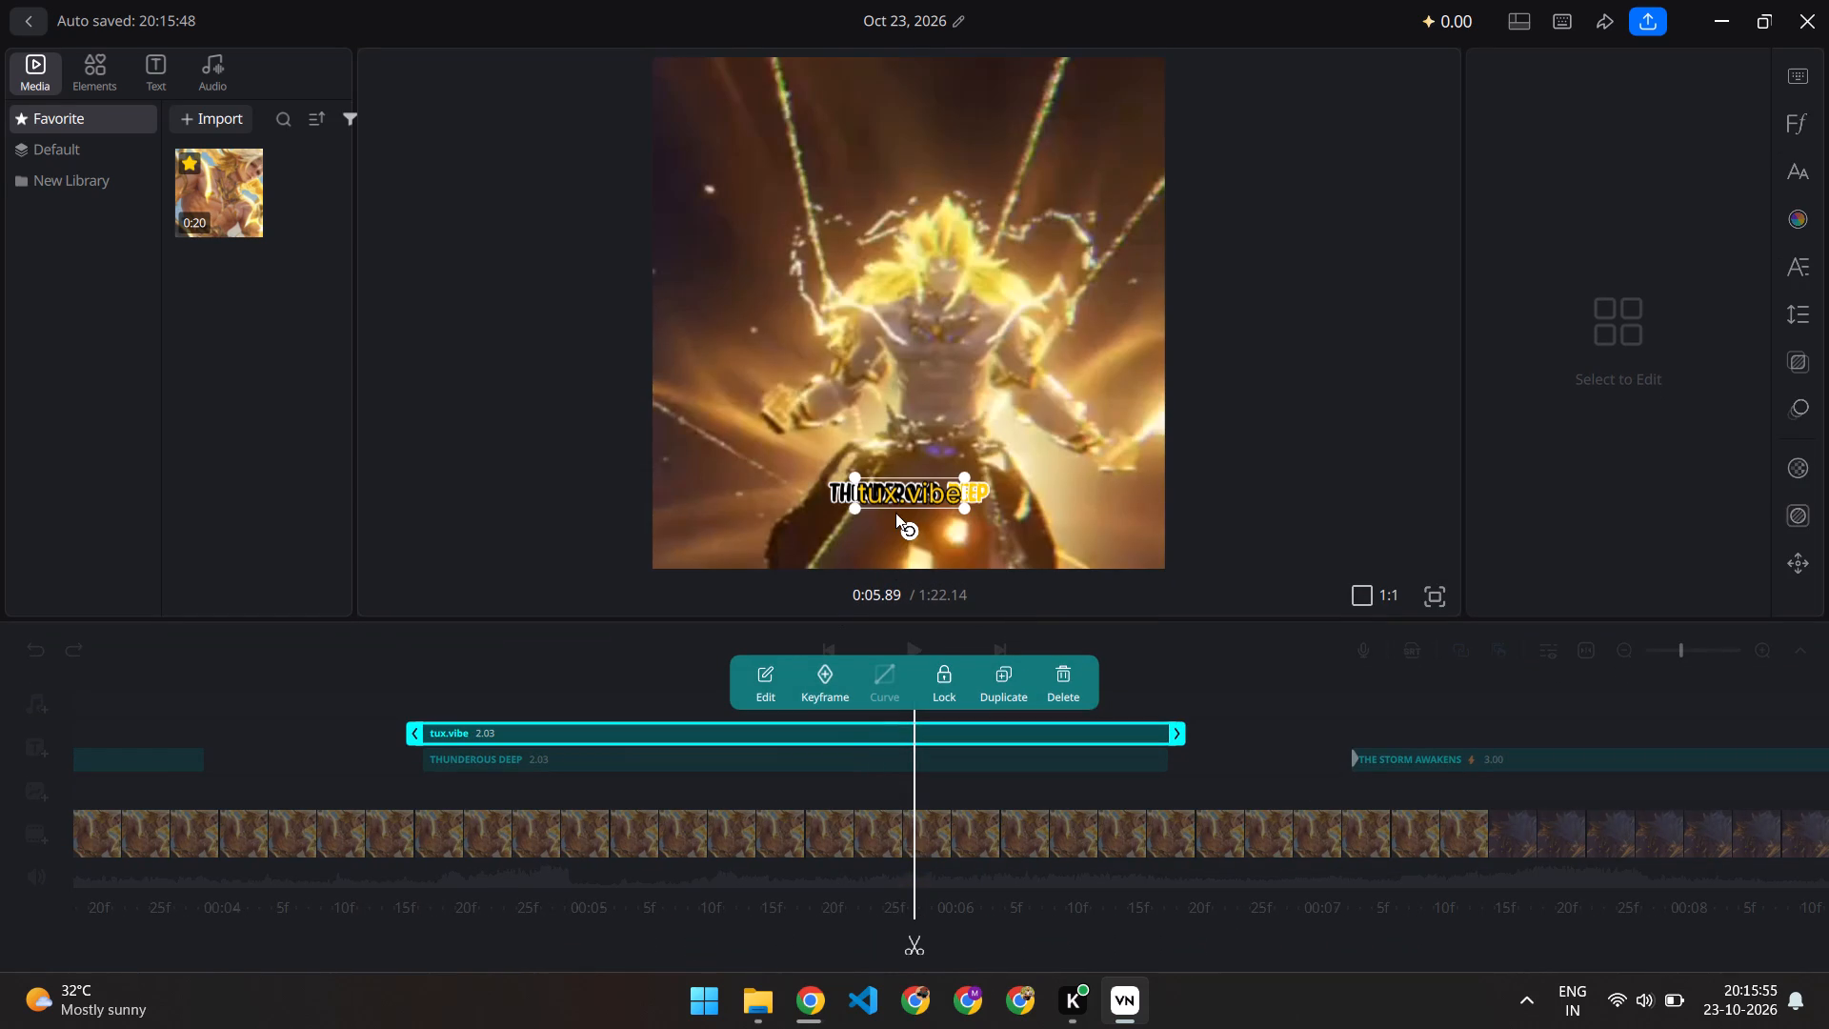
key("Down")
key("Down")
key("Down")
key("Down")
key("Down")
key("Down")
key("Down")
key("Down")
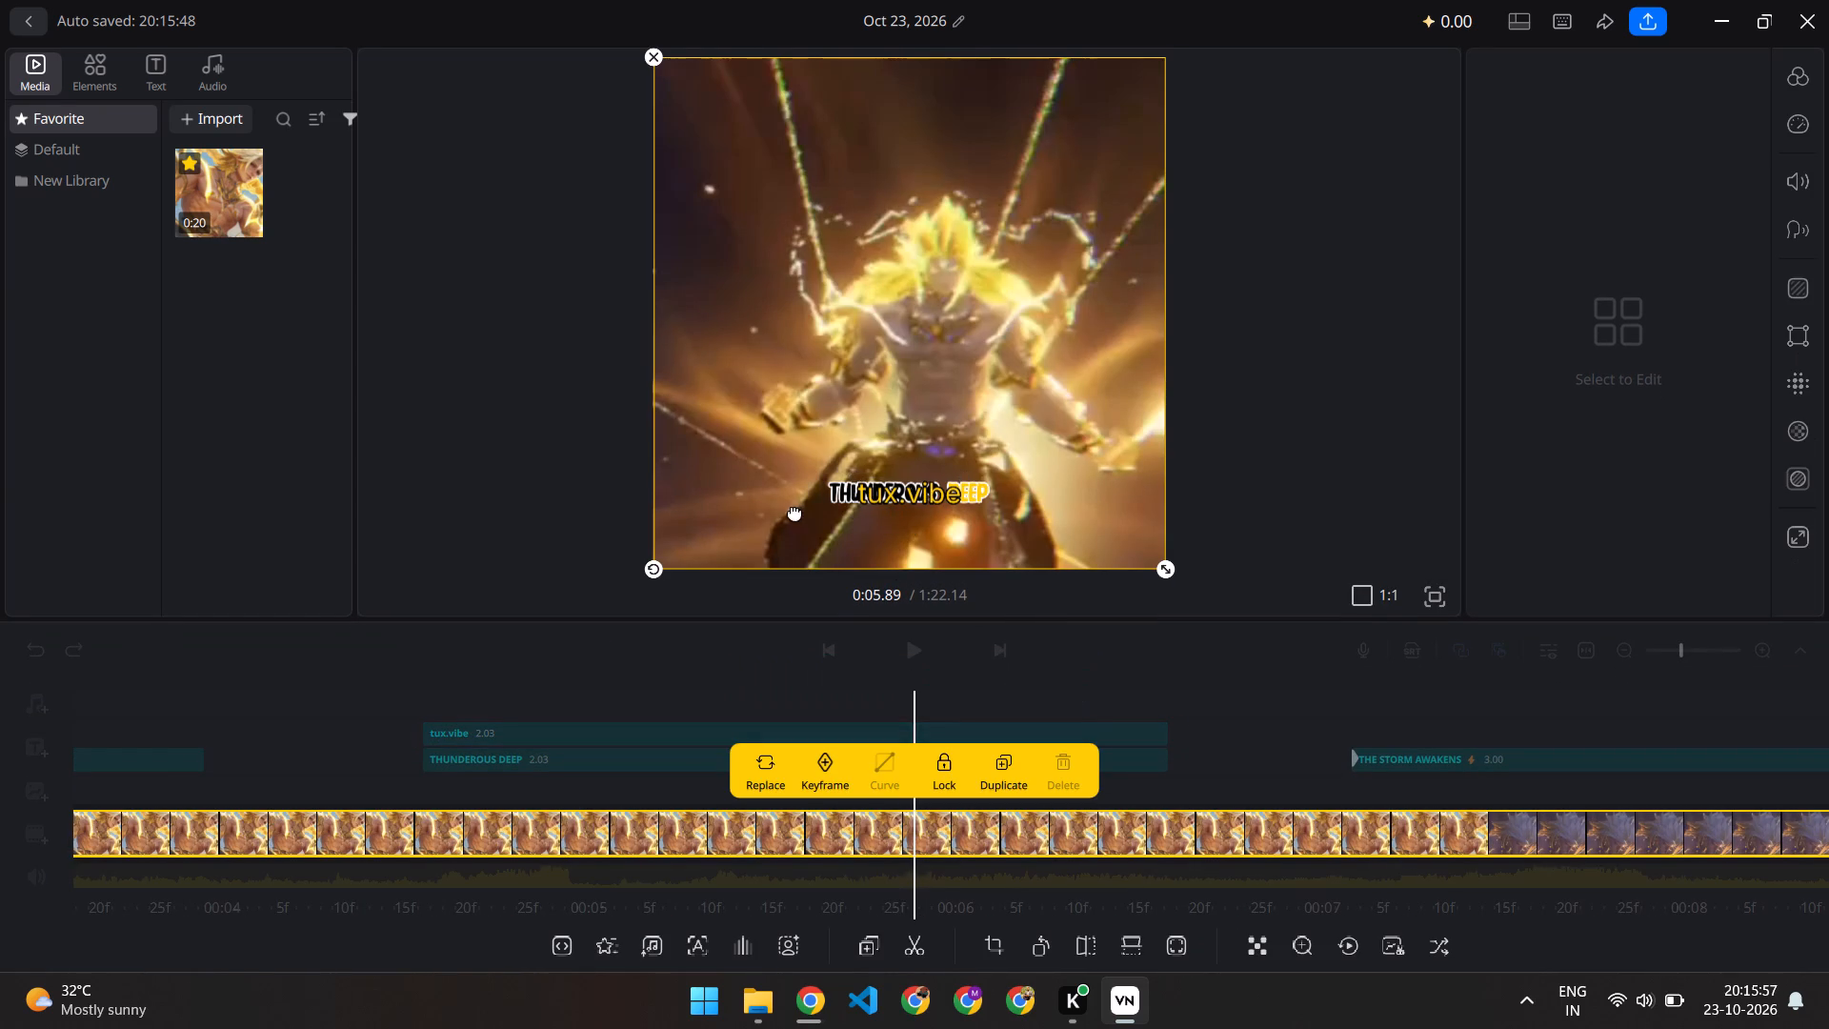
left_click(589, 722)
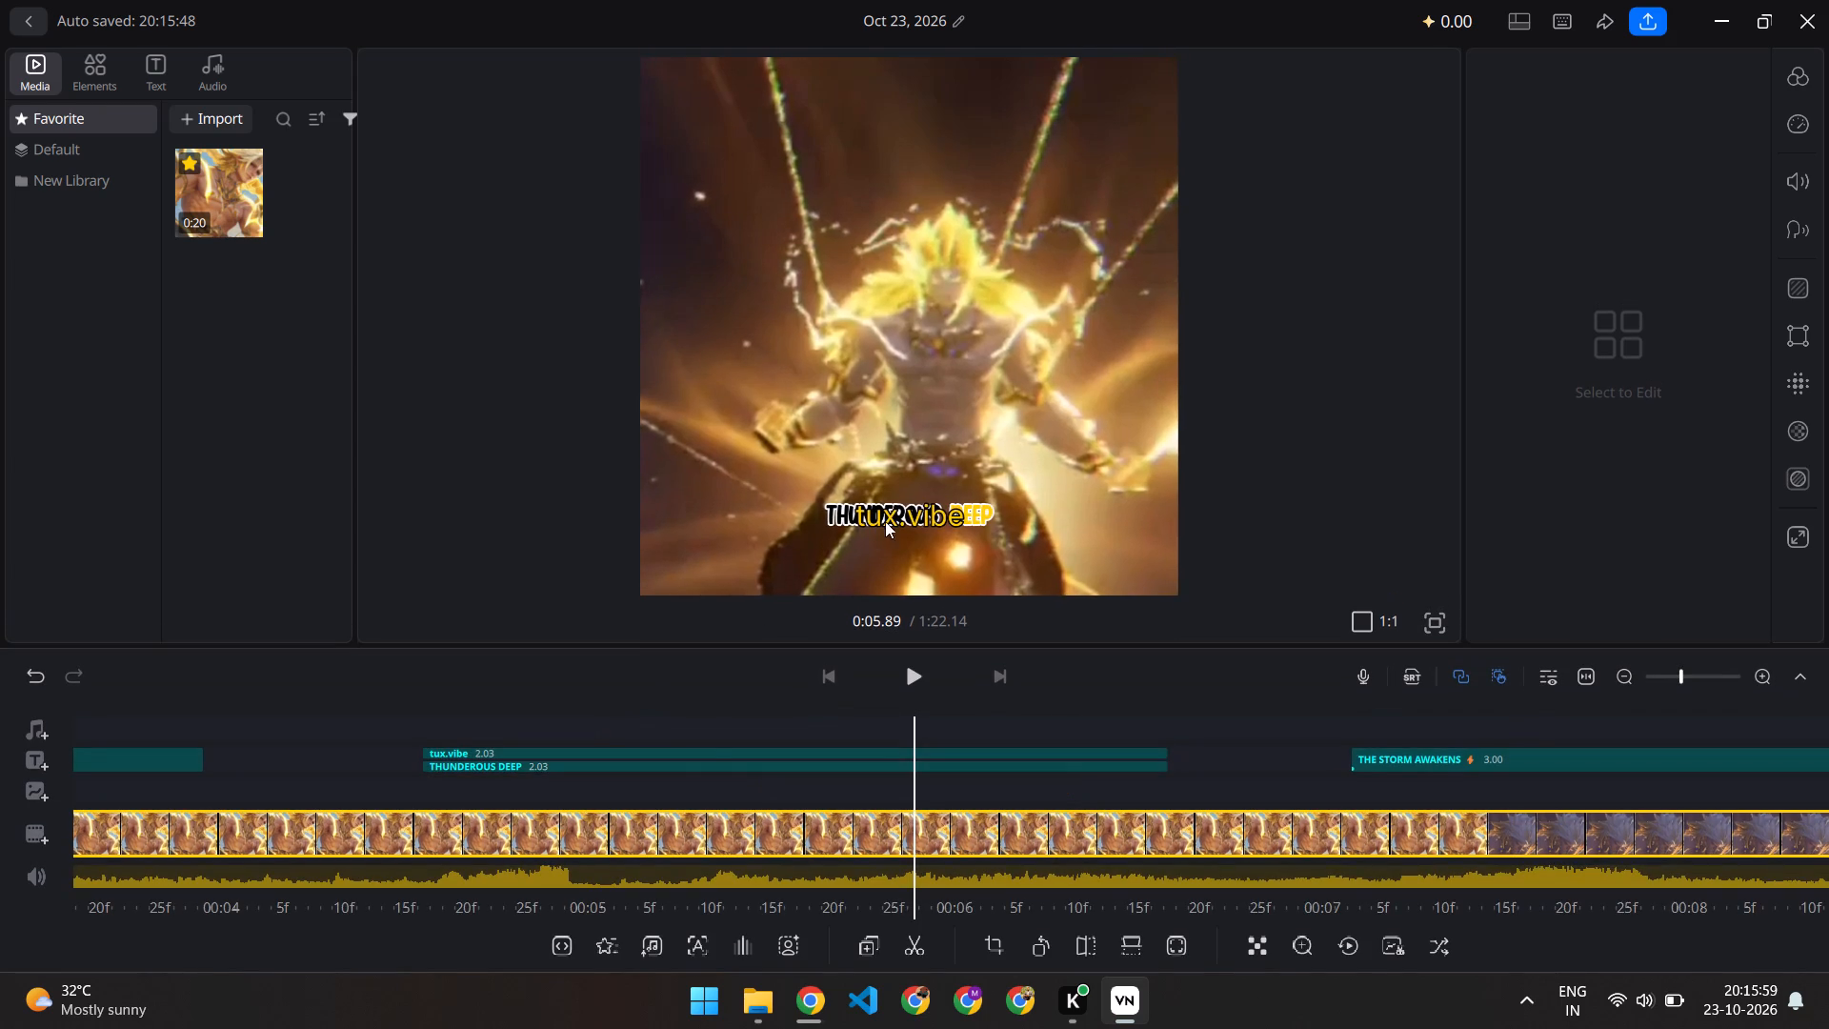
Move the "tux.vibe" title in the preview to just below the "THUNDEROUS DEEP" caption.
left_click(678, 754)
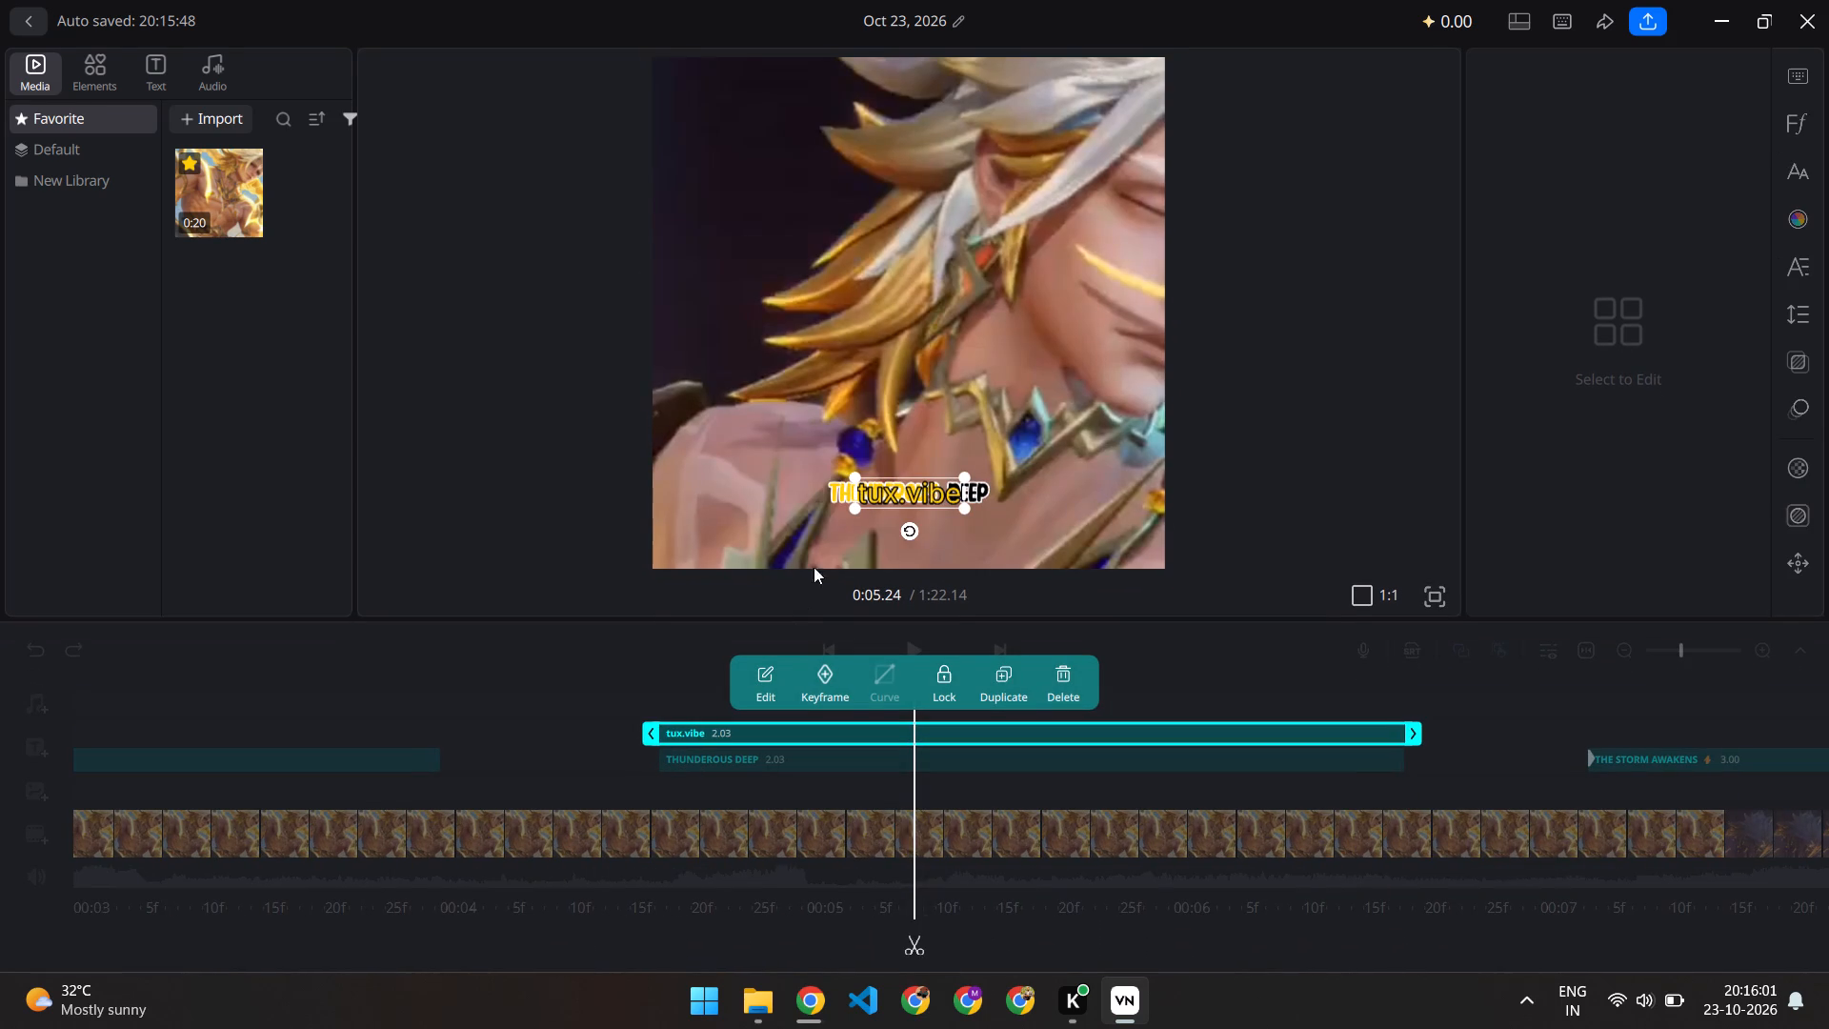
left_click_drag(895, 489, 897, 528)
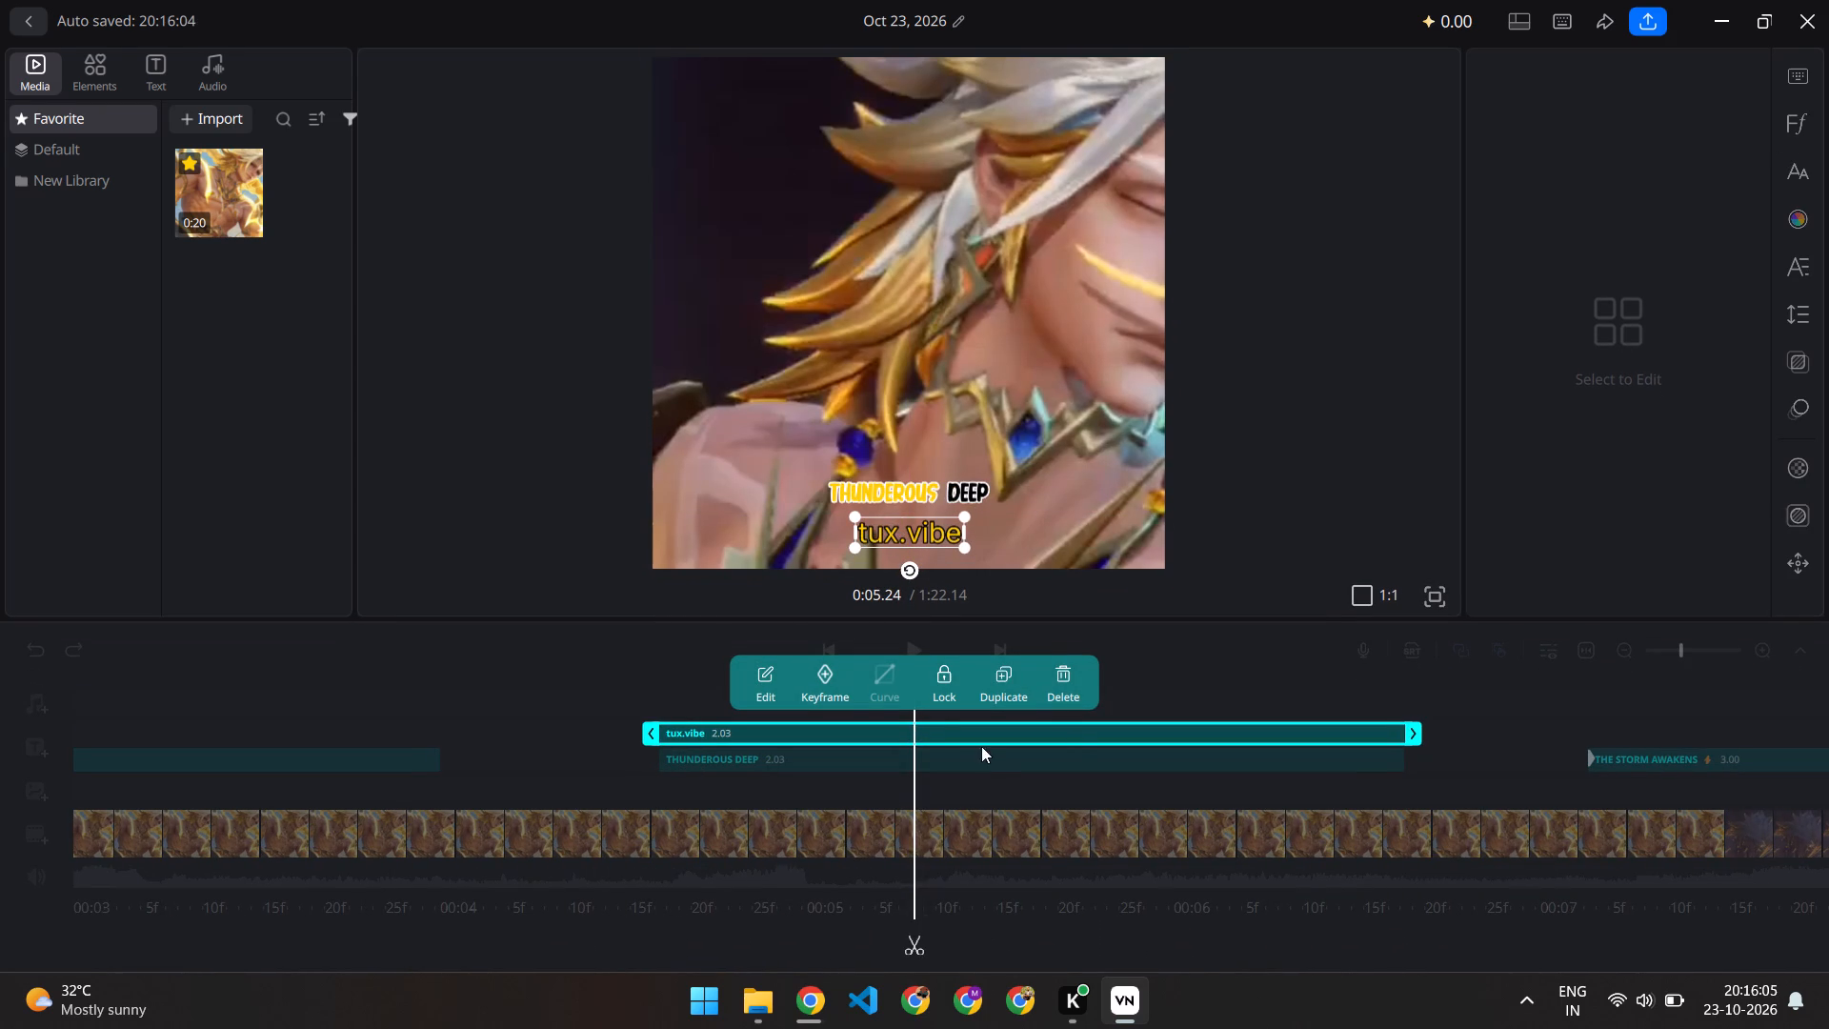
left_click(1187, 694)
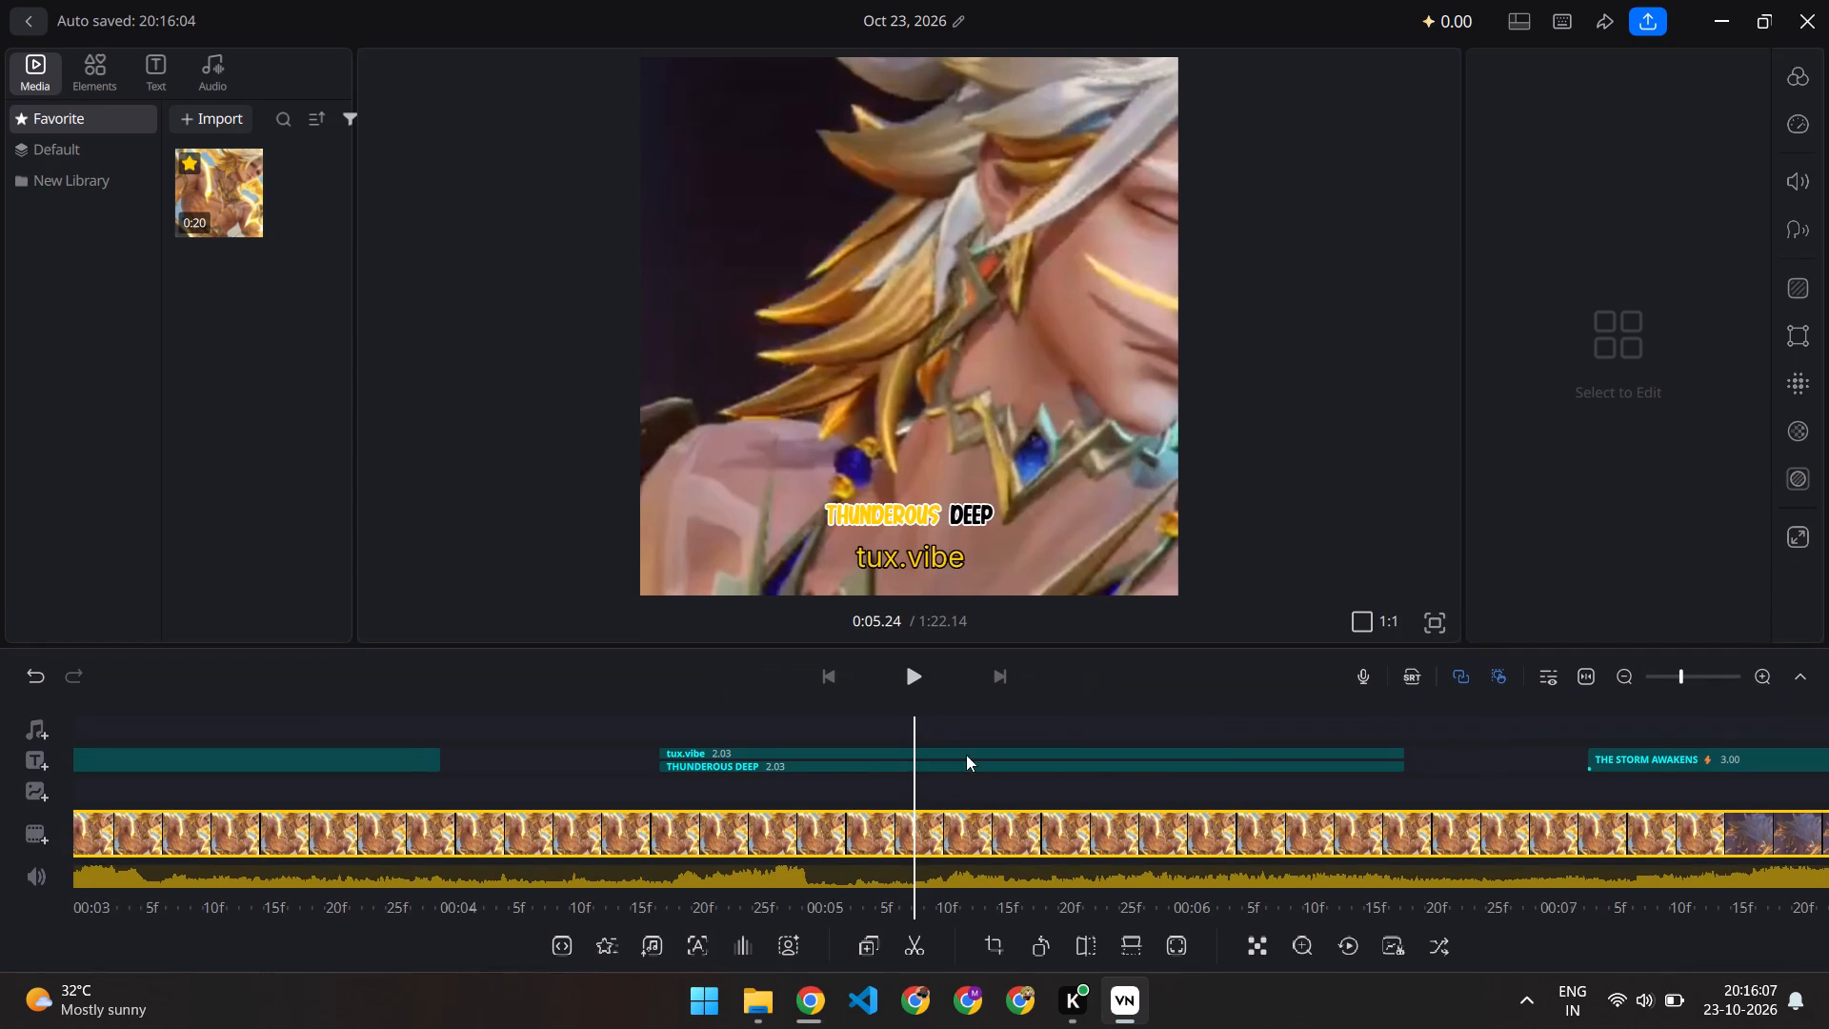
Delete the "tux.vibe" title that runs alongside the "THUNDEROUS DEEP" caption on the timeline.
left_click(850, 750)
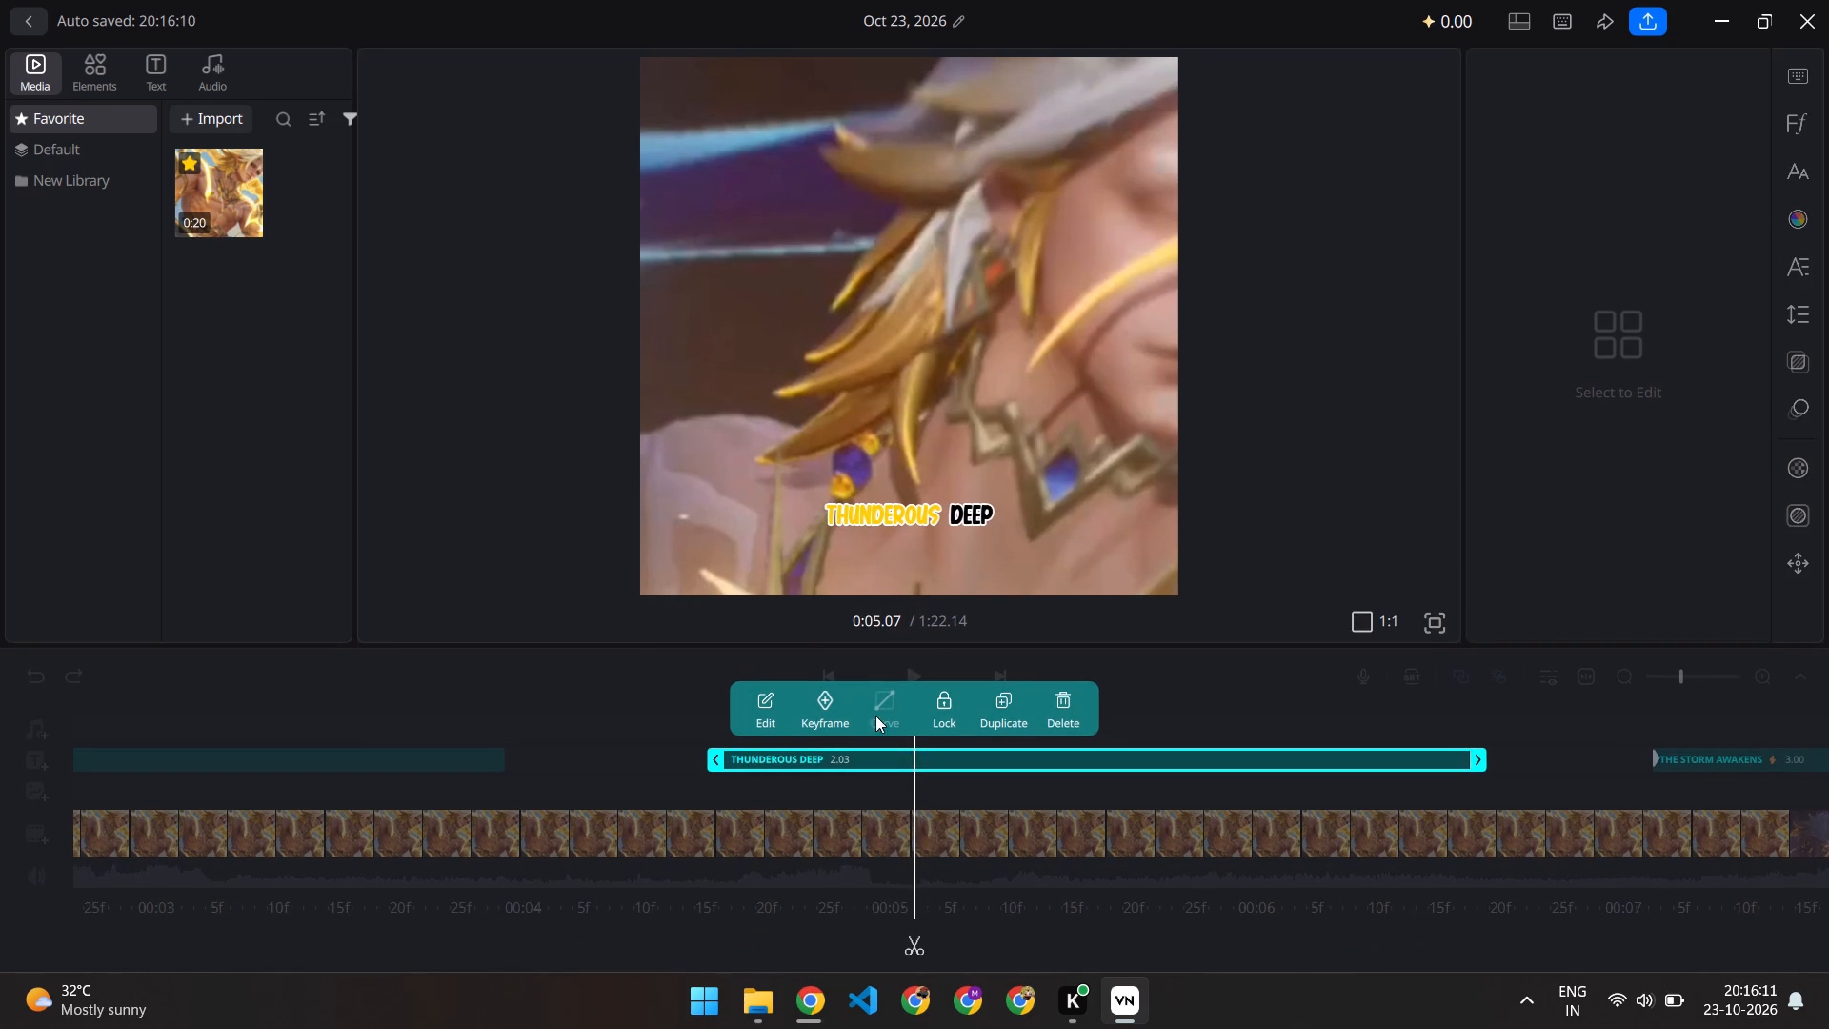
Duplicate the "THUNDEROUS DEEP" caption and replace the copy's text with "tux.hok".
left_click(1002, 702)
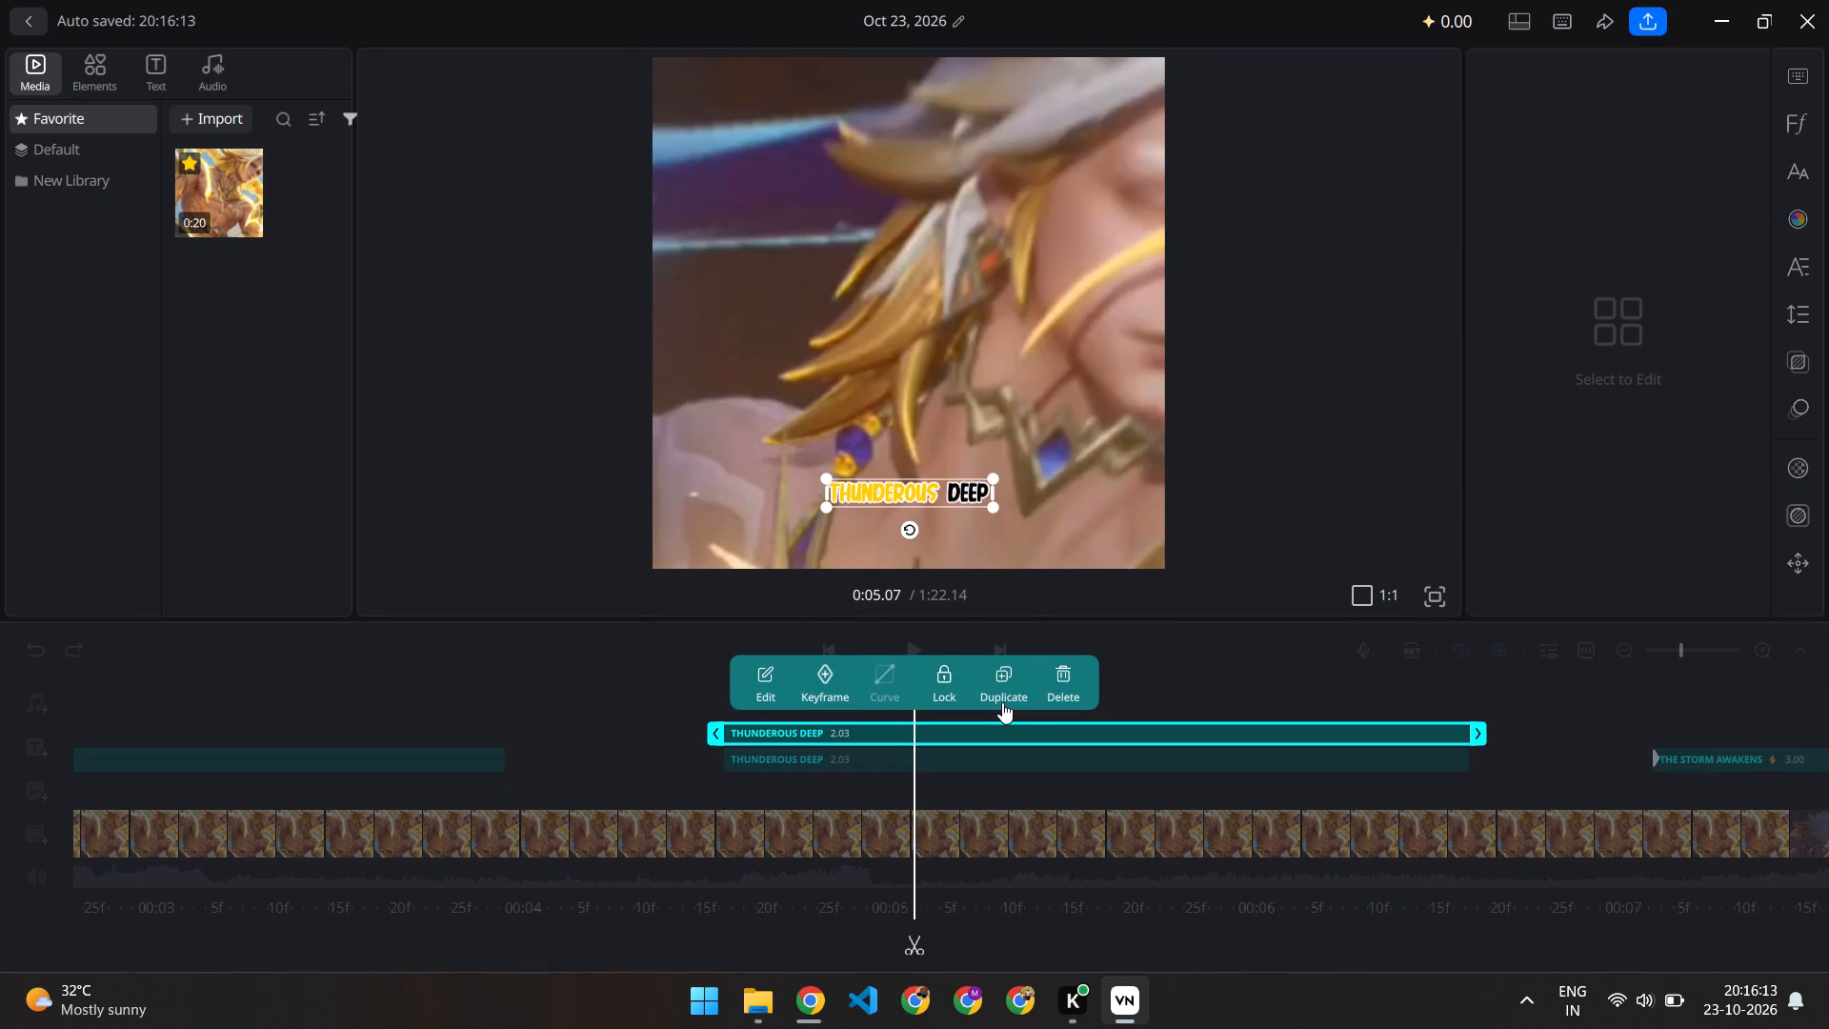
left_click(1797, 85)
left_click(1654, 151)
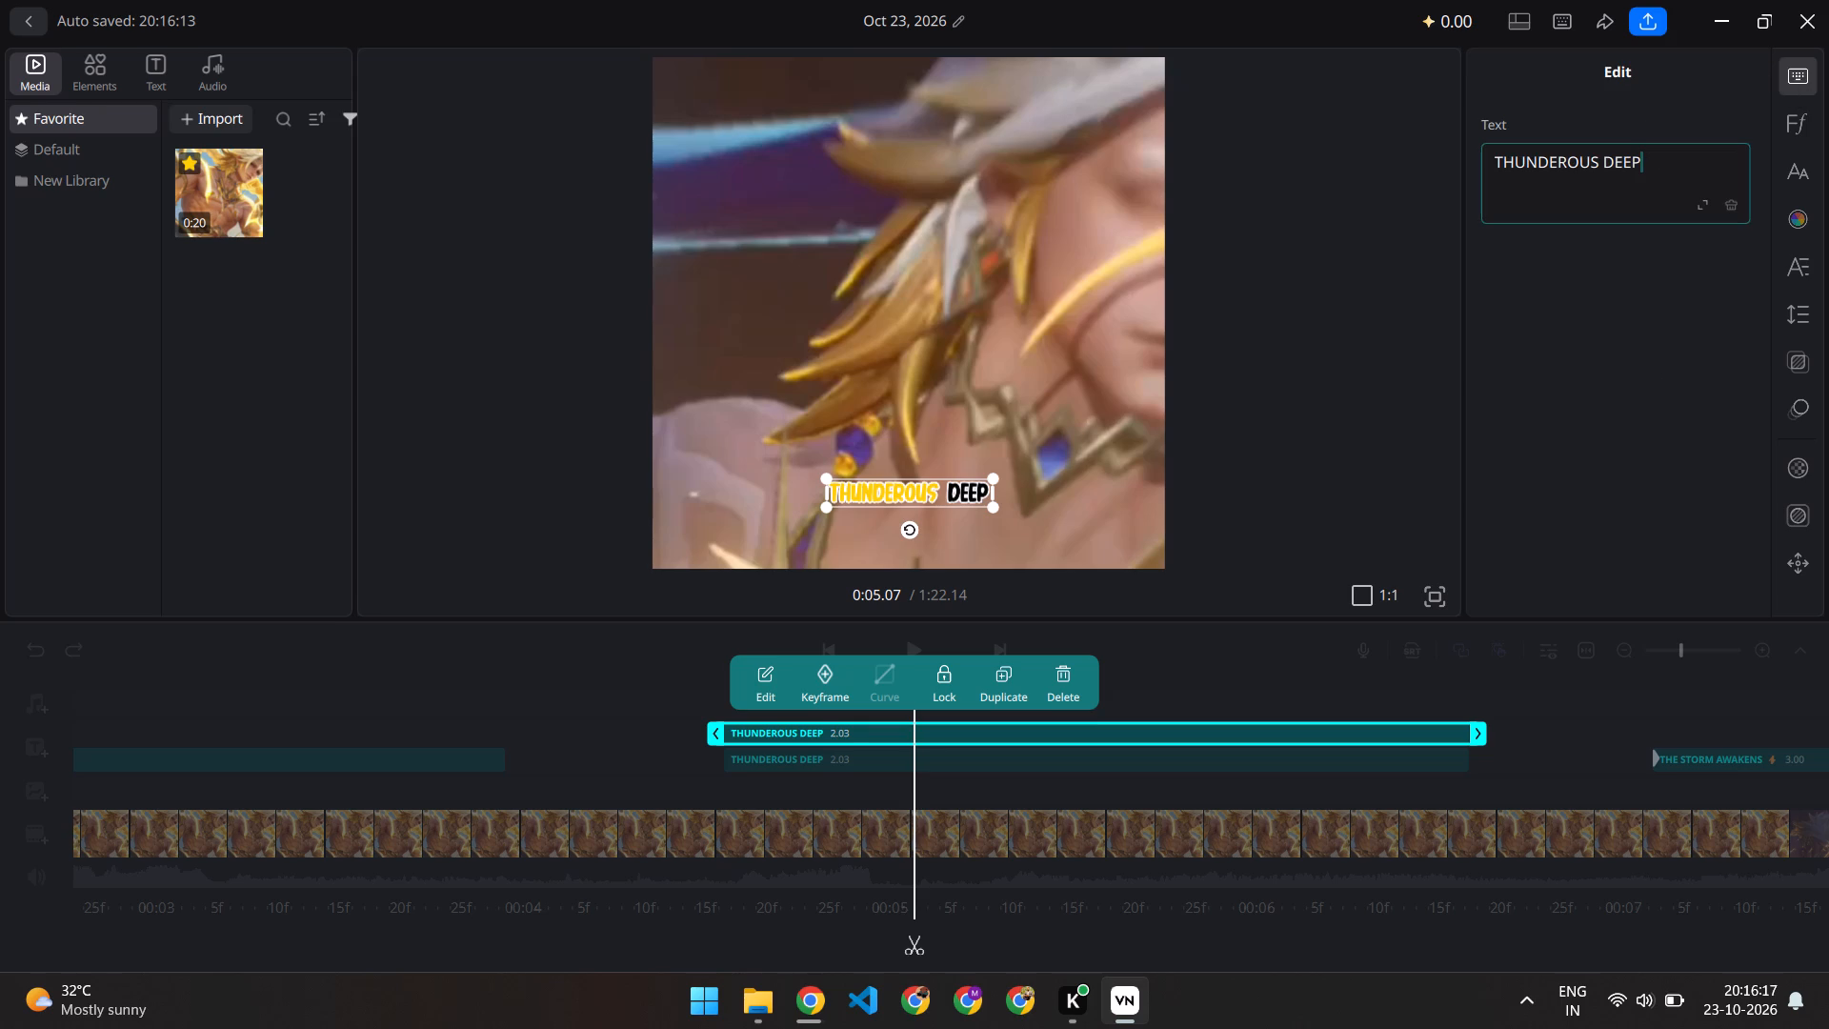
key("BackSpace")
key("BackSpace")
key("BackSpace")
key("BackSpace")
key("BackSpace")
key("BackSpace")
key("BackSpace")
key("BackSpace")
key("BackSpace")
key("BackSpace")
key("BackSpace")
key("BackSpace")
key("BackSpace")
key("BackSpace")
key("BackSpace")
key("BackSpace")
key("BackSpace")
key("BackSpace")
key("BackSpace")
key("BackSpace")
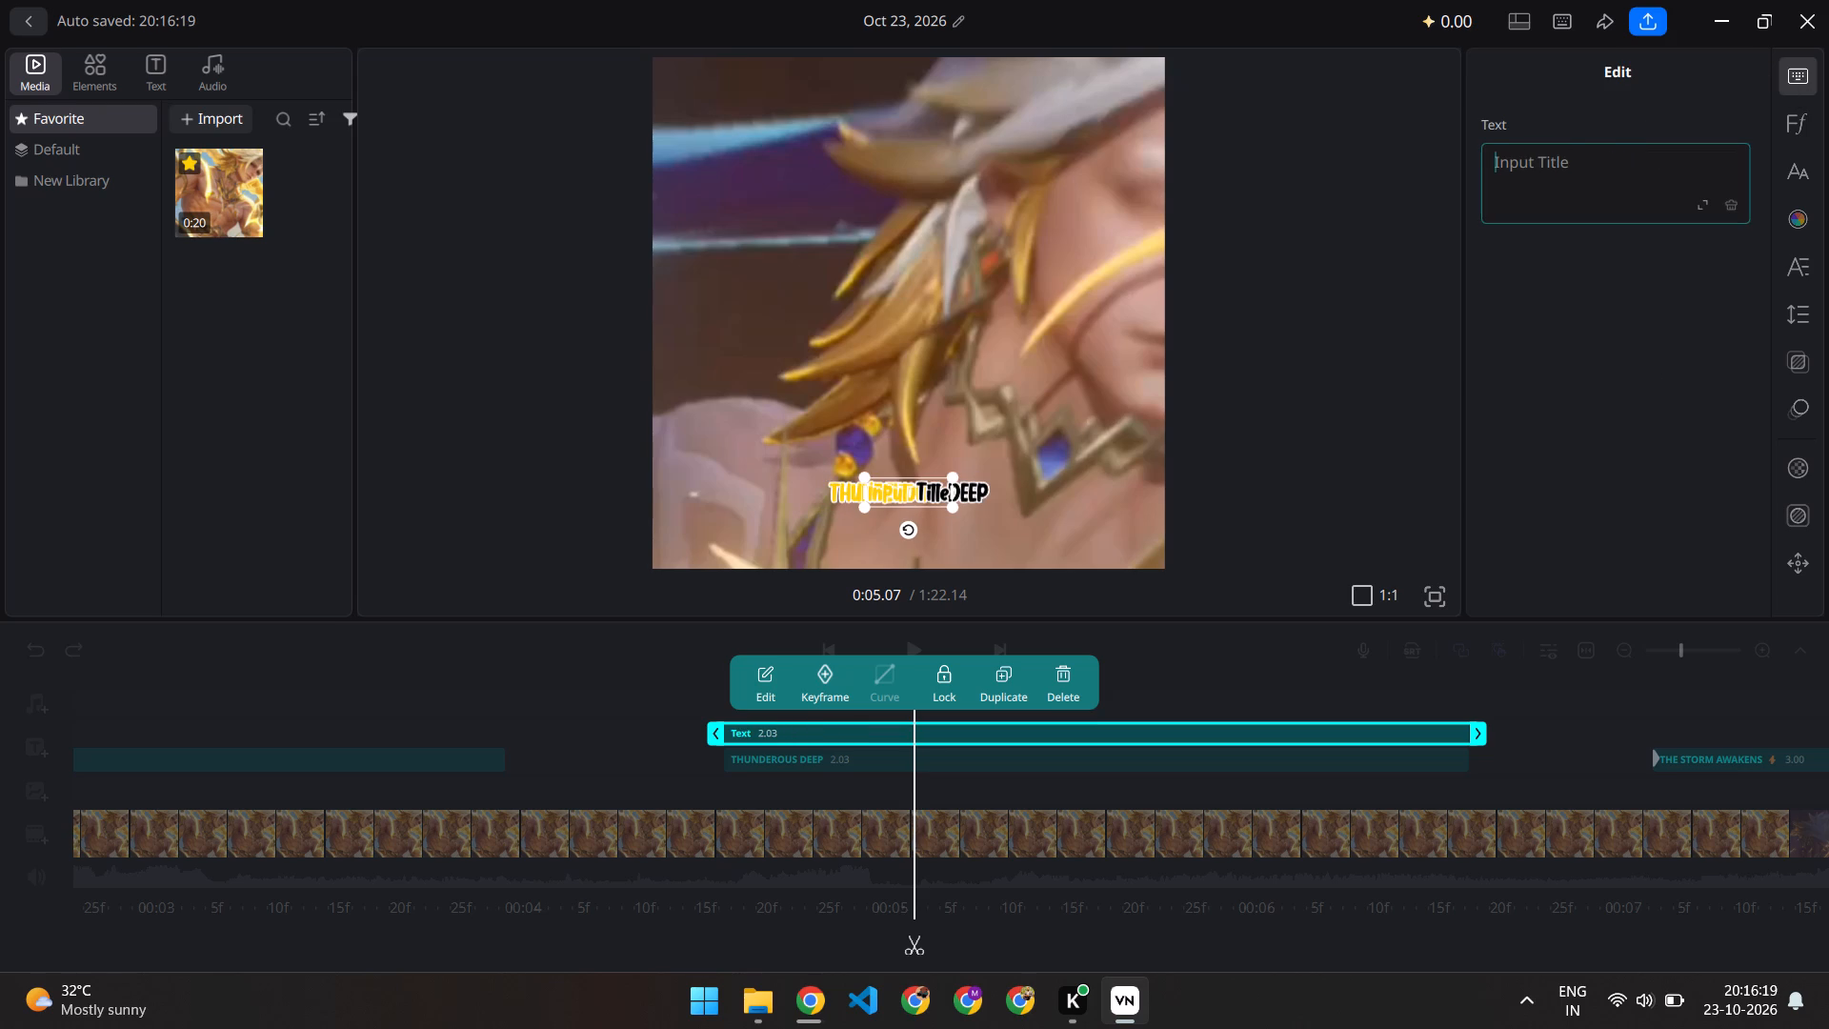
type("tux.")
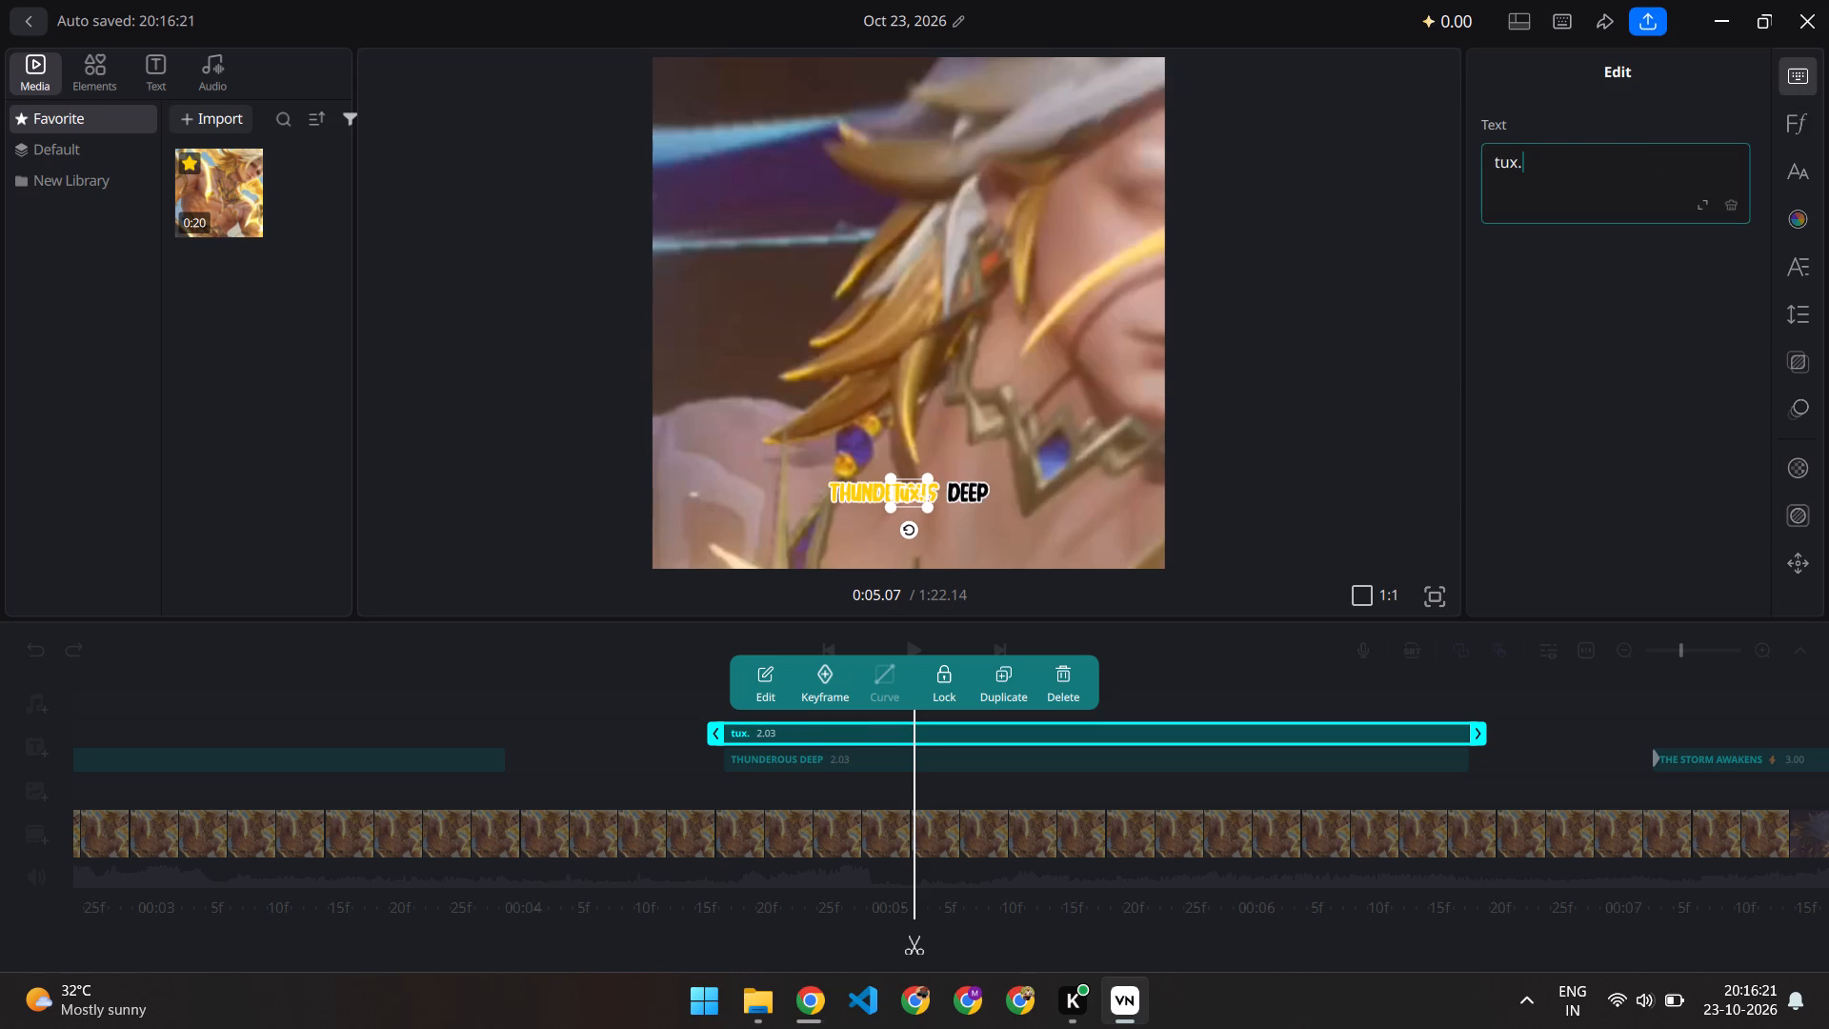
type("hok")
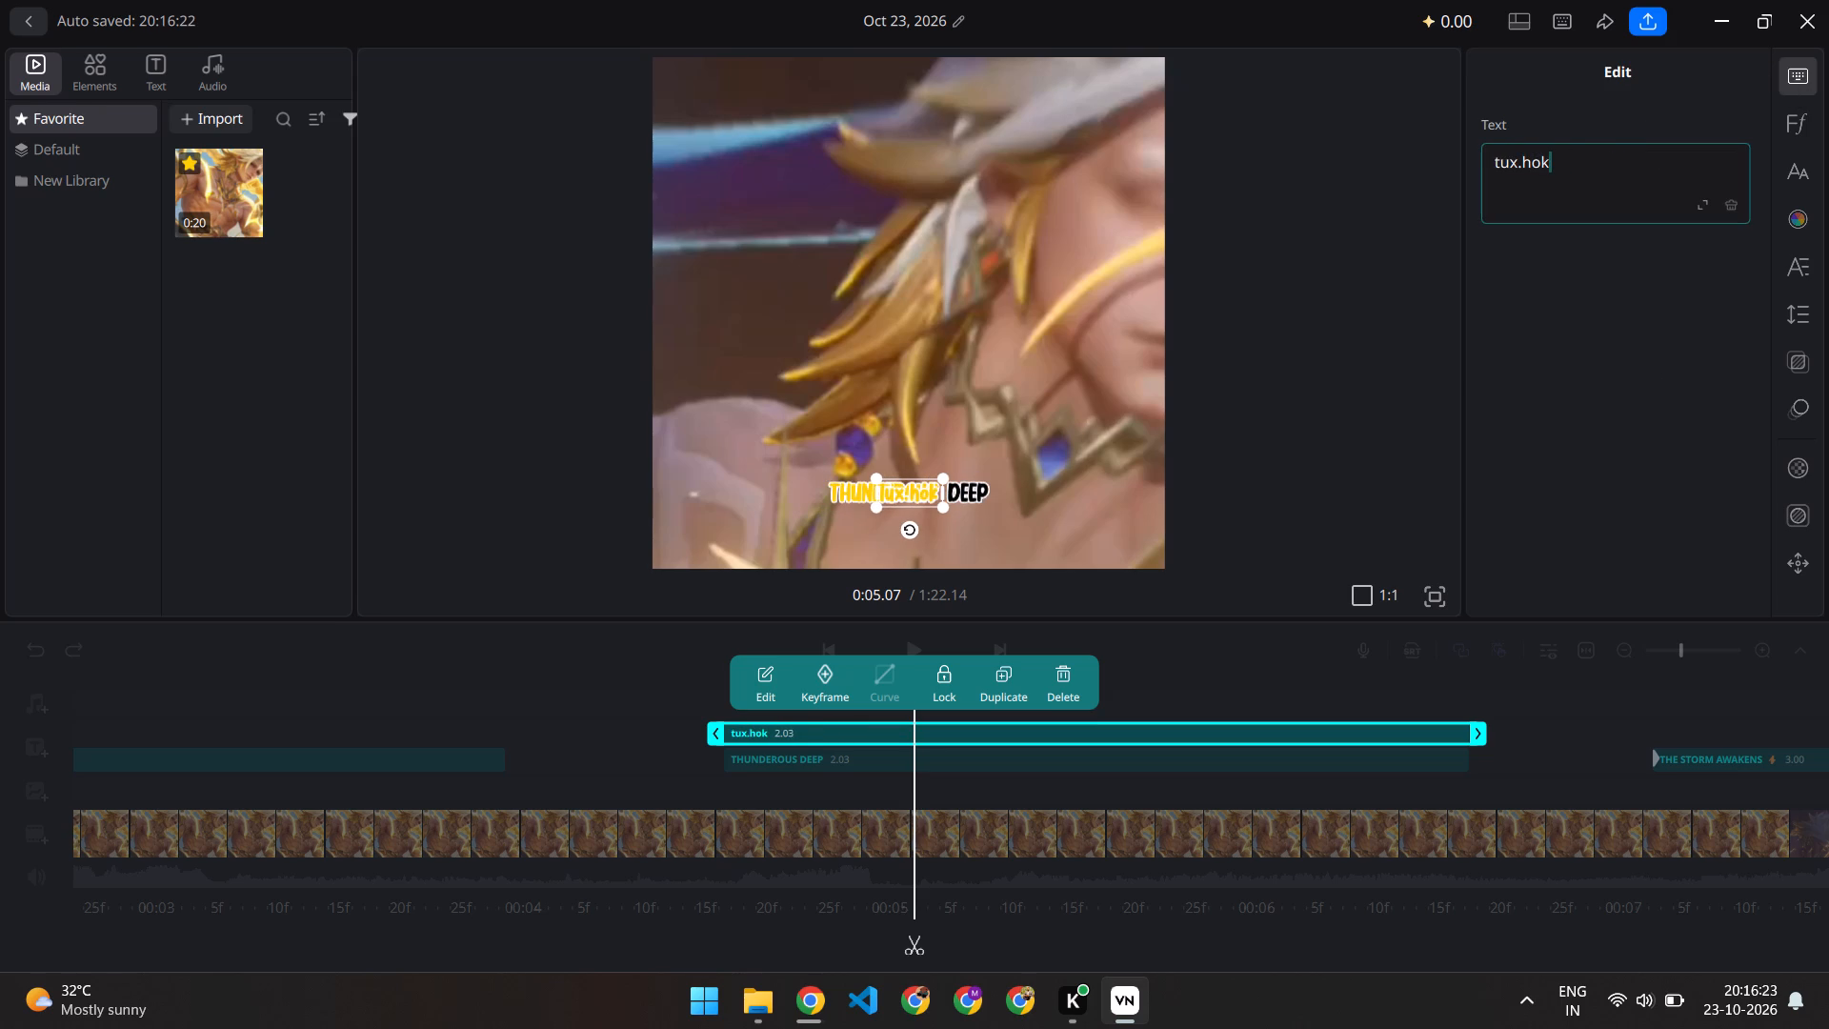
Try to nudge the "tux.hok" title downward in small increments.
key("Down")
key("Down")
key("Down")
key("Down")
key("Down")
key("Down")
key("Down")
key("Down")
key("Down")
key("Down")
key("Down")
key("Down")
Move the "tux.hok" title in the preview to just below the "THUNDEROUS DEEP" caption.
left_click_drag(906, 490, 906, 509)
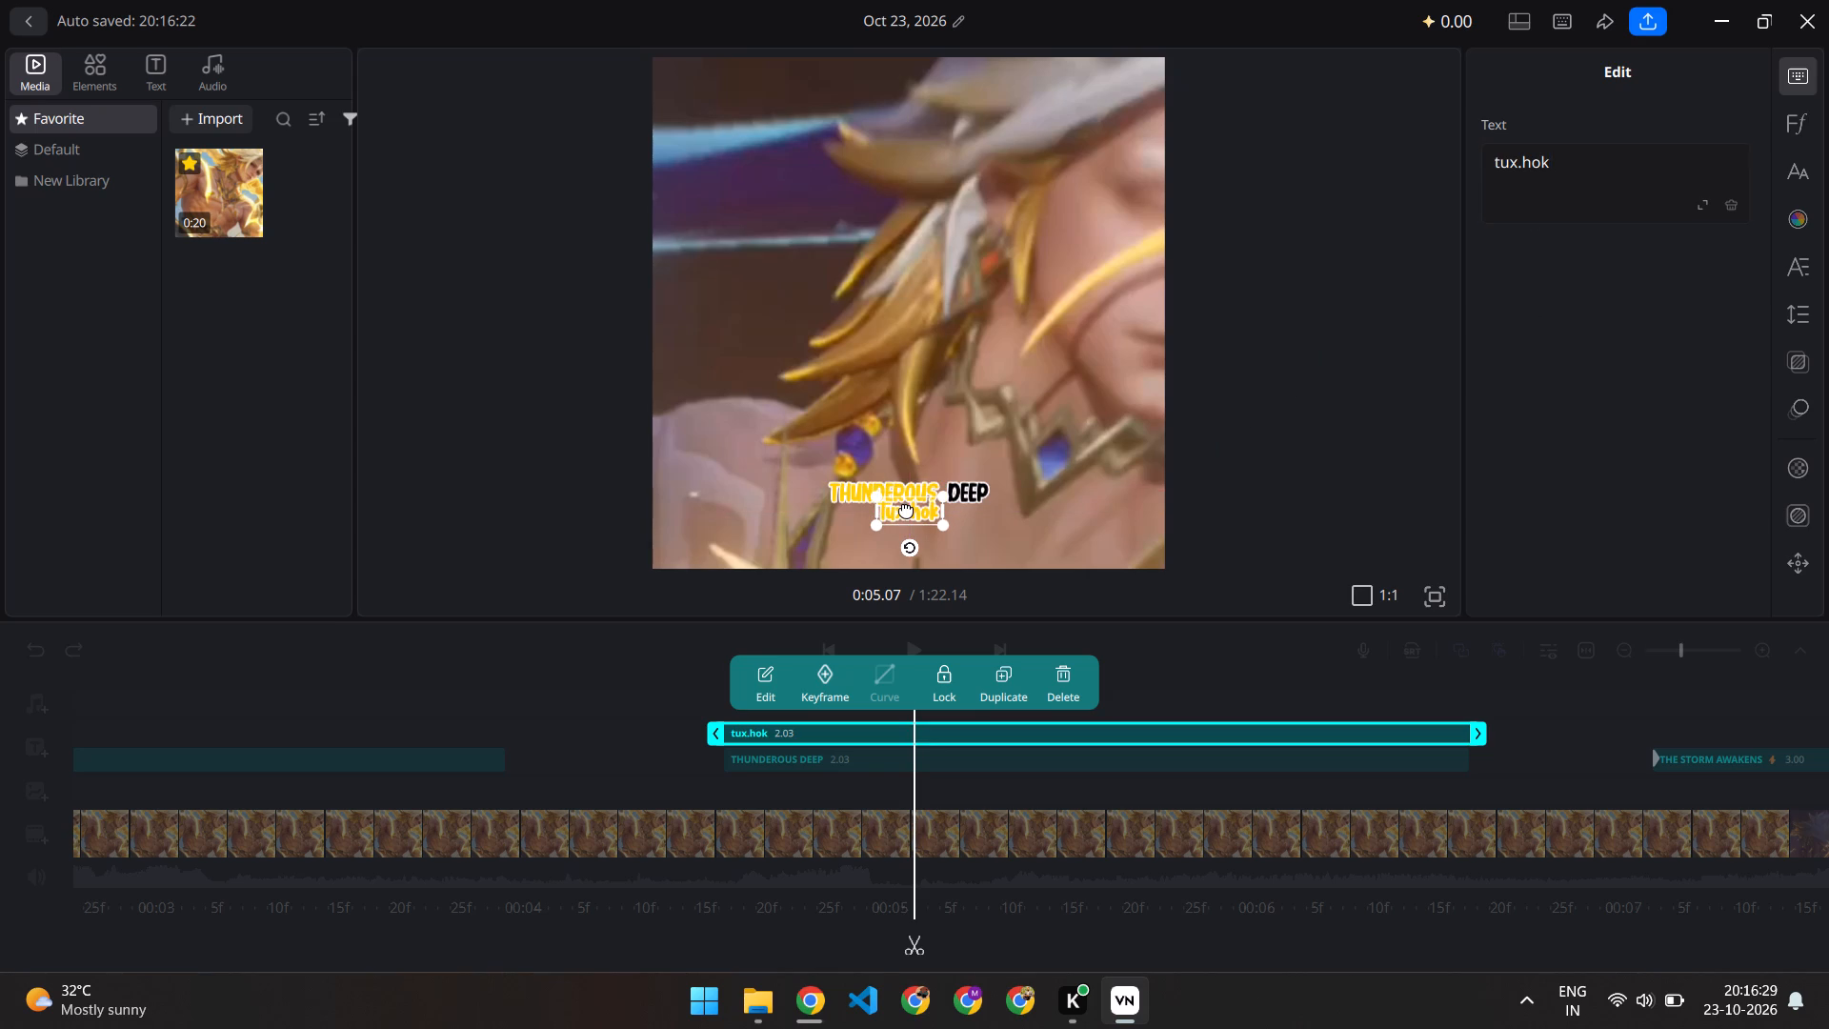
left_click_drag(906, 509, 906, 518)
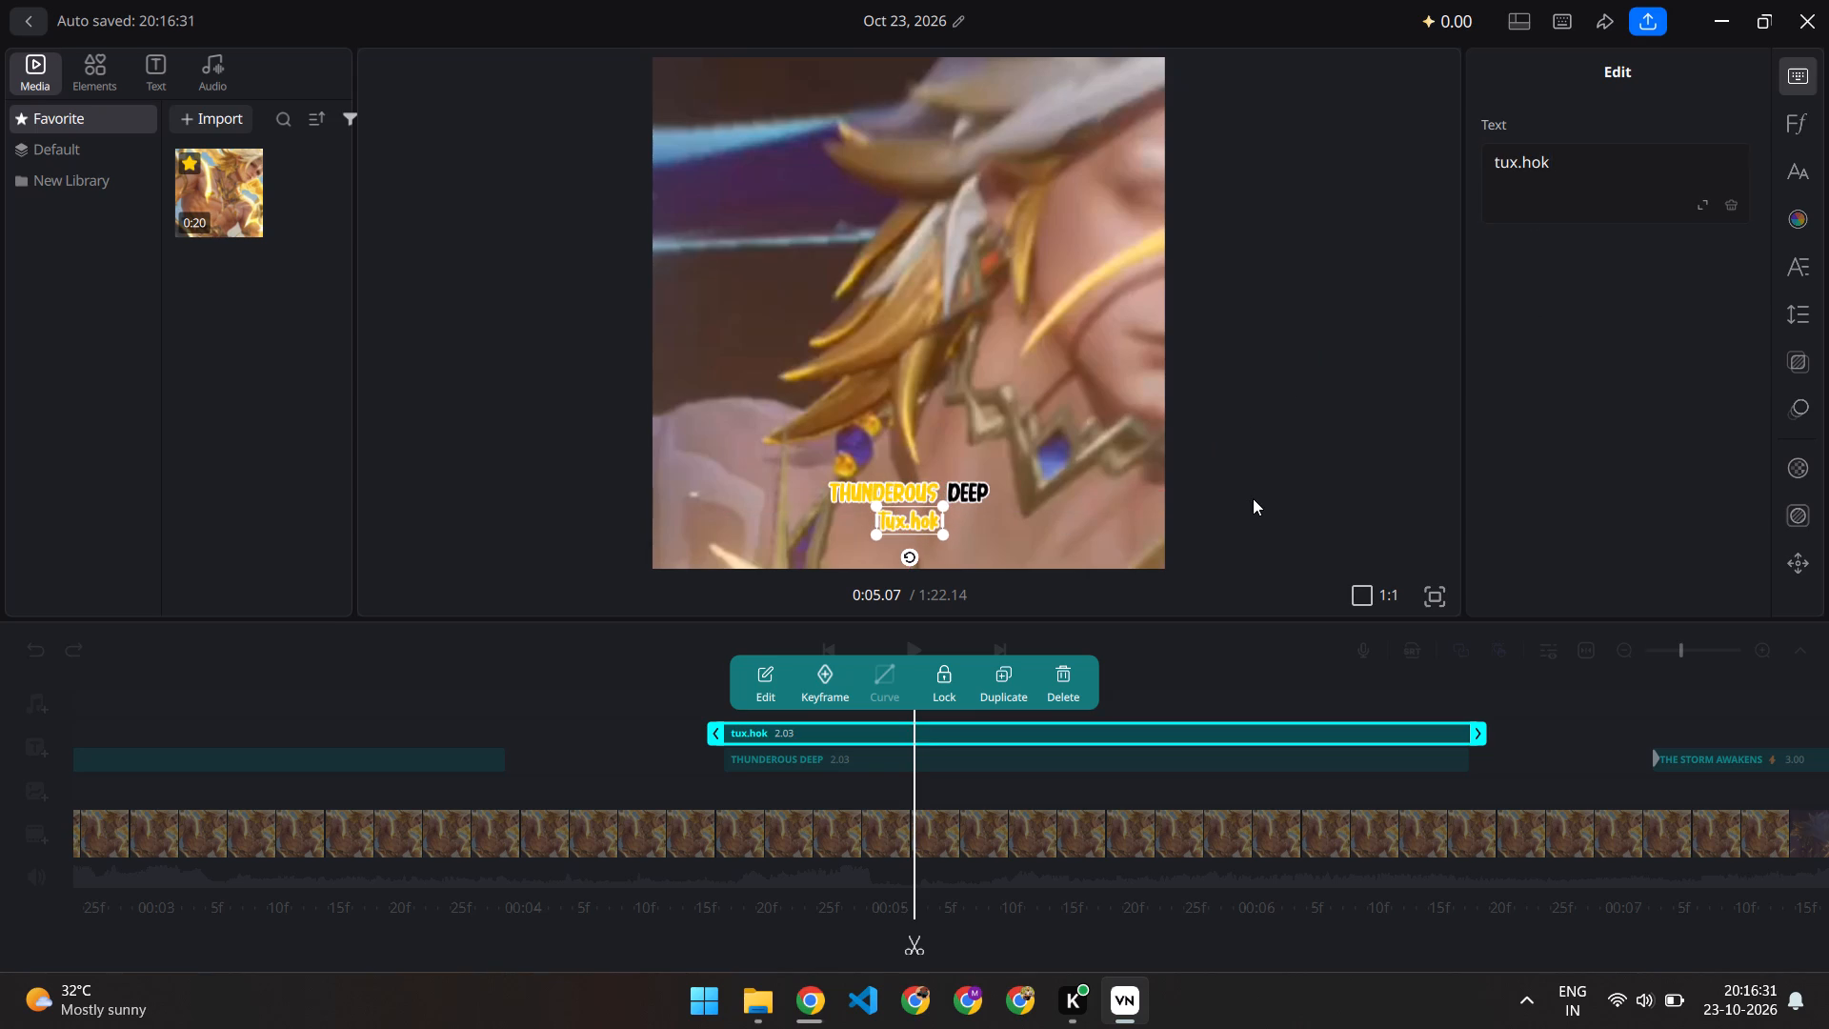
left_click(1253, 498)
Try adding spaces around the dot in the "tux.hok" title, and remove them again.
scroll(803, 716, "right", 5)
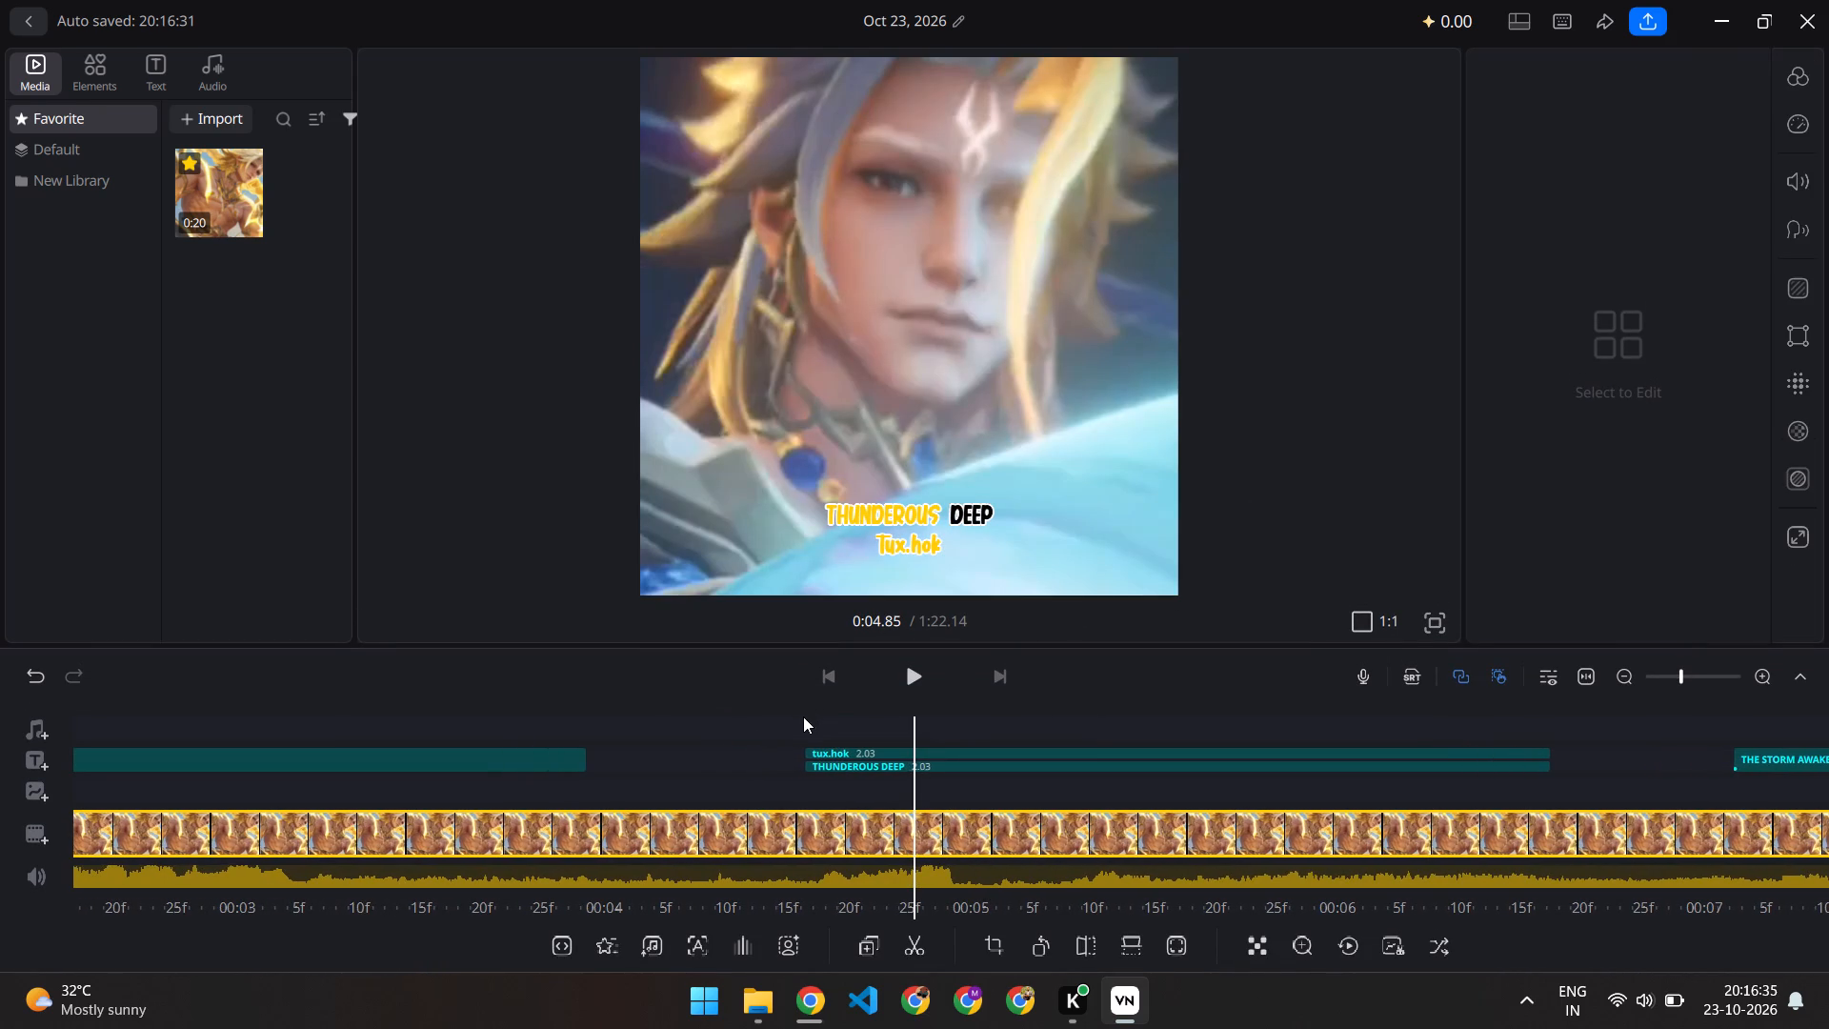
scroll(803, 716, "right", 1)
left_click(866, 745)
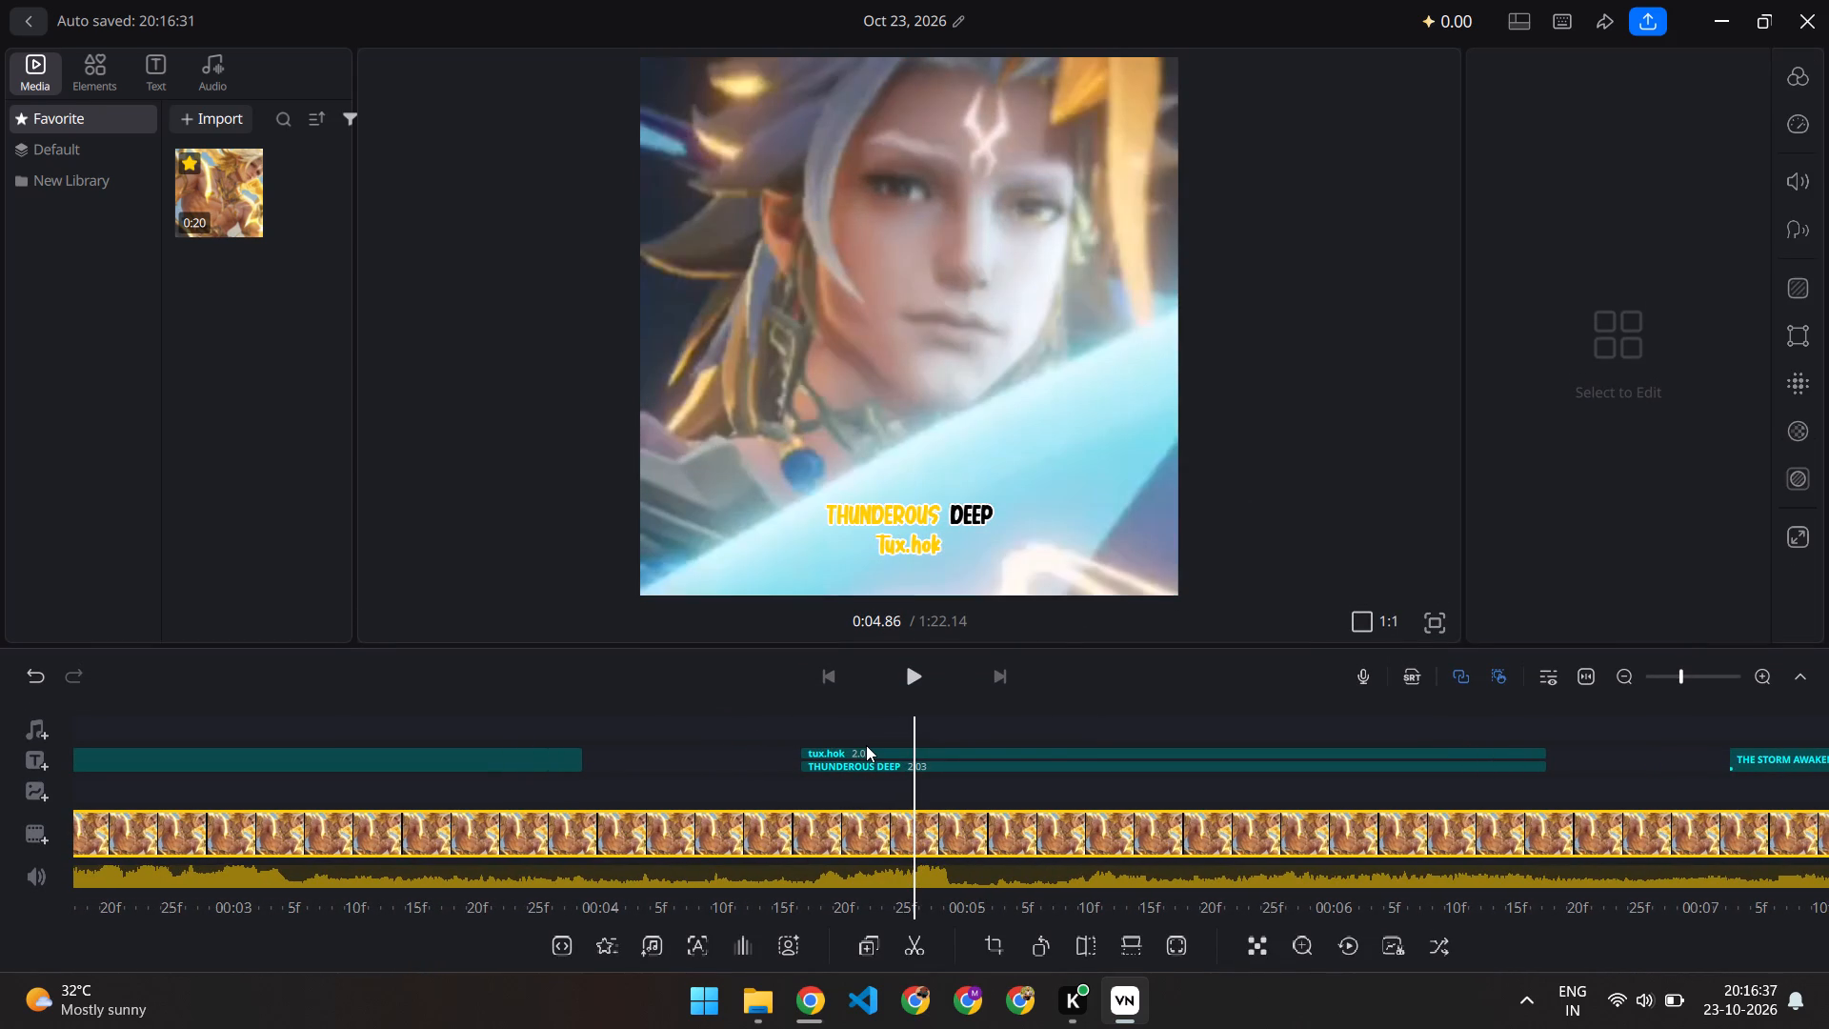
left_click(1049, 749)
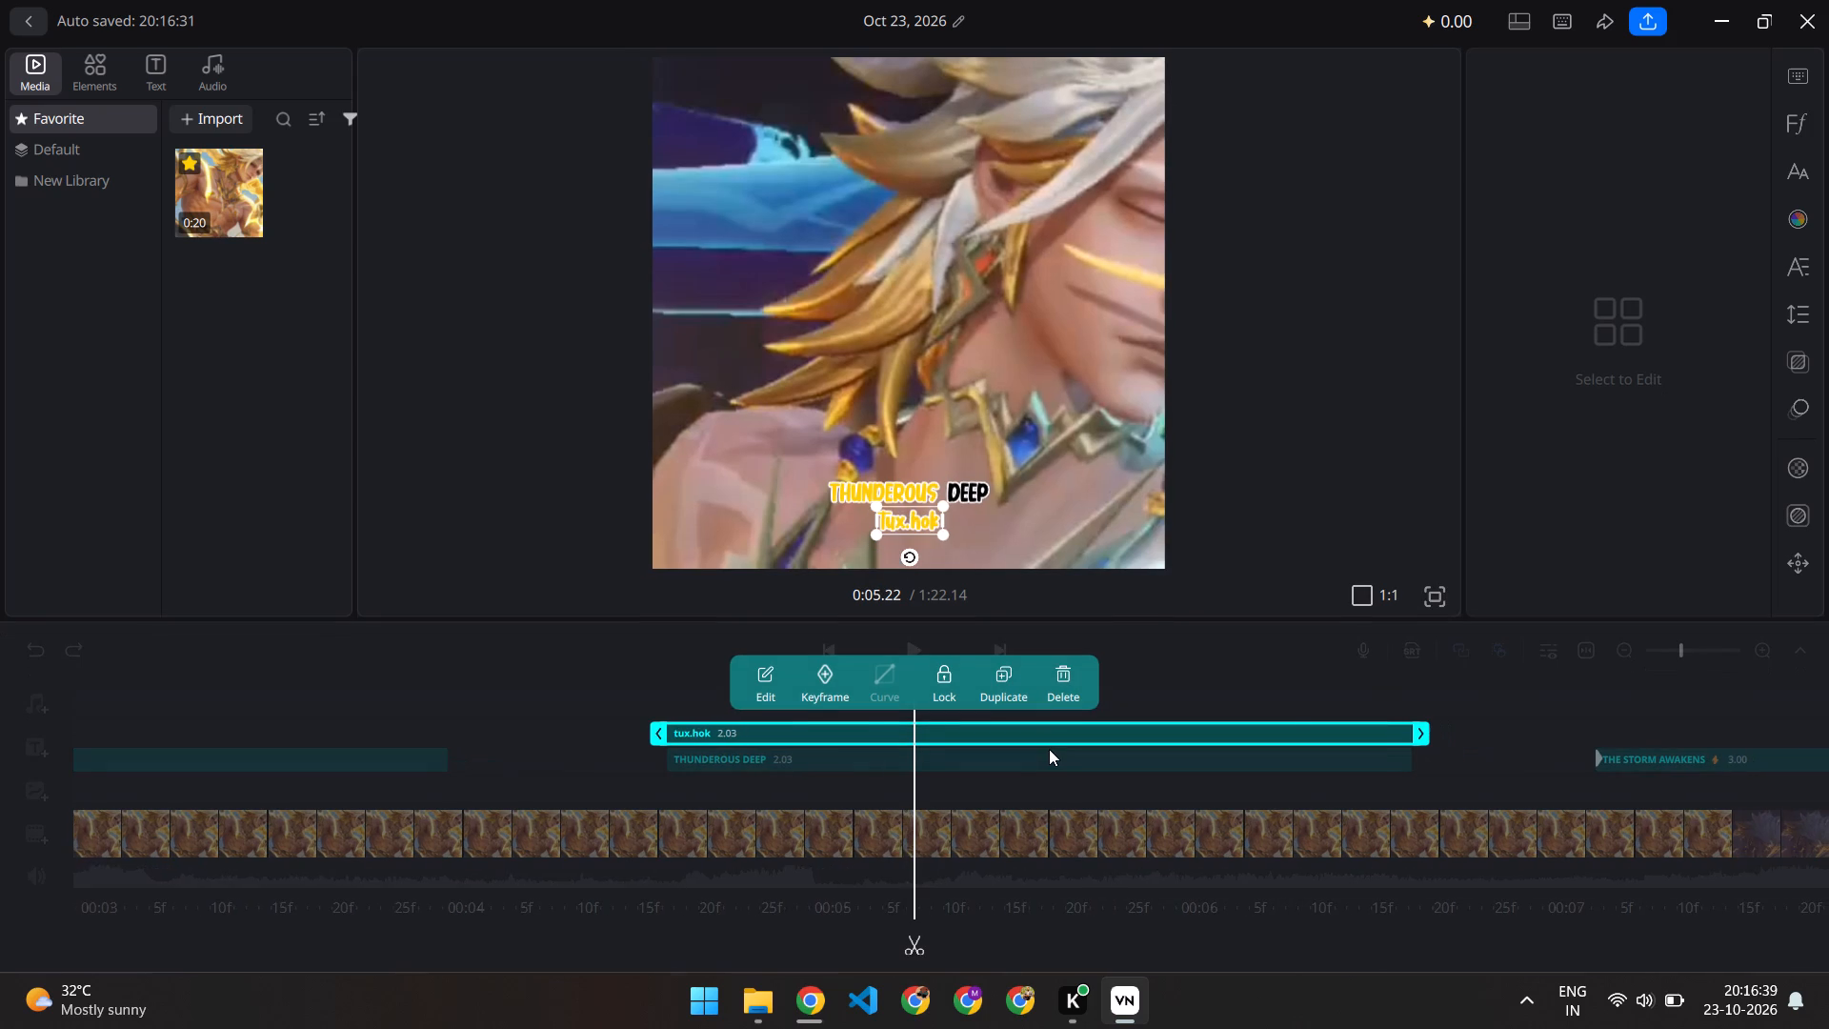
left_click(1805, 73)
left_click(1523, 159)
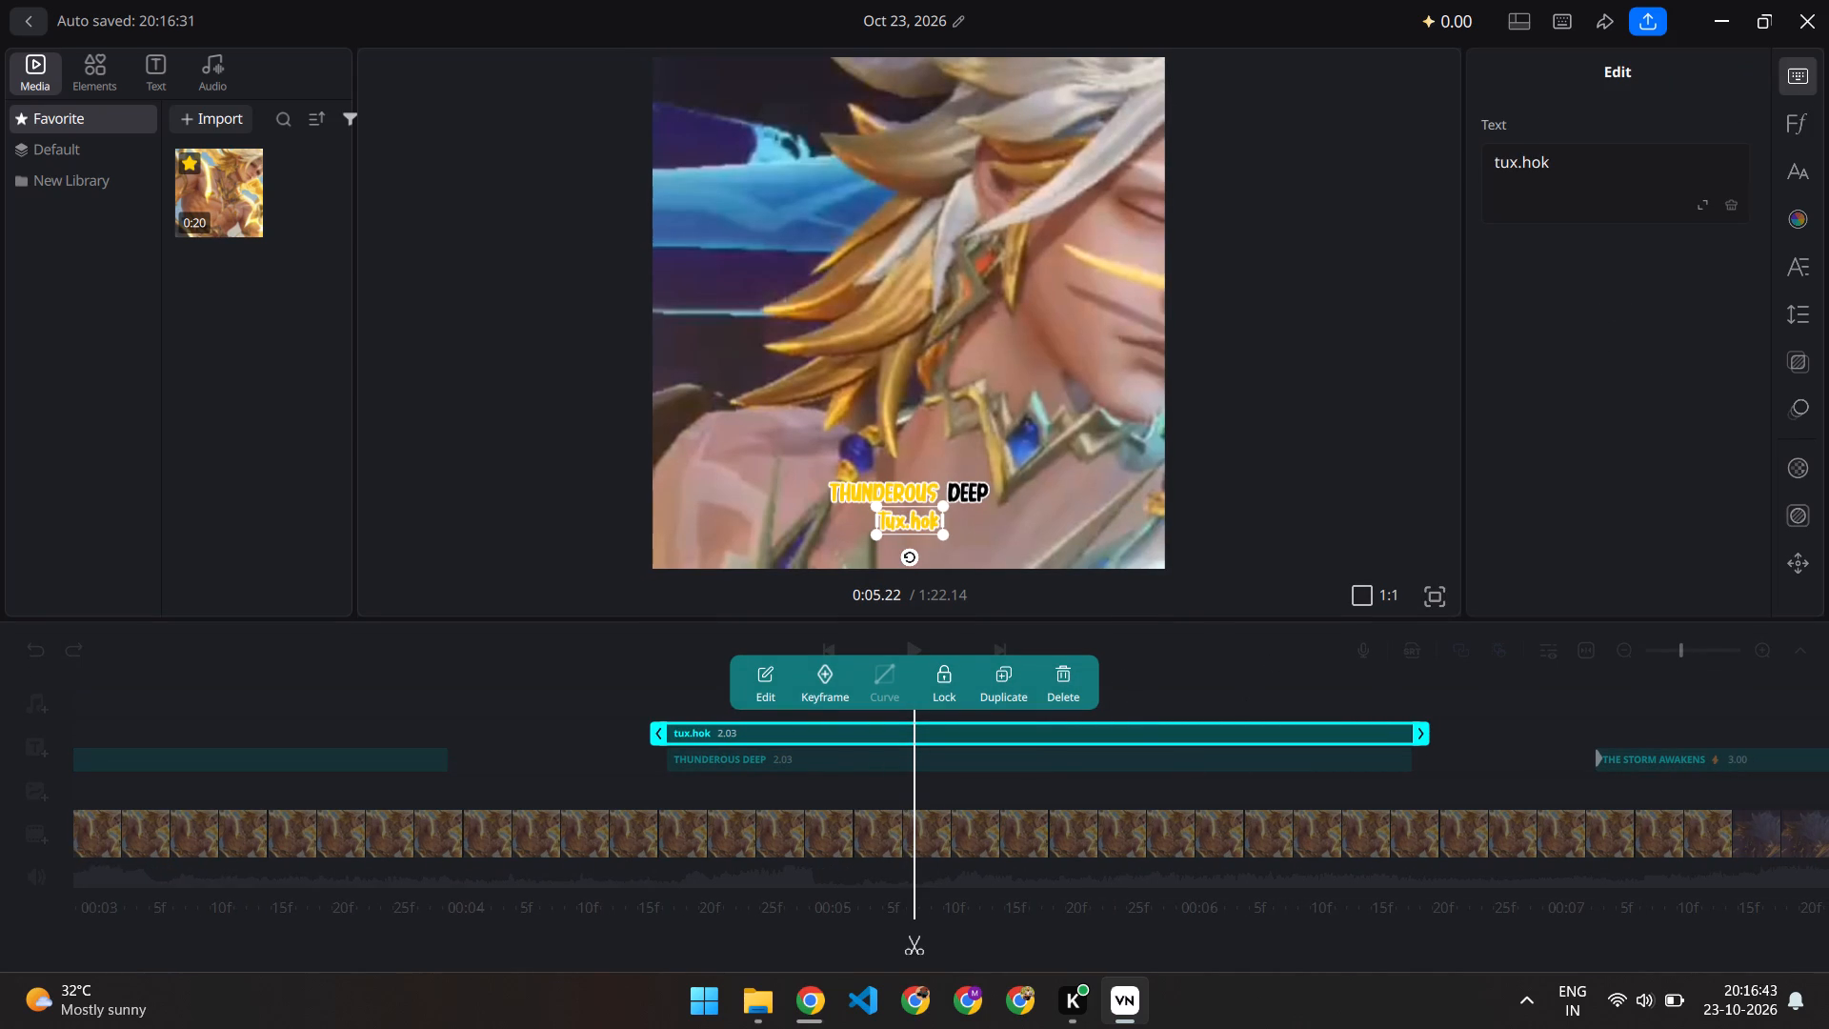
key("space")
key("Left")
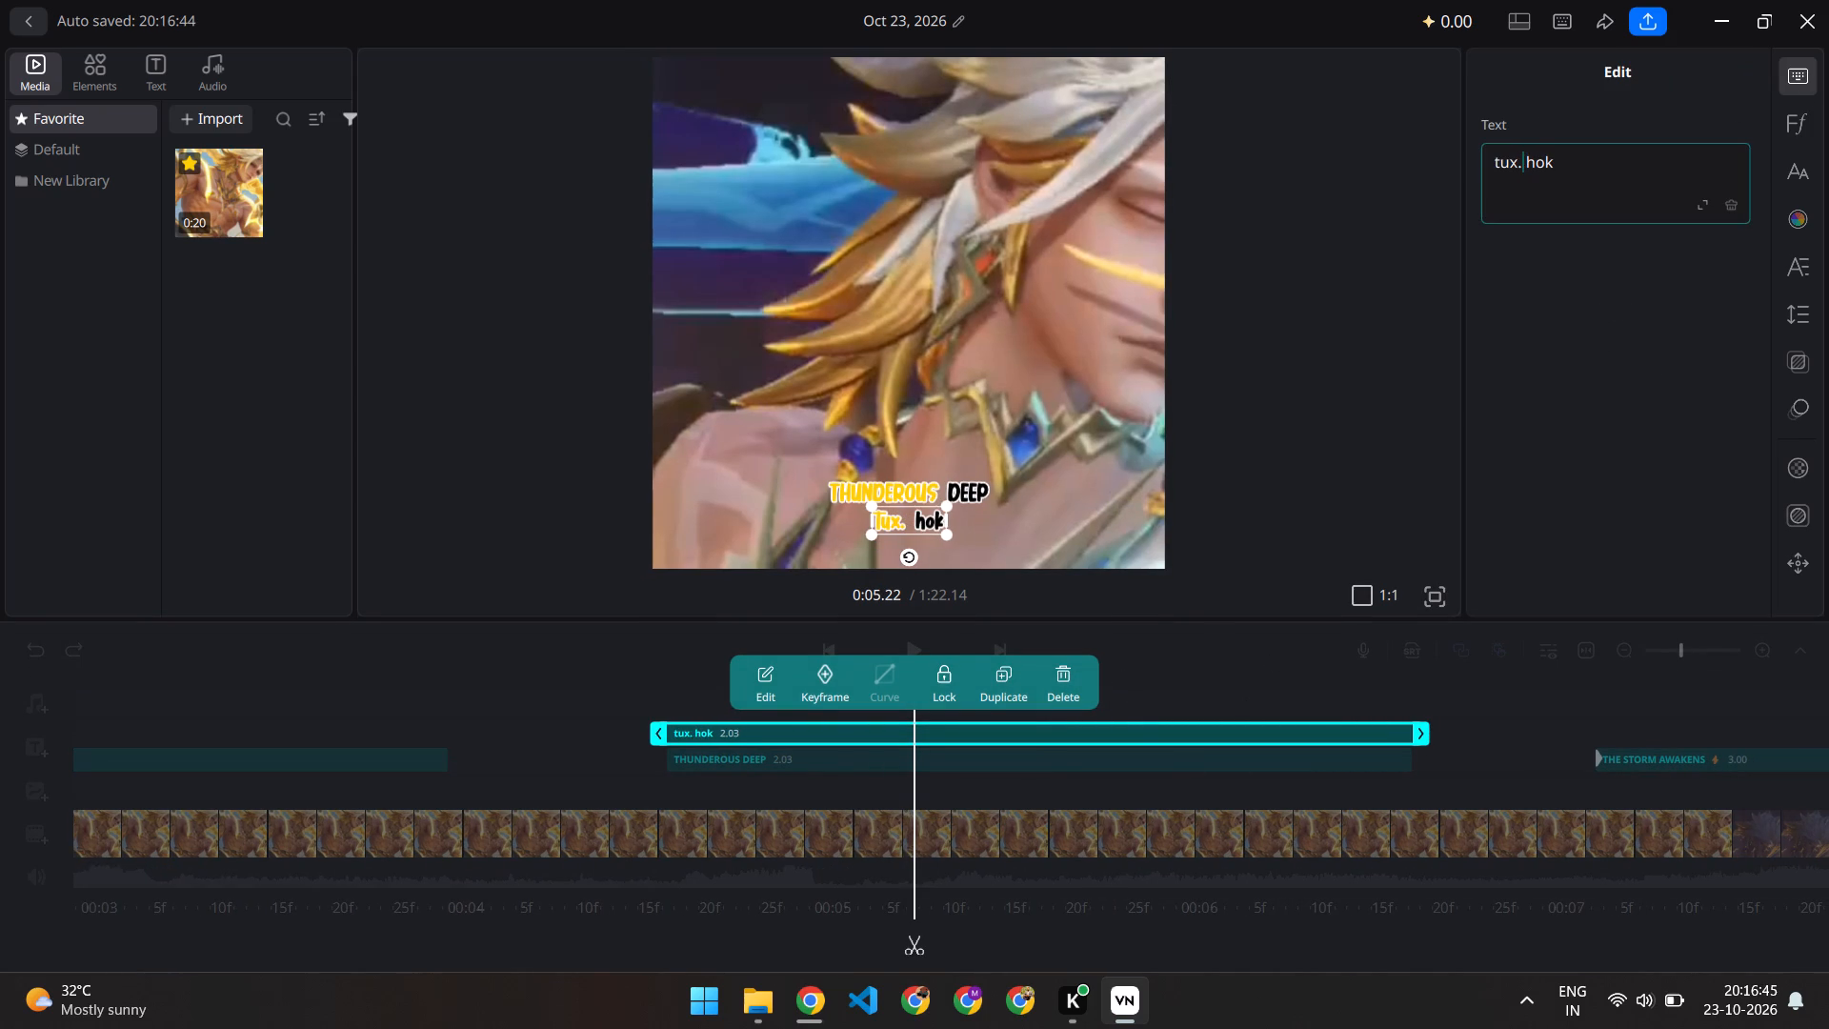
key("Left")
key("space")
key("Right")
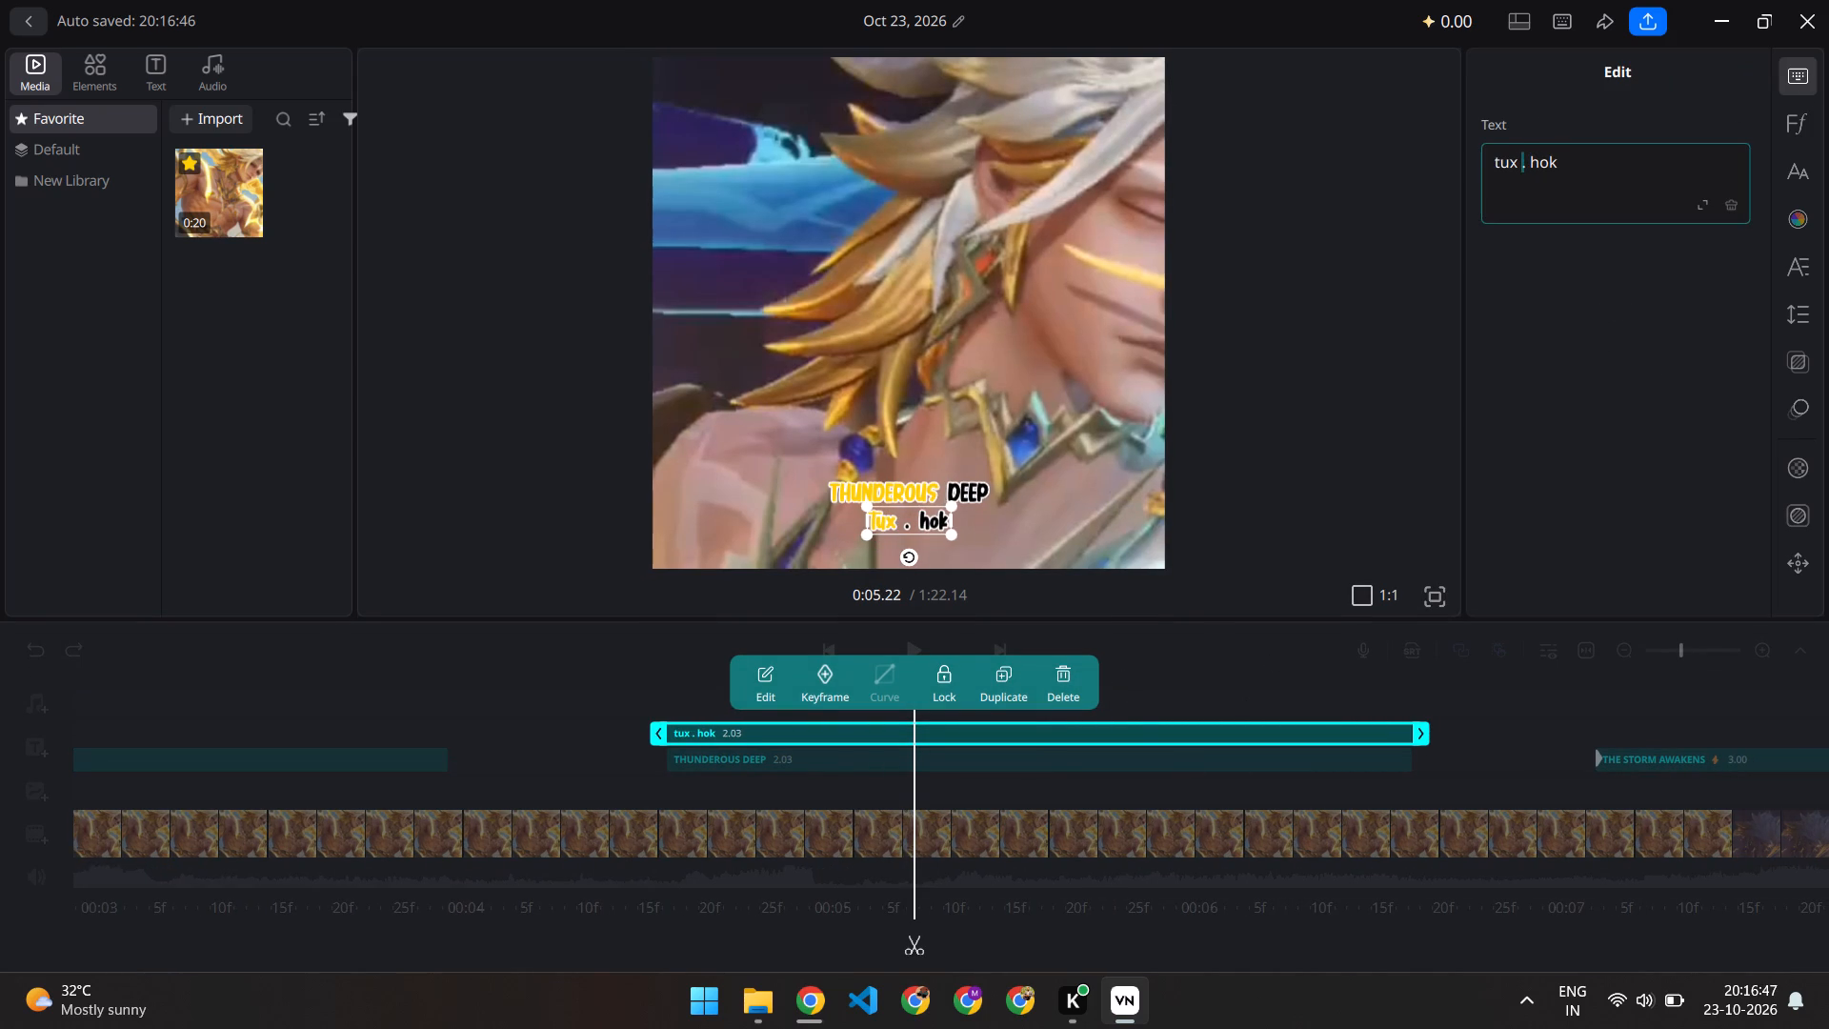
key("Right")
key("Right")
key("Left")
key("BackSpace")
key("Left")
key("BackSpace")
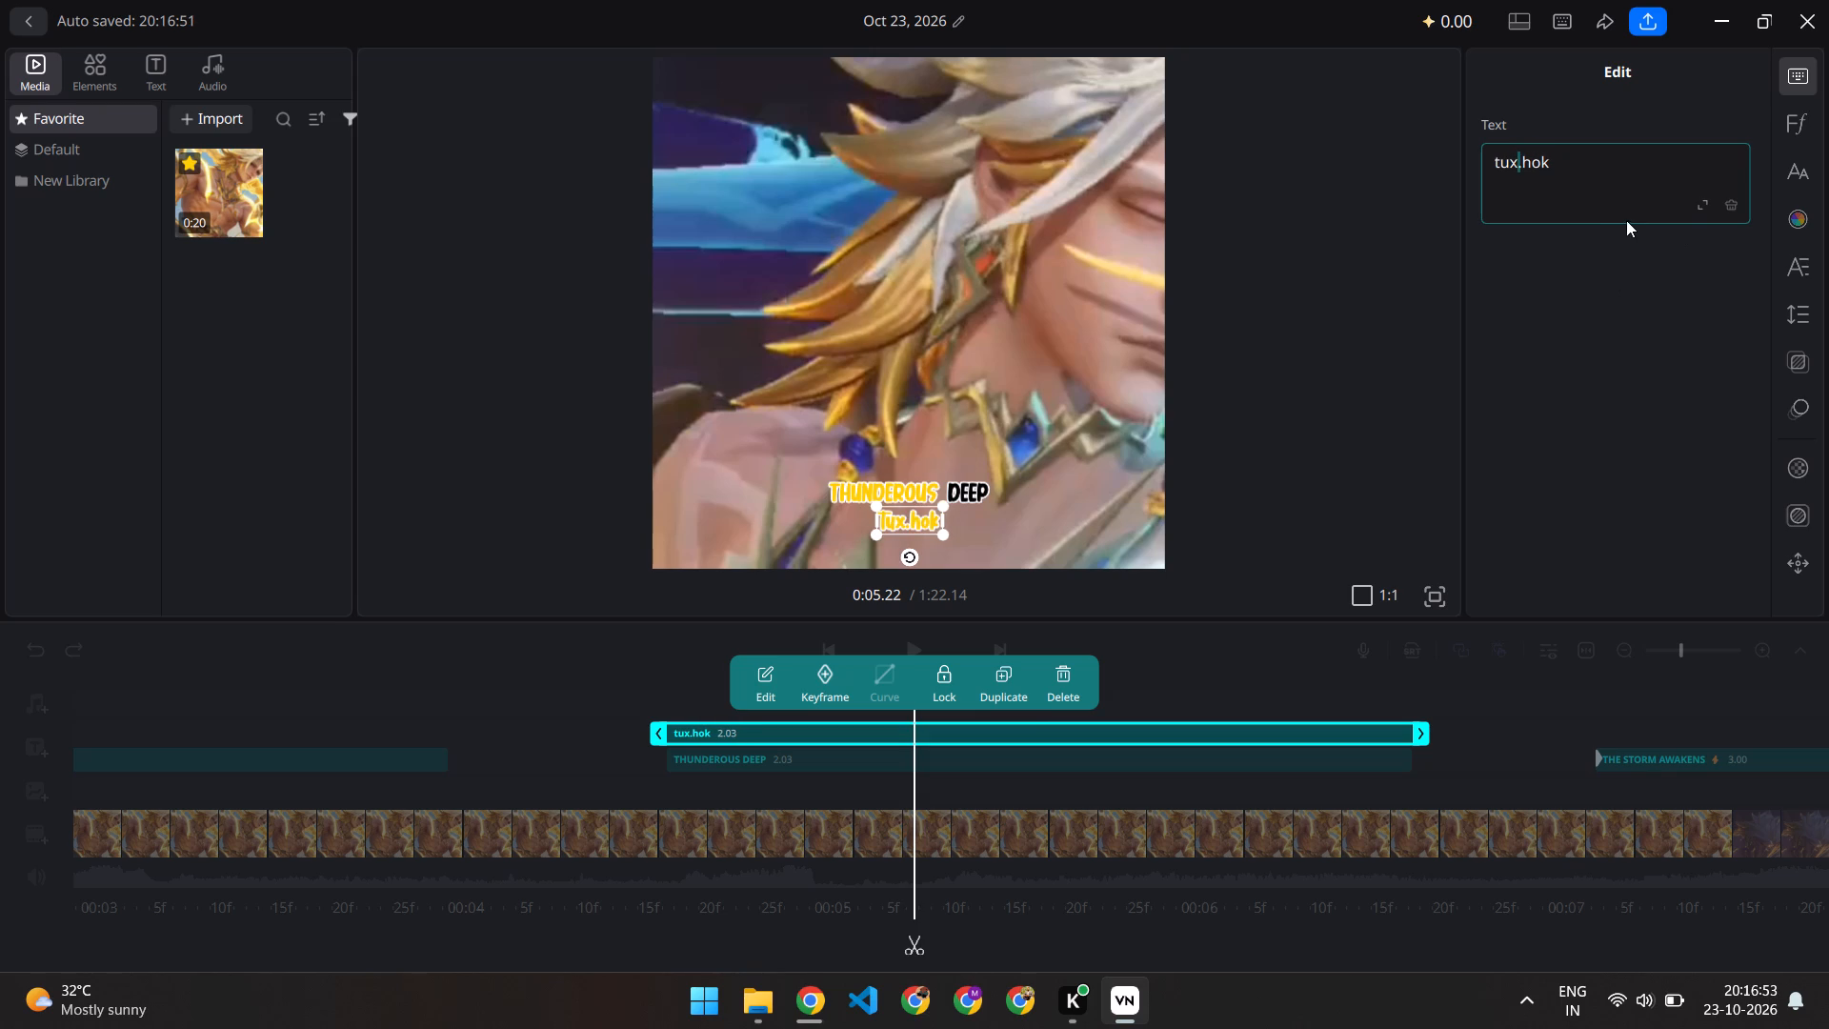
Add a trailing space at the end of the "tux.hok" title's text.
left_click(1600, 160)
key("space")
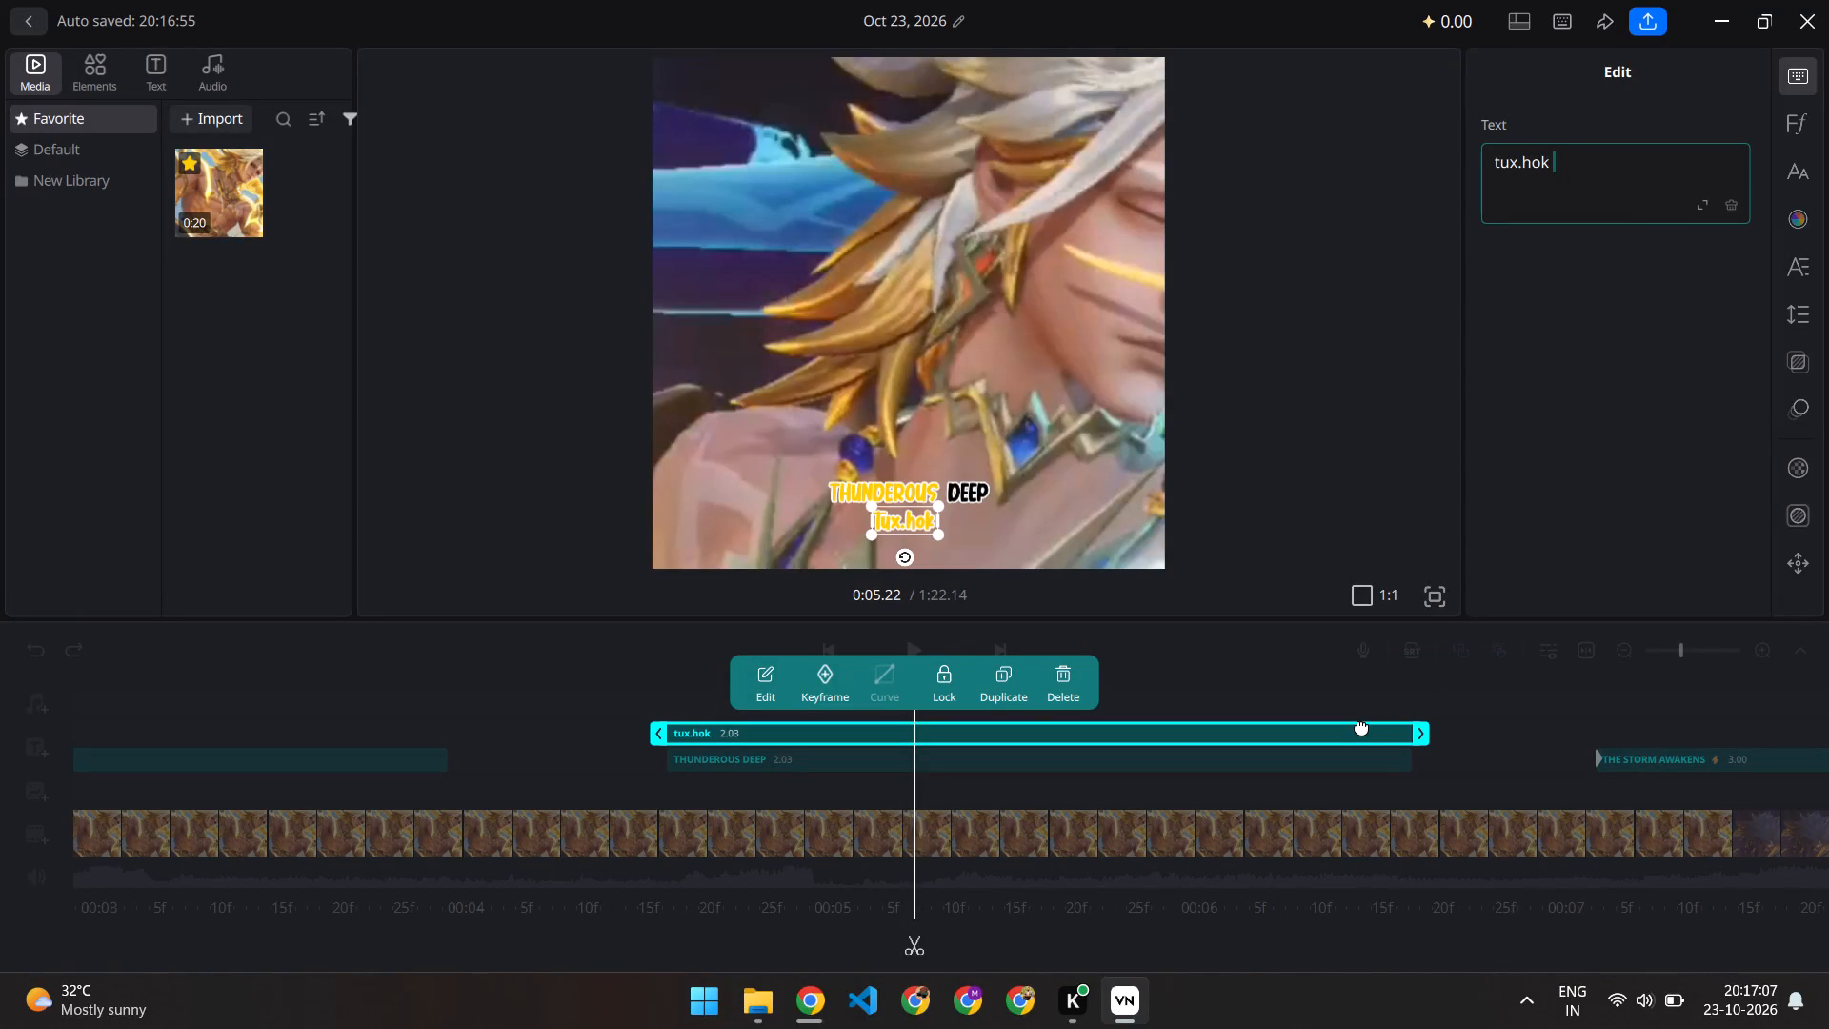
Change the "tux.hok" title's subtitle animation from the active highlight to the "Word b..." style.
left_click(1339, 739)
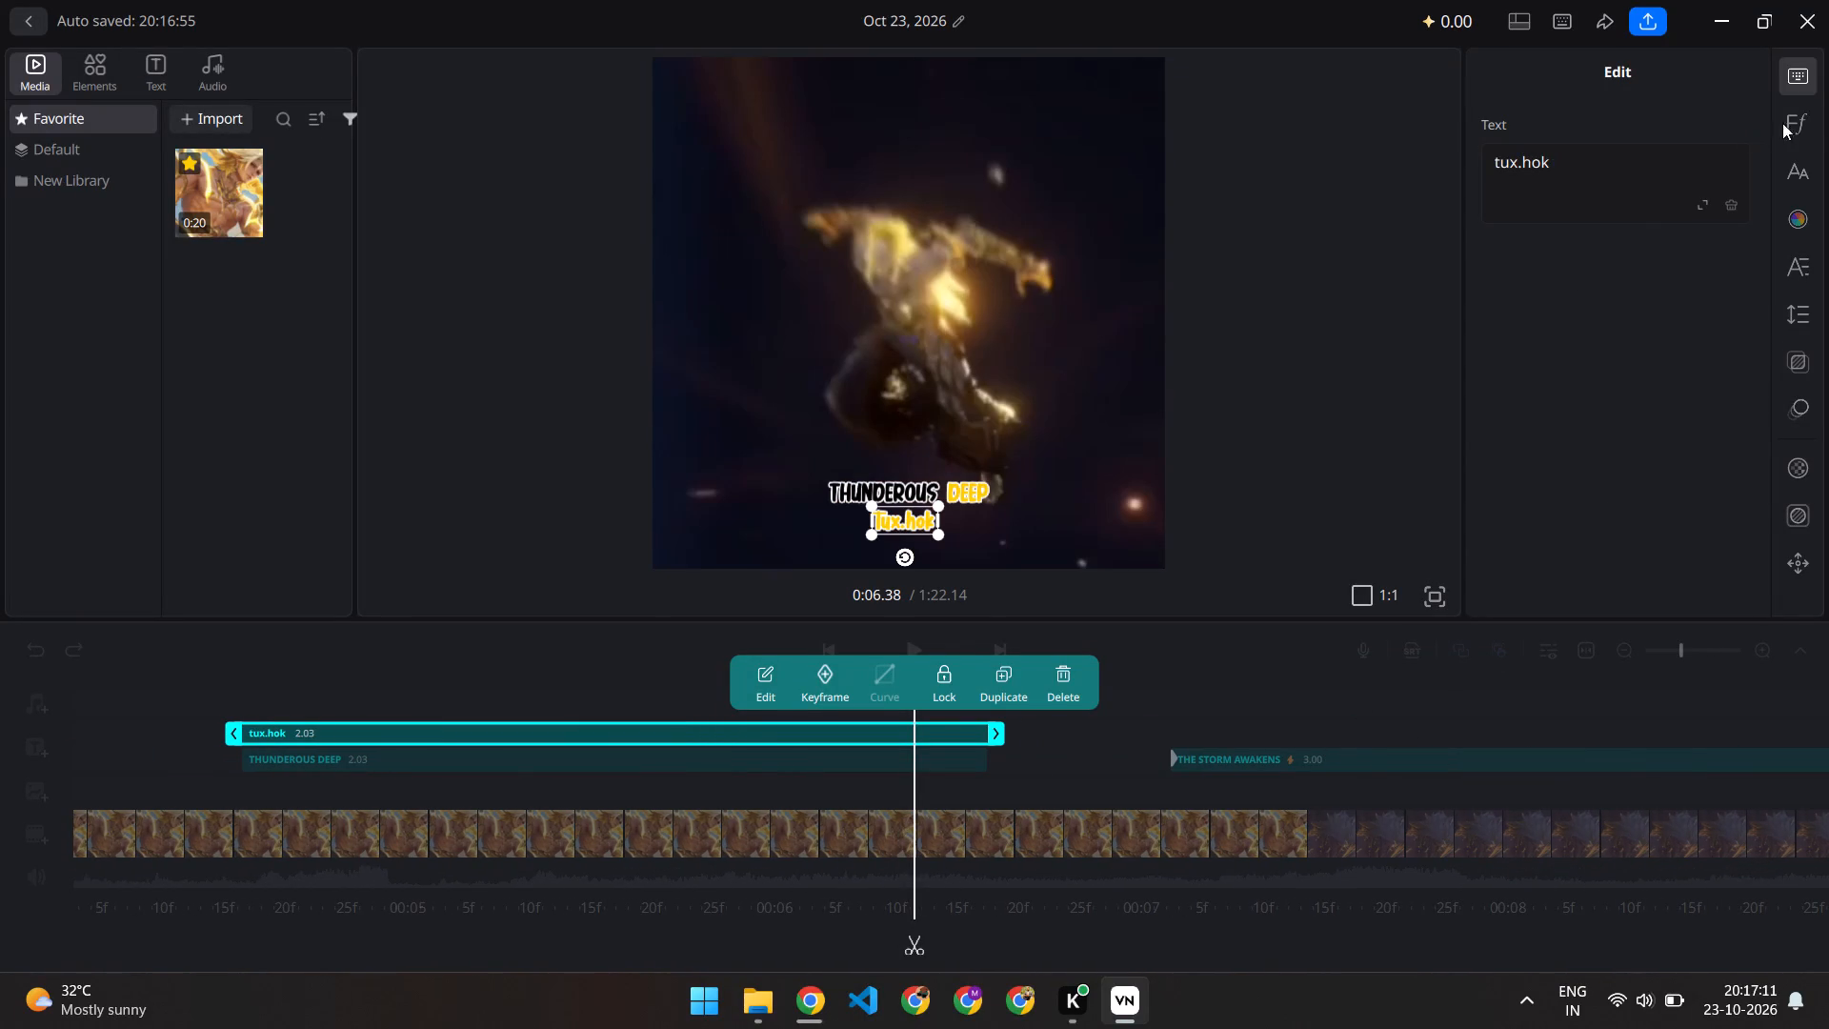
left_click(1792, 230)
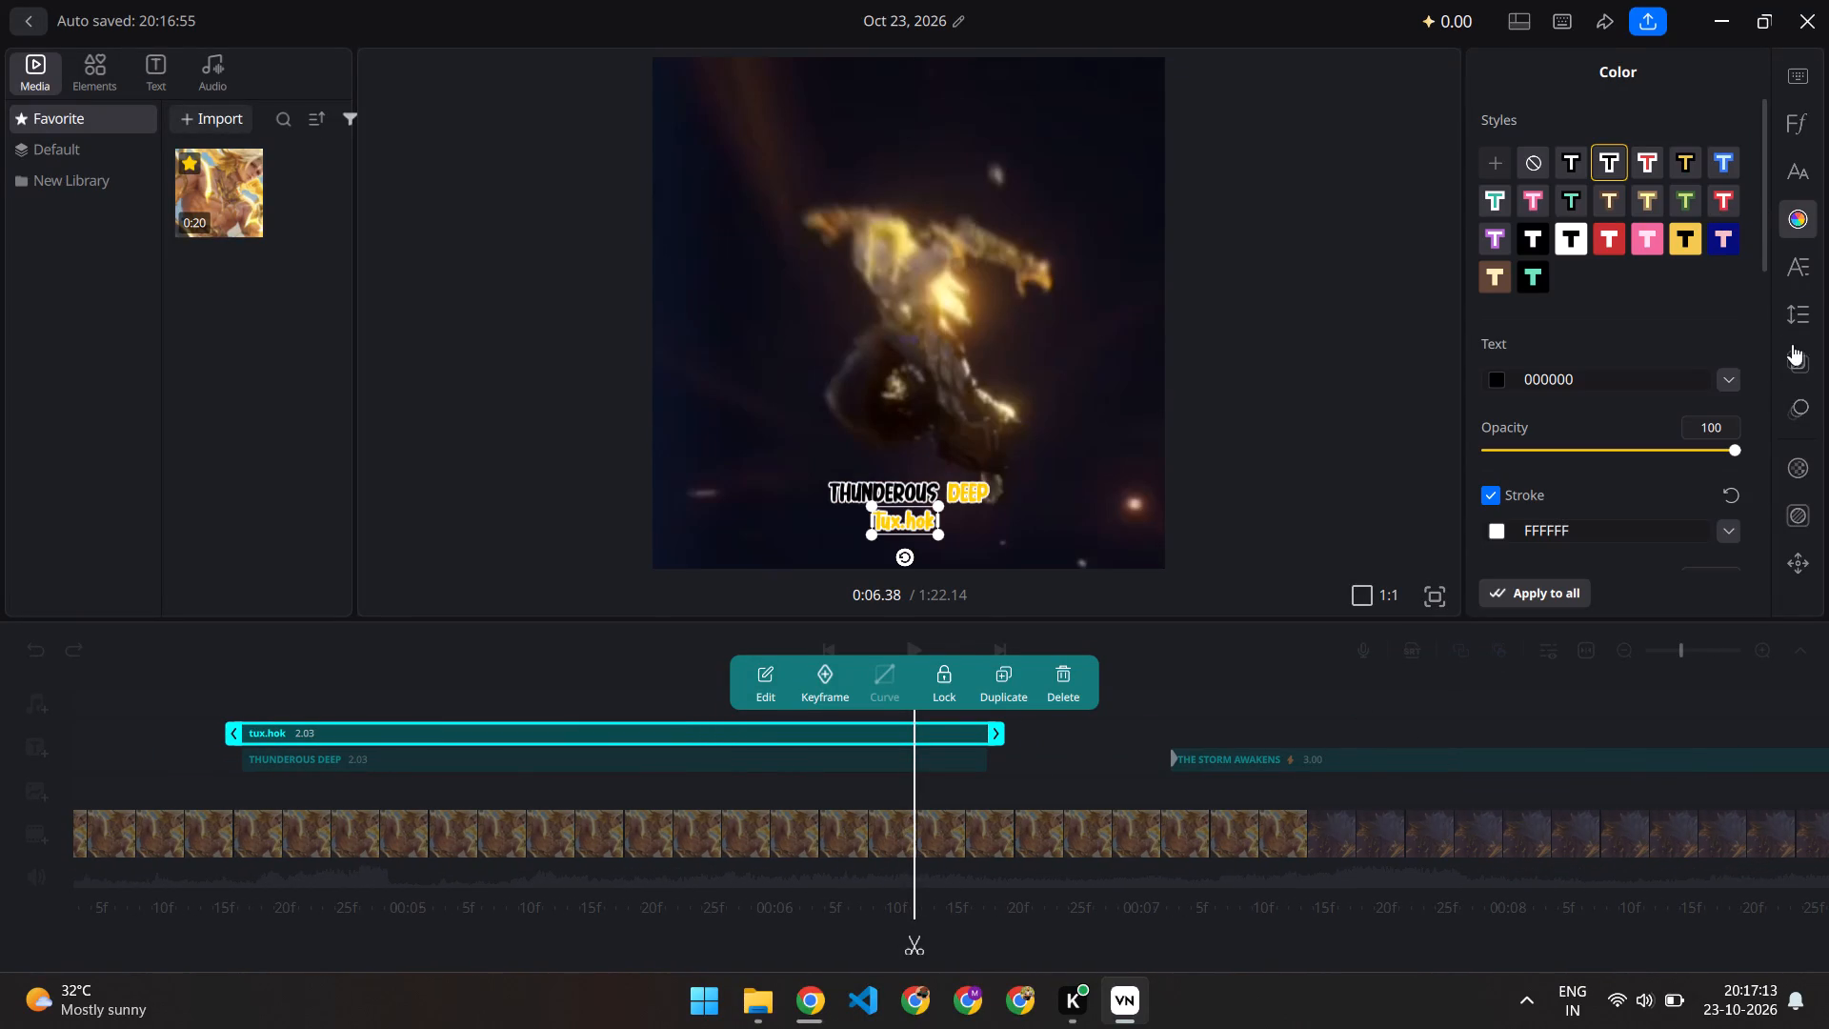
left_click(1795, 418)
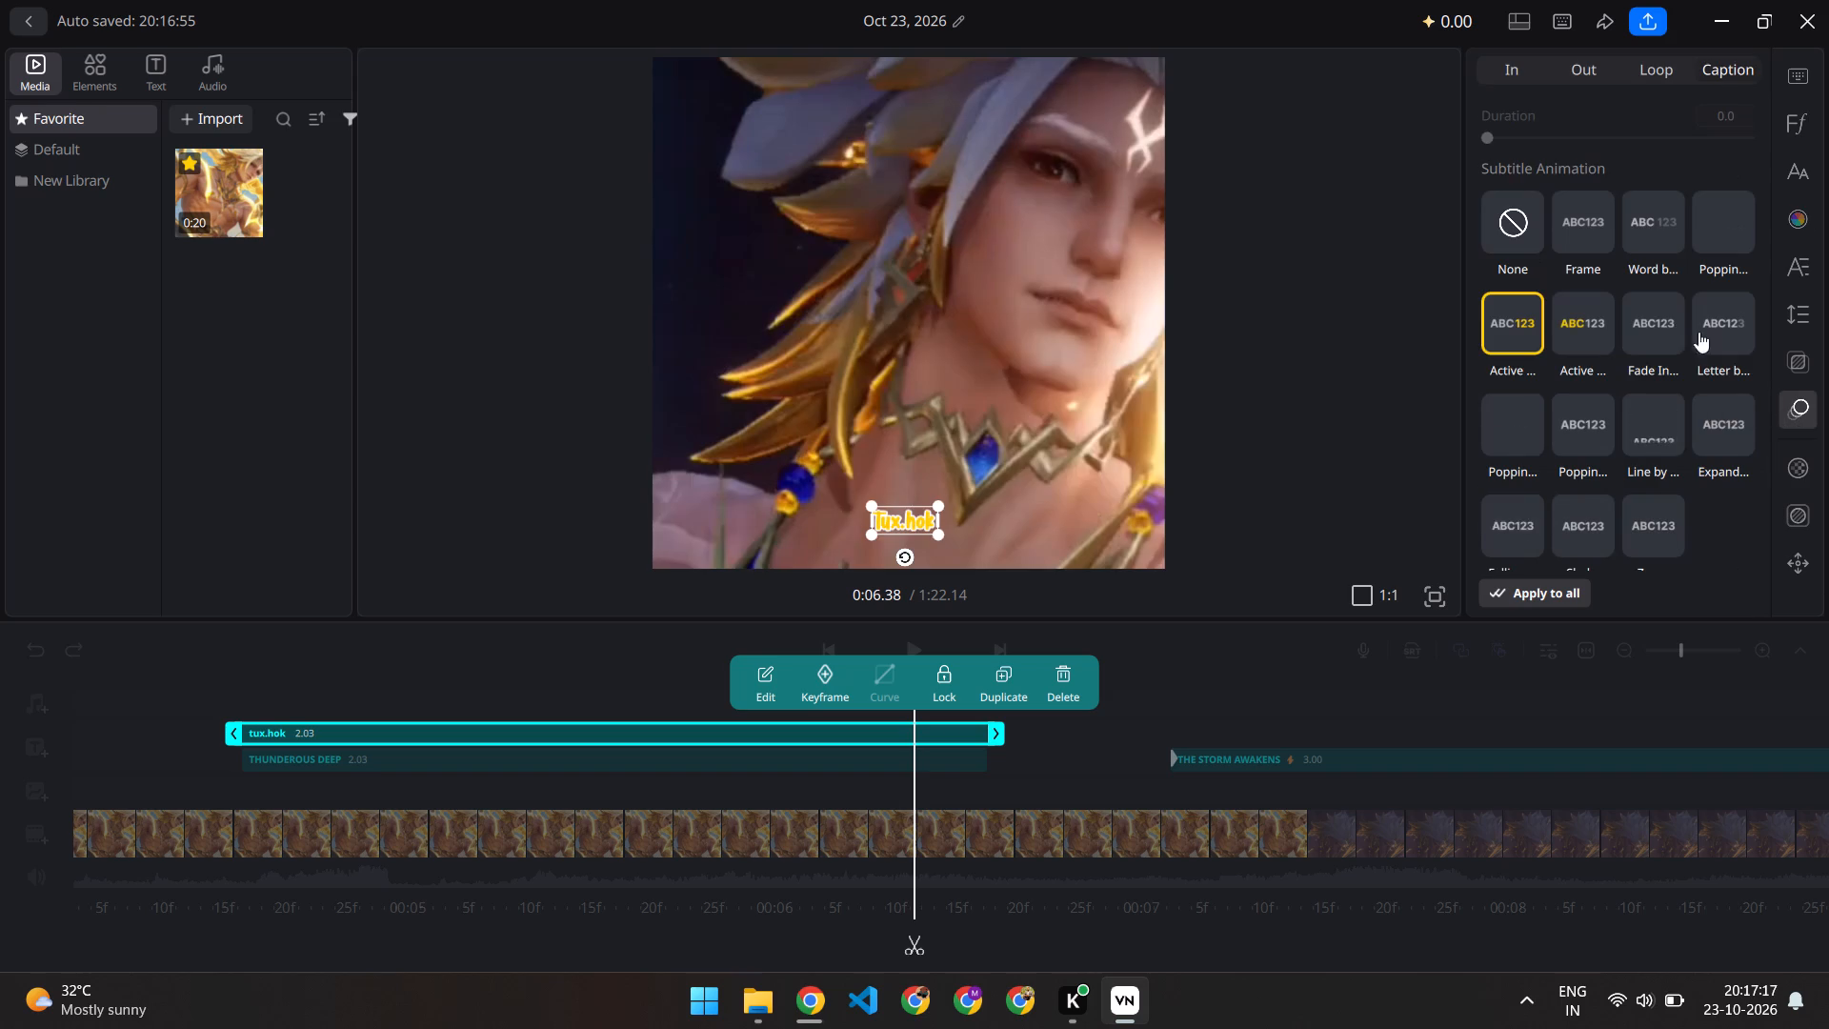
left_click(1677, 231)
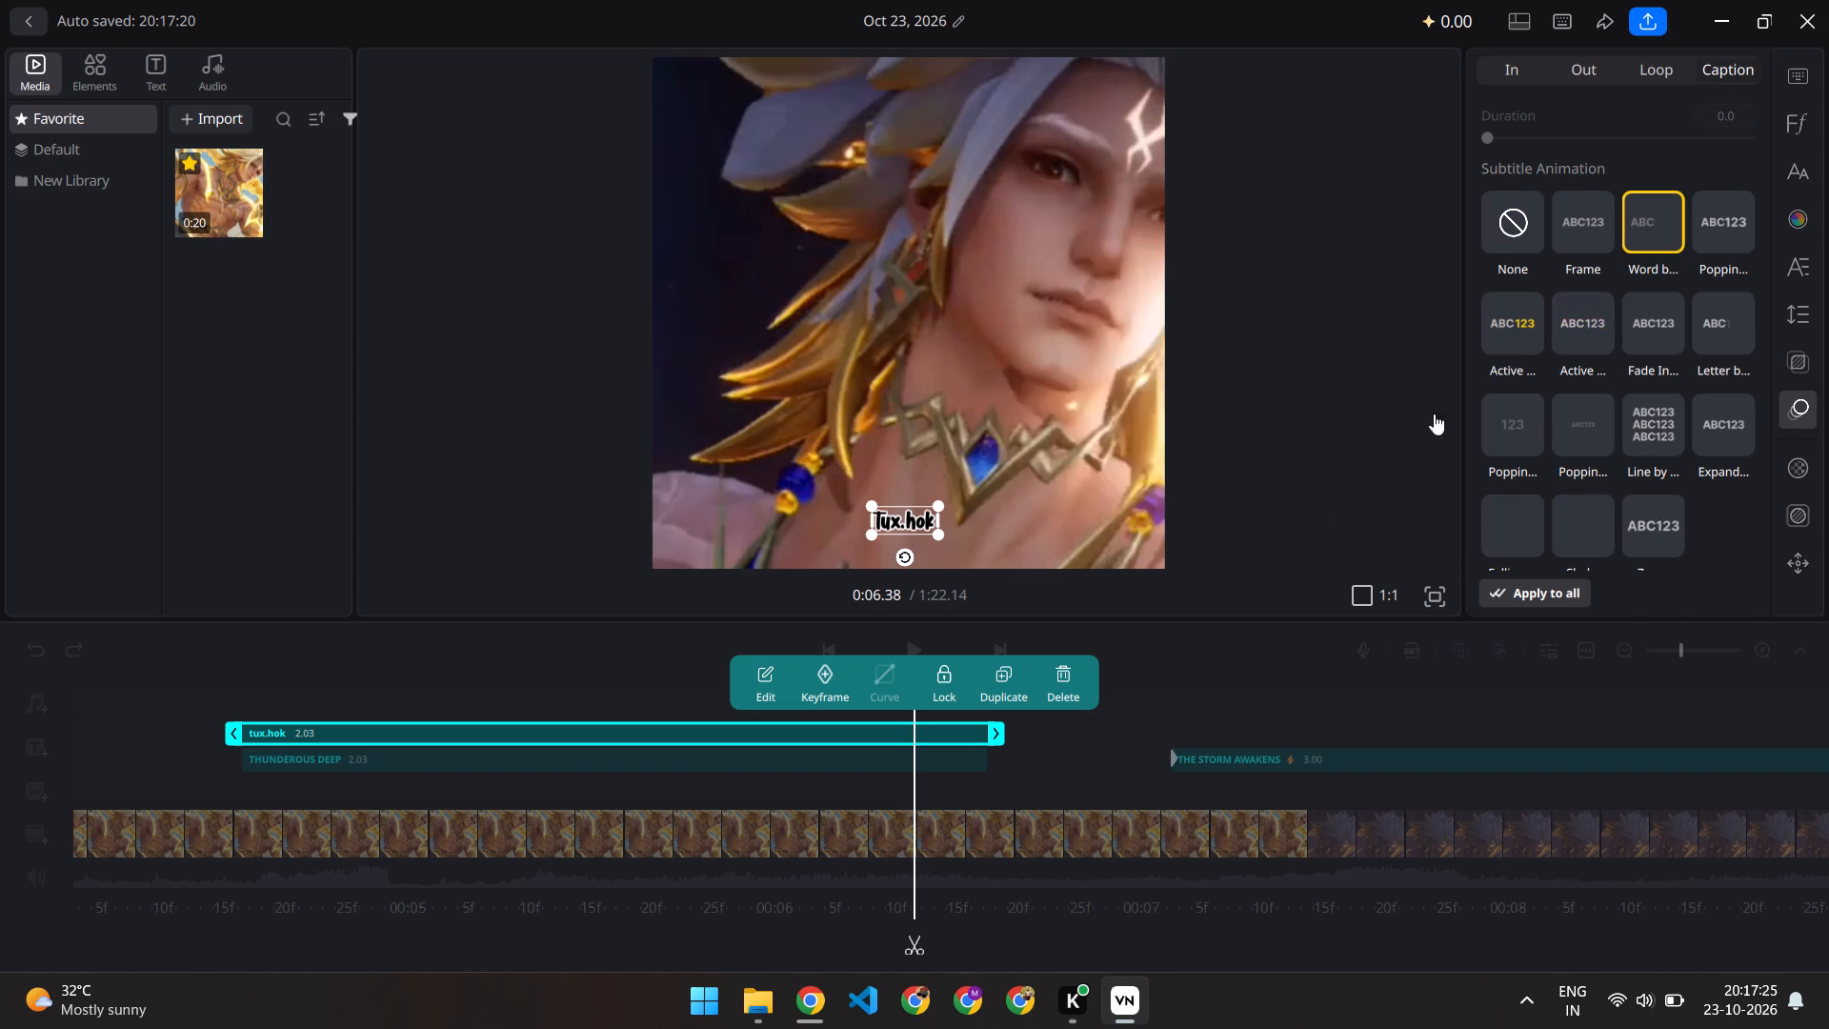
left_click(1355, 397)
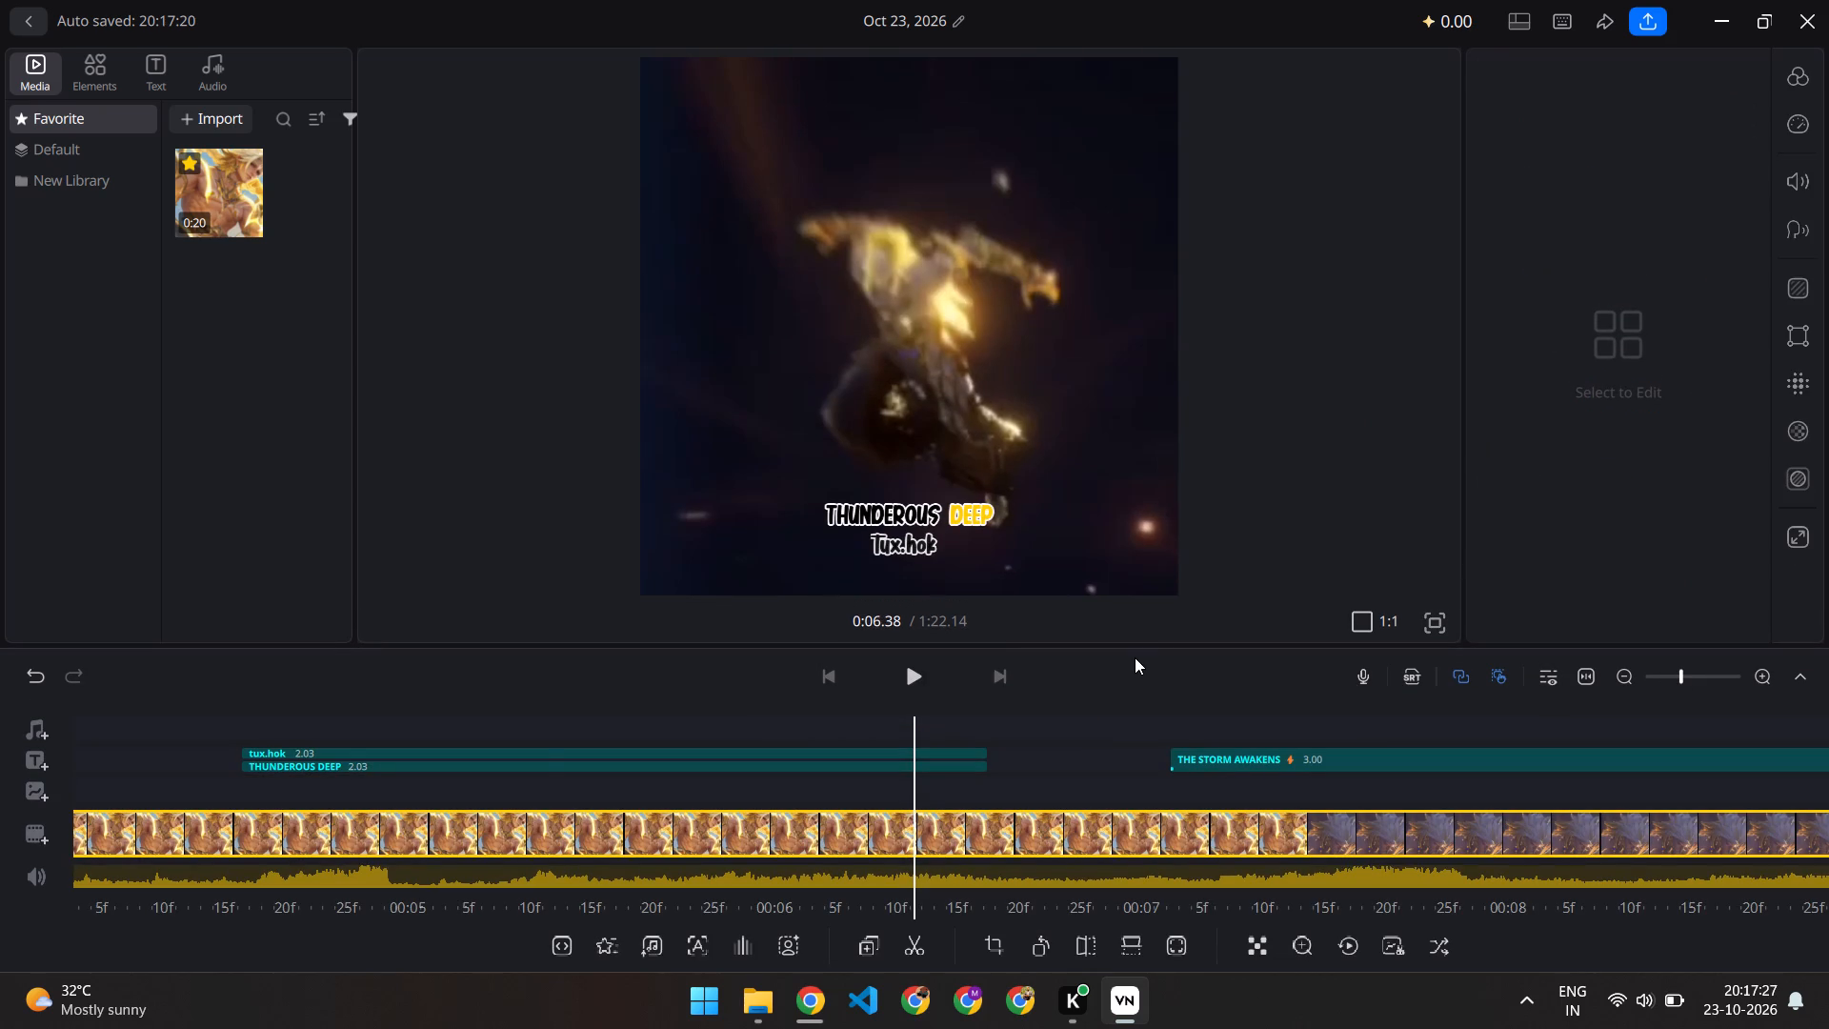
Play the video from the start of the "THUNDEROUS DEEP" caption to review the titles and the following gameplay.
scroll(543, 748, "right", 9)
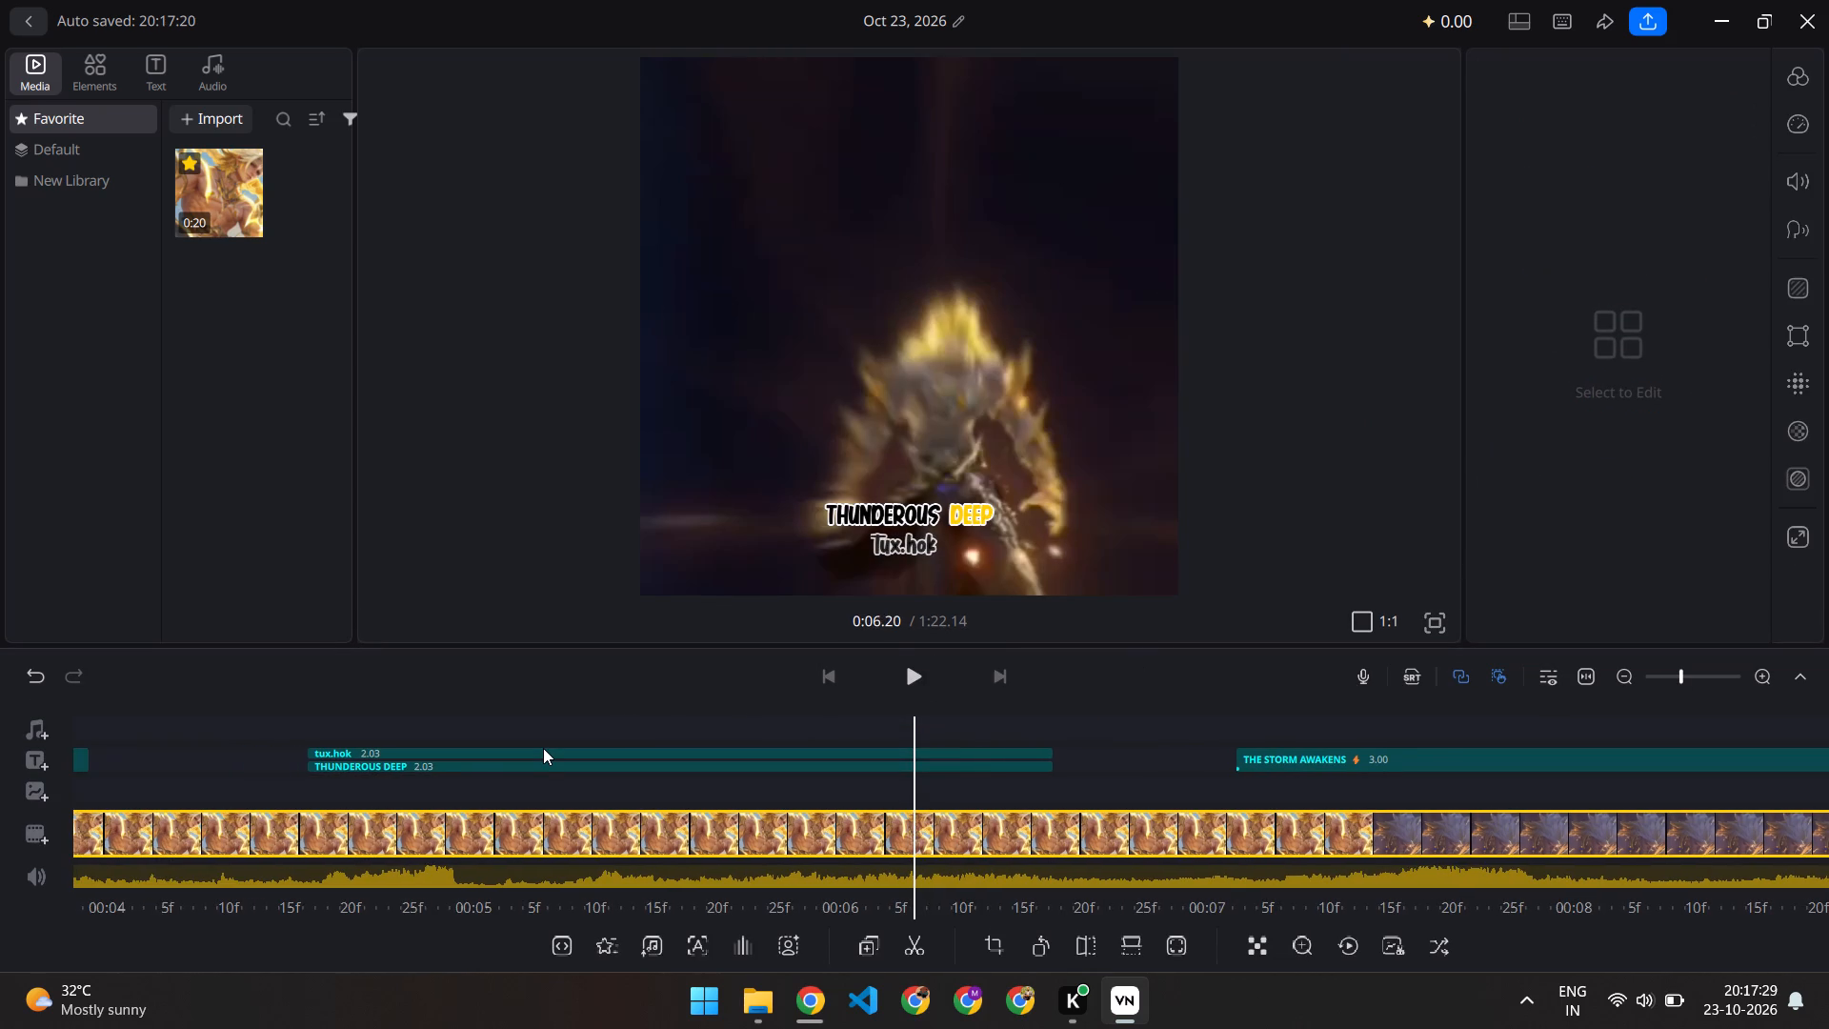
scroll(543, 748, "right", 17)
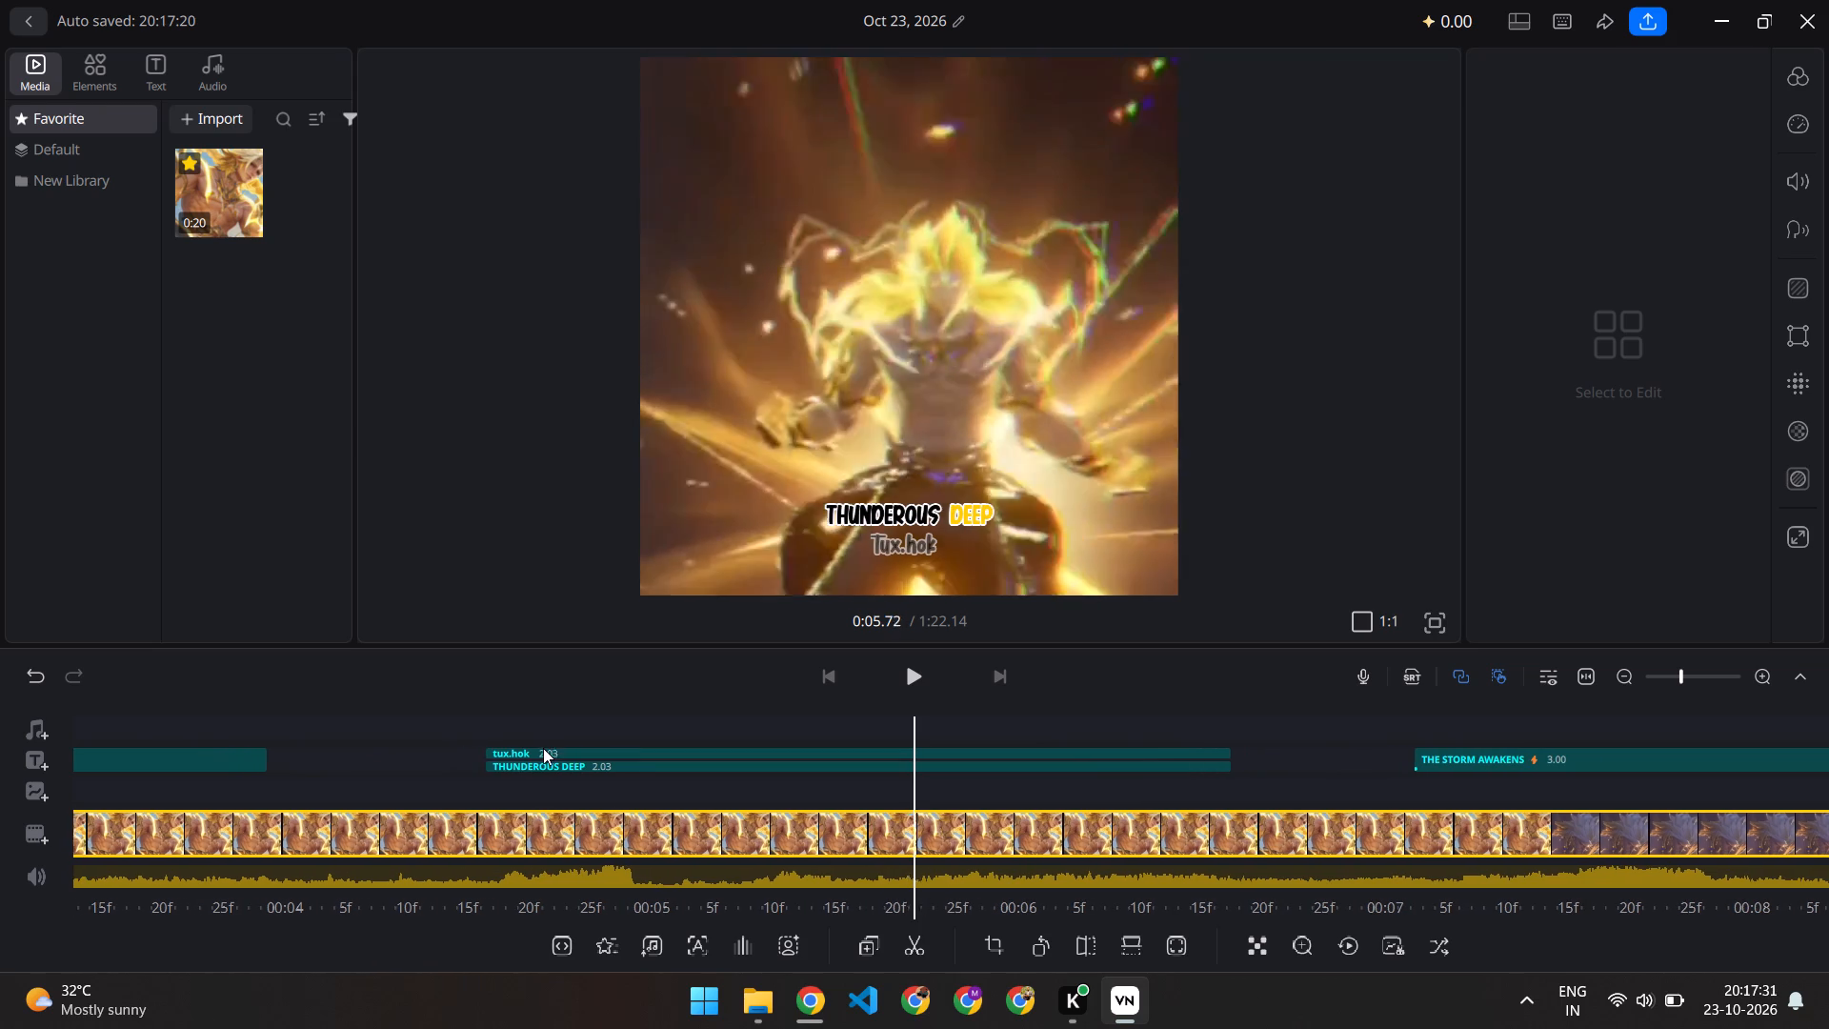
scroll(543, 748, "right", 12)
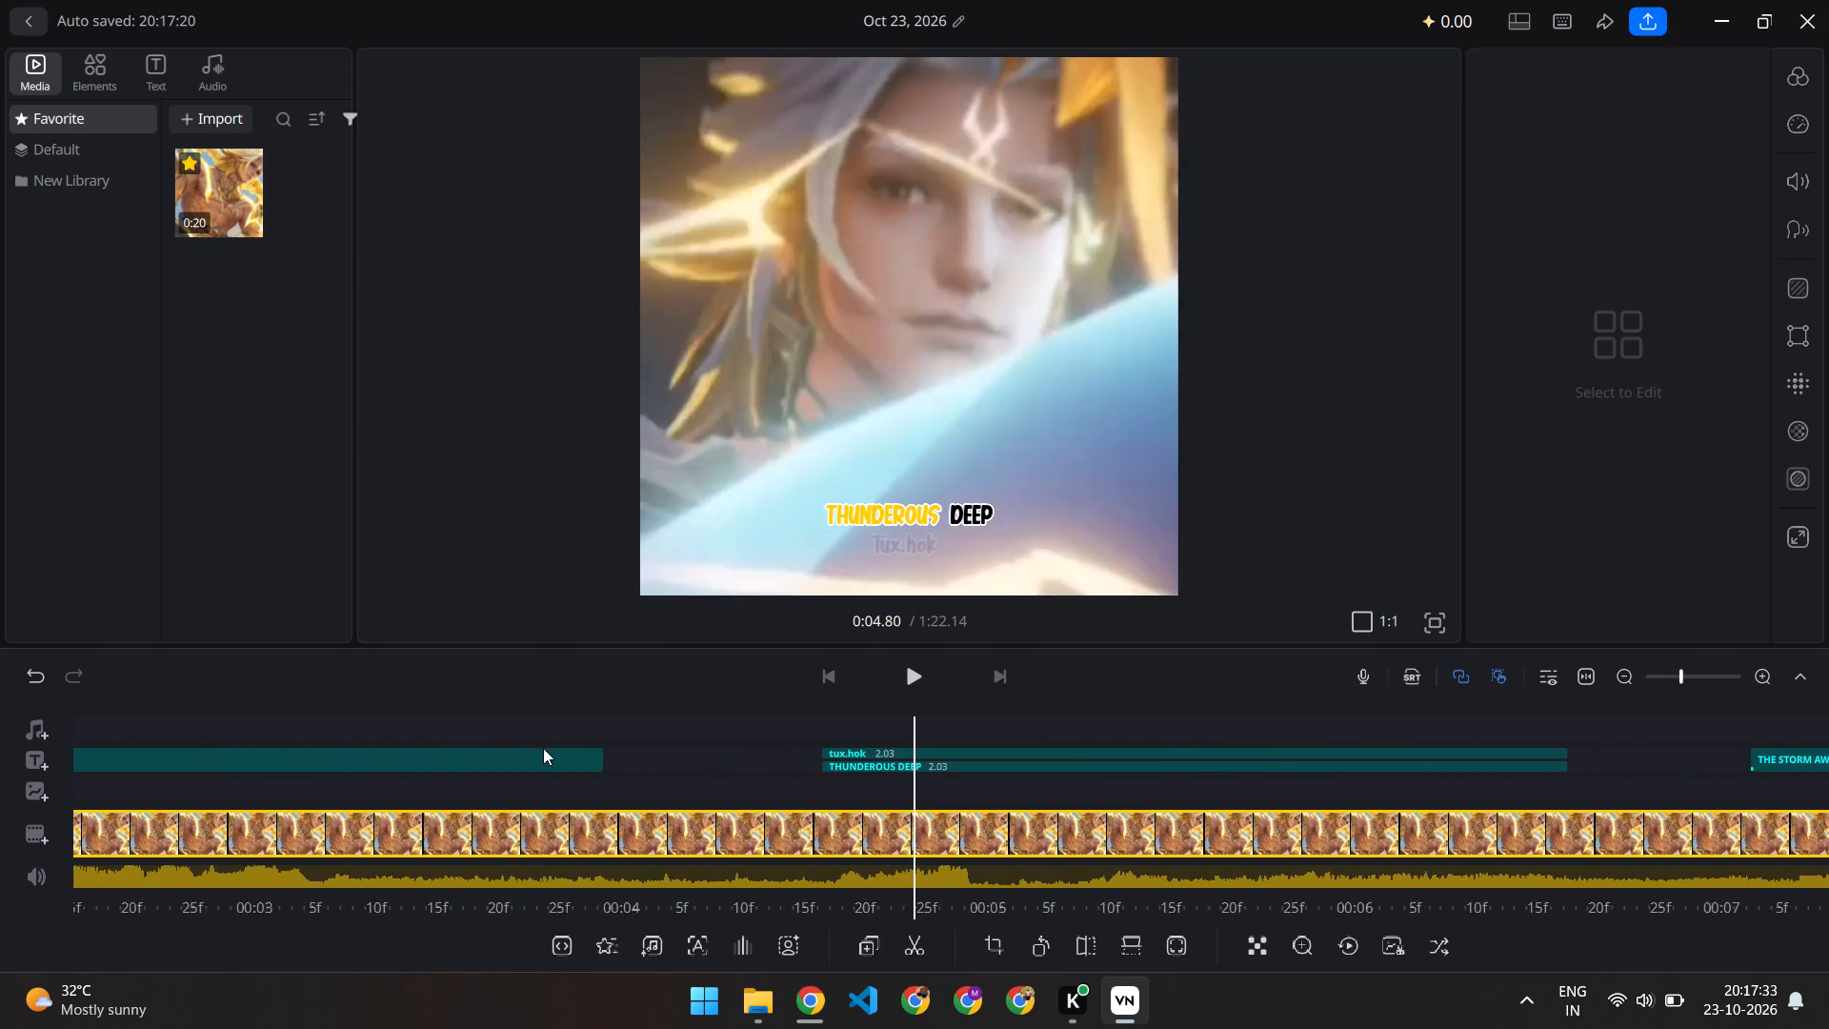
scroll(543, 748, "right", 7)
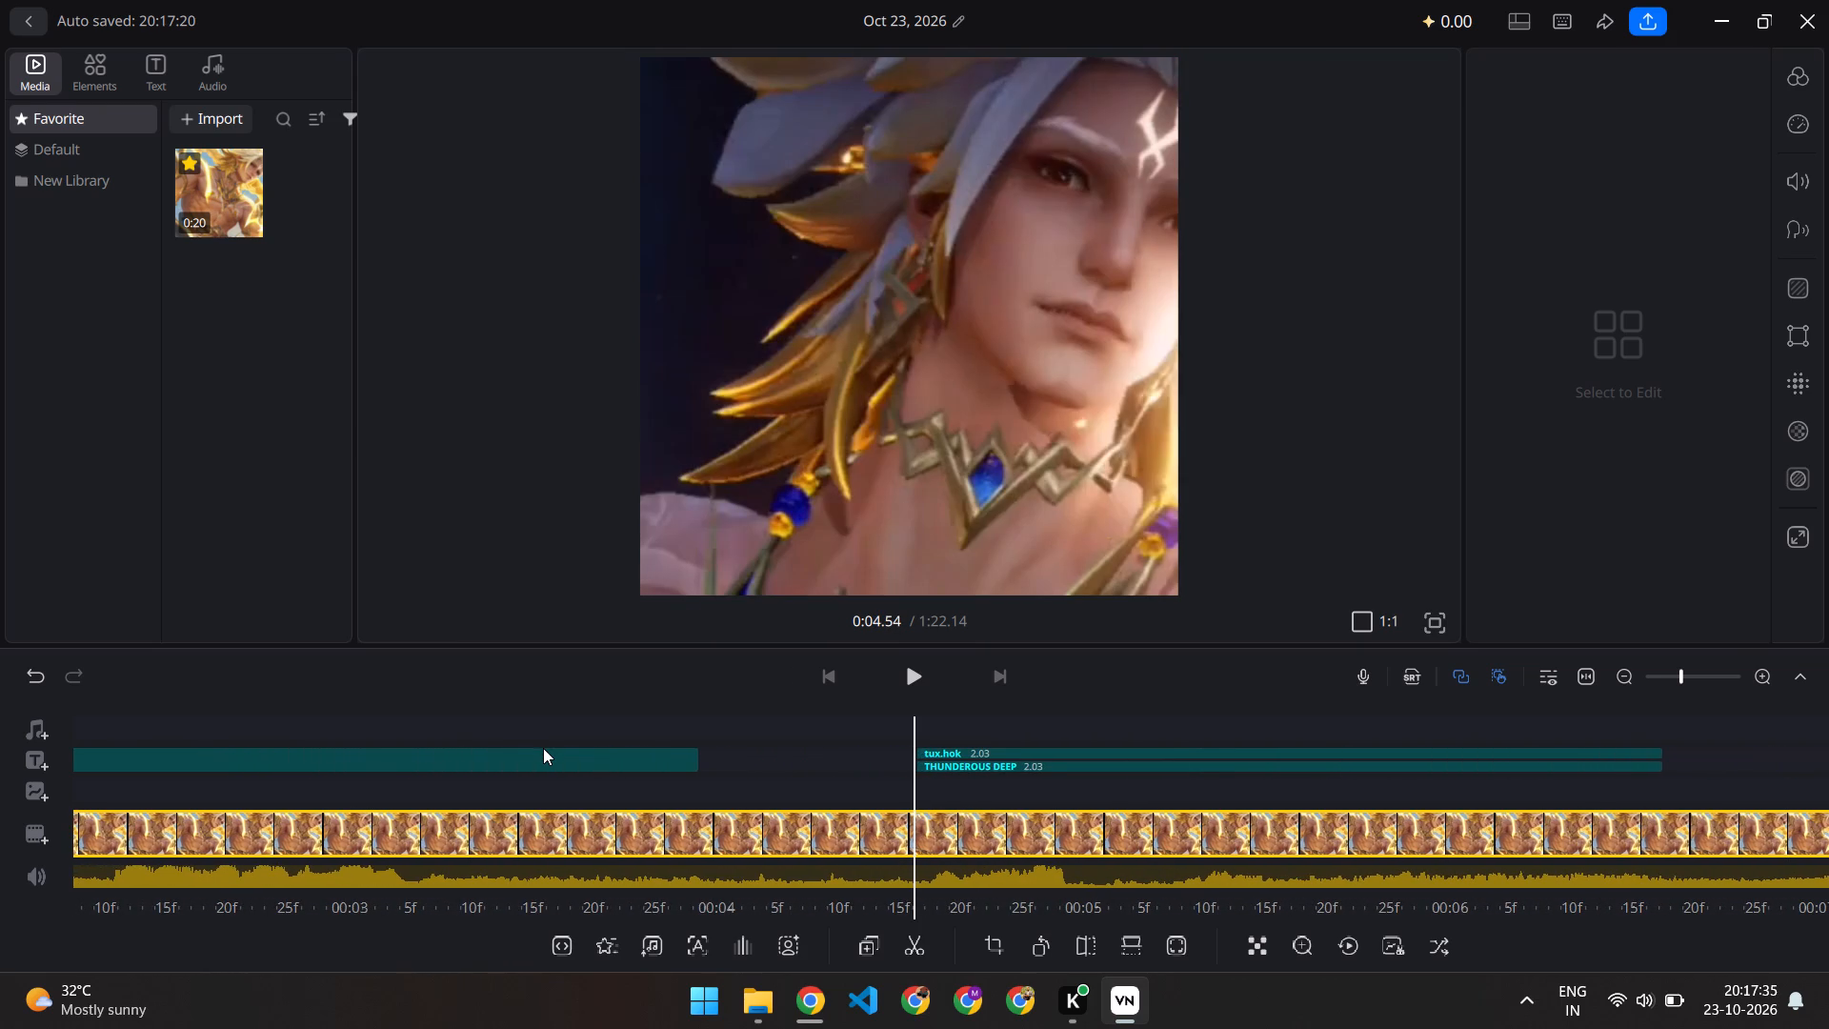
left_click(922, 690)
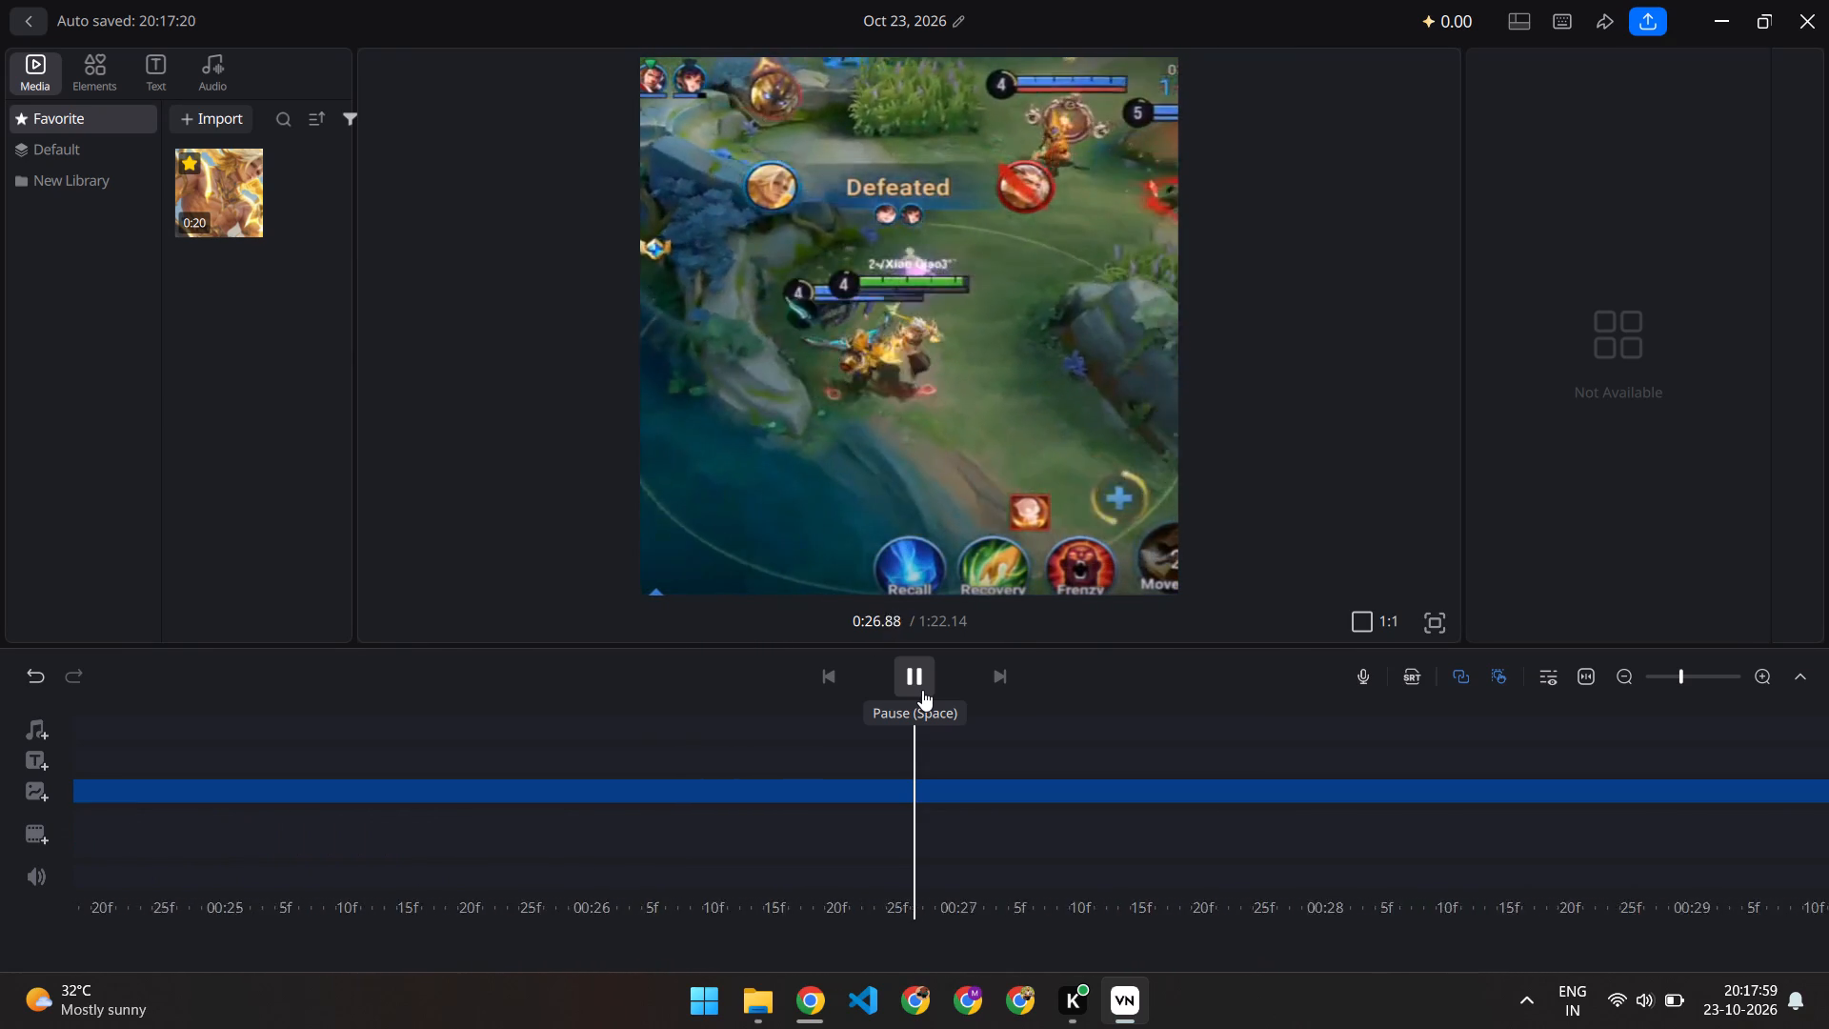
left_click(922, 690)
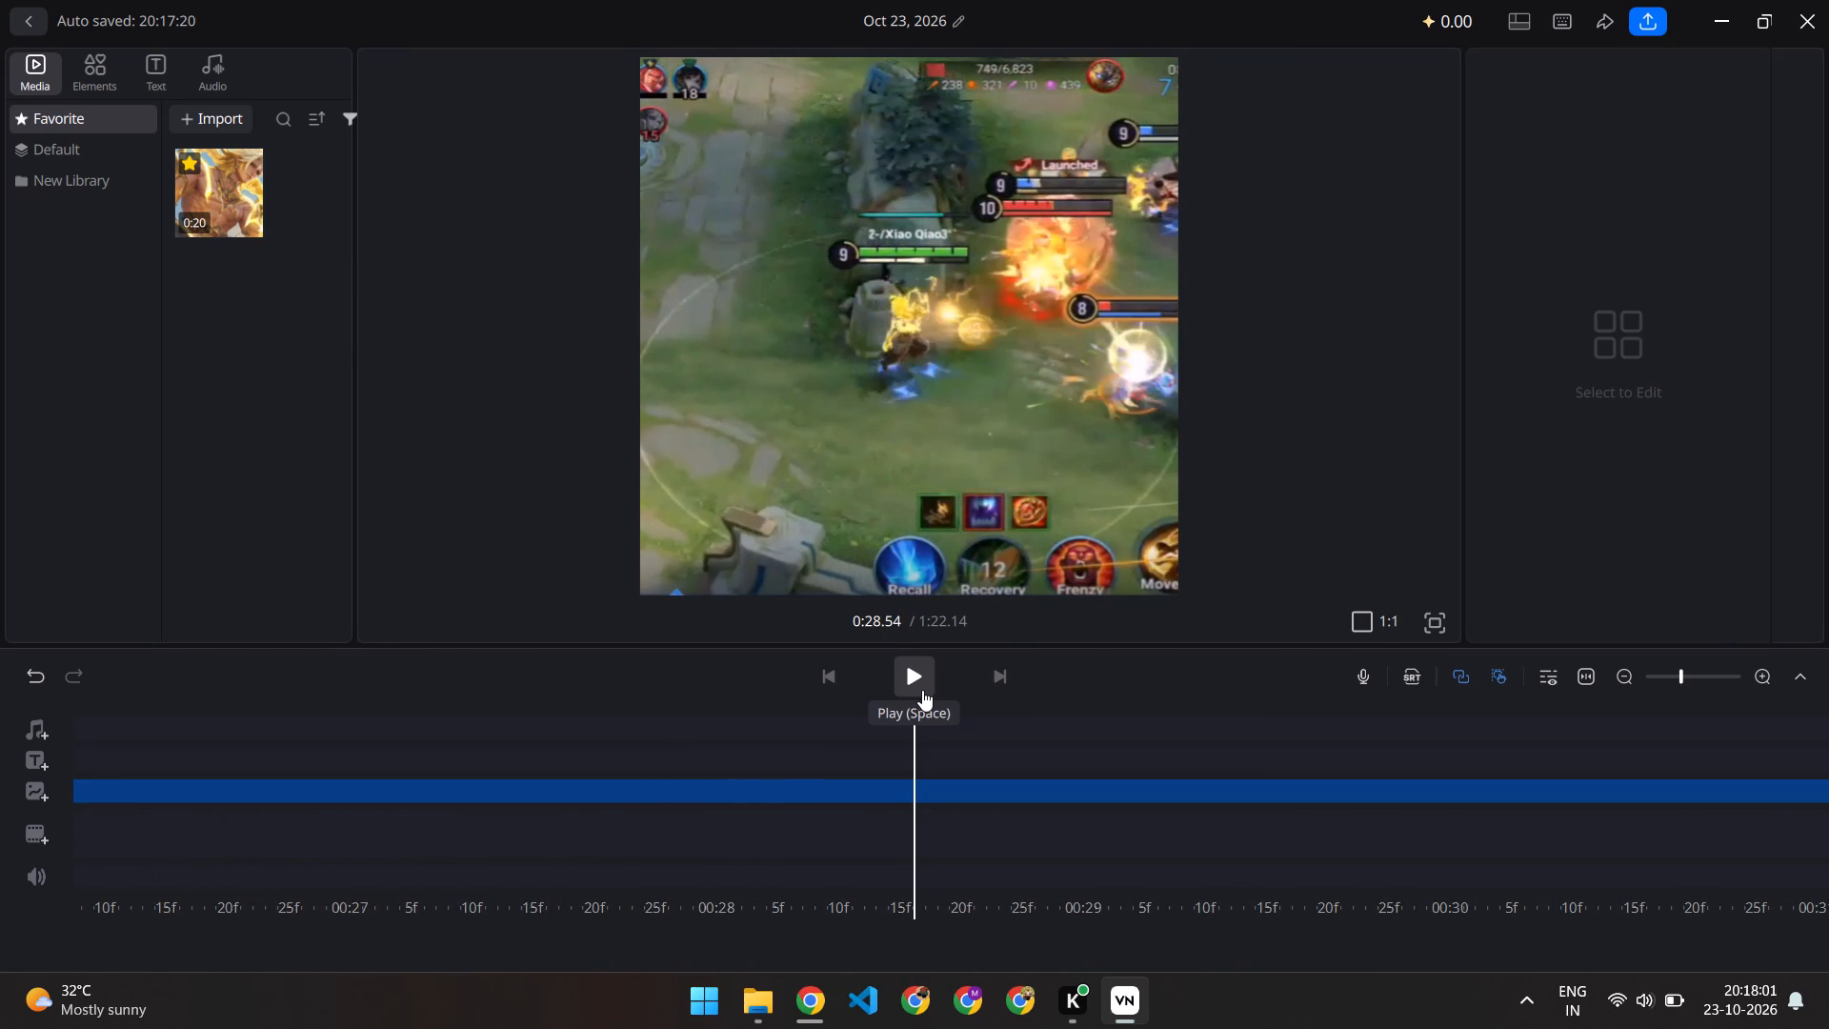
left_click(922, 690)
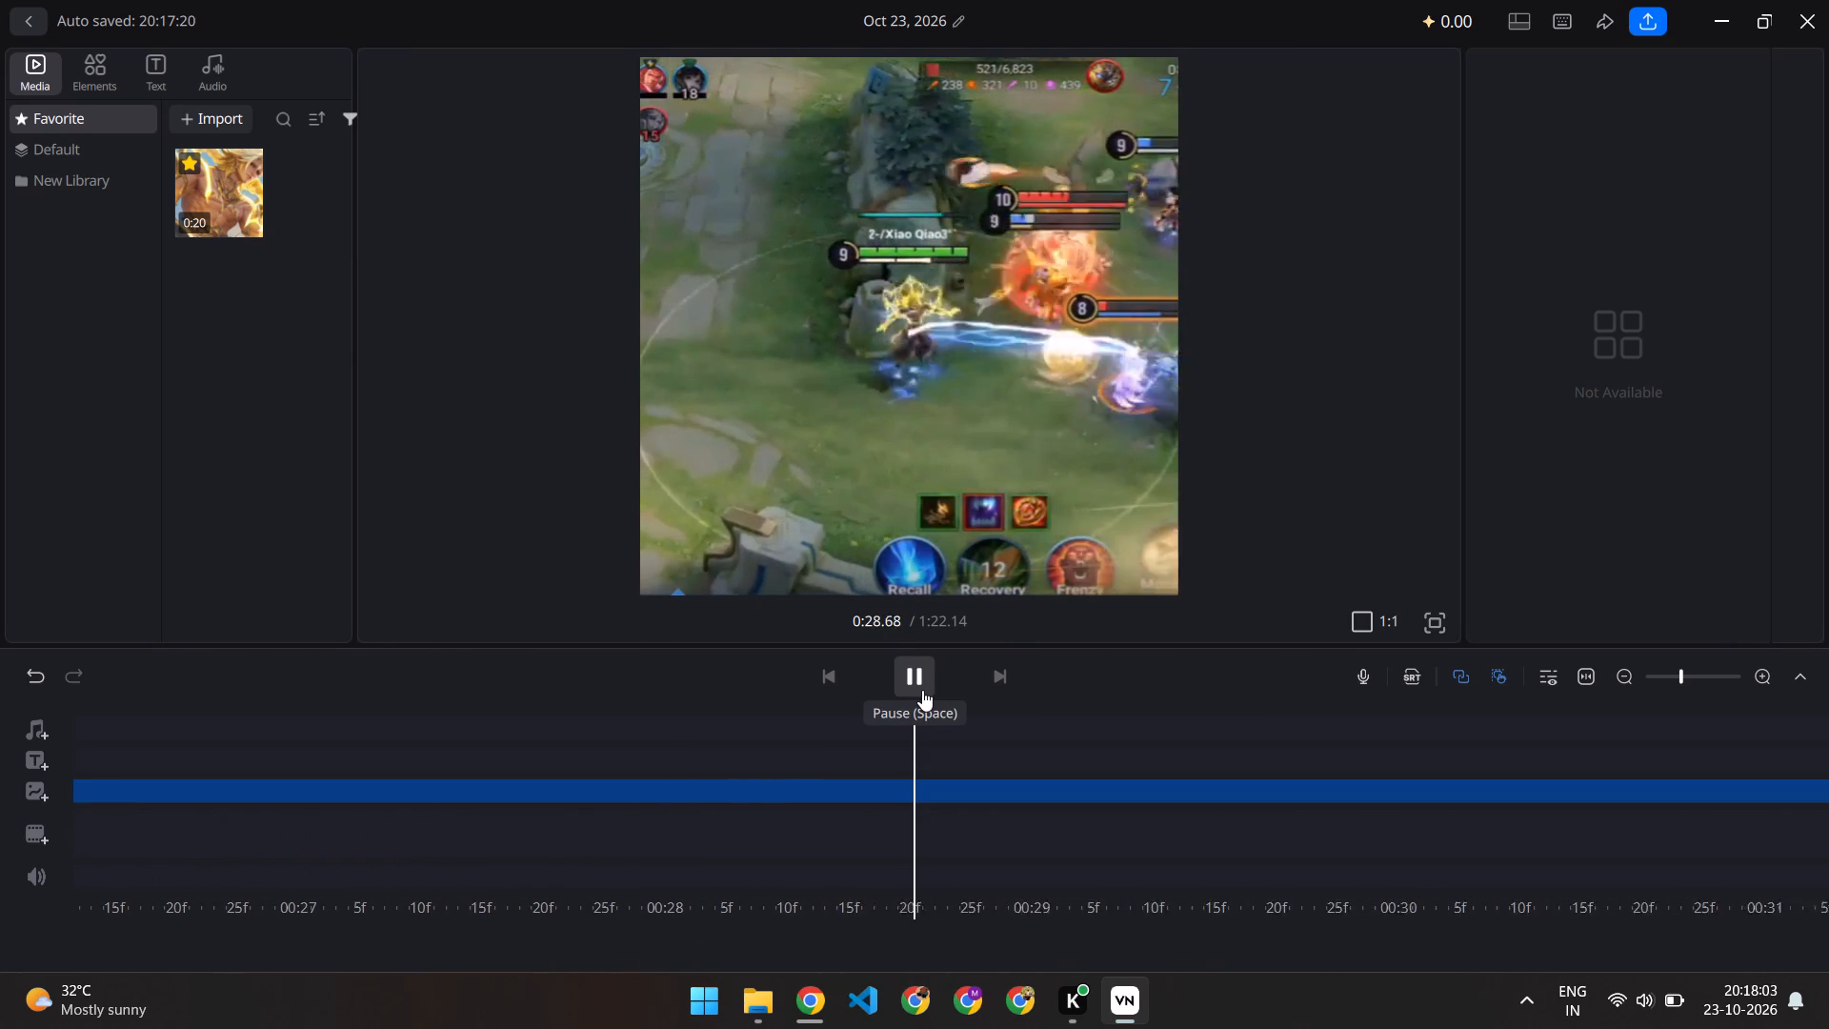
left_click(922, 690)
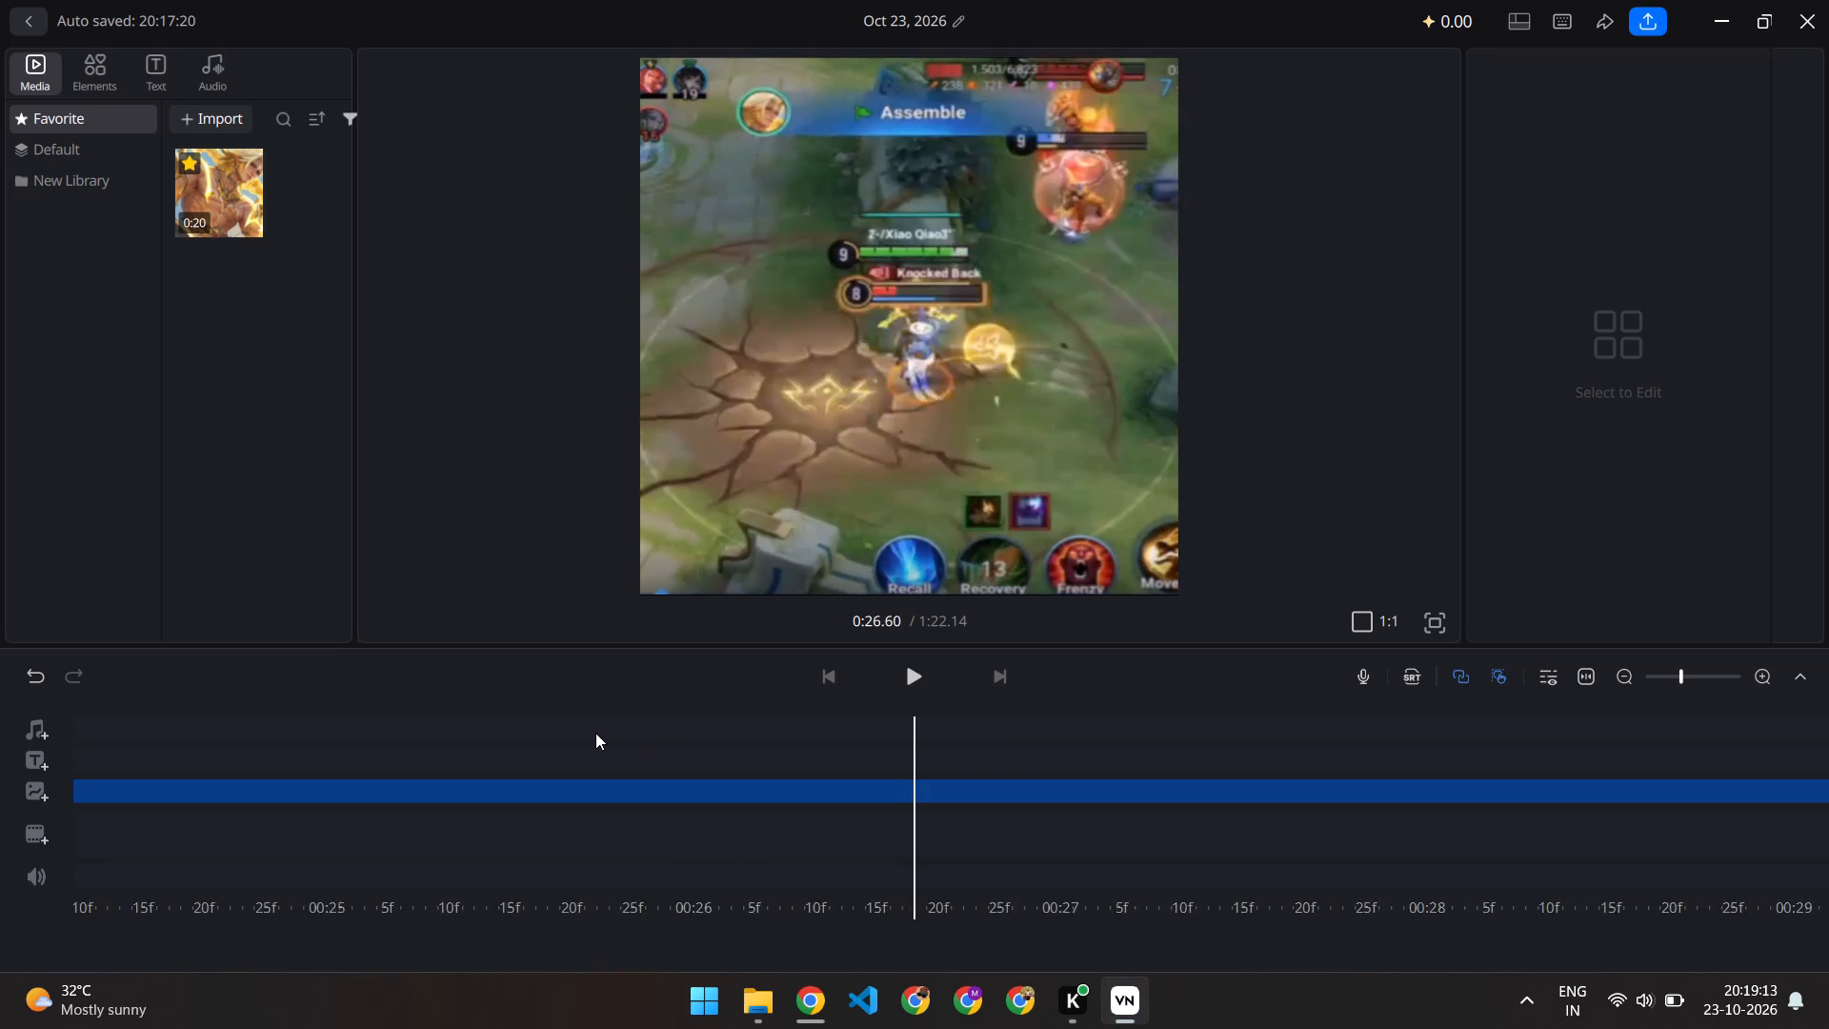
scroll(595, 733, "right", 20)
scroll(595, 733, "right", 15)
scroll(595, 733, "down", 1)
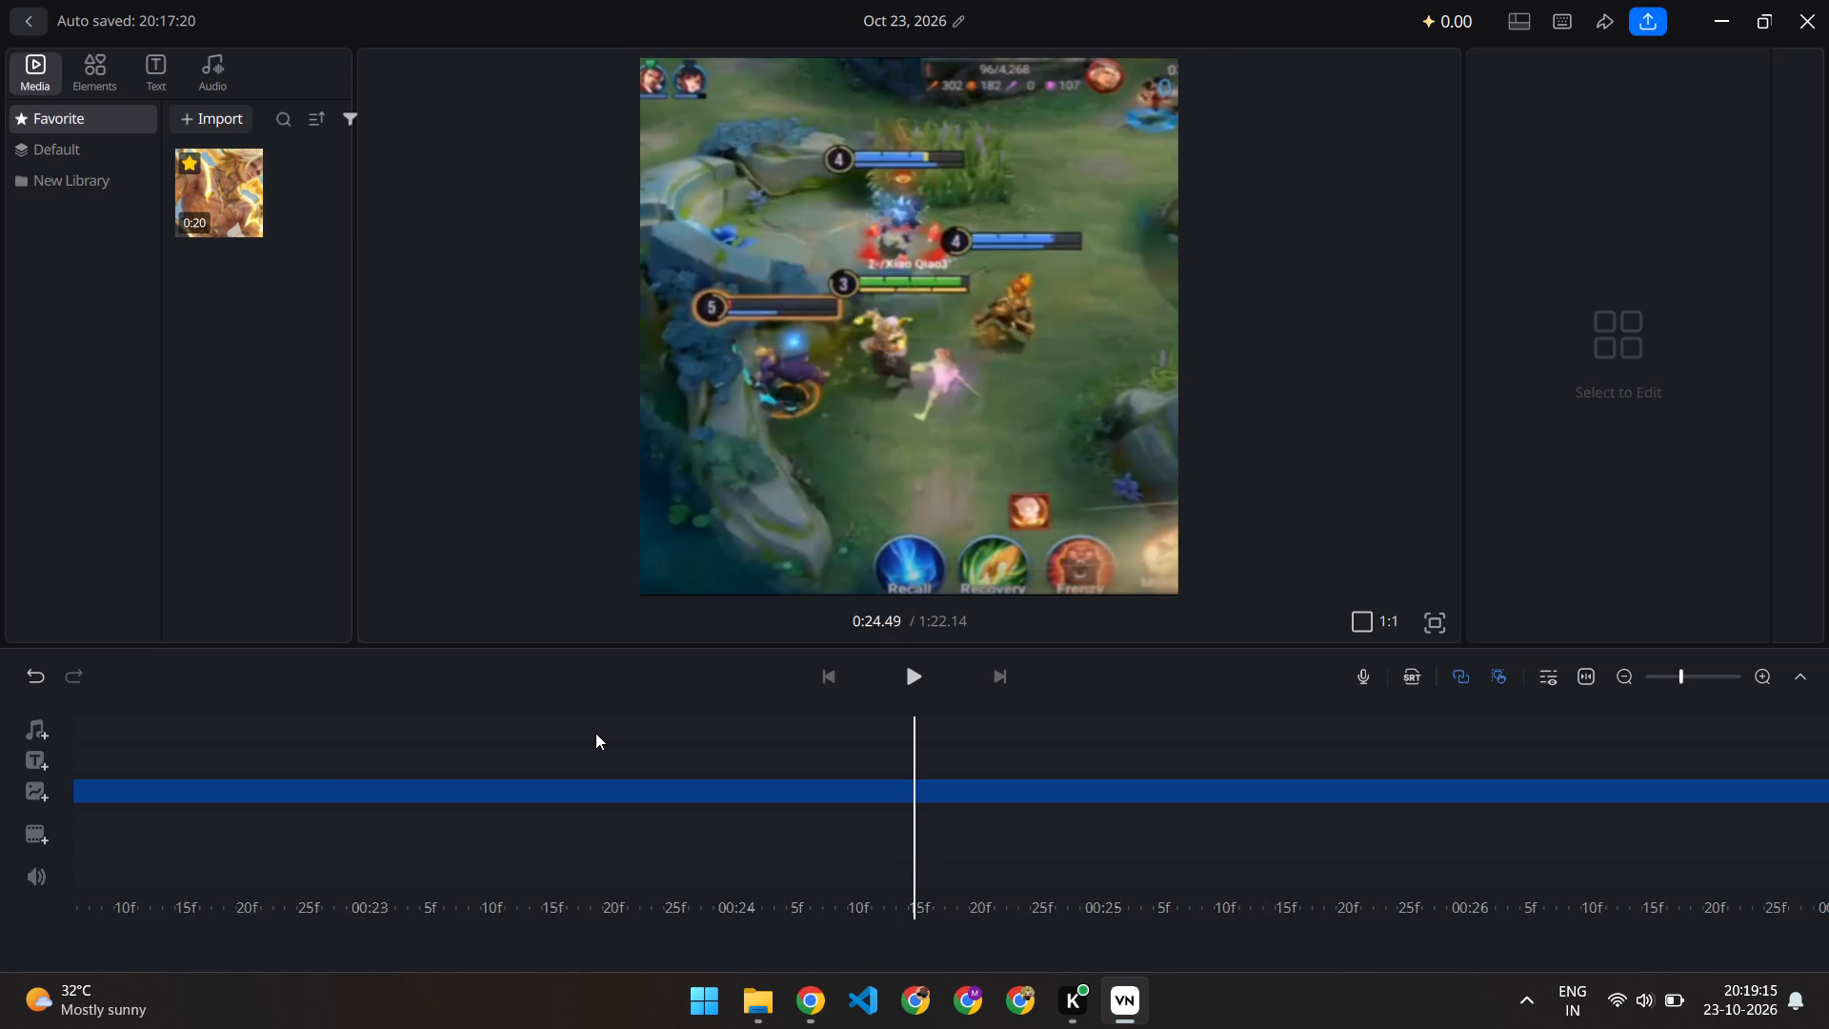
scroll(595, 733, "down", 1)
scroll(595, 733, "down", 3, "ctrl")
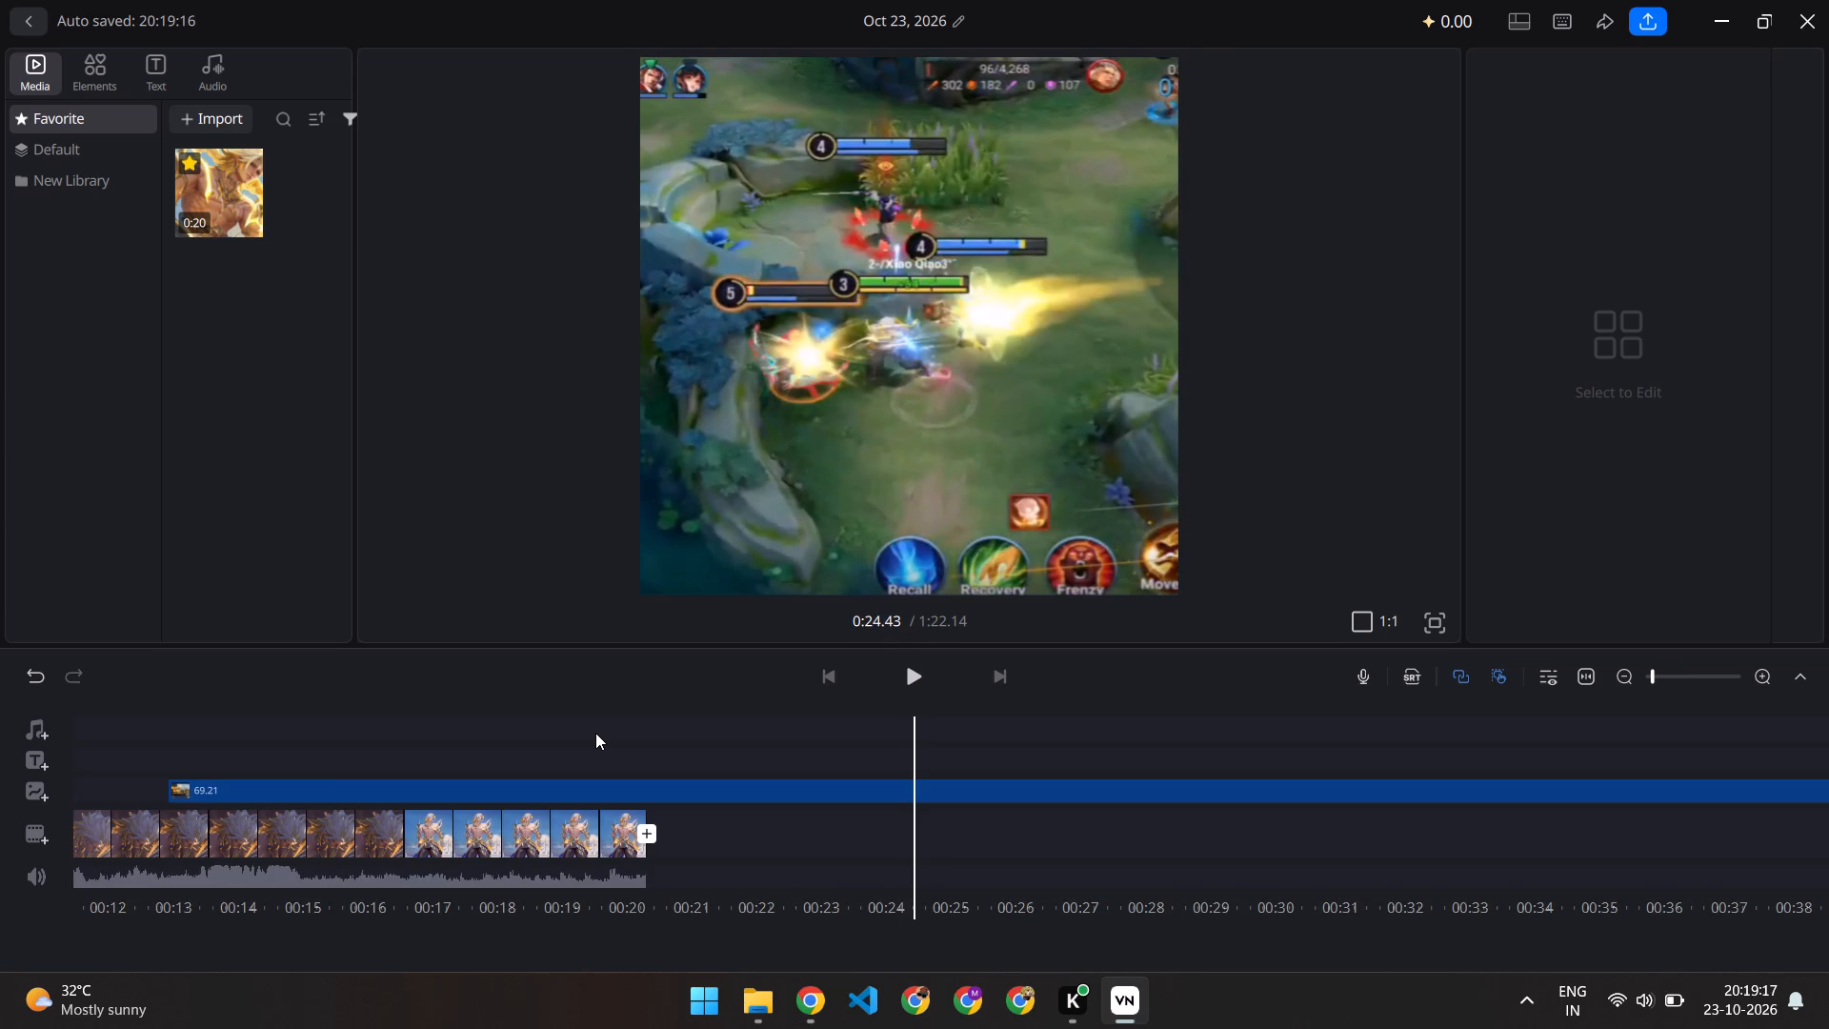
scroll(595, 733, "right", 20)
scroll(595, 733, "right", 10)
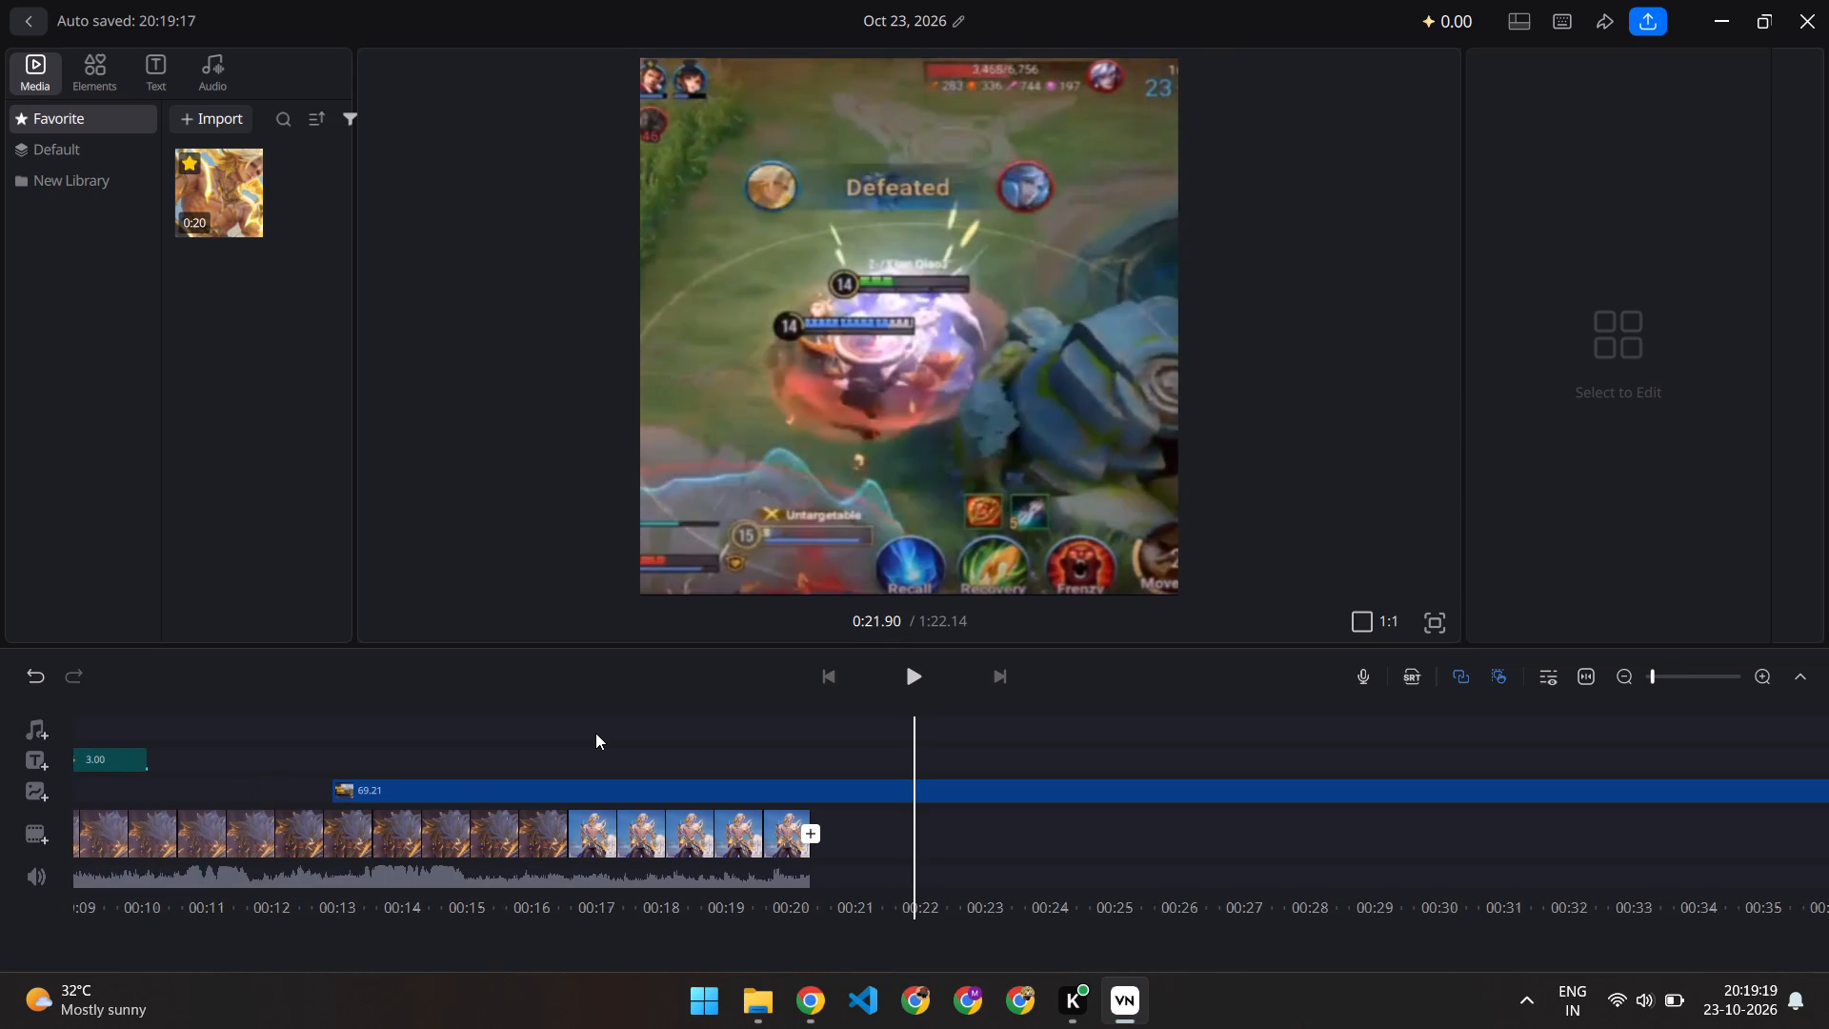
scroll(595, 733, "right", 9)
Review the gameplay footage from the intro clip's end near 0:20 onward to about 0:40 for the next title's spot.
scroll(595, 733, "left", 3)
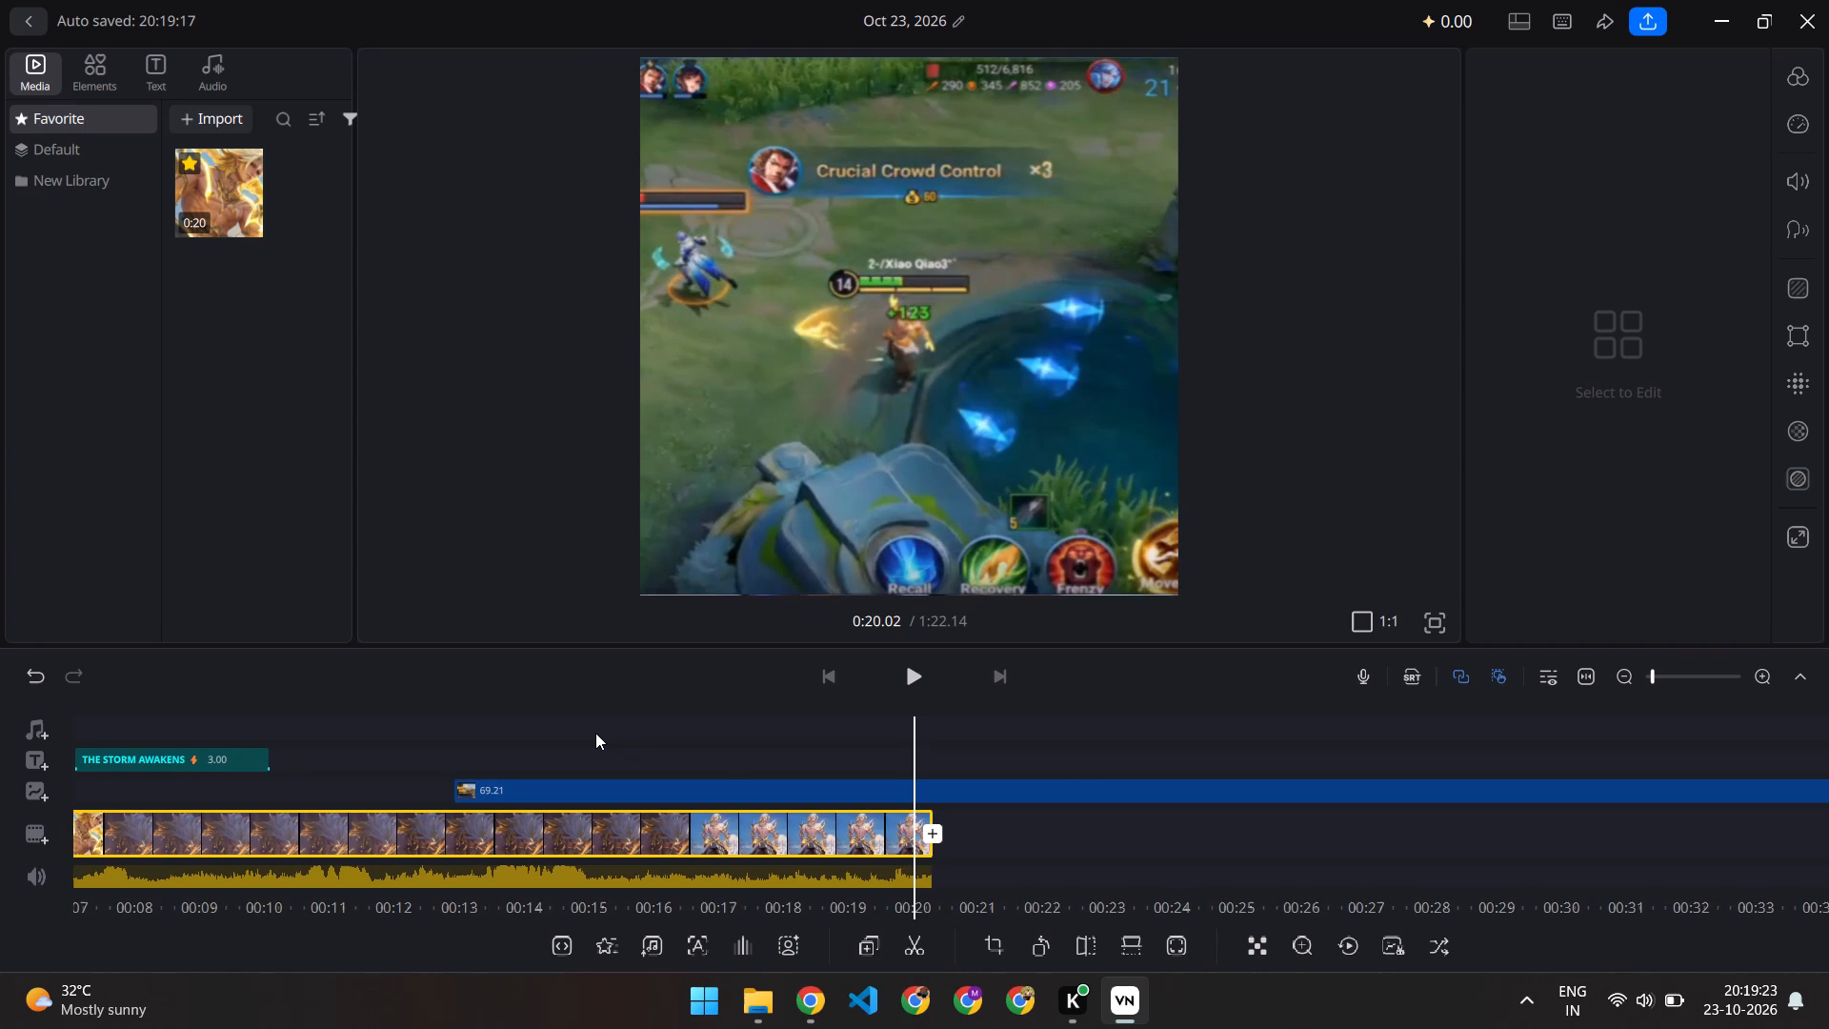
scroll(595, 733, "left", 2)
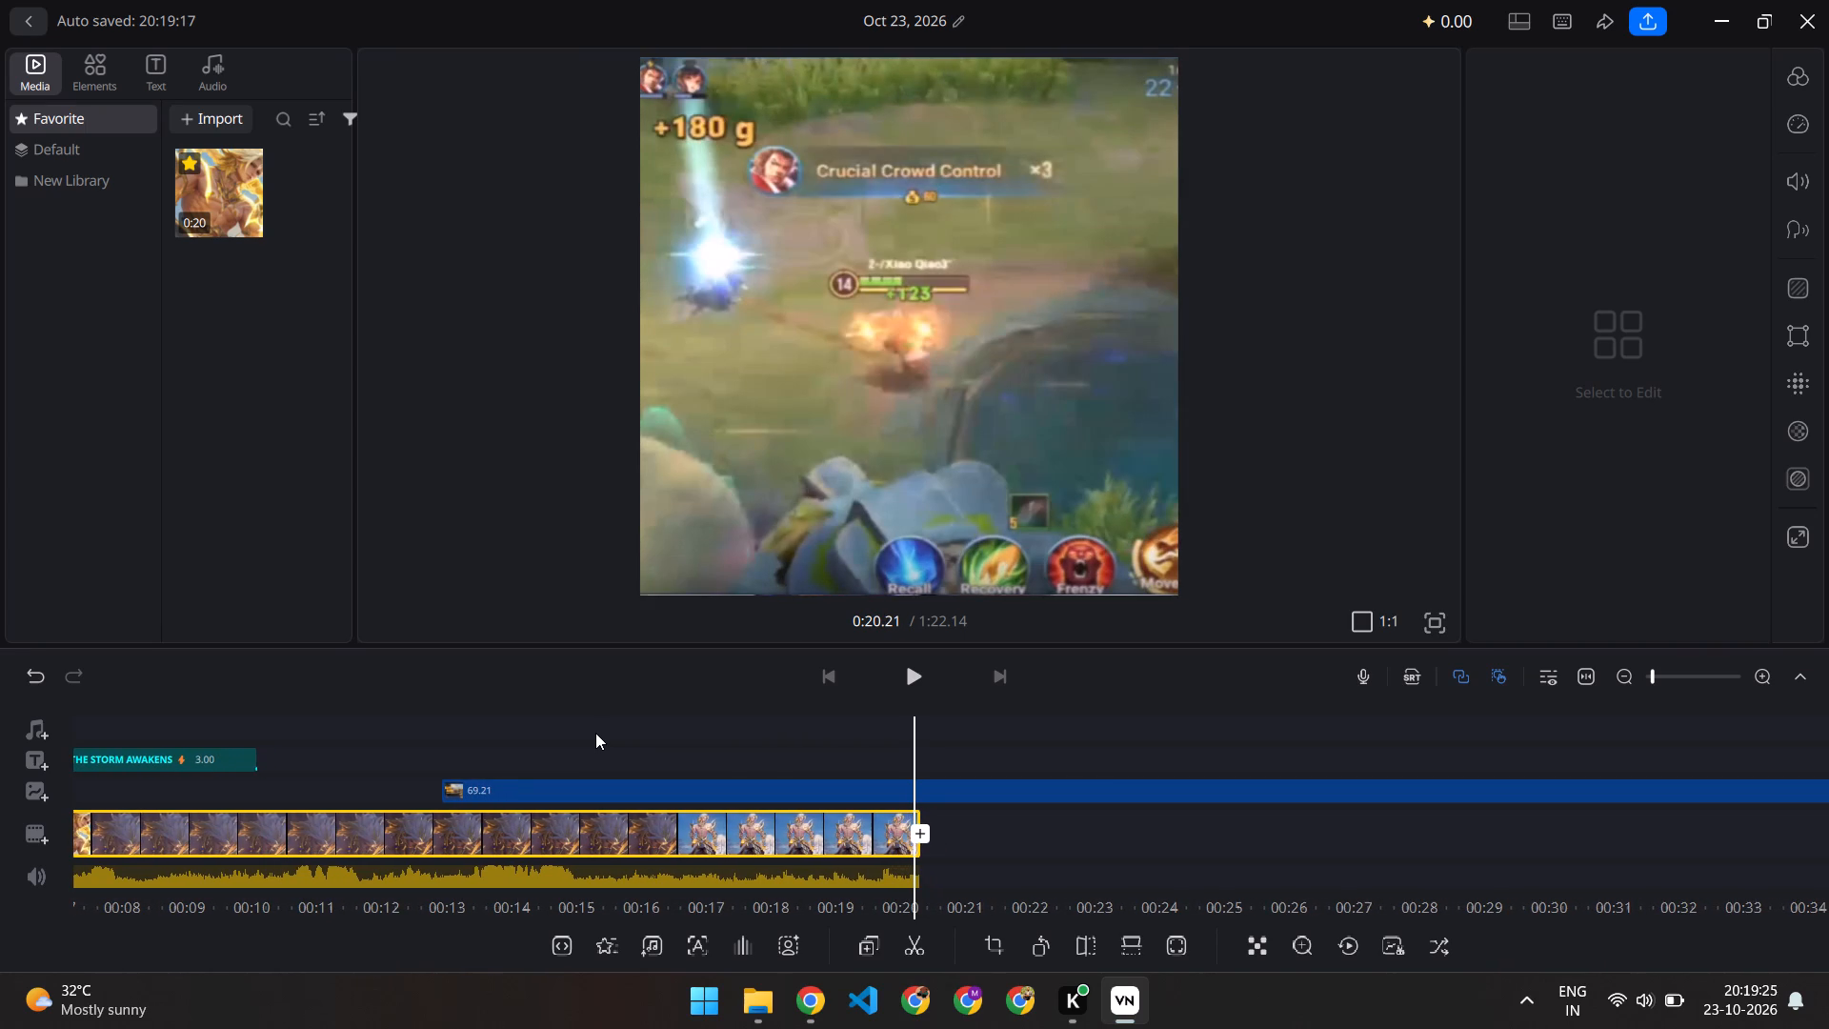
scroll(595, 733, "left", 2)
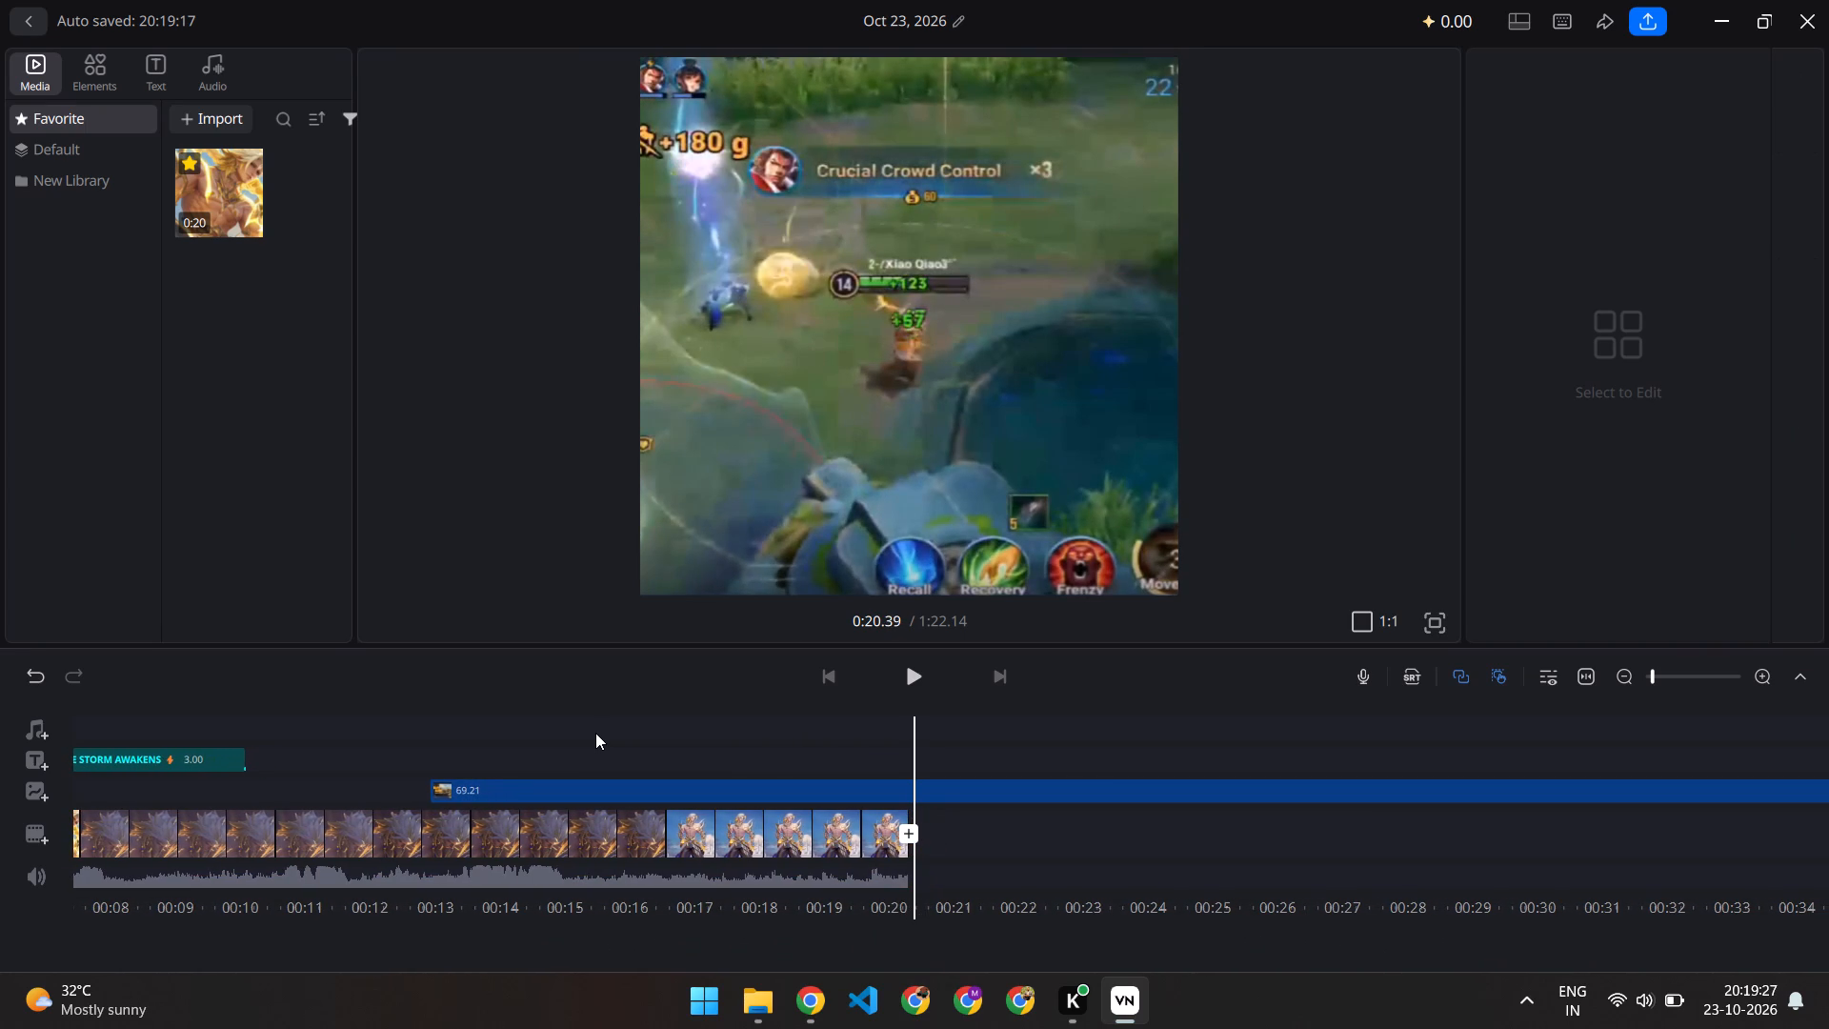
scroll(595, 733, "left", 6)
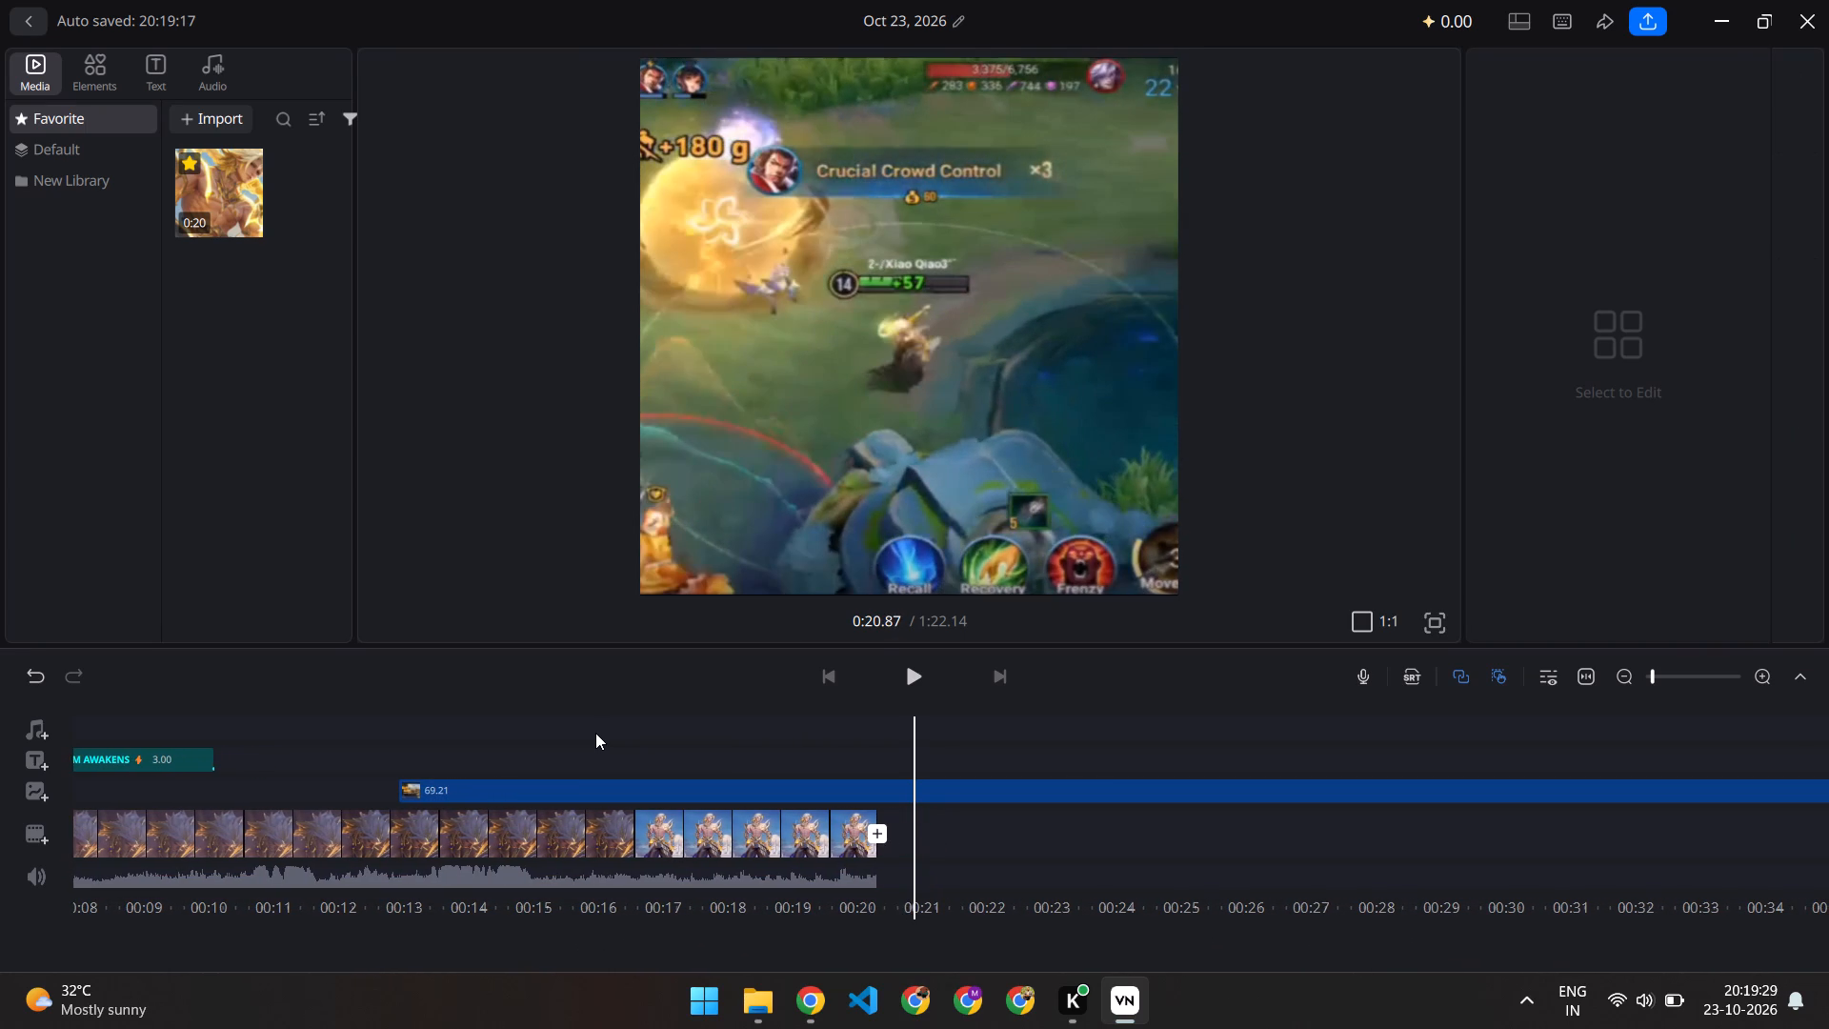
scroll(595, 733, "left", 9)
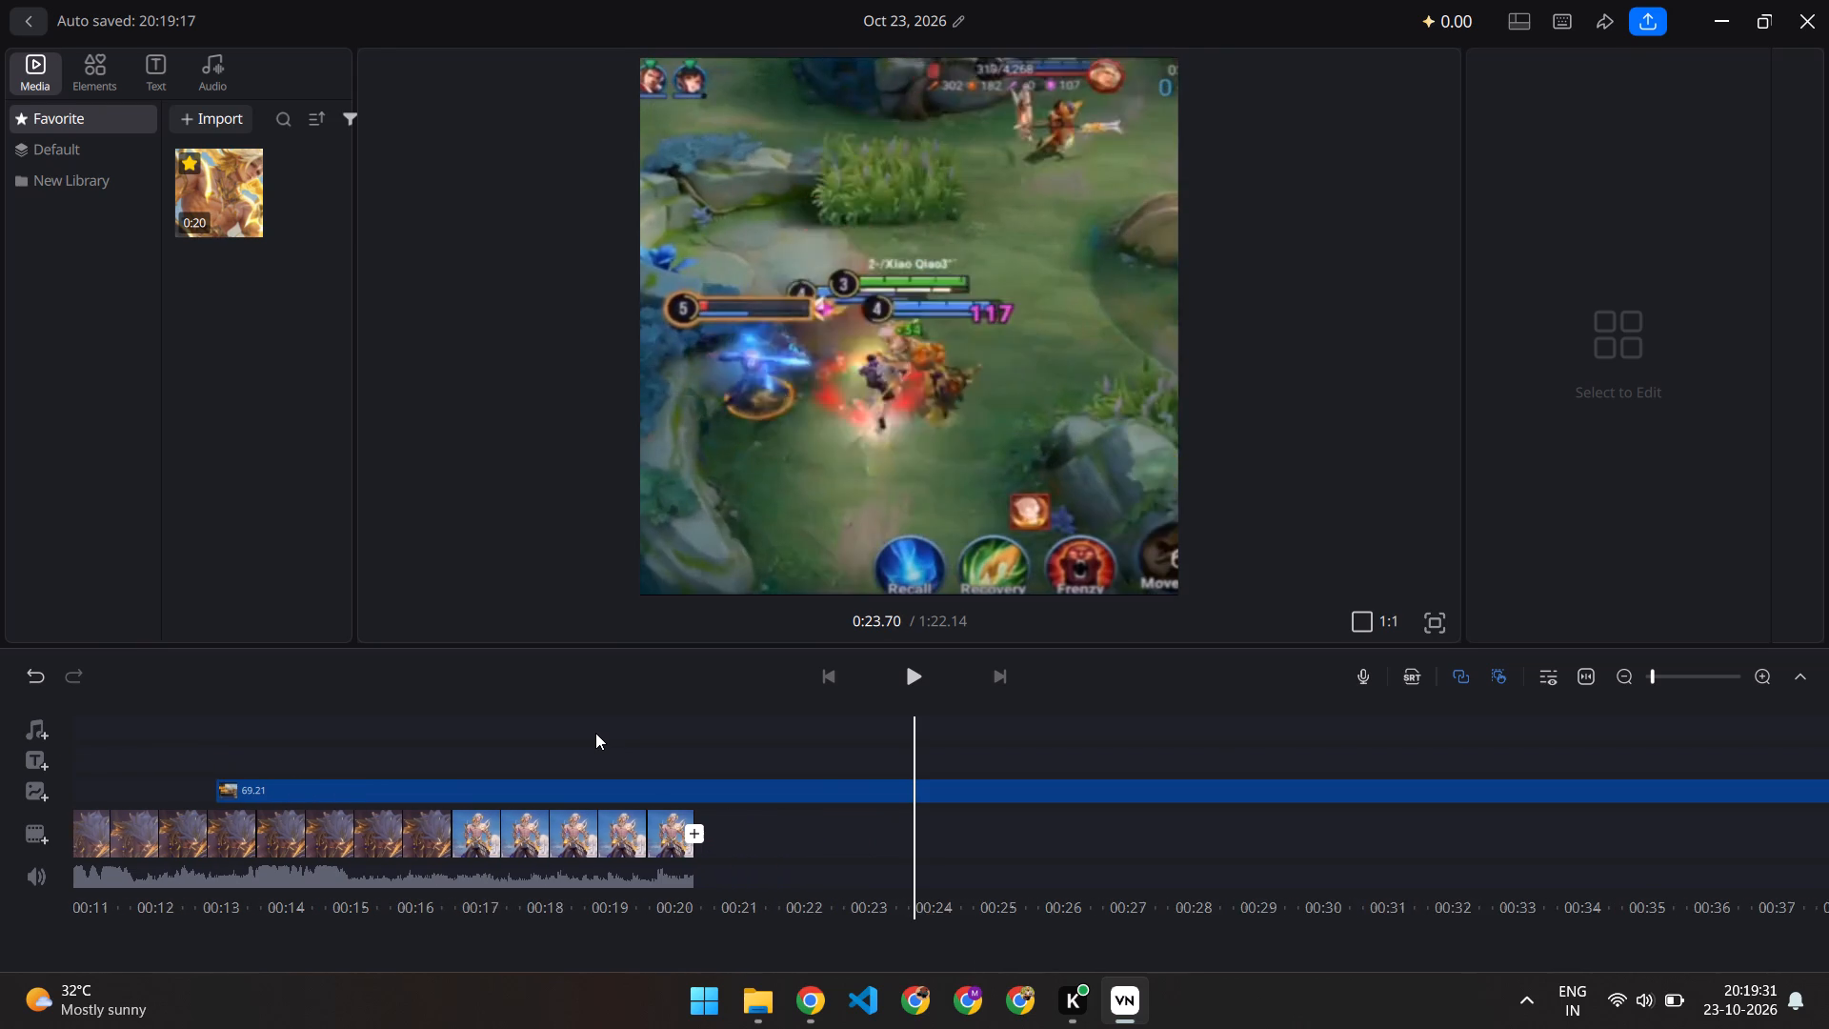
scroll(595, 733, "left", 6)
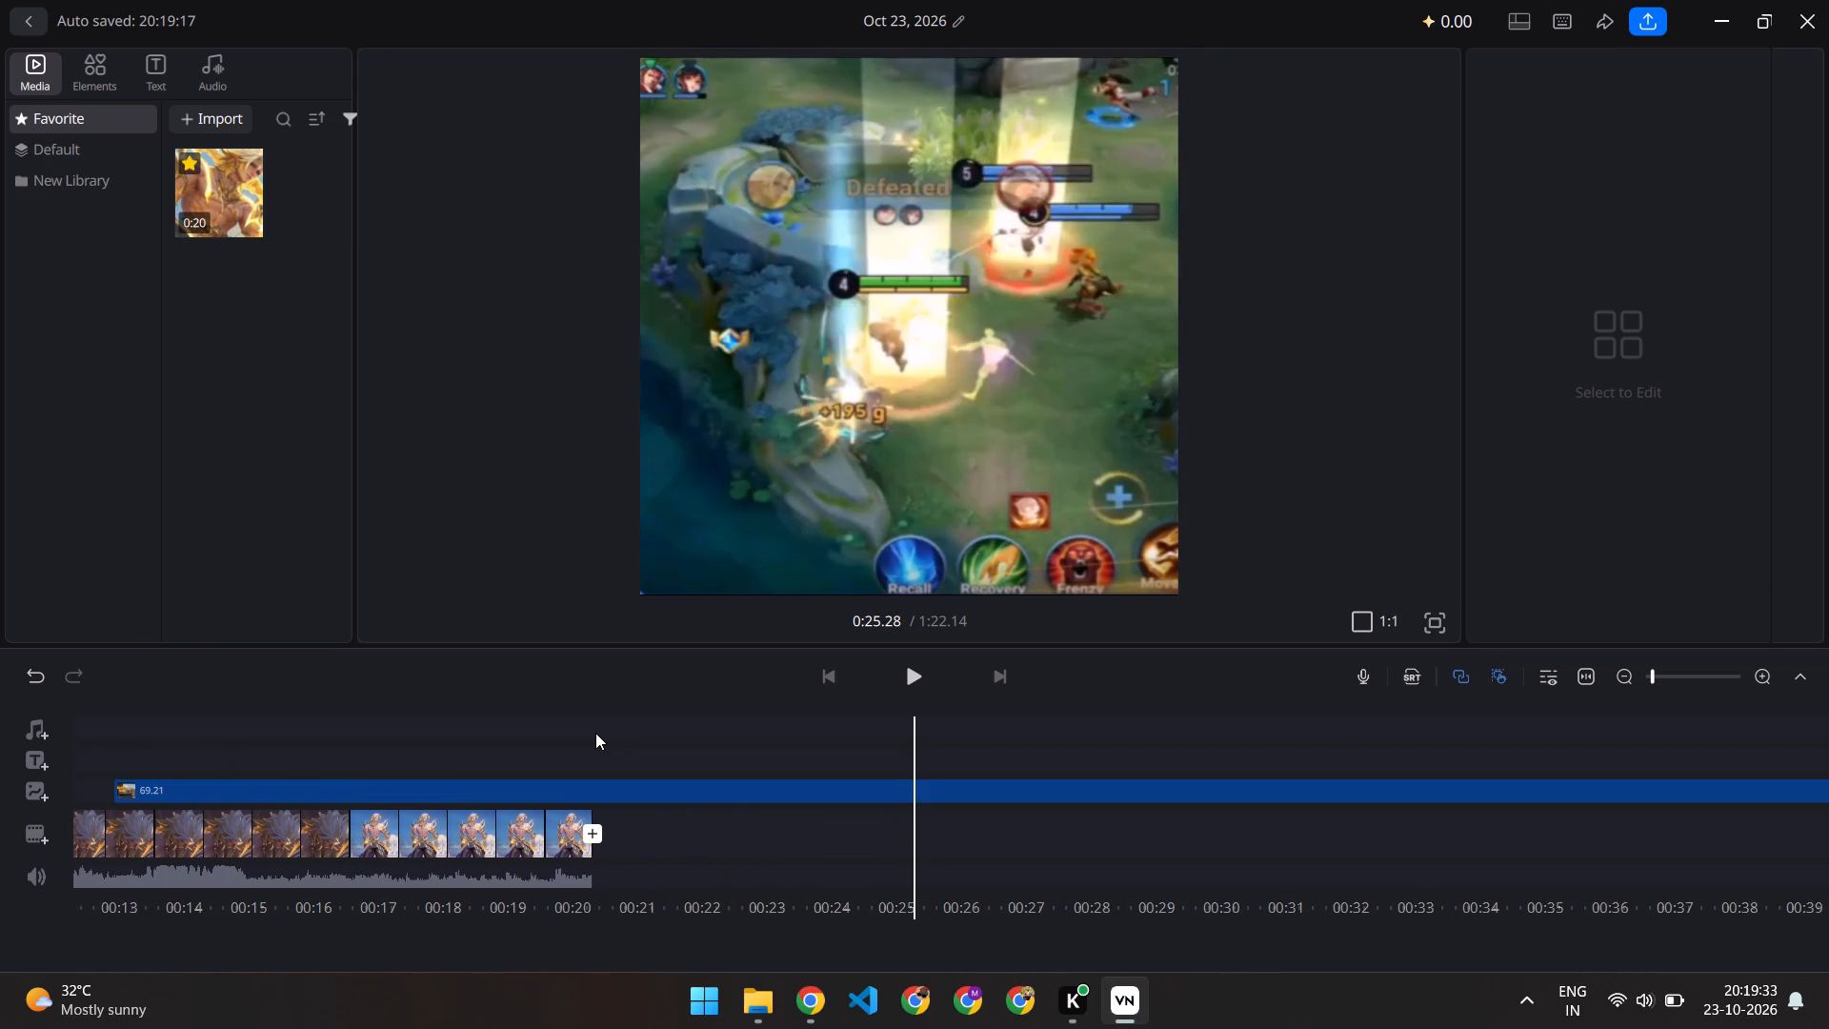
scroll(595, 733, "left", 6)
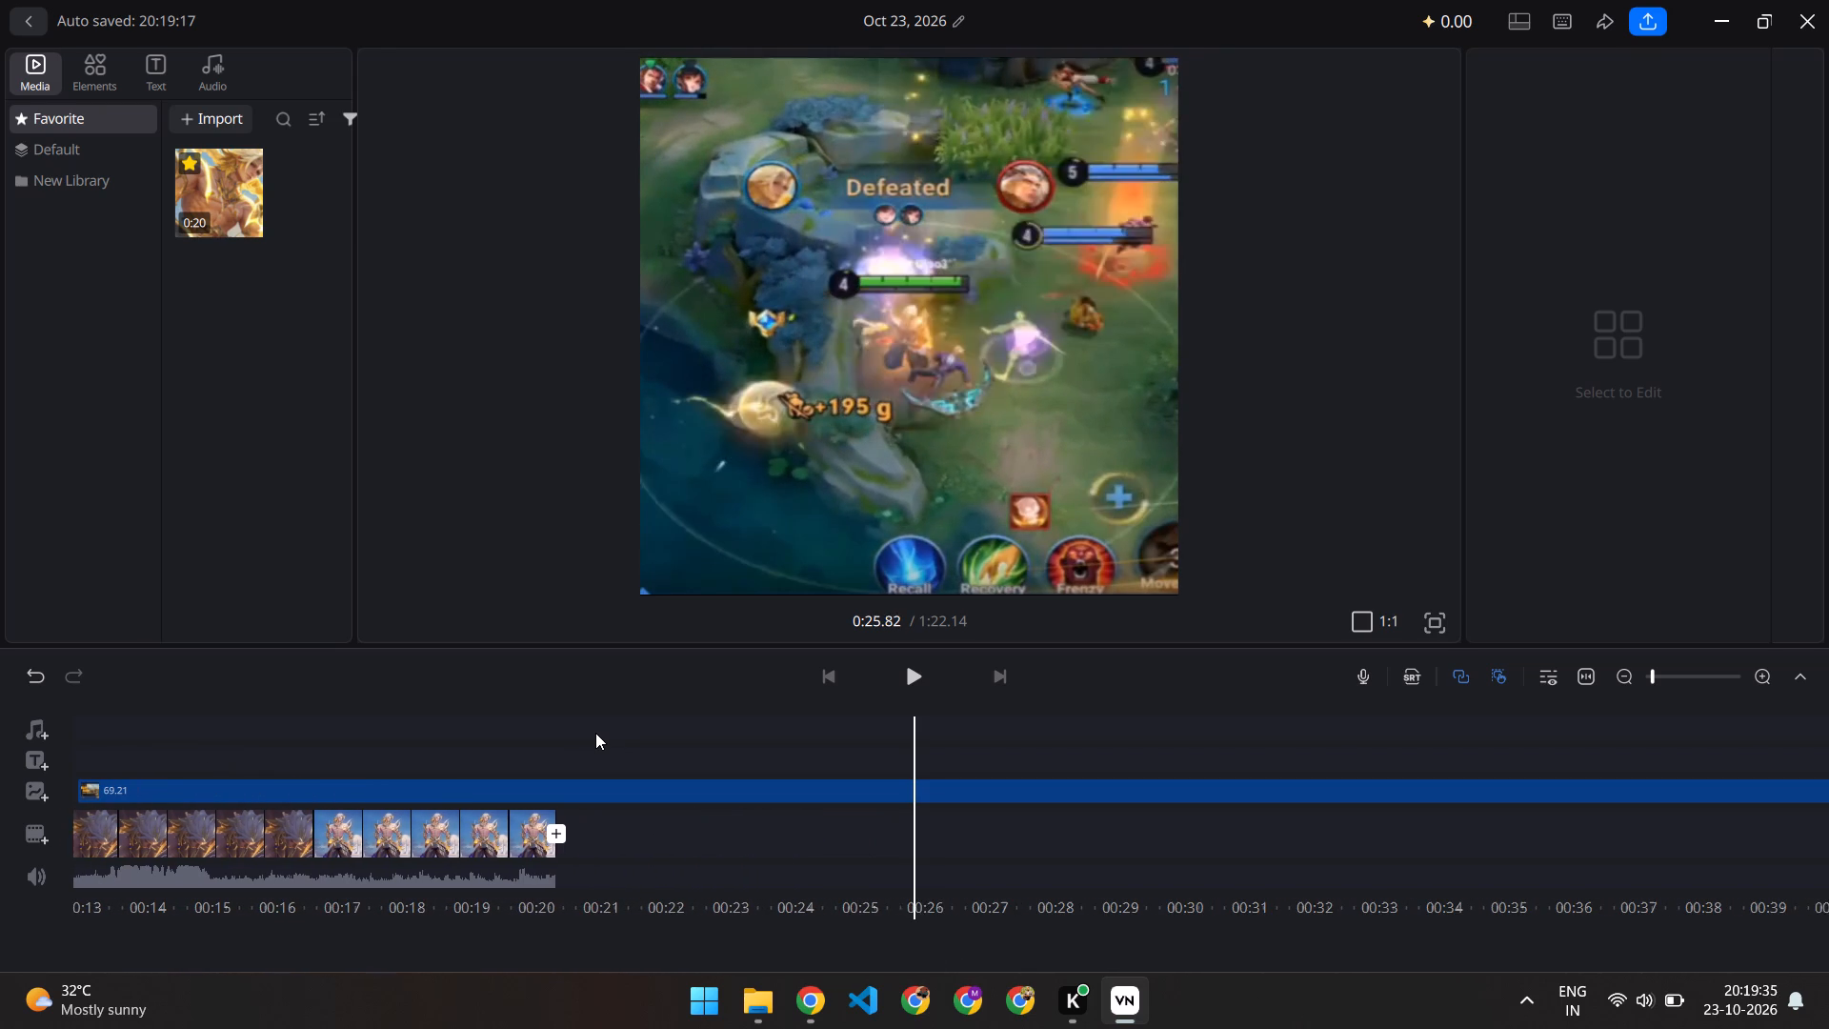
scroll(595, 733, "left", 8)
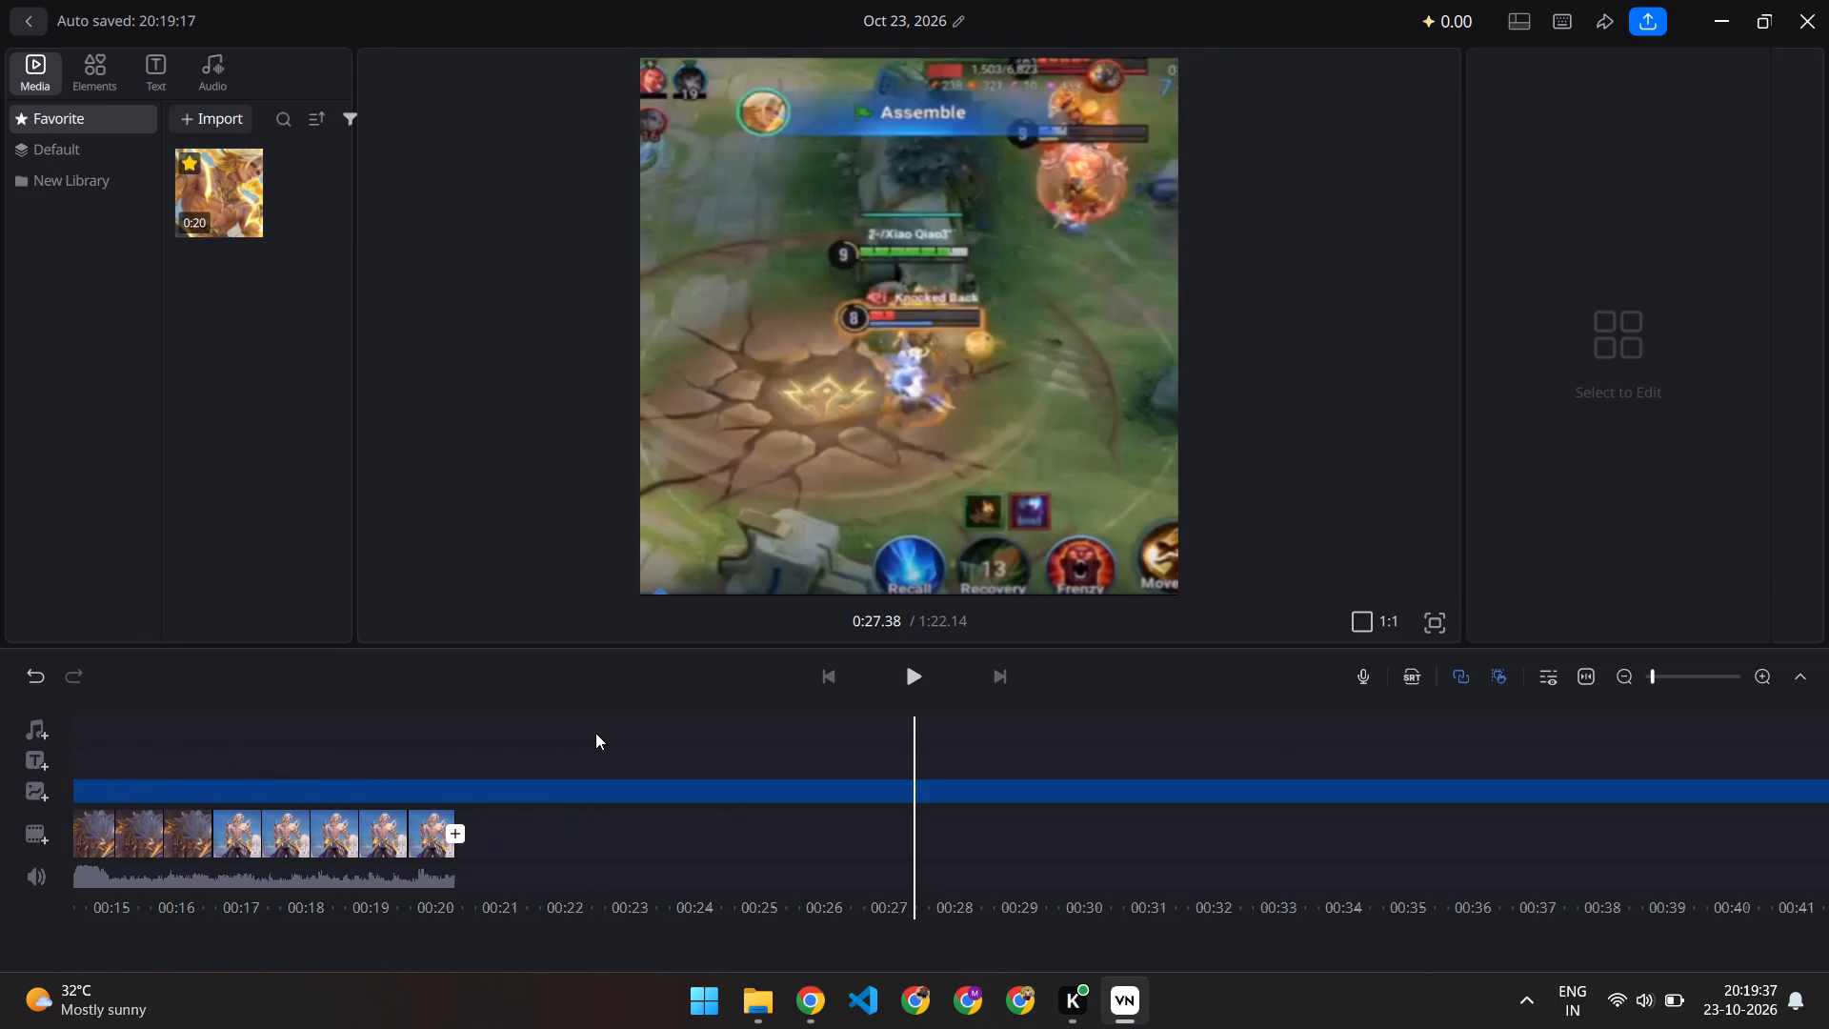
scroll(595, 733, "left", 4)
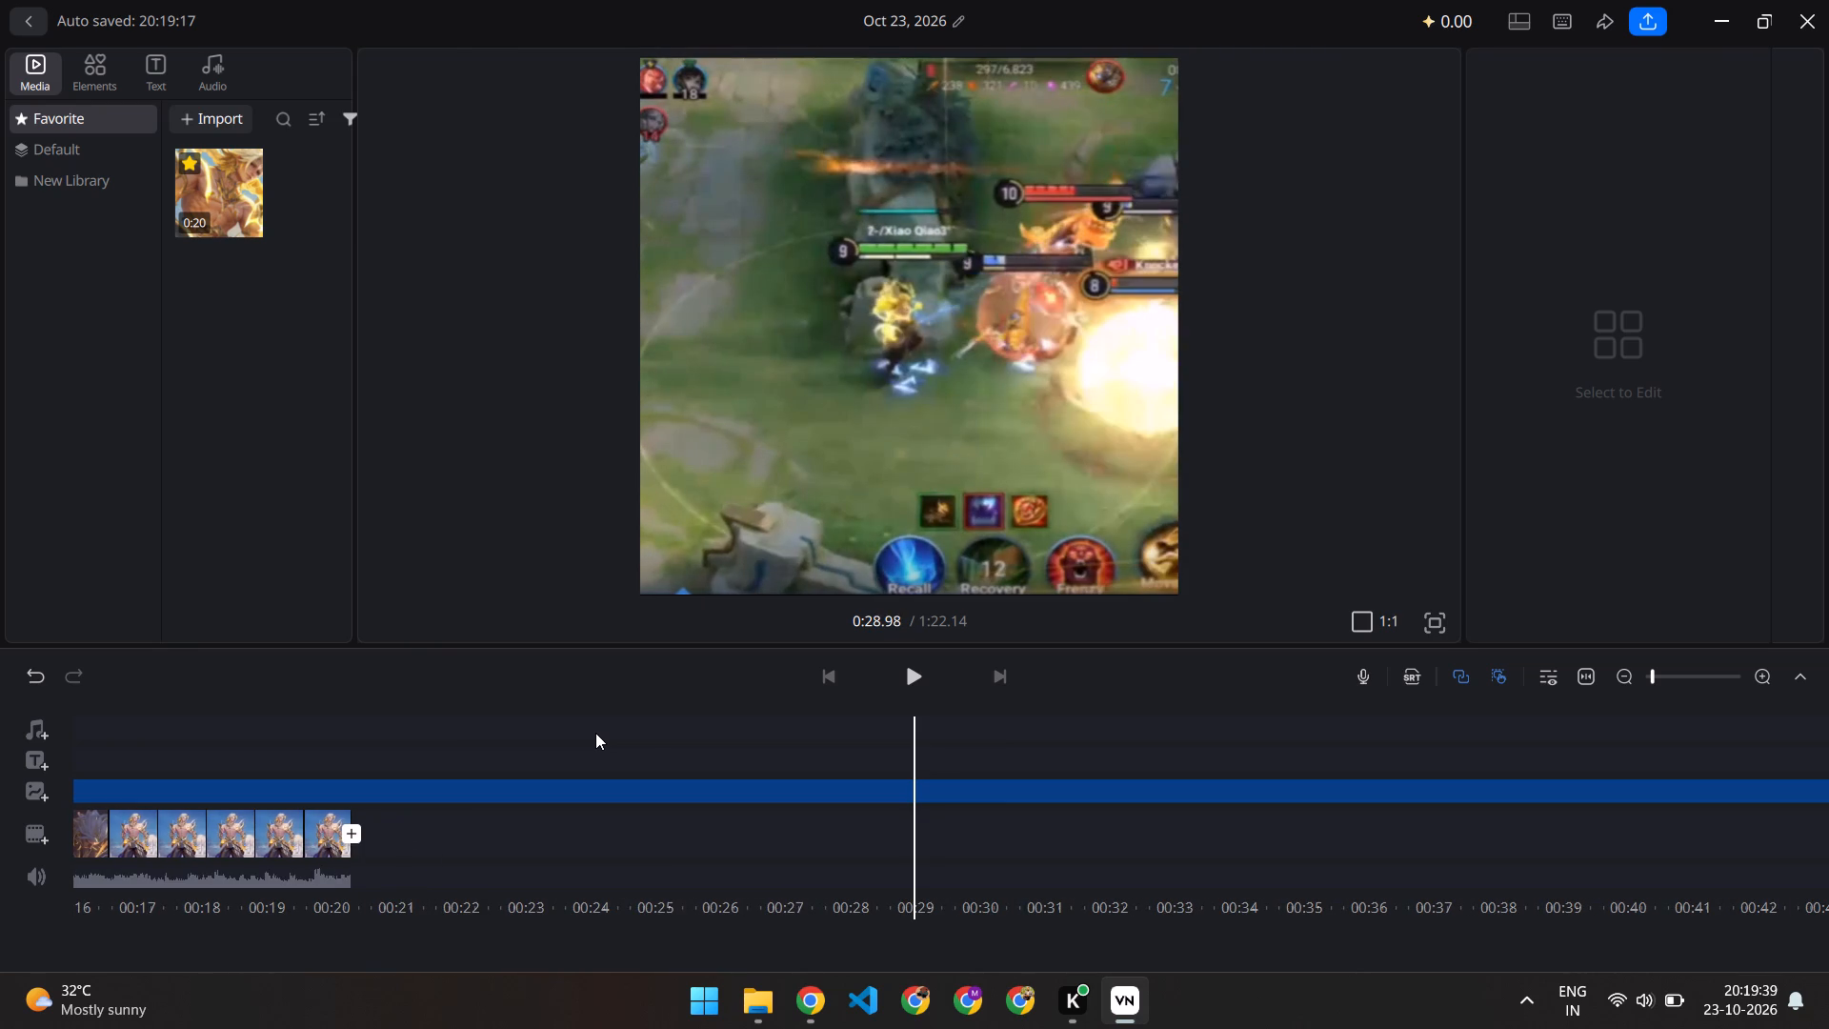
scroll(595, 733, "left", 8)
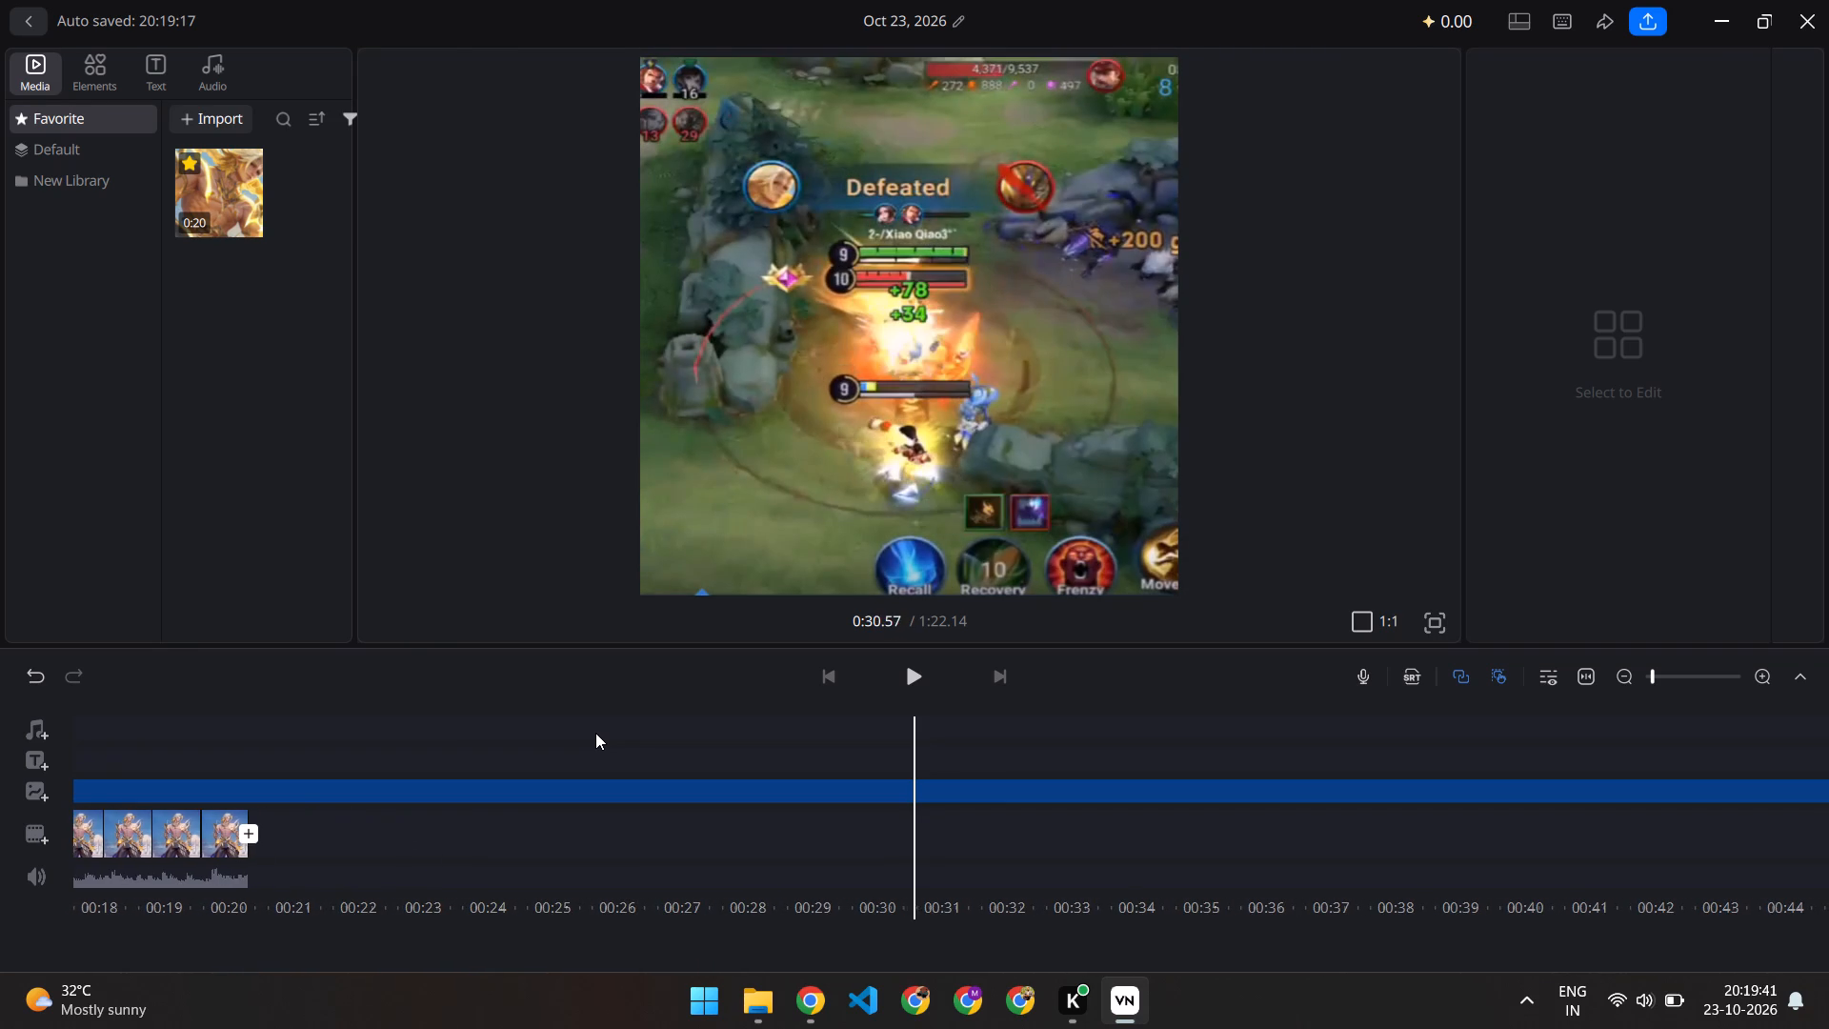
scroll(595, 733, "left", 4)
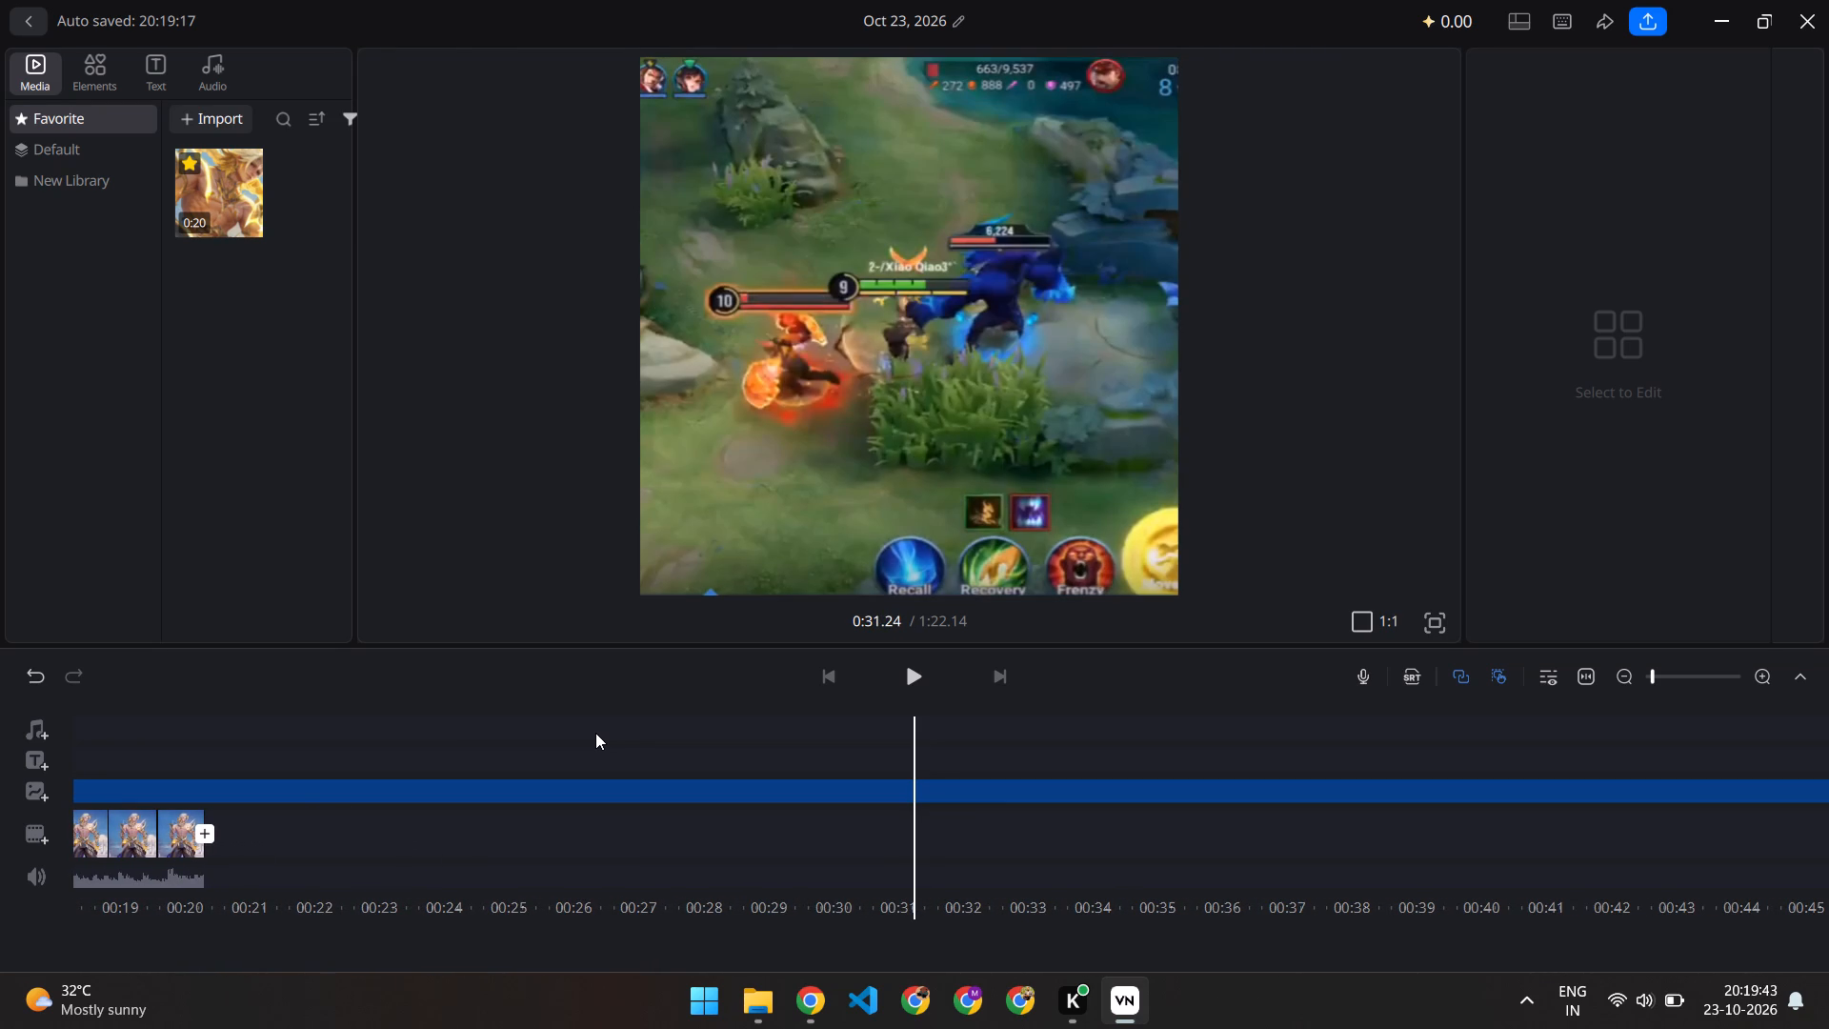
scroll(595, 733, "left", 4)
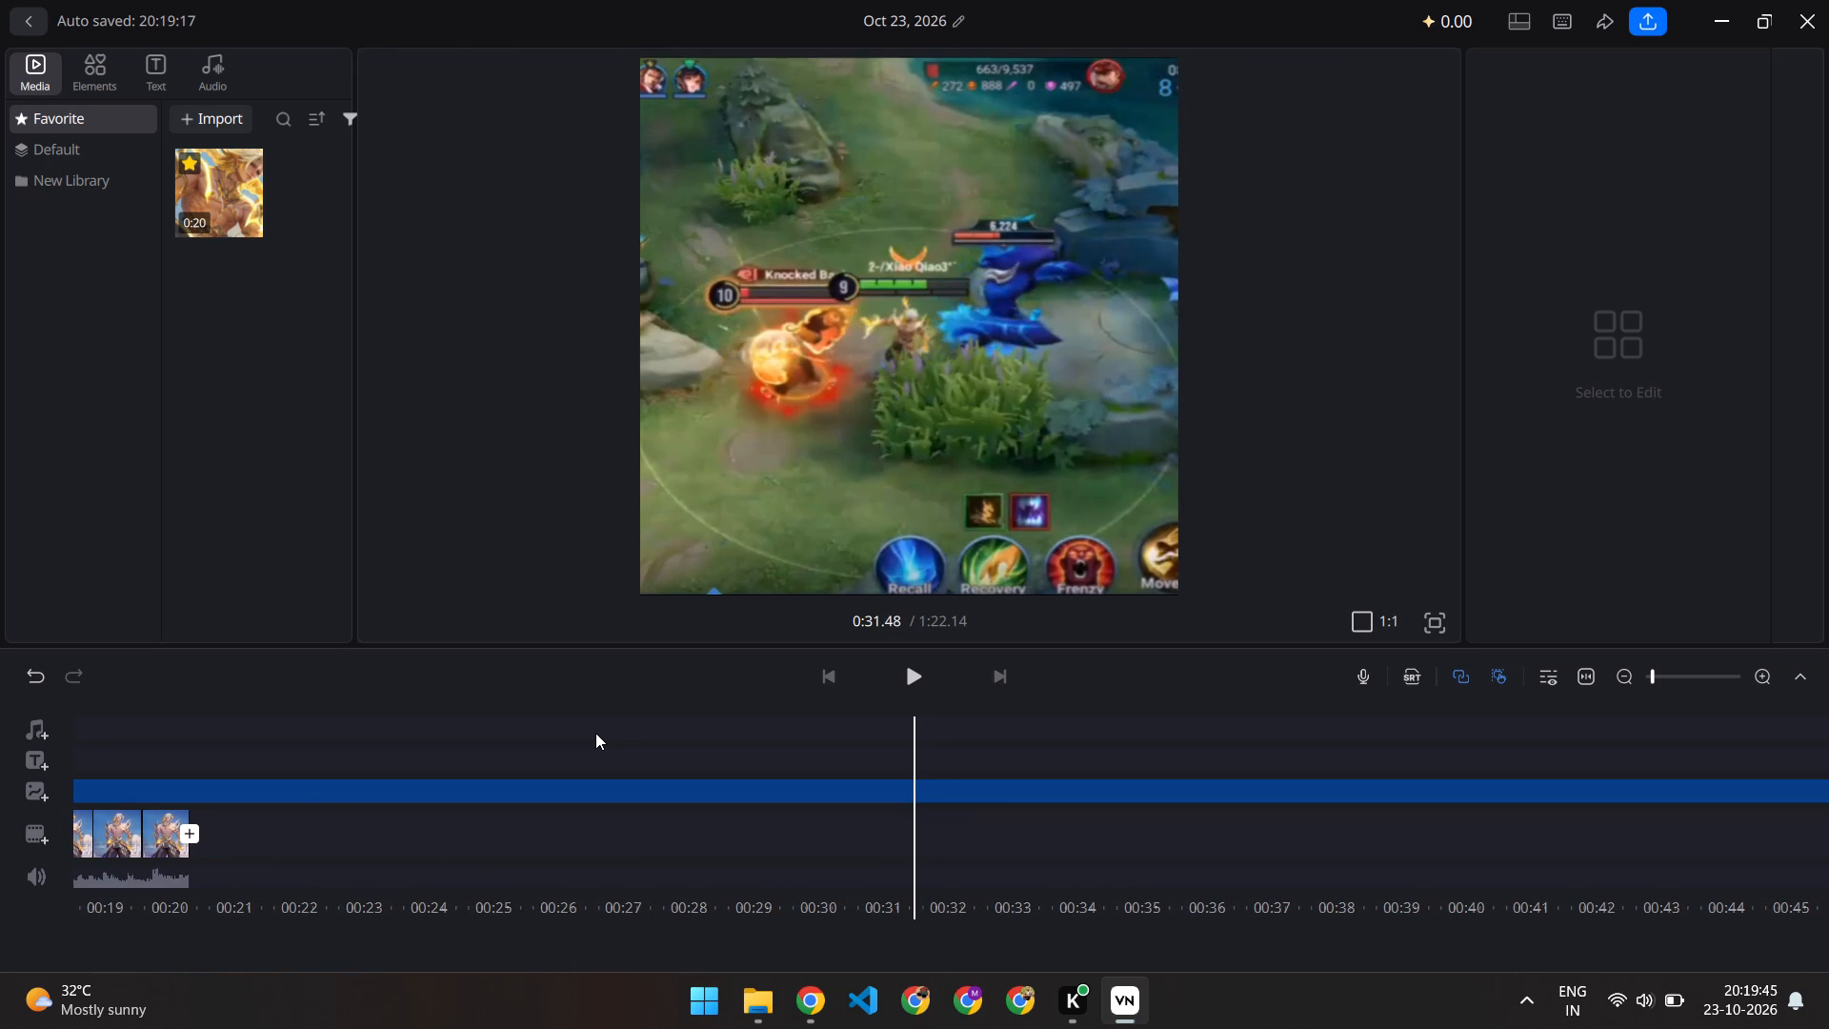
scroll(595, 733, "left", 4)
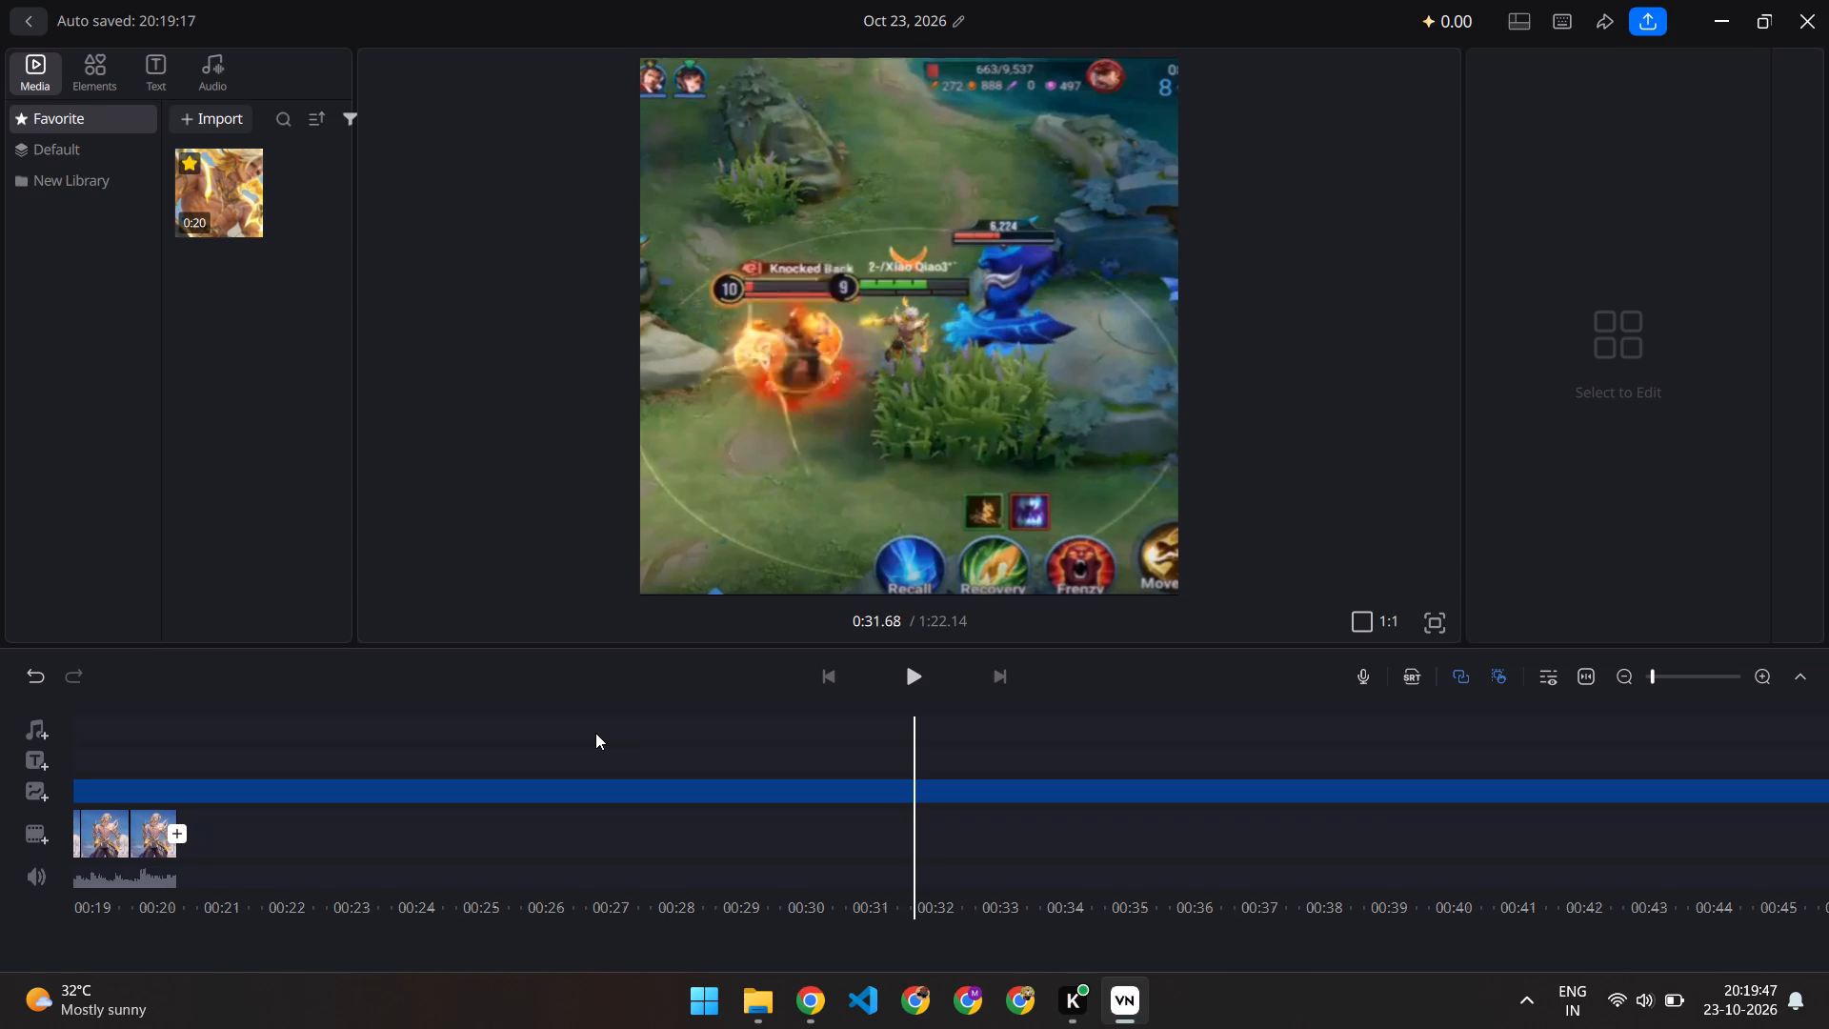
scroll(595, 733, "left", 4)
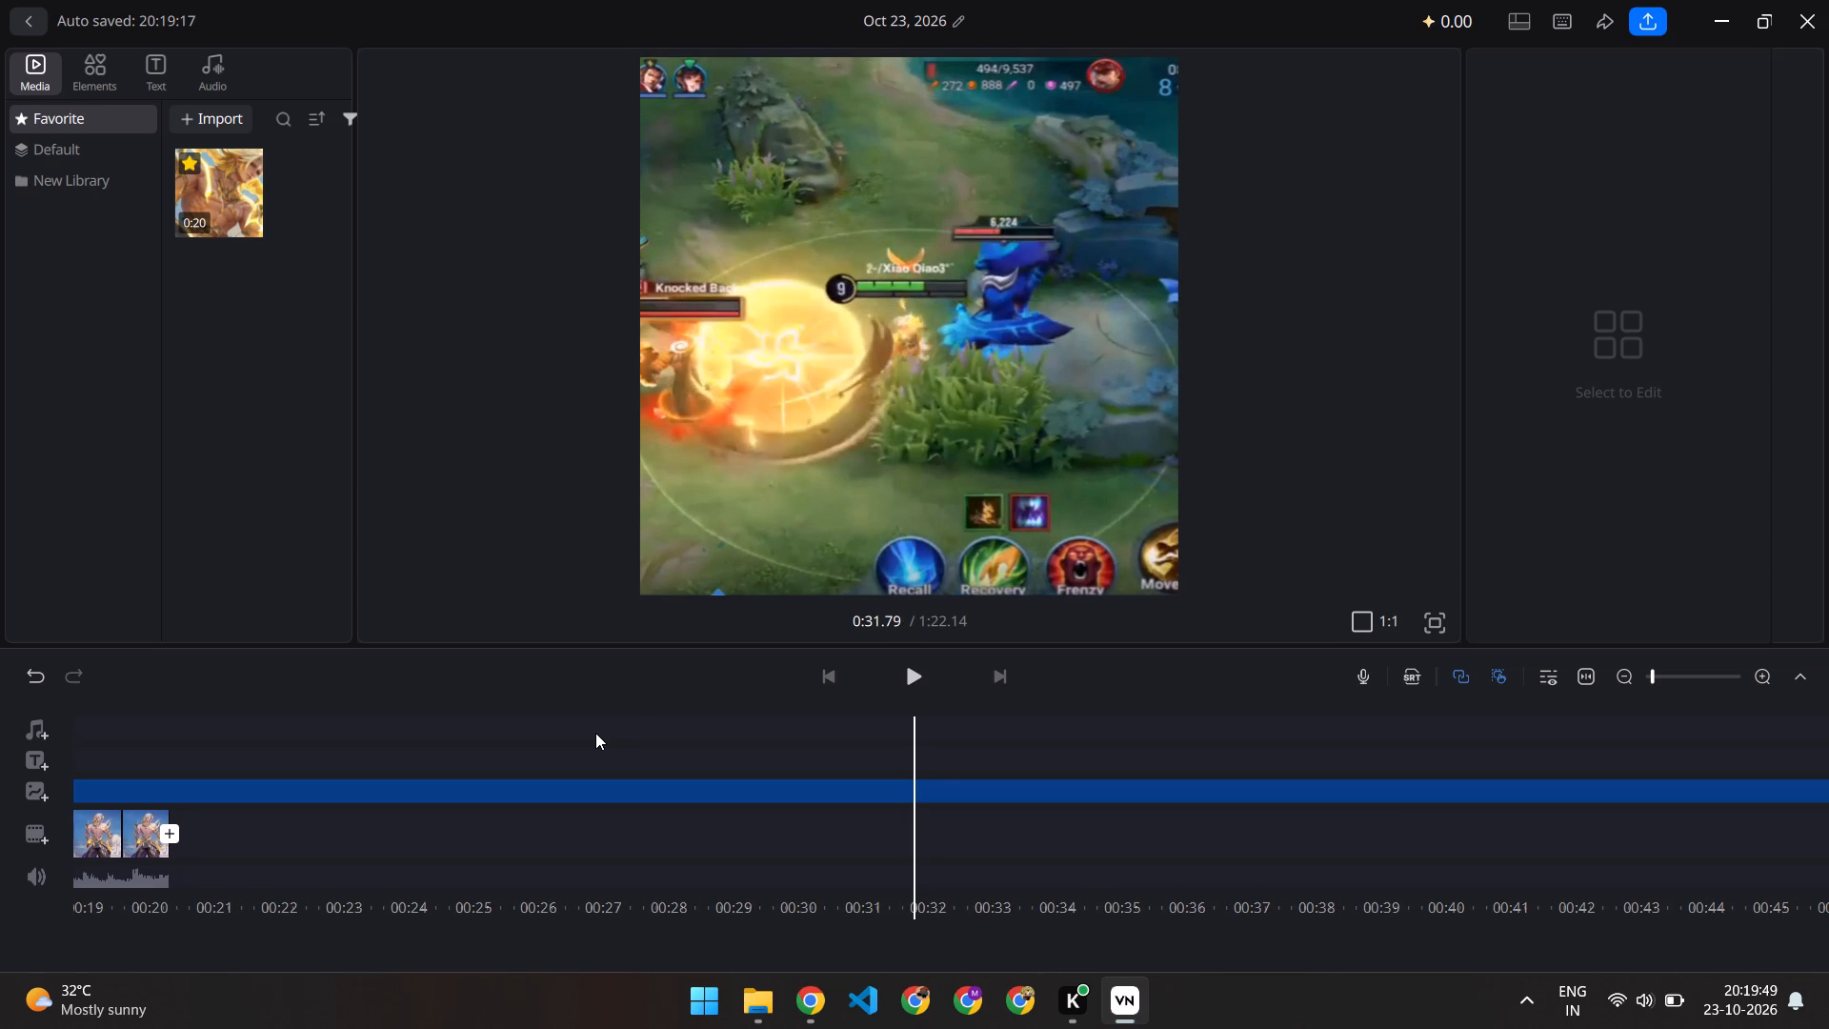
scroll(933, 778, "left", 4)
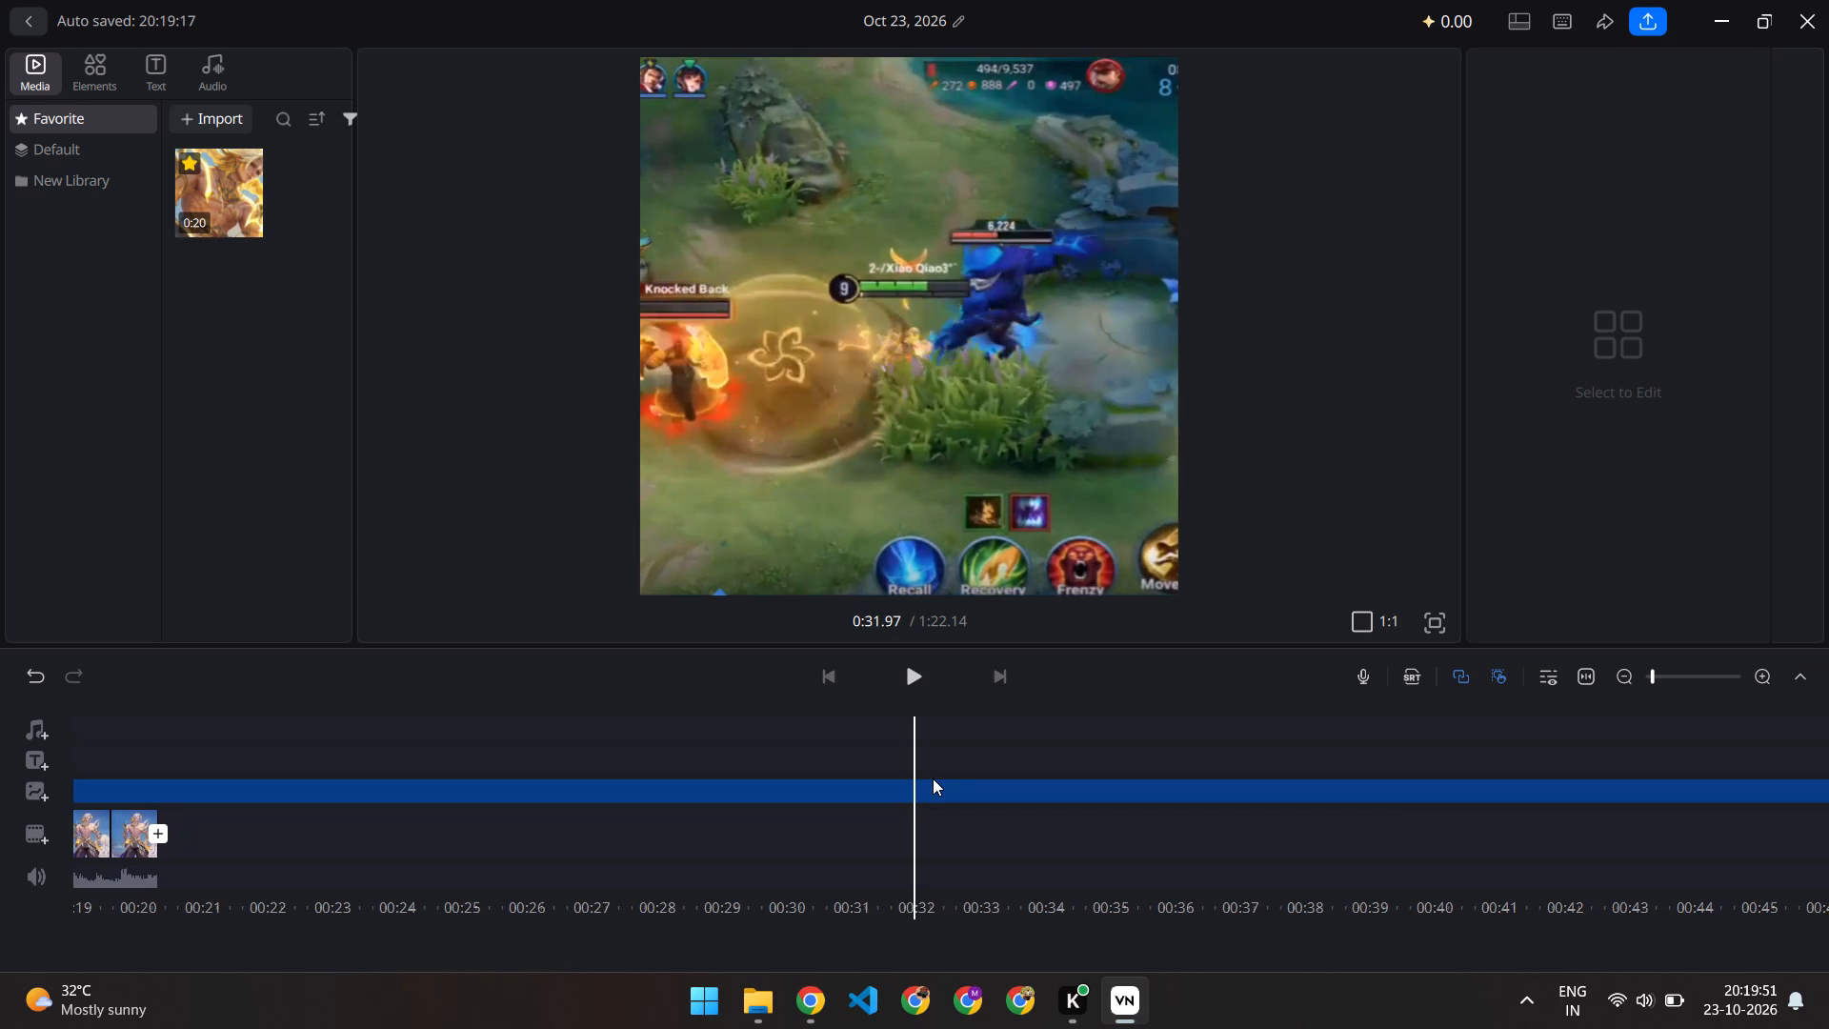
scroll(933, 778, "left", 8)
Play the fight footage to about 0:43 and go back to about 0:38.6 to examine the moment for the title.
left_click(905, 677)
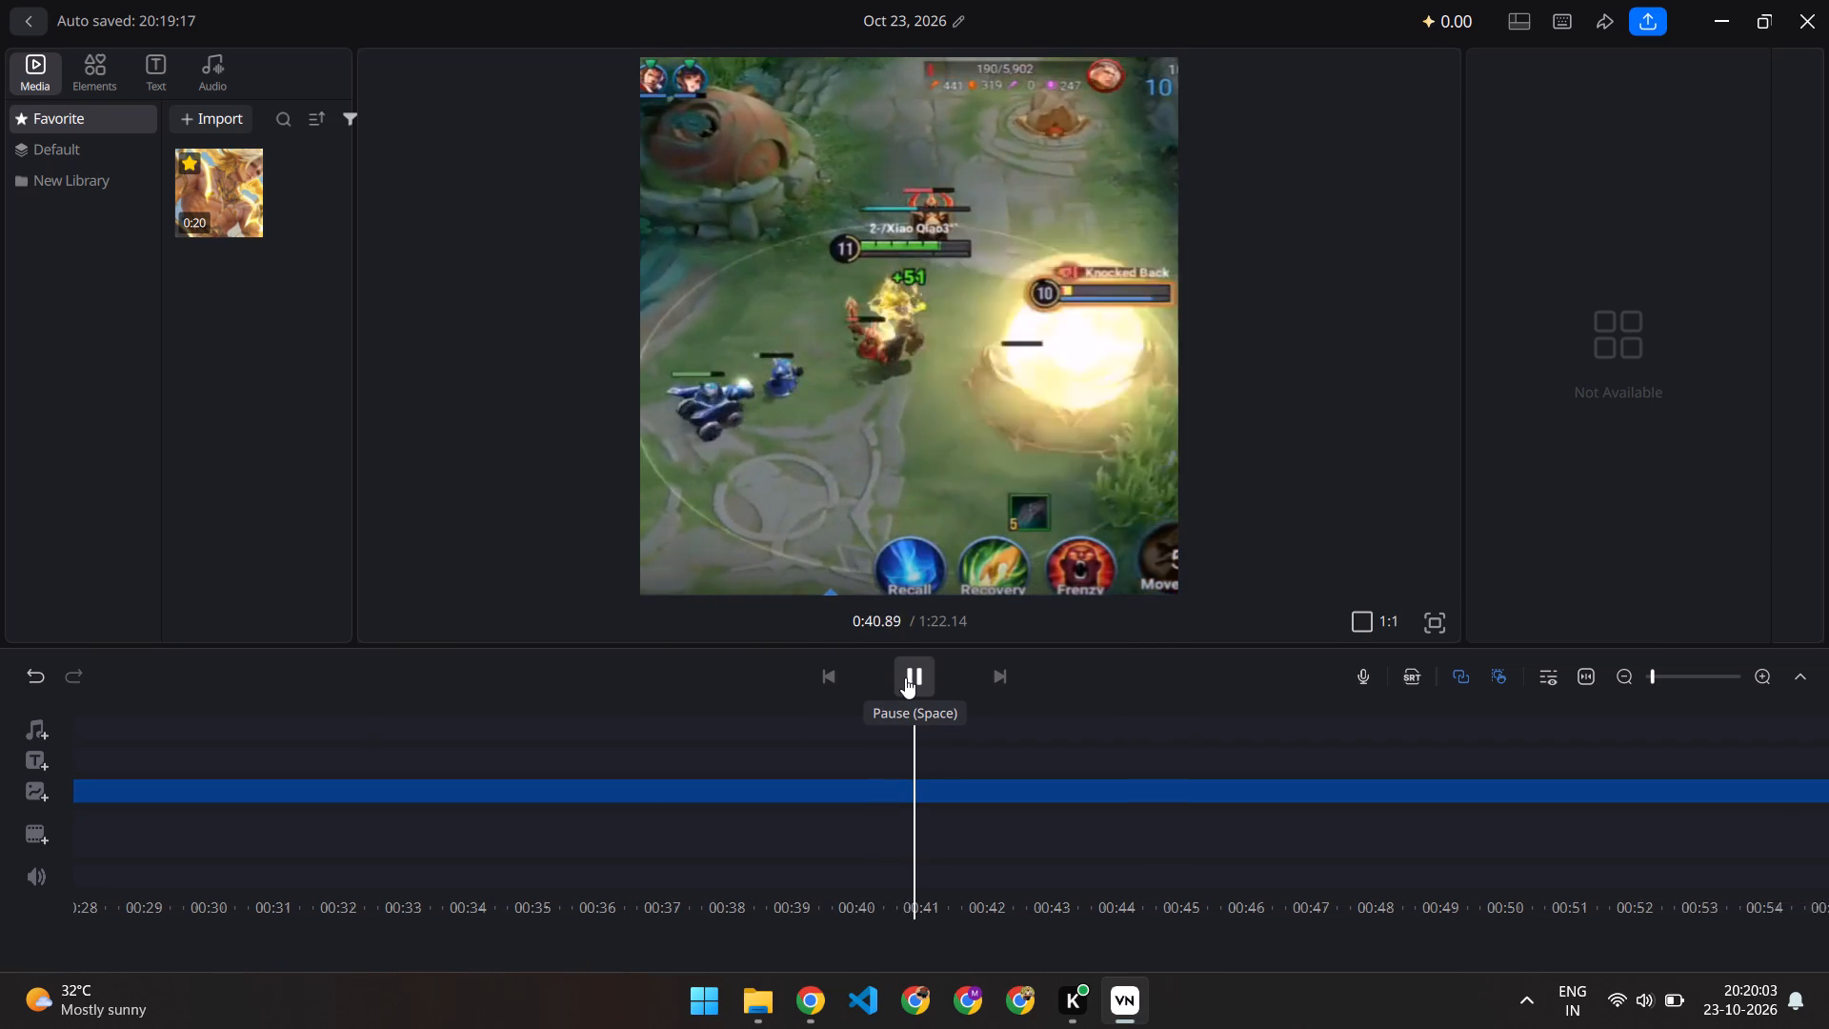
left_click(905, 677)
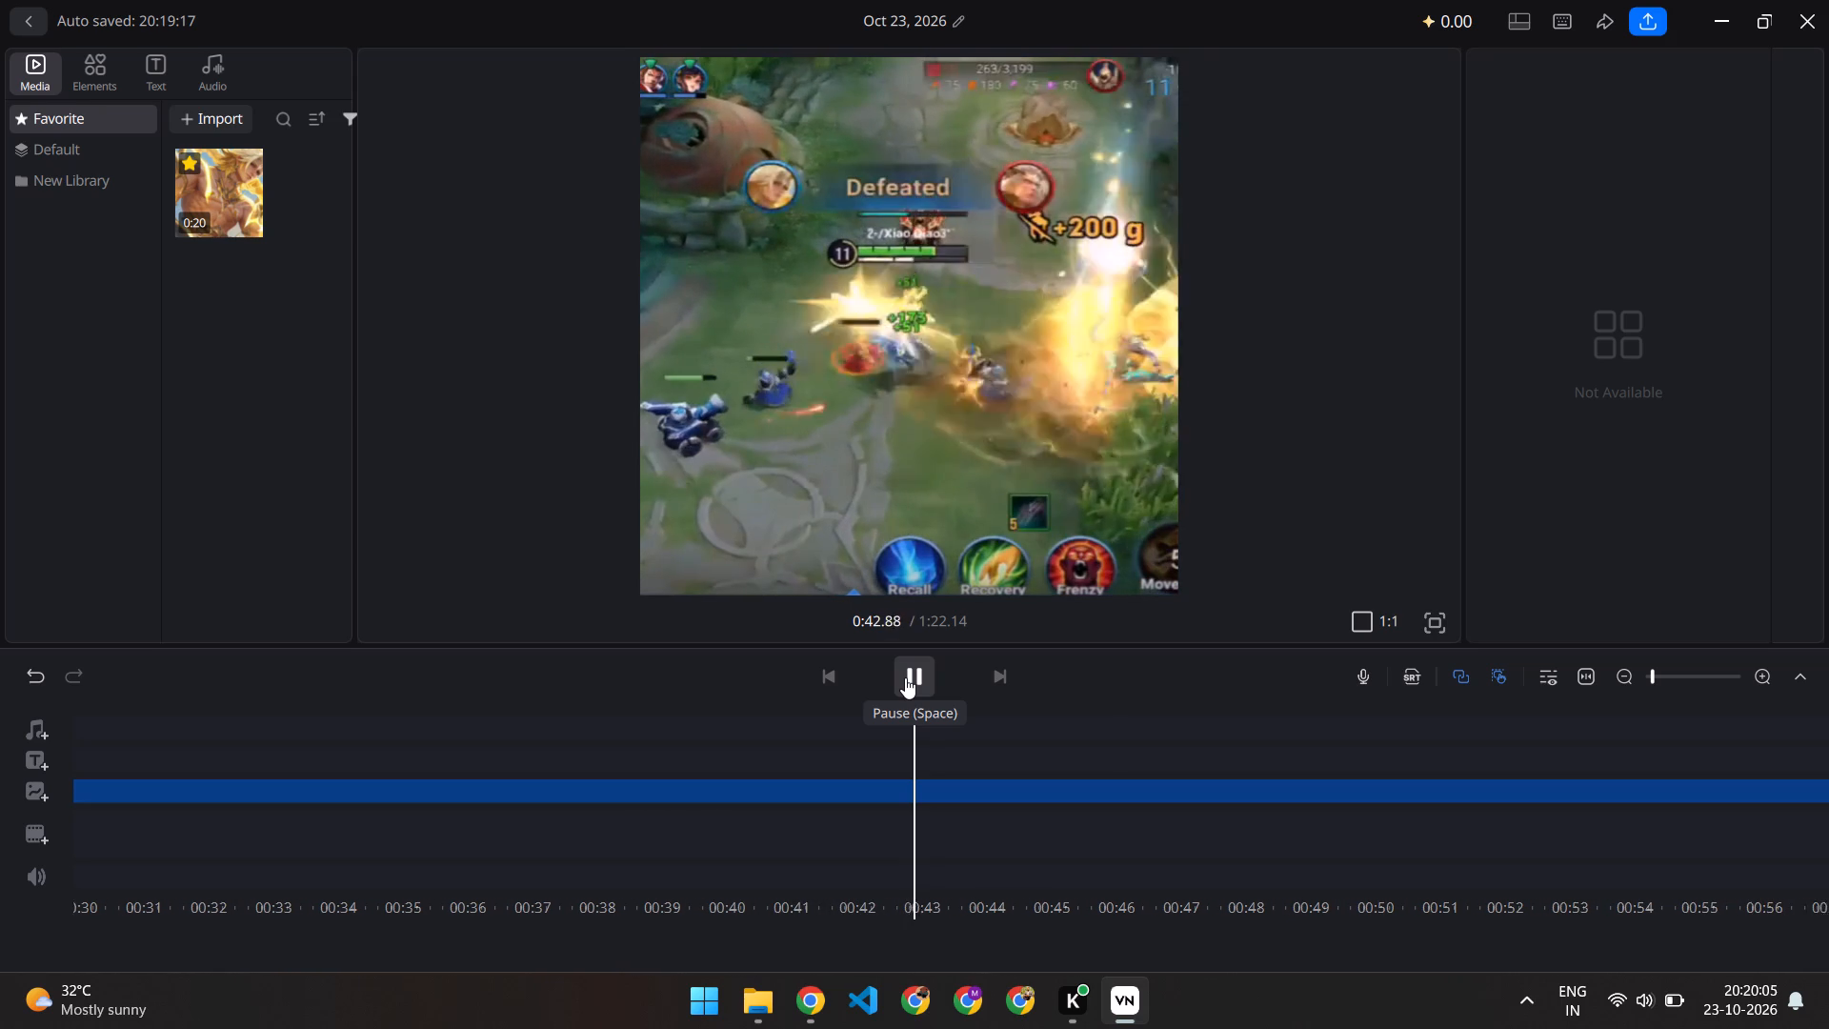
scroll(794, 696, "right", 3)
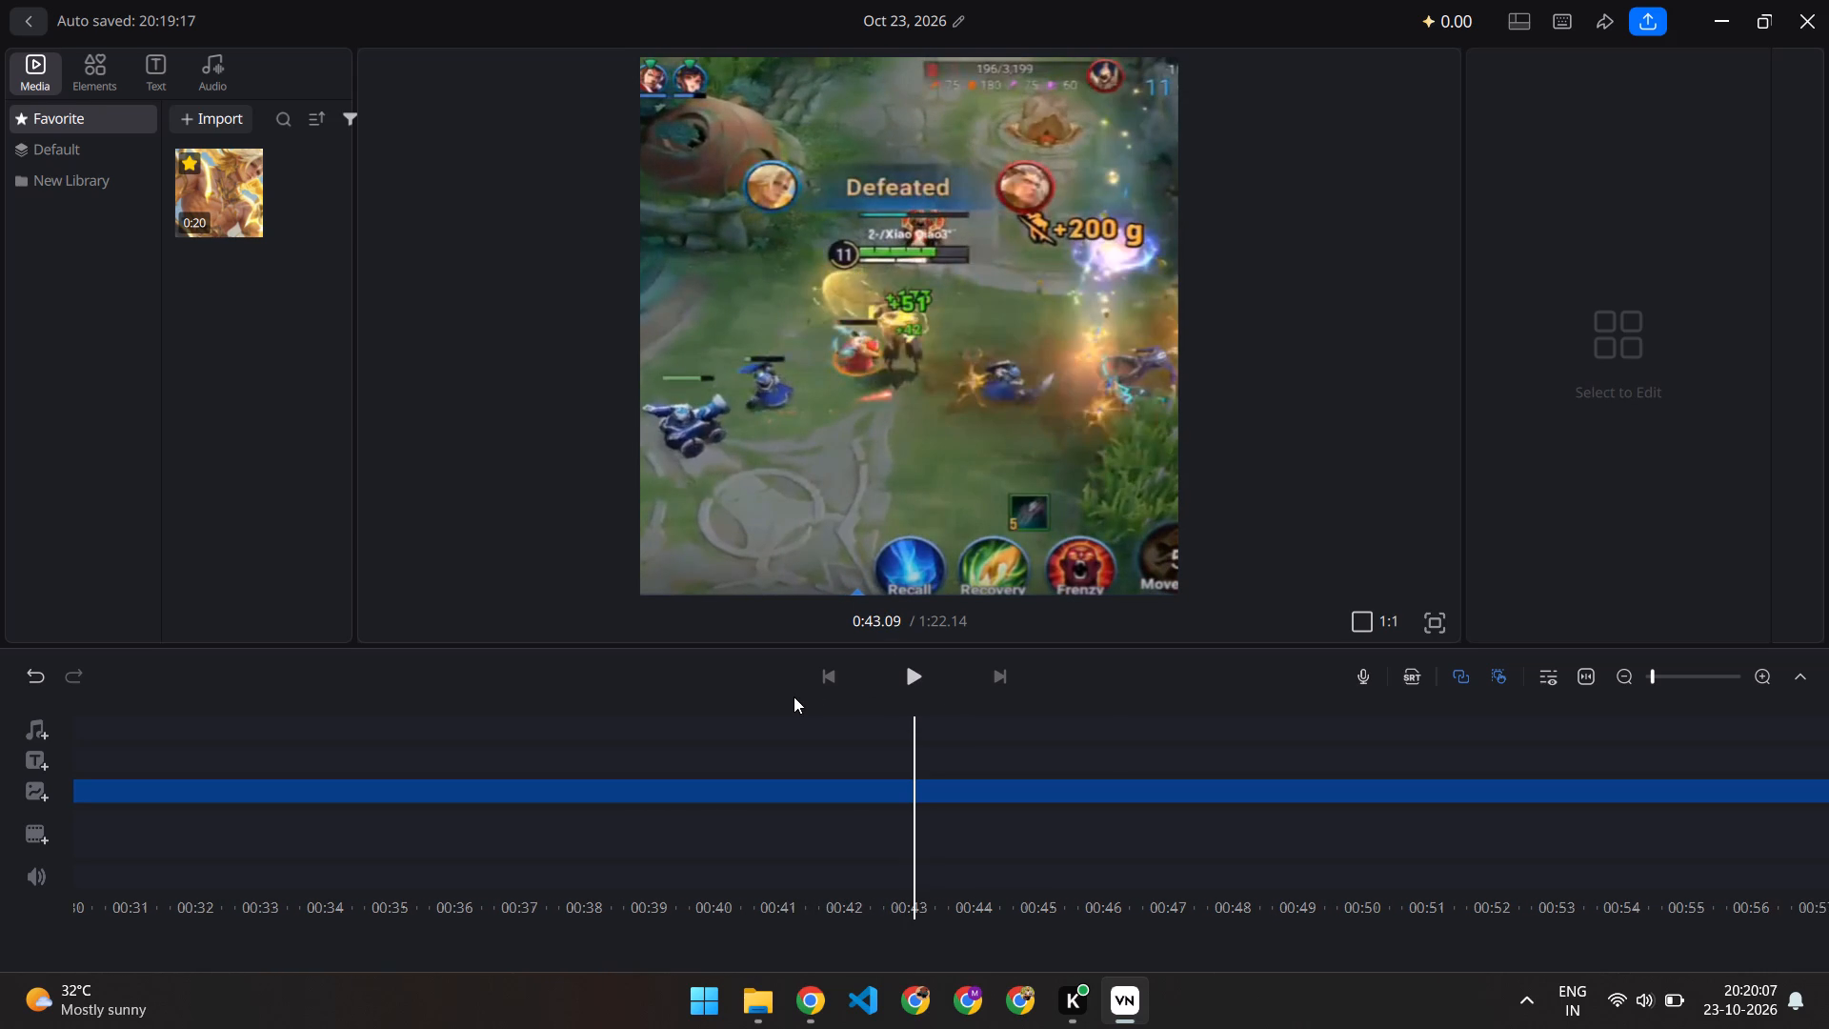
scroll(794, 696, "right", 4)
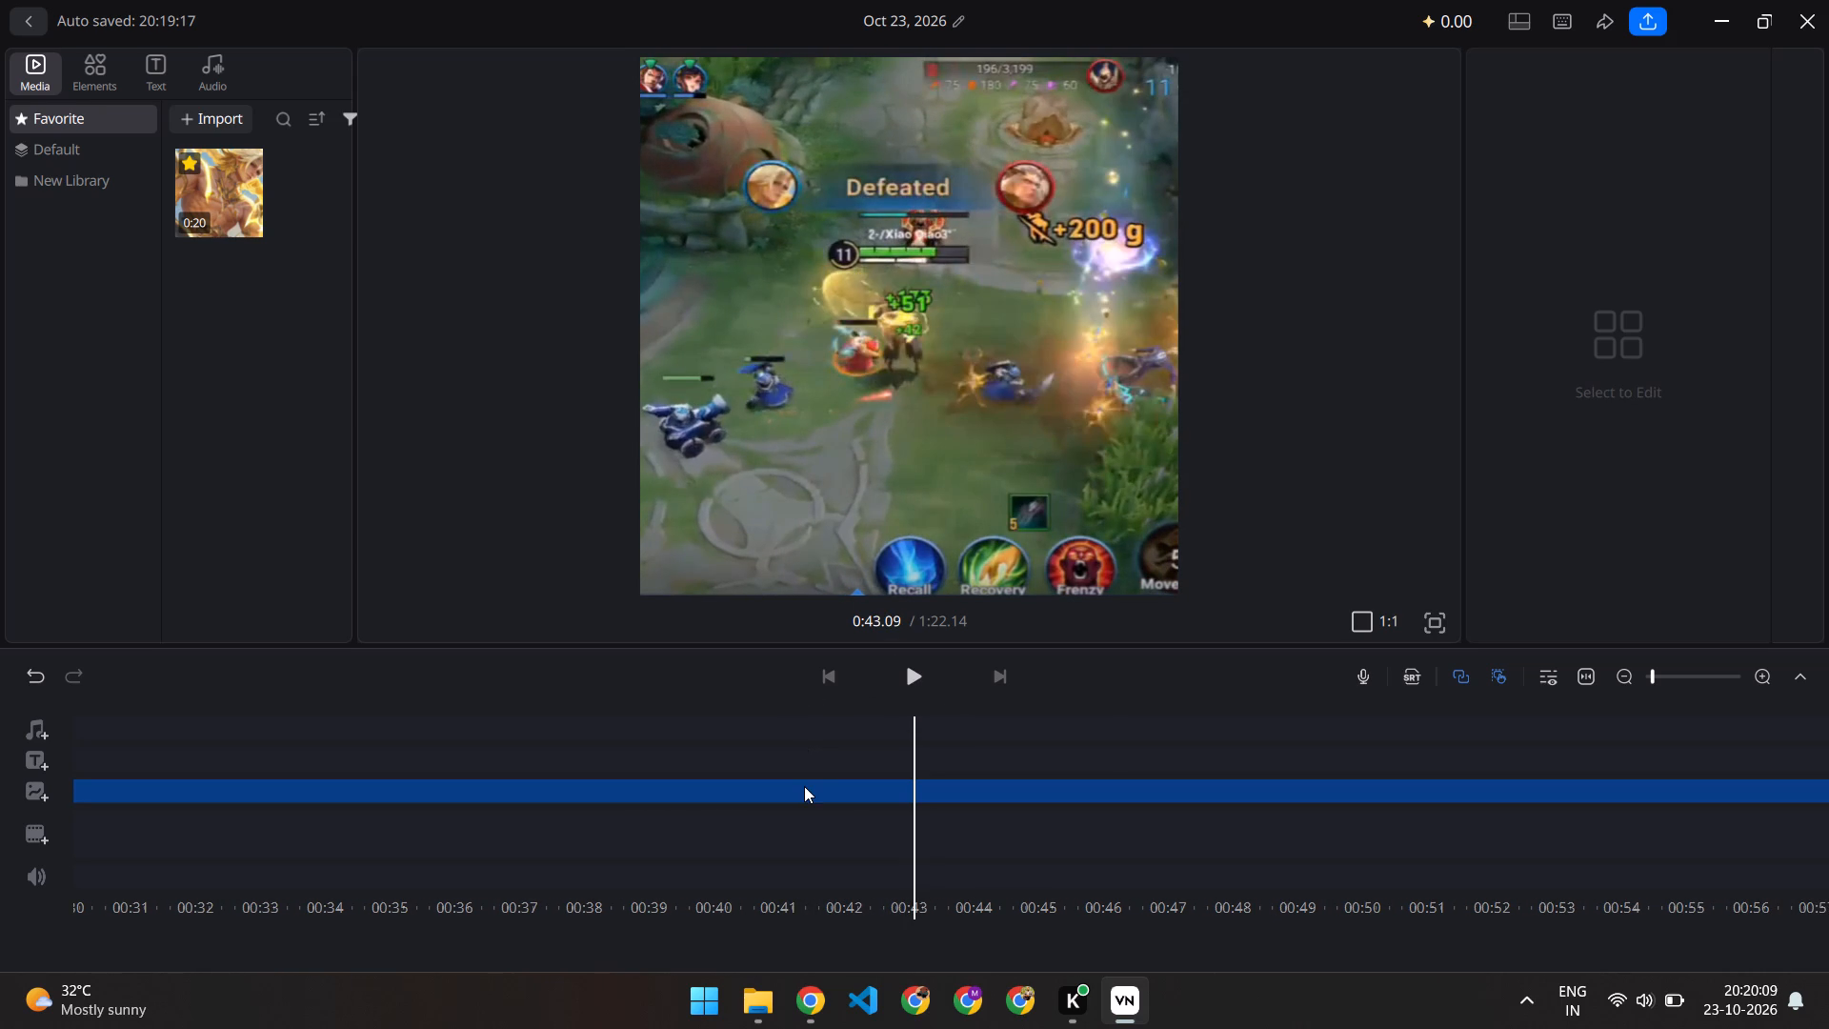
left_click(804, 786)
scroll(804, 786, "right", 5)
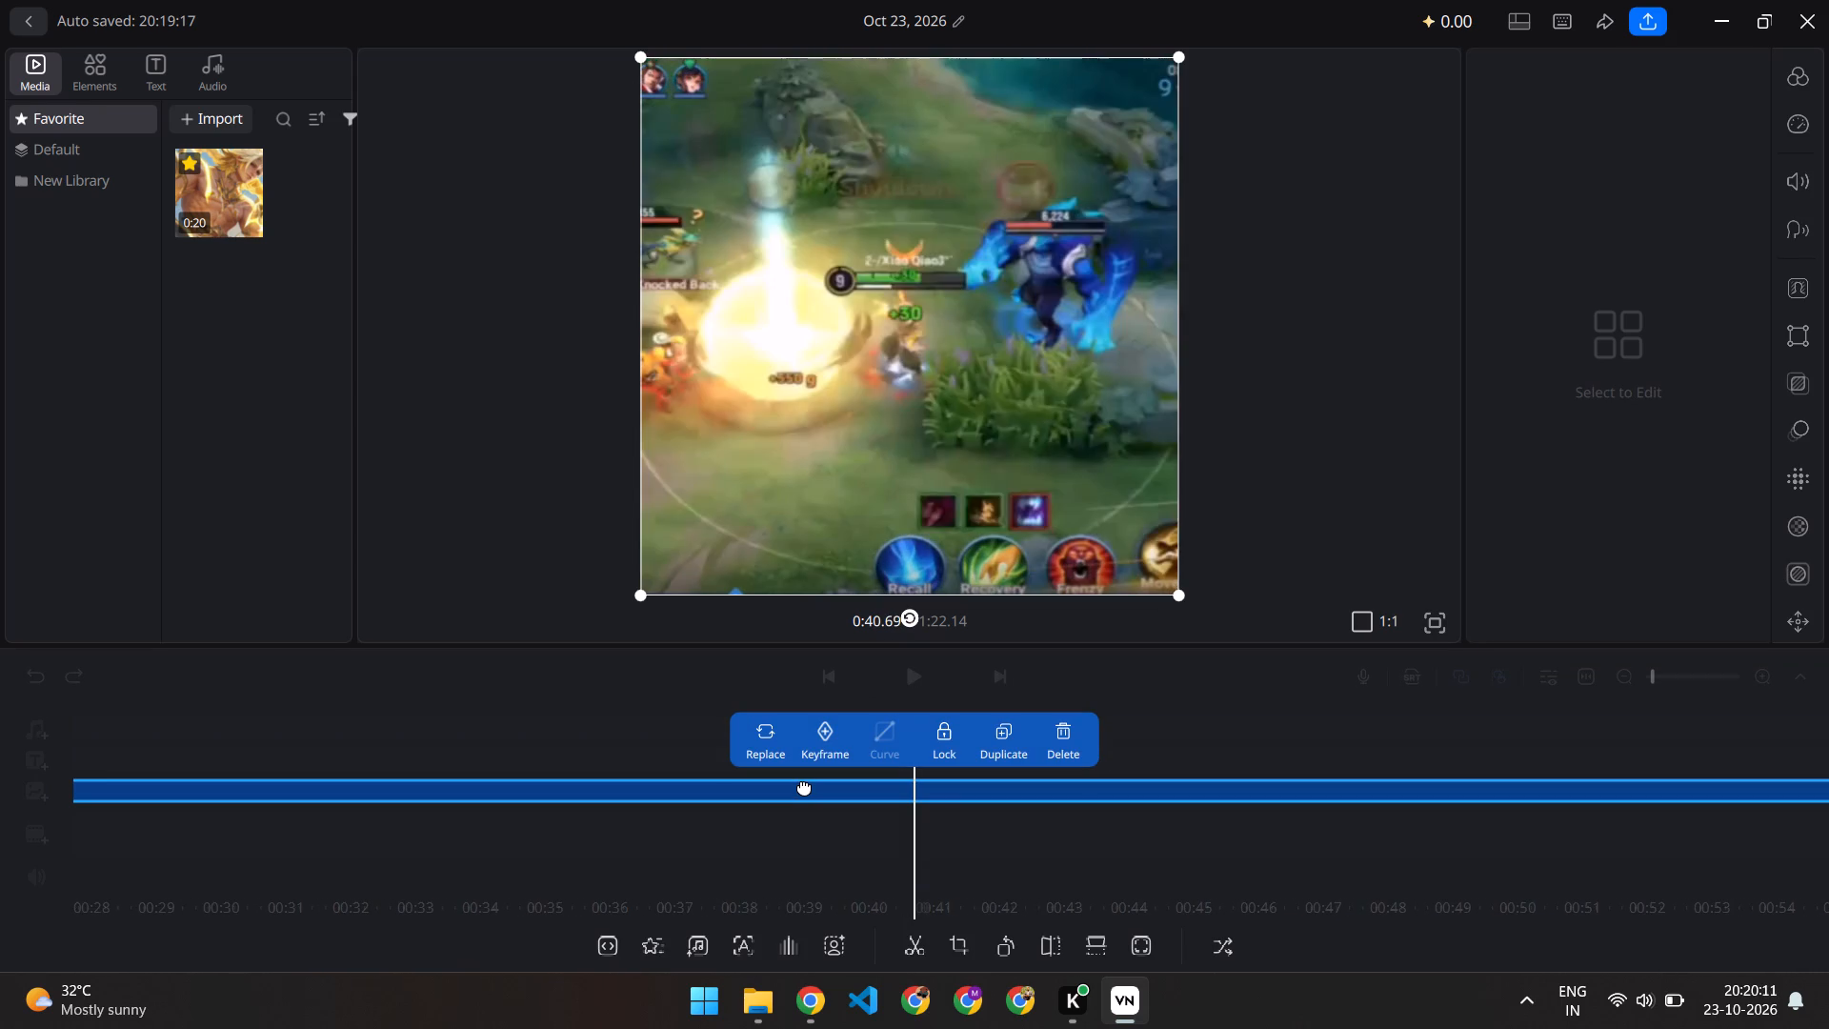
scroll(804, 786, "right", 10)
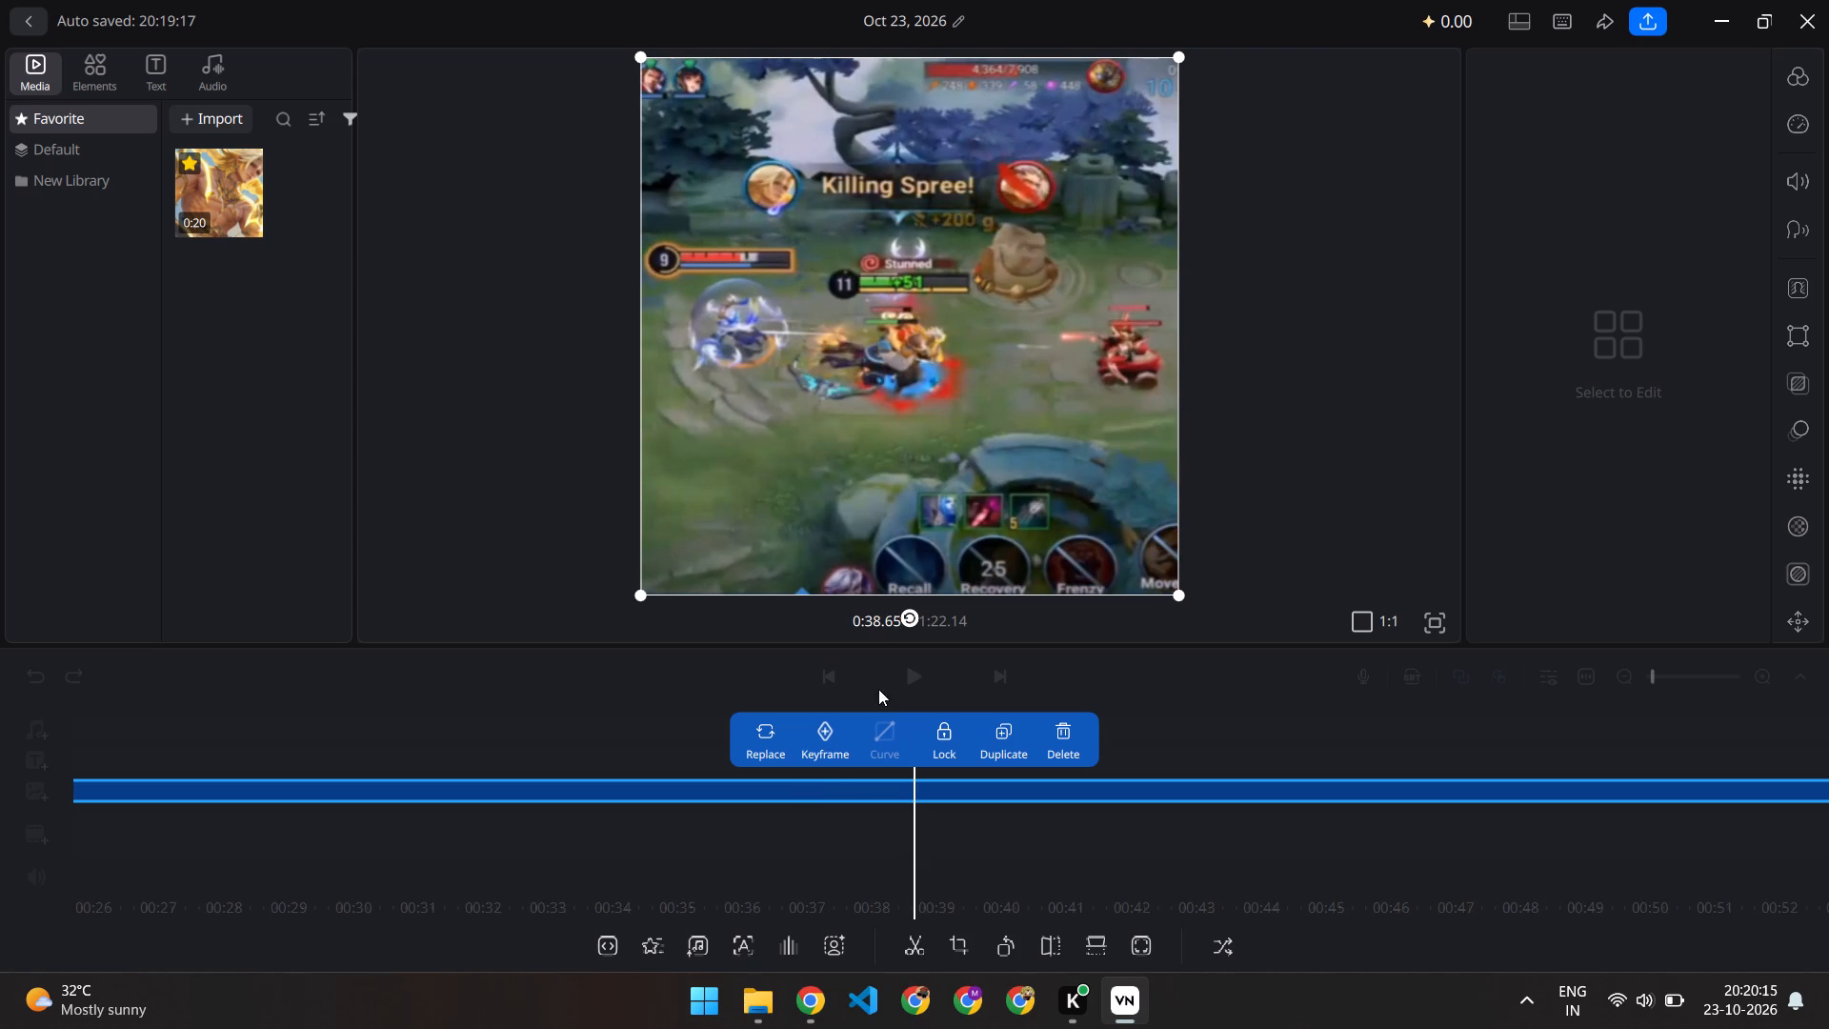
left_click(641, 712)
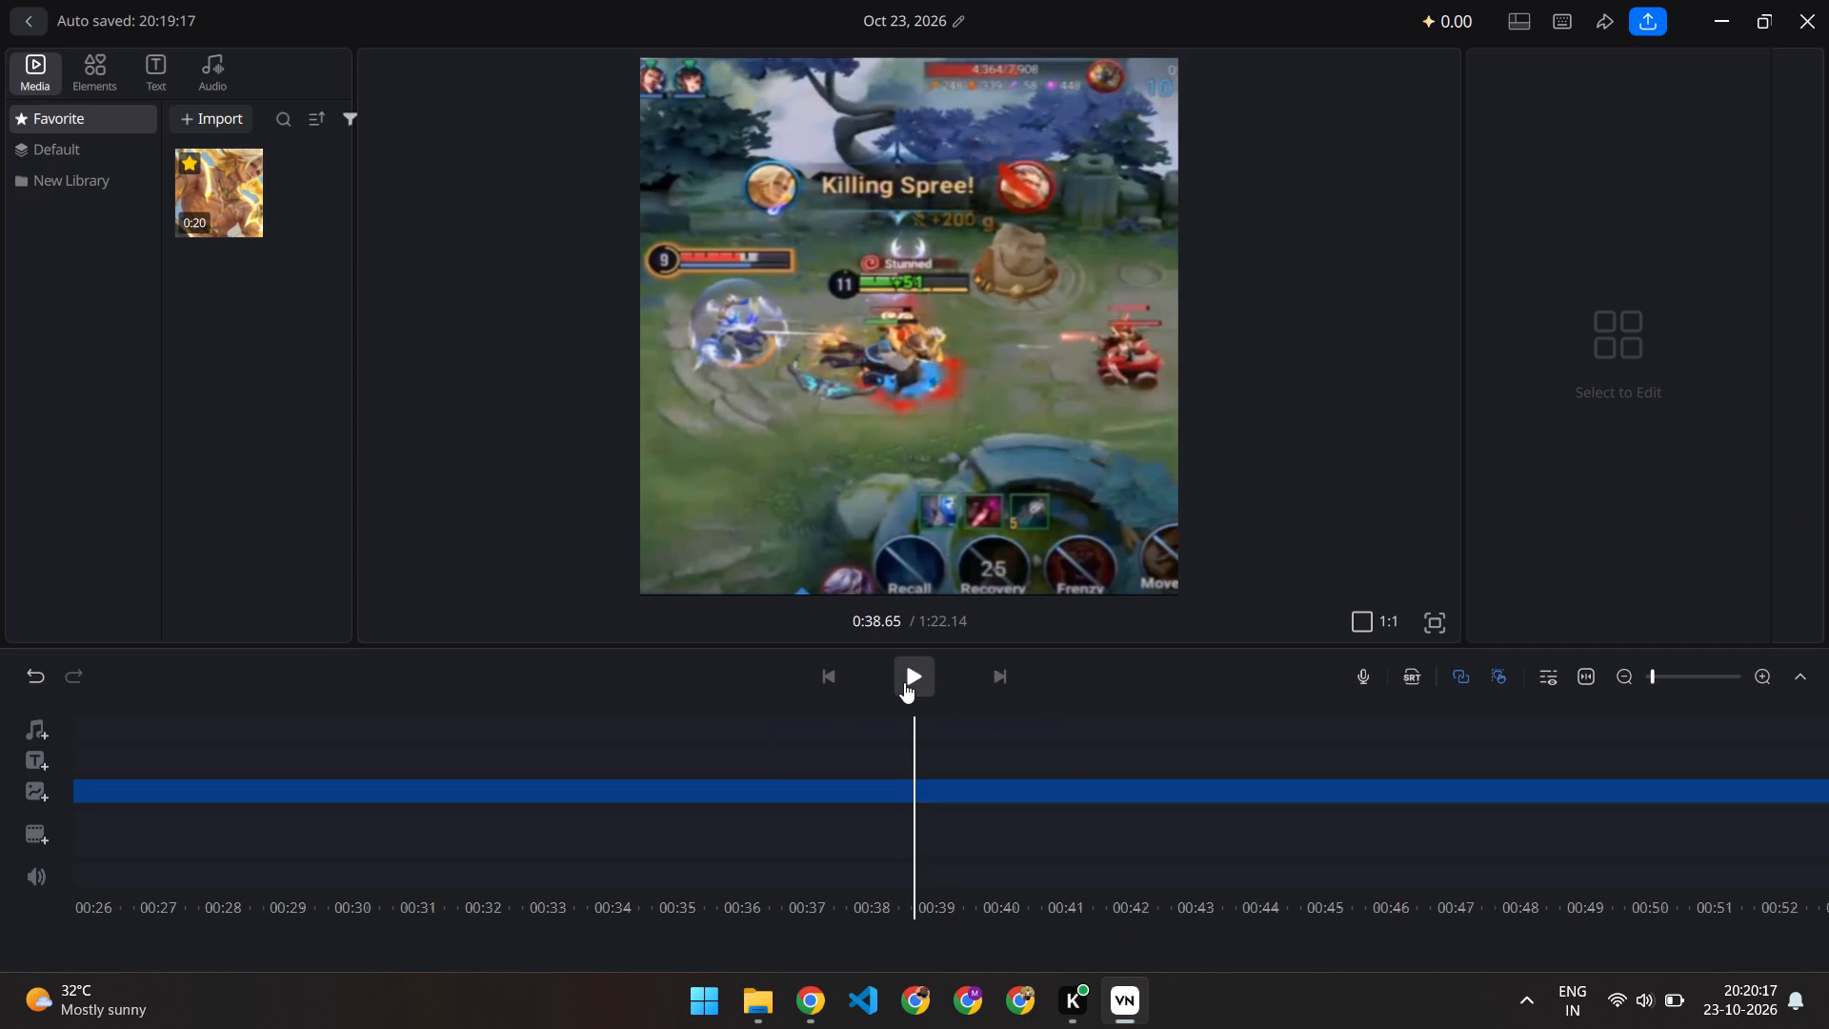
Add a text clip at about 0:39.9 reading "MASTER II • MUMBAI #22".
left_click(904, 682)
left_click(904, 682)
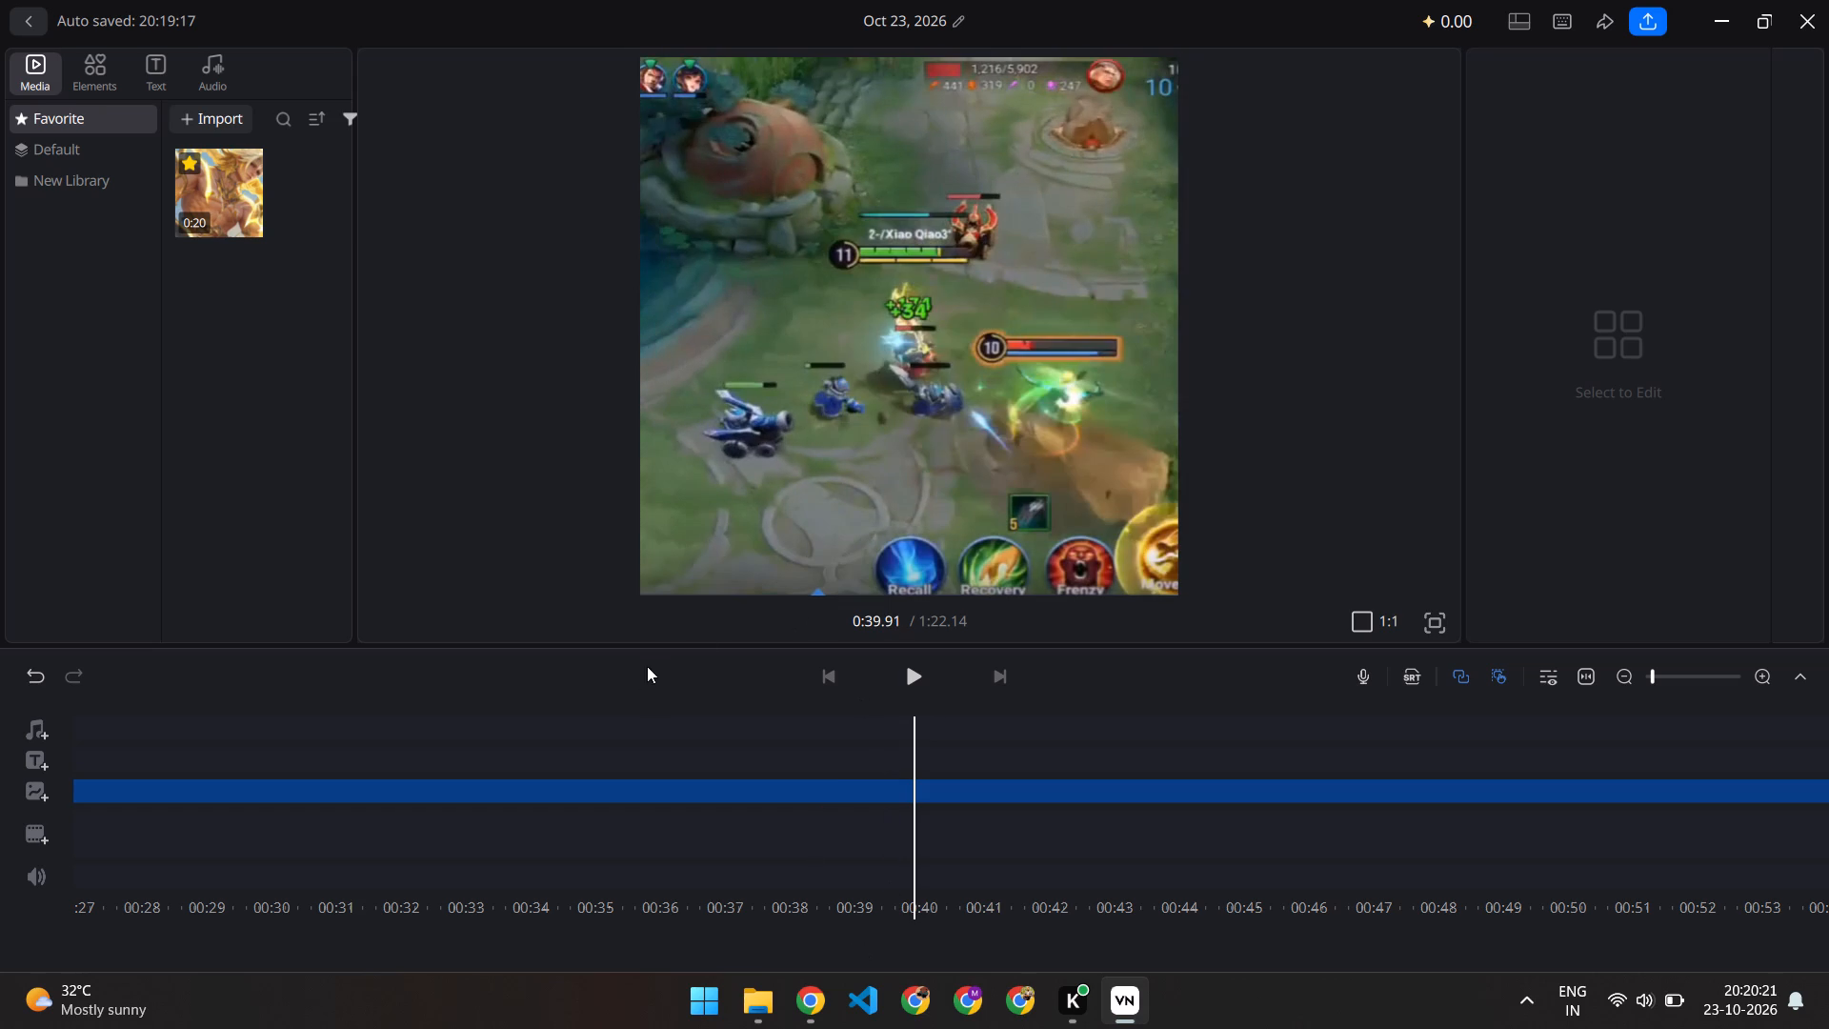
left_click(42, 759)
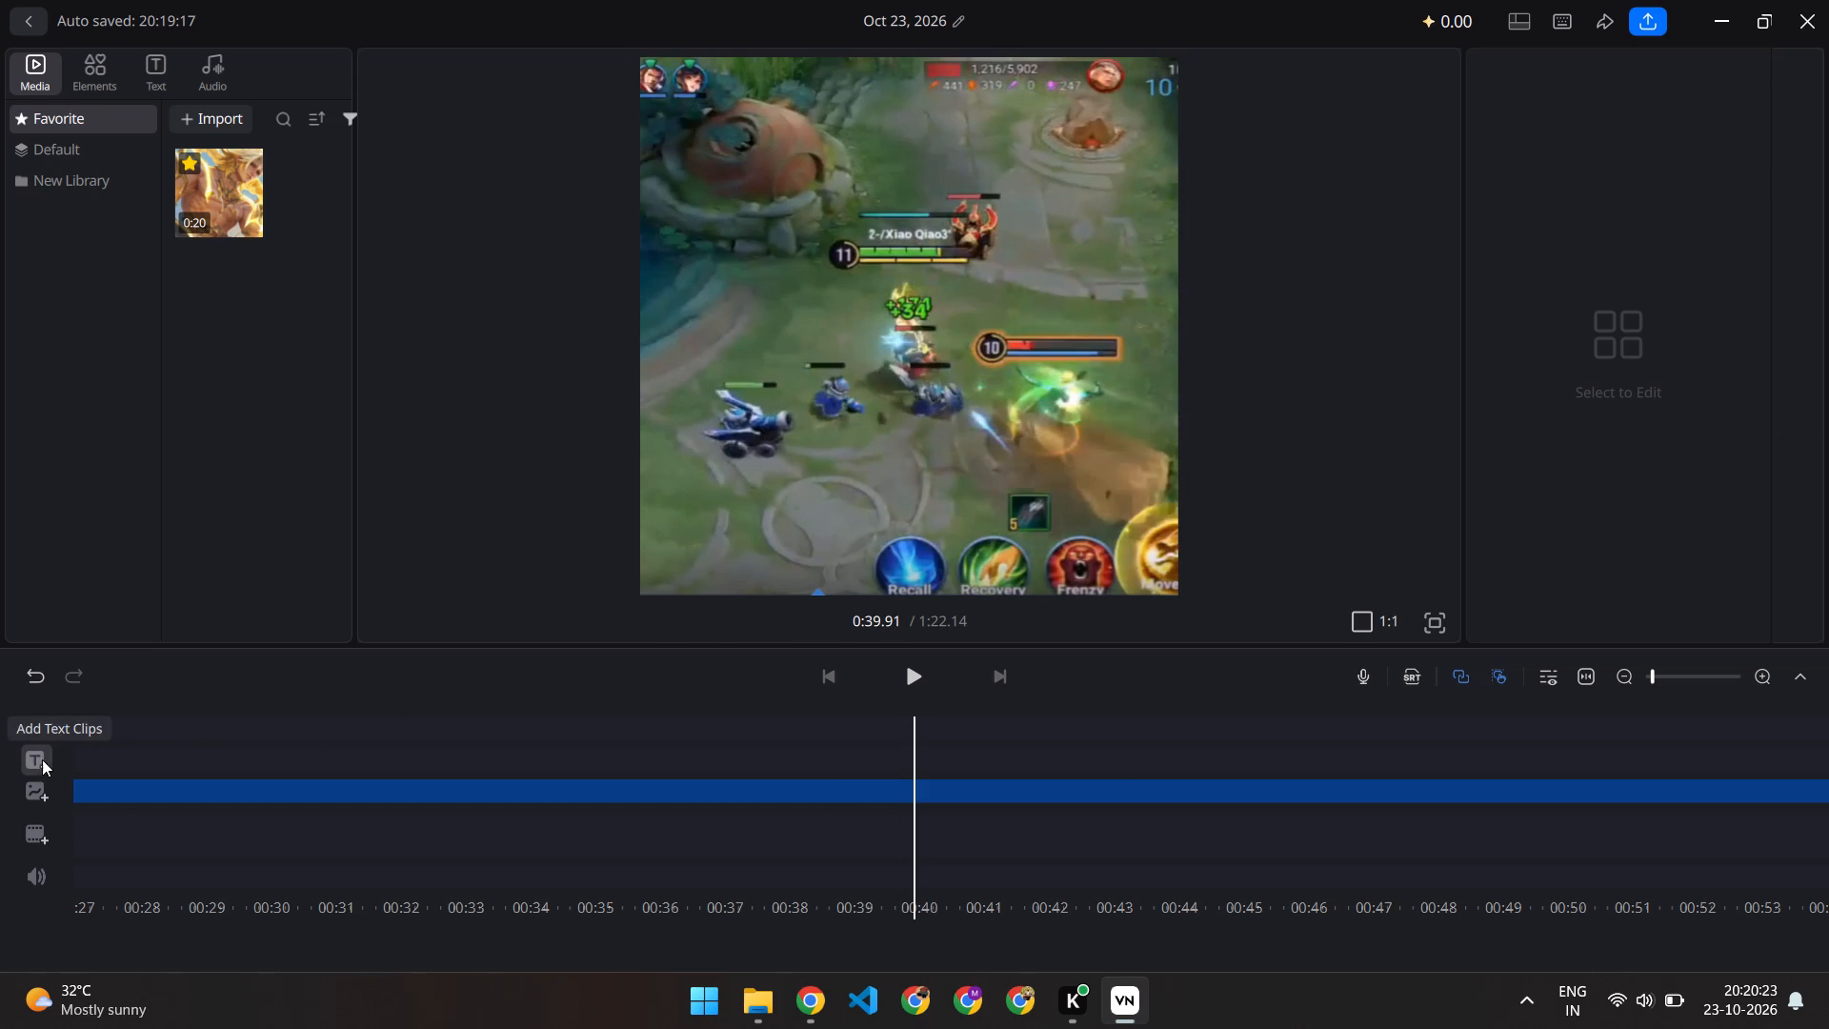
left_click(1804, 78)
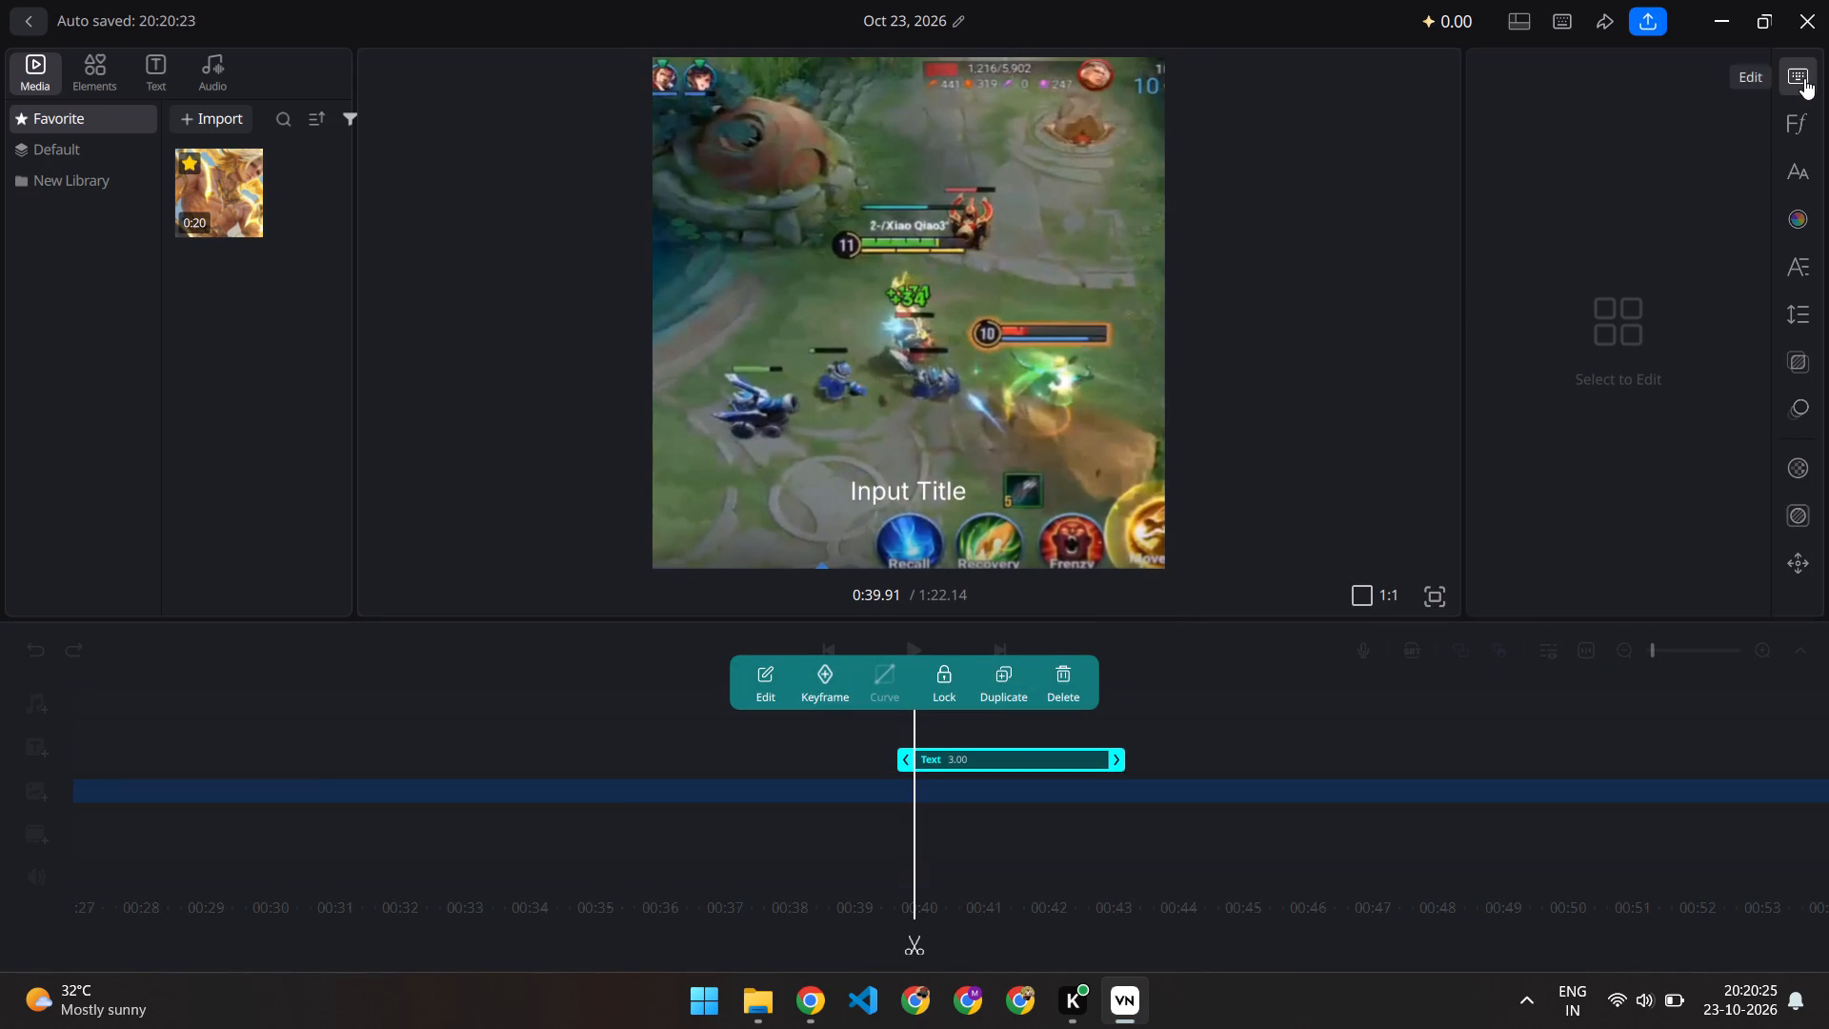
left_click(1623, 181)
key("ctrl+v")
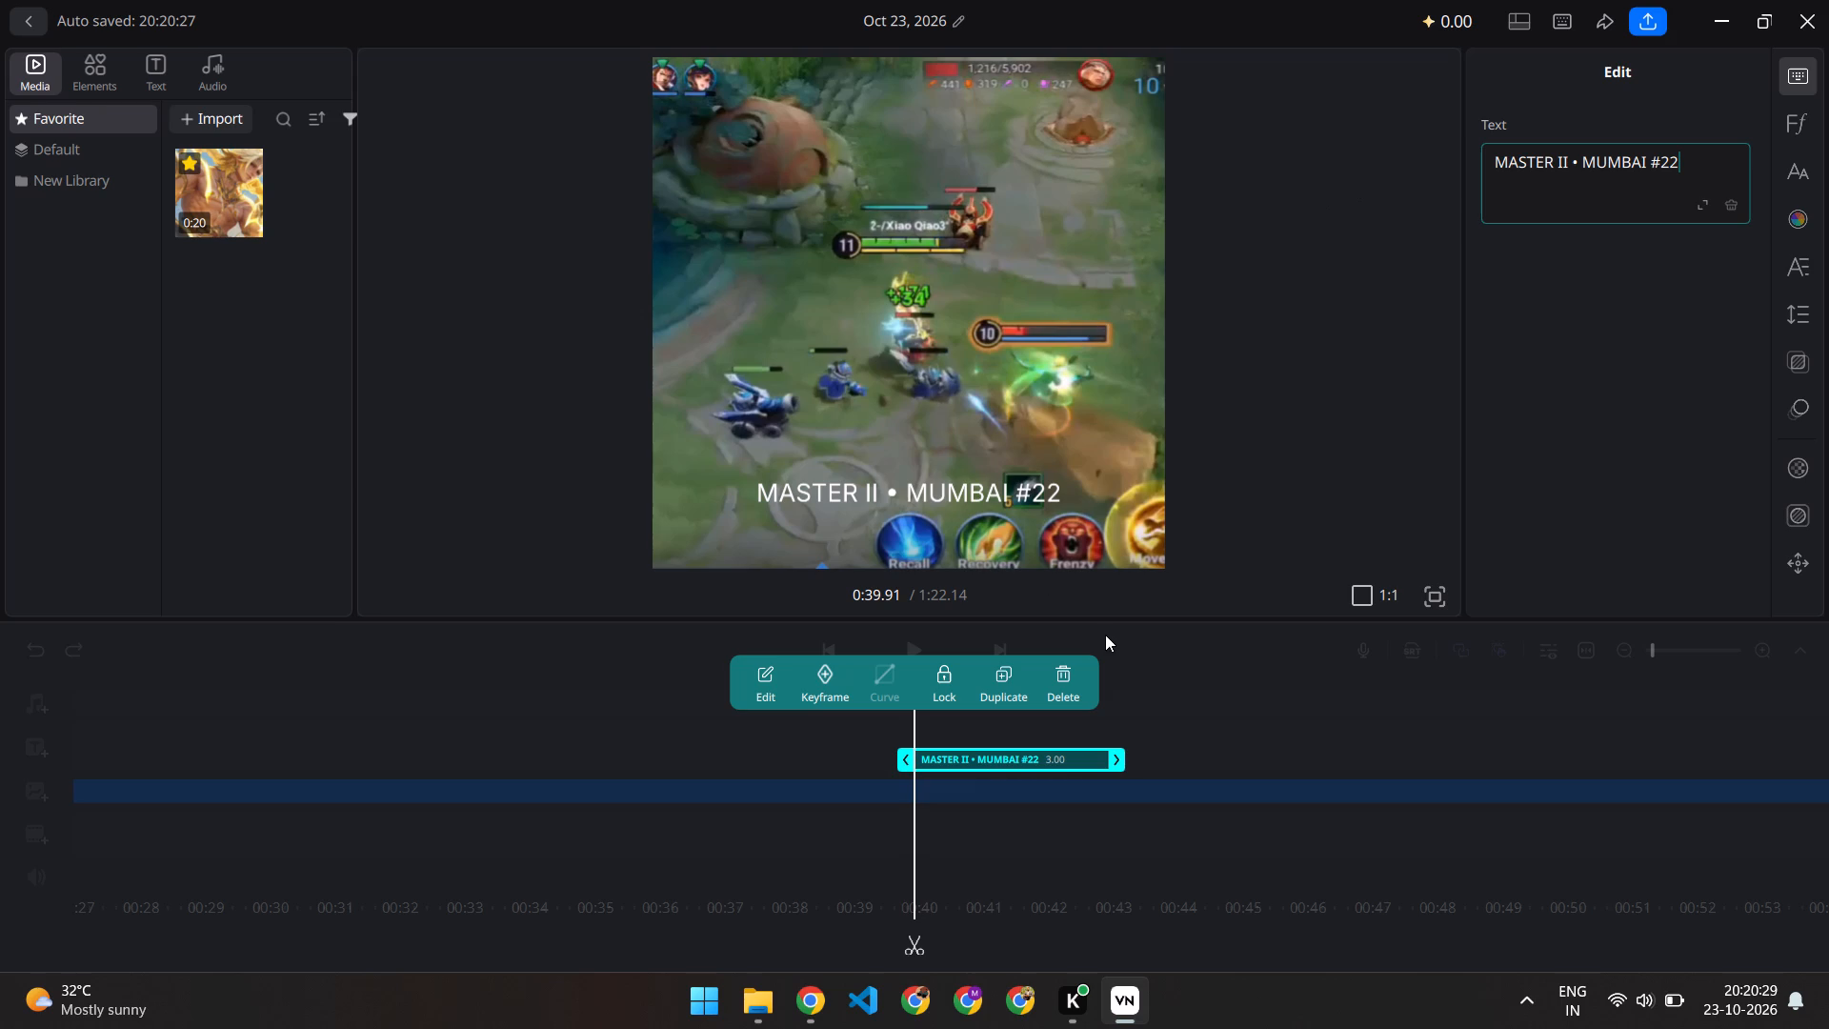
Apply the first "Active" caption animation, which highlights words in yellow, to the "MASTER II • MUMBAI #22" title.
left_click(1798, 396)
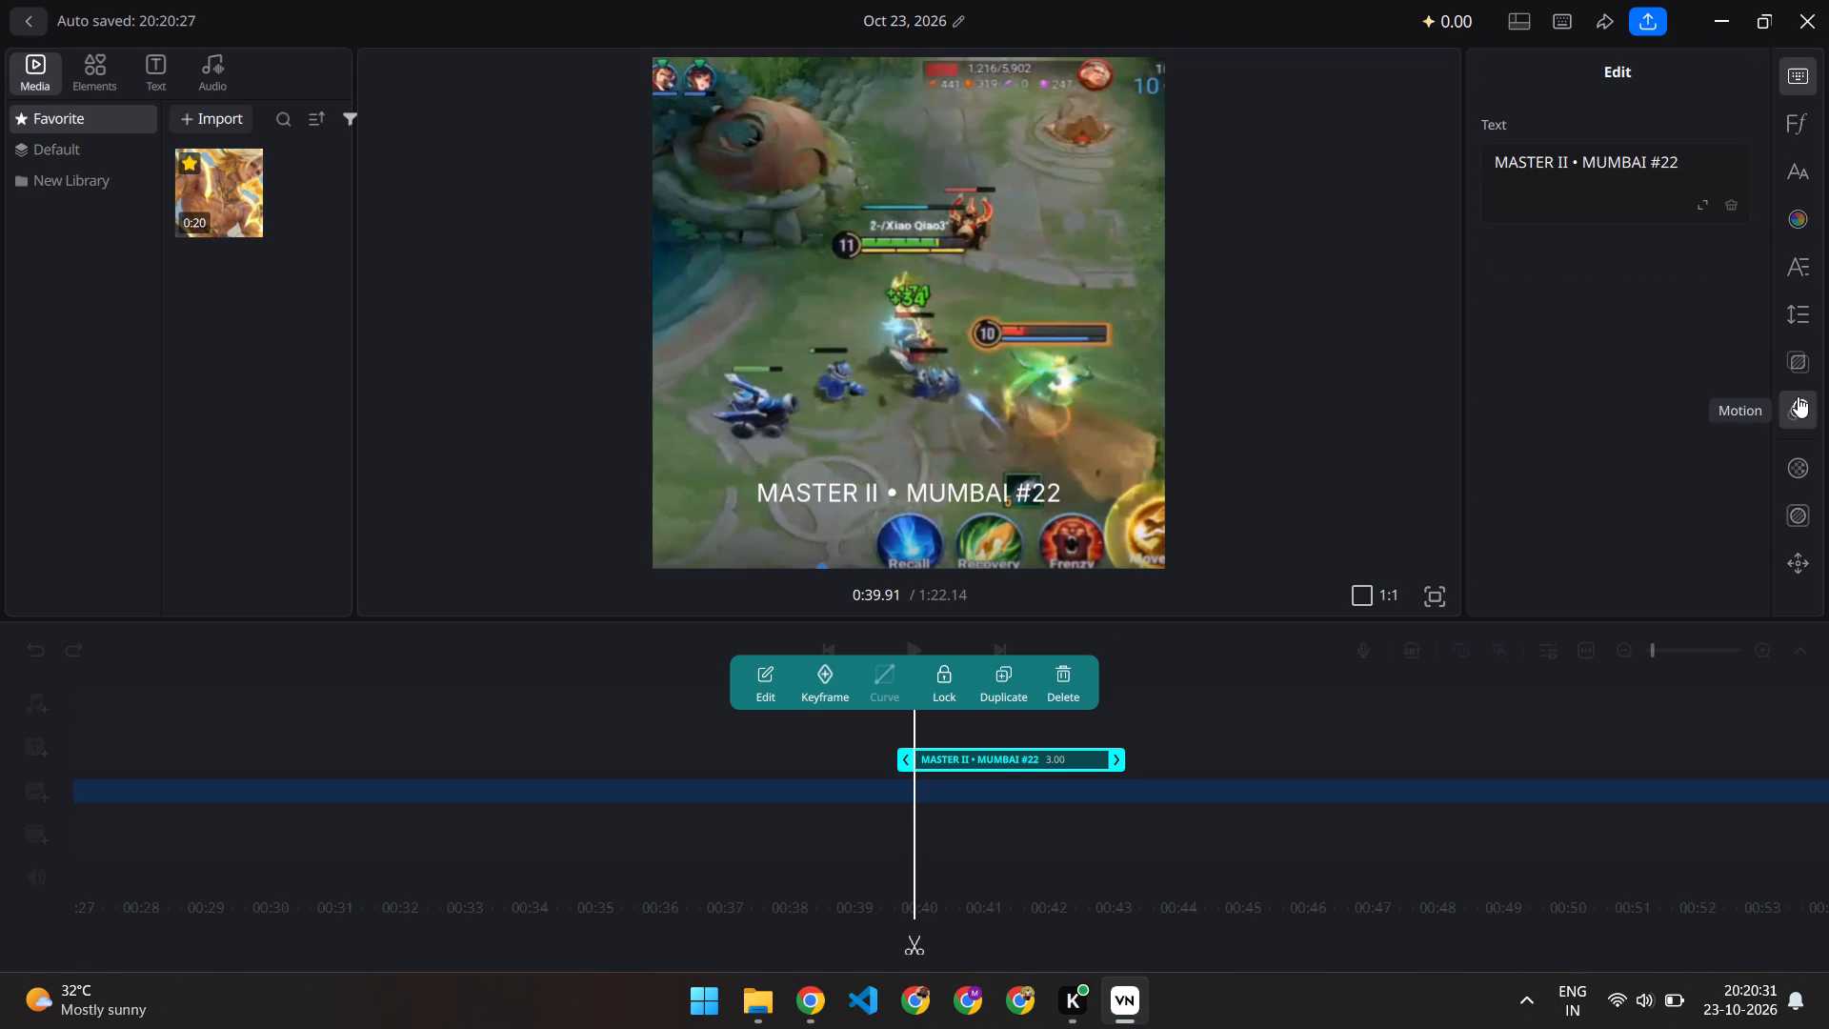
left_click(1500, 327)
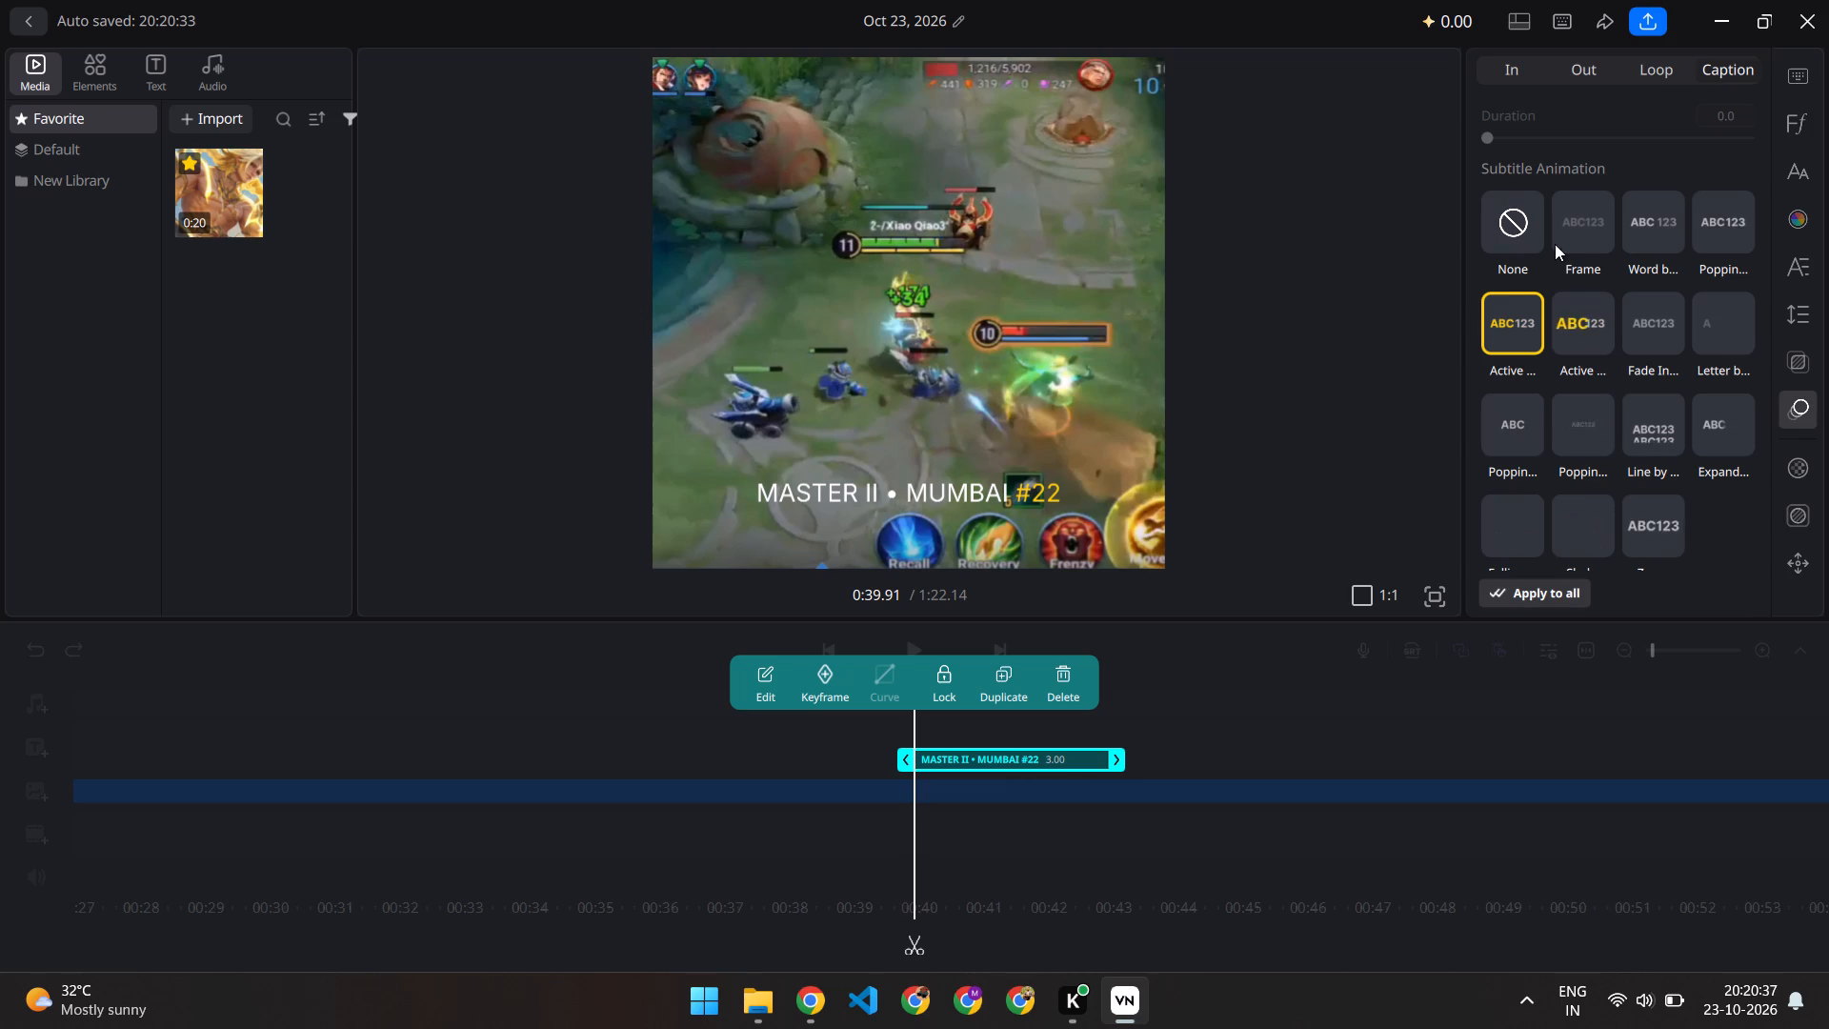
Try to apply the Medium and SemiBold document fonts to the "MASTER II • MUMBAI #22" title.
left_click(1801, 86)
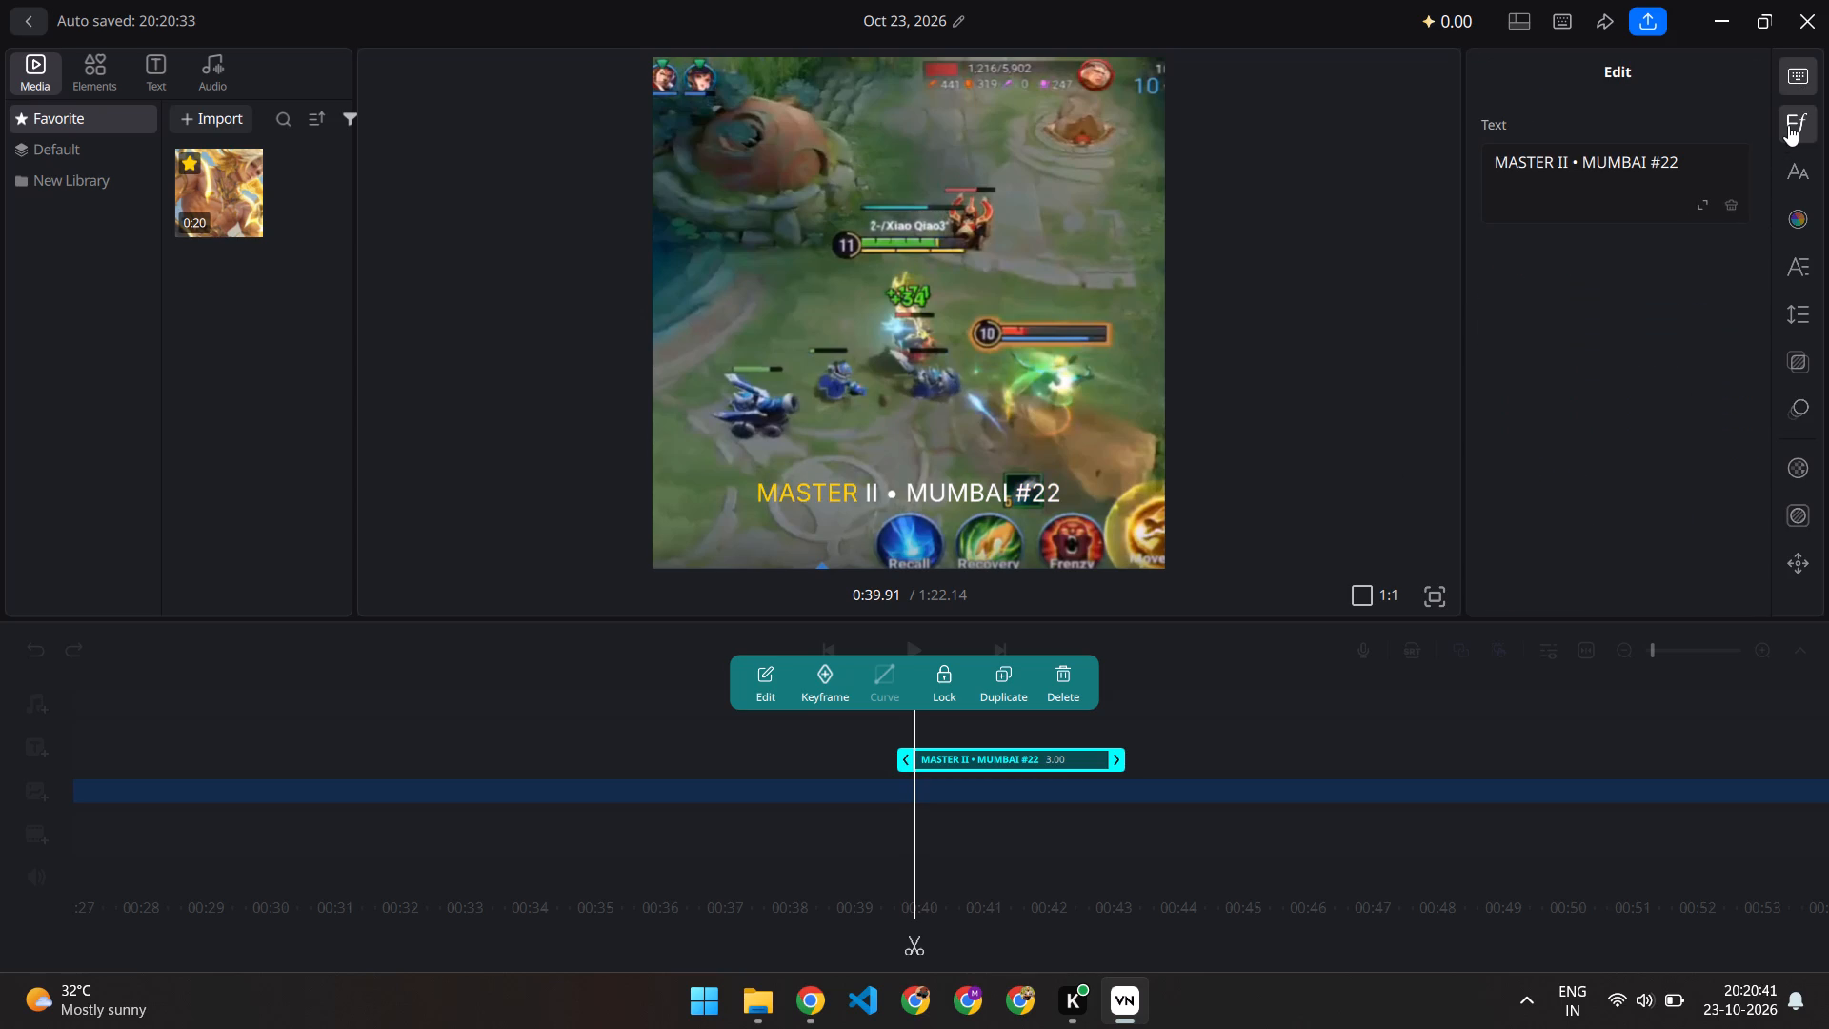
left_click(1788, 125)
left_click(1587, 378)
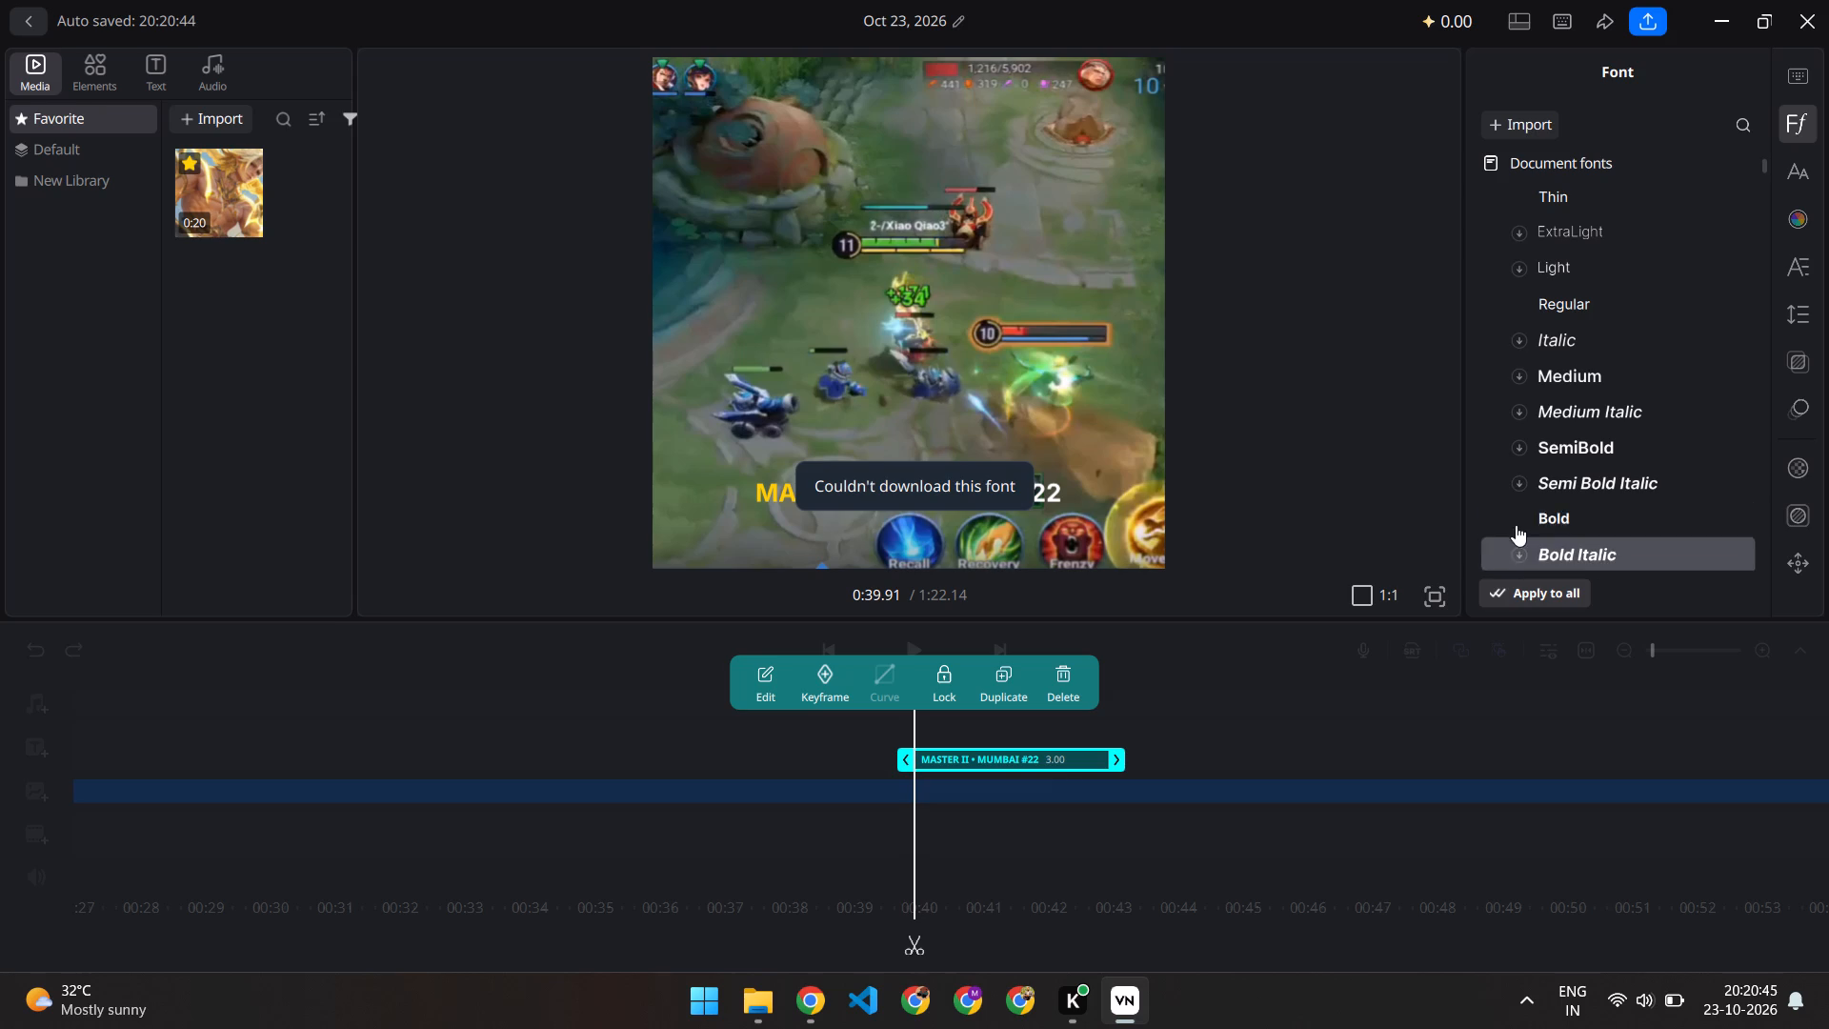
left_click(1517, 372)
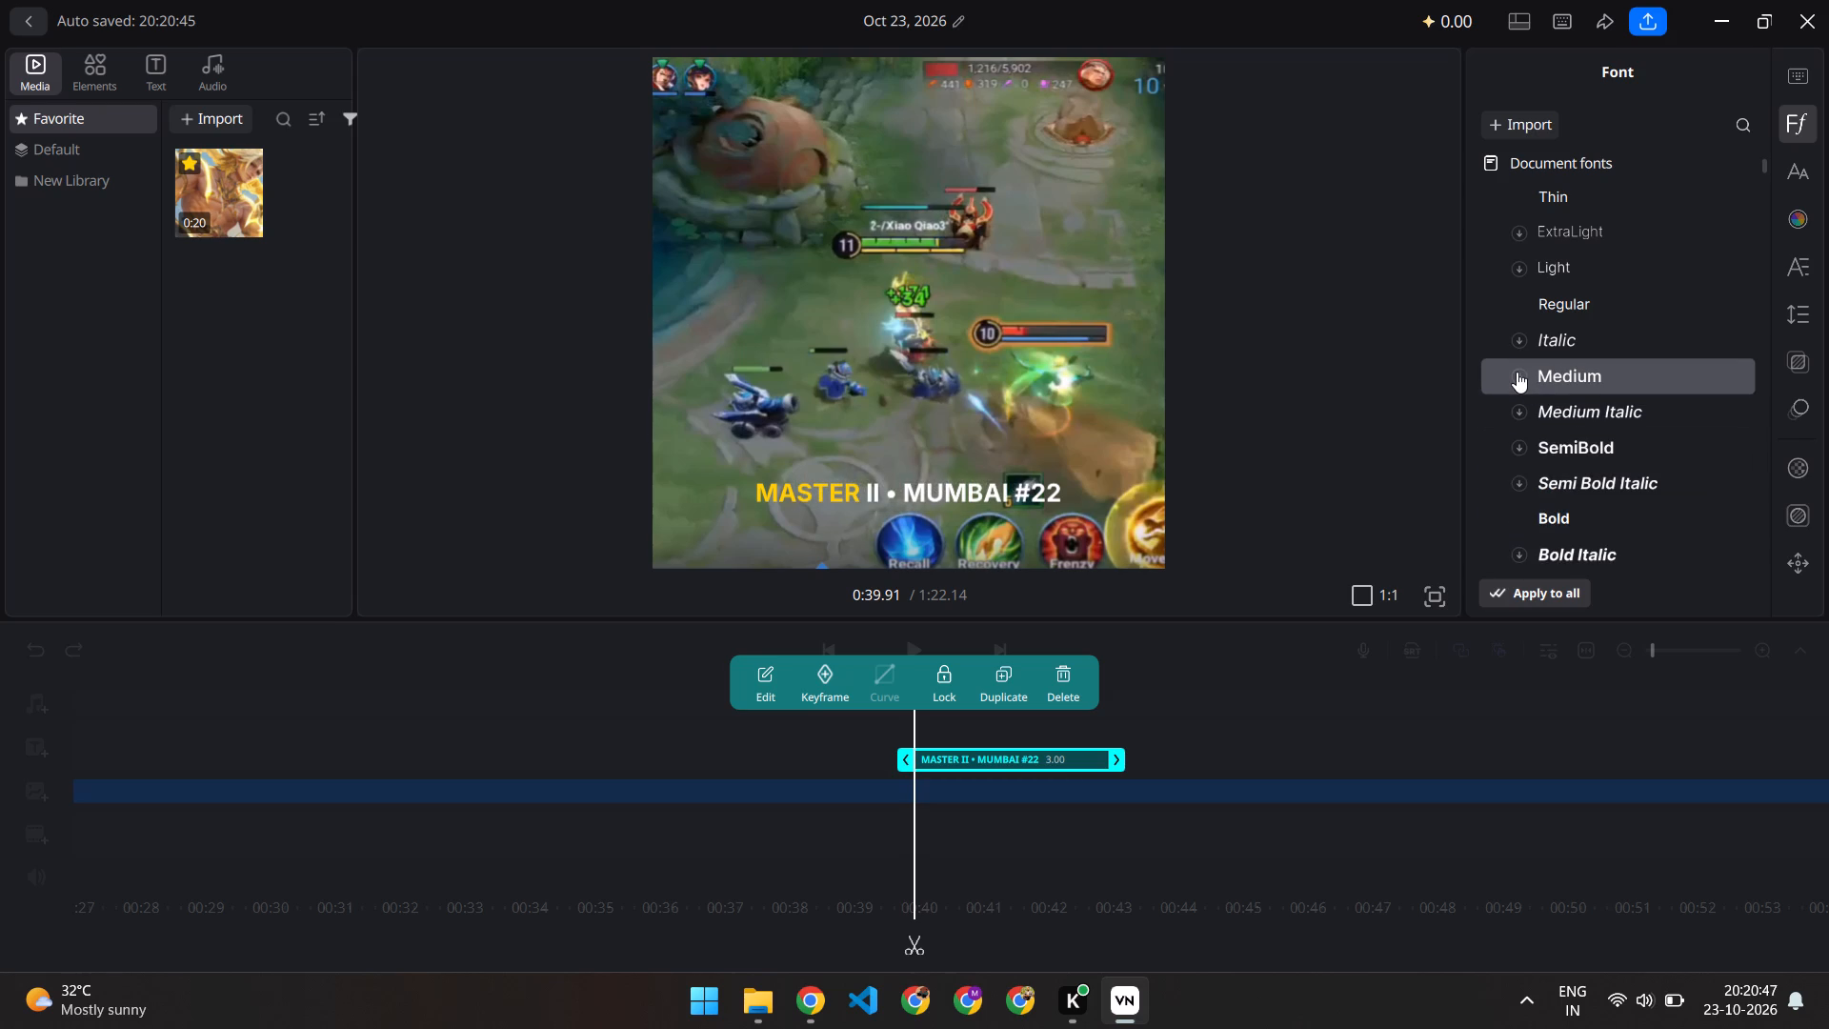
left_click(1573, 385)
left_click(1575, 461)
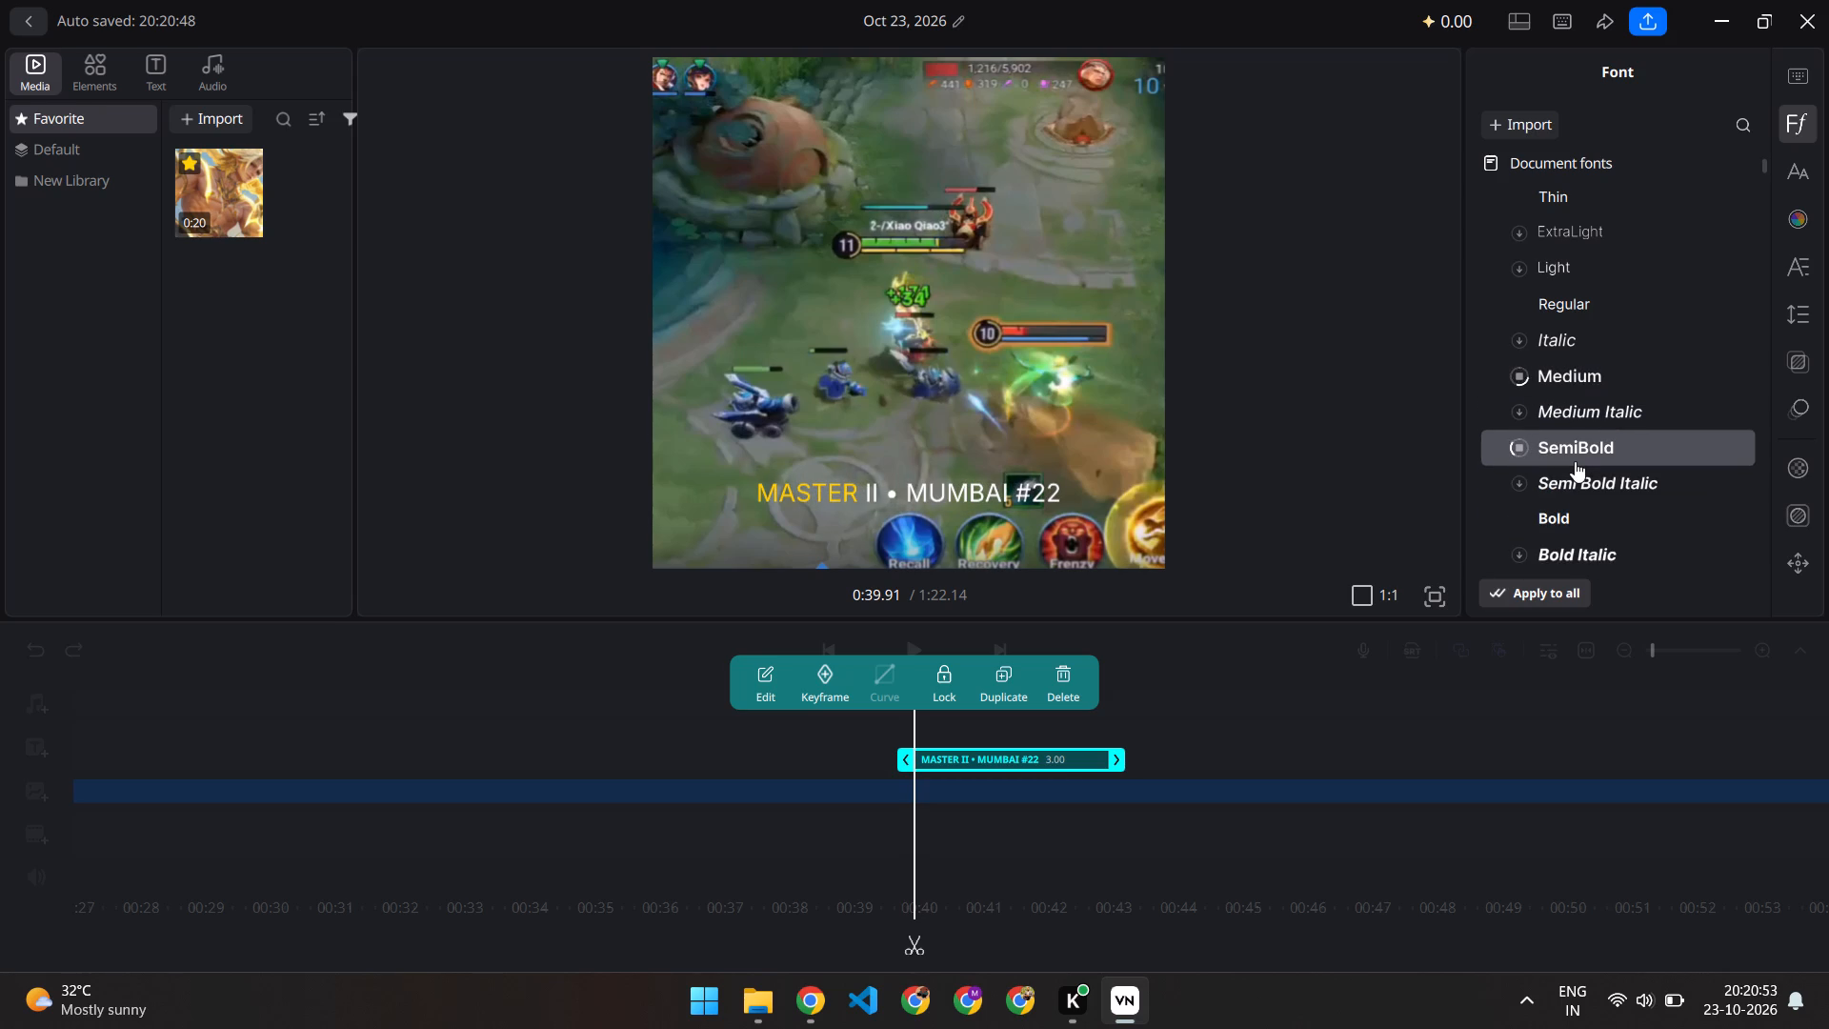
Apply the recently used Peace Sans font to the "MASTER II • MUMBAI #22" title.
scroll(1575, 461, "down", 4)
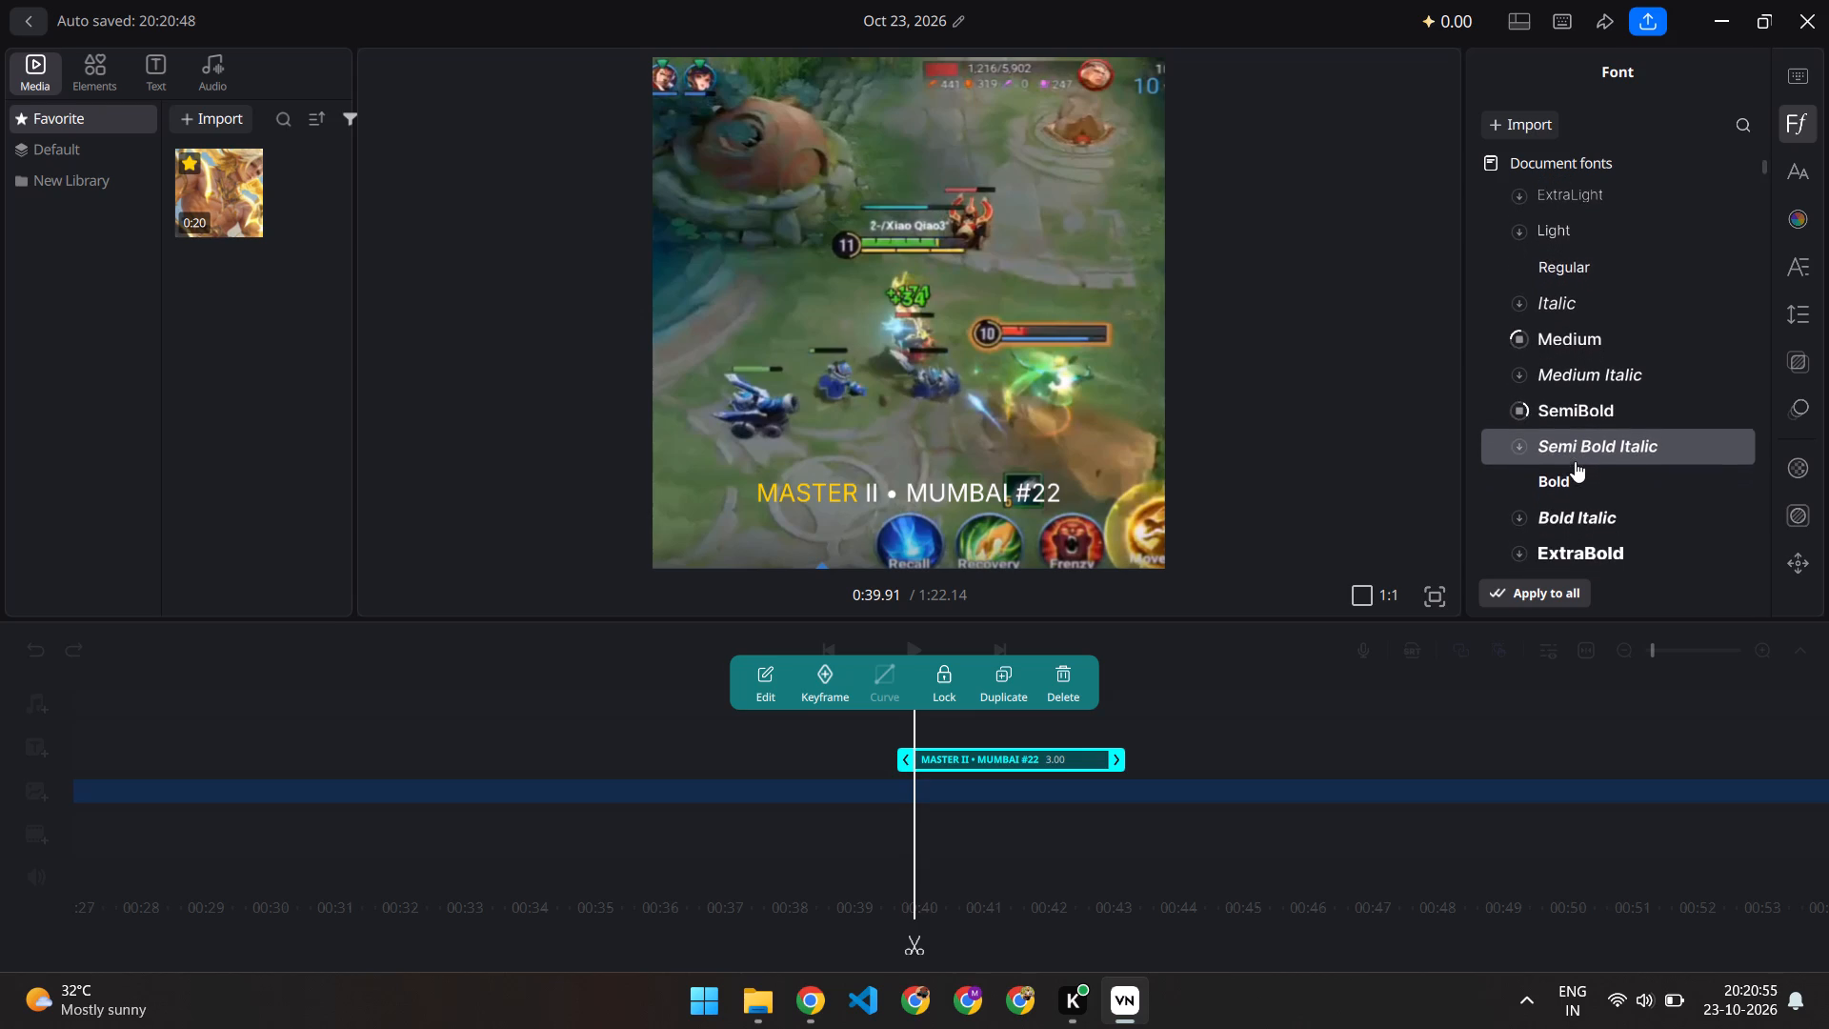
scroll(1575, 461, "down", 4)
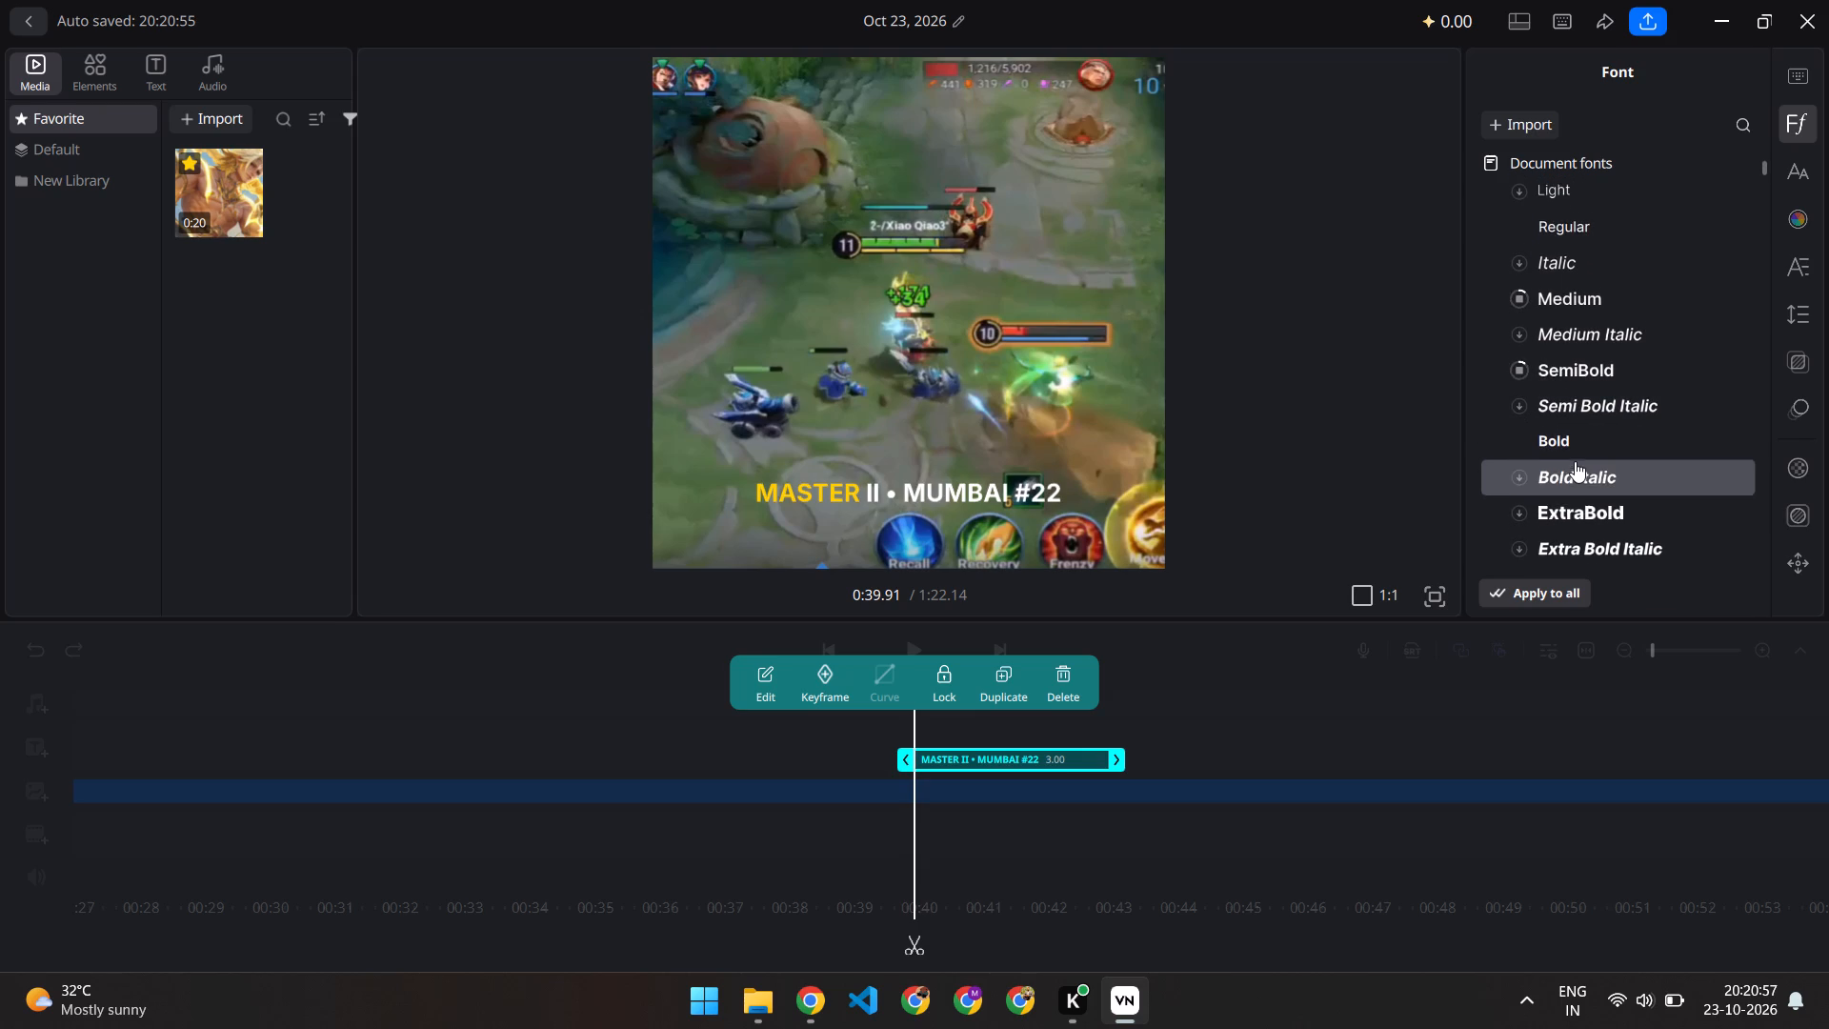
scroll(1575, 461, "down", 13)
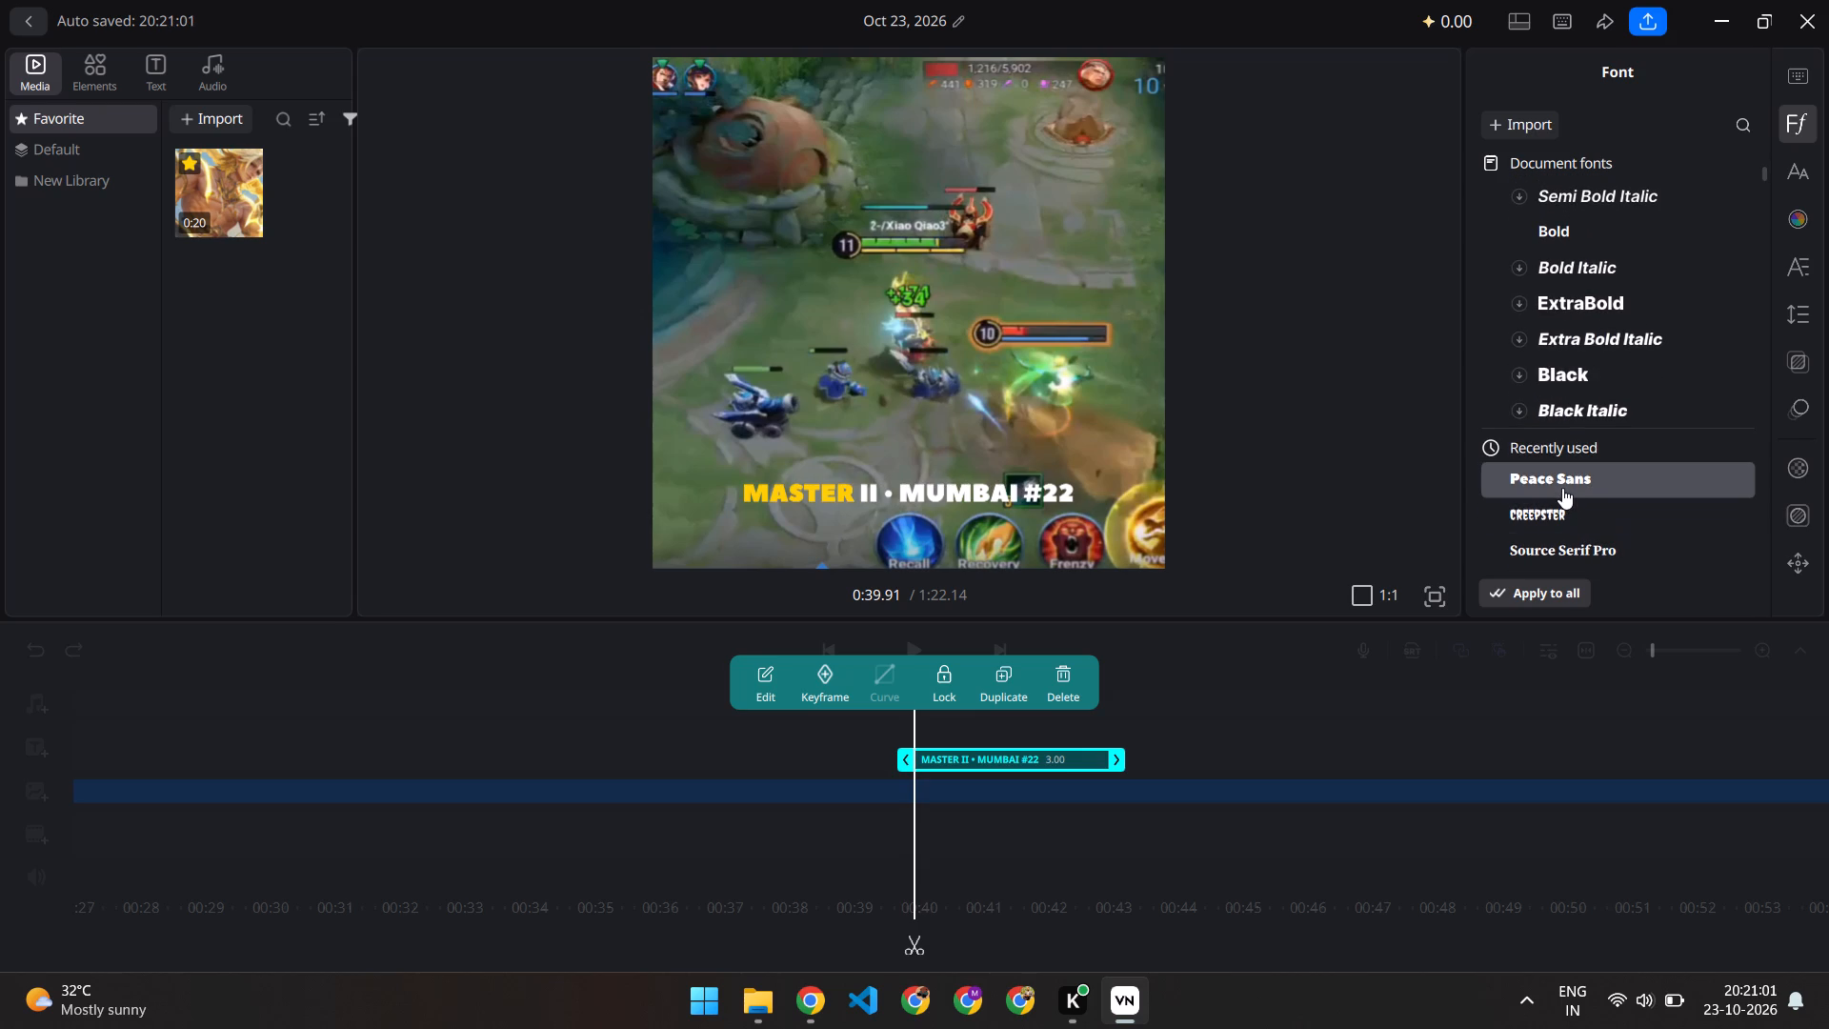
left_click(1562, 488)
Browse the document, recently used and language fonts, previewing alternatives such as Creepster, Shrikhand and Eater on the "MASTER II • MUMBAI #22" title.
scroll(1562, 488, "up", 2)
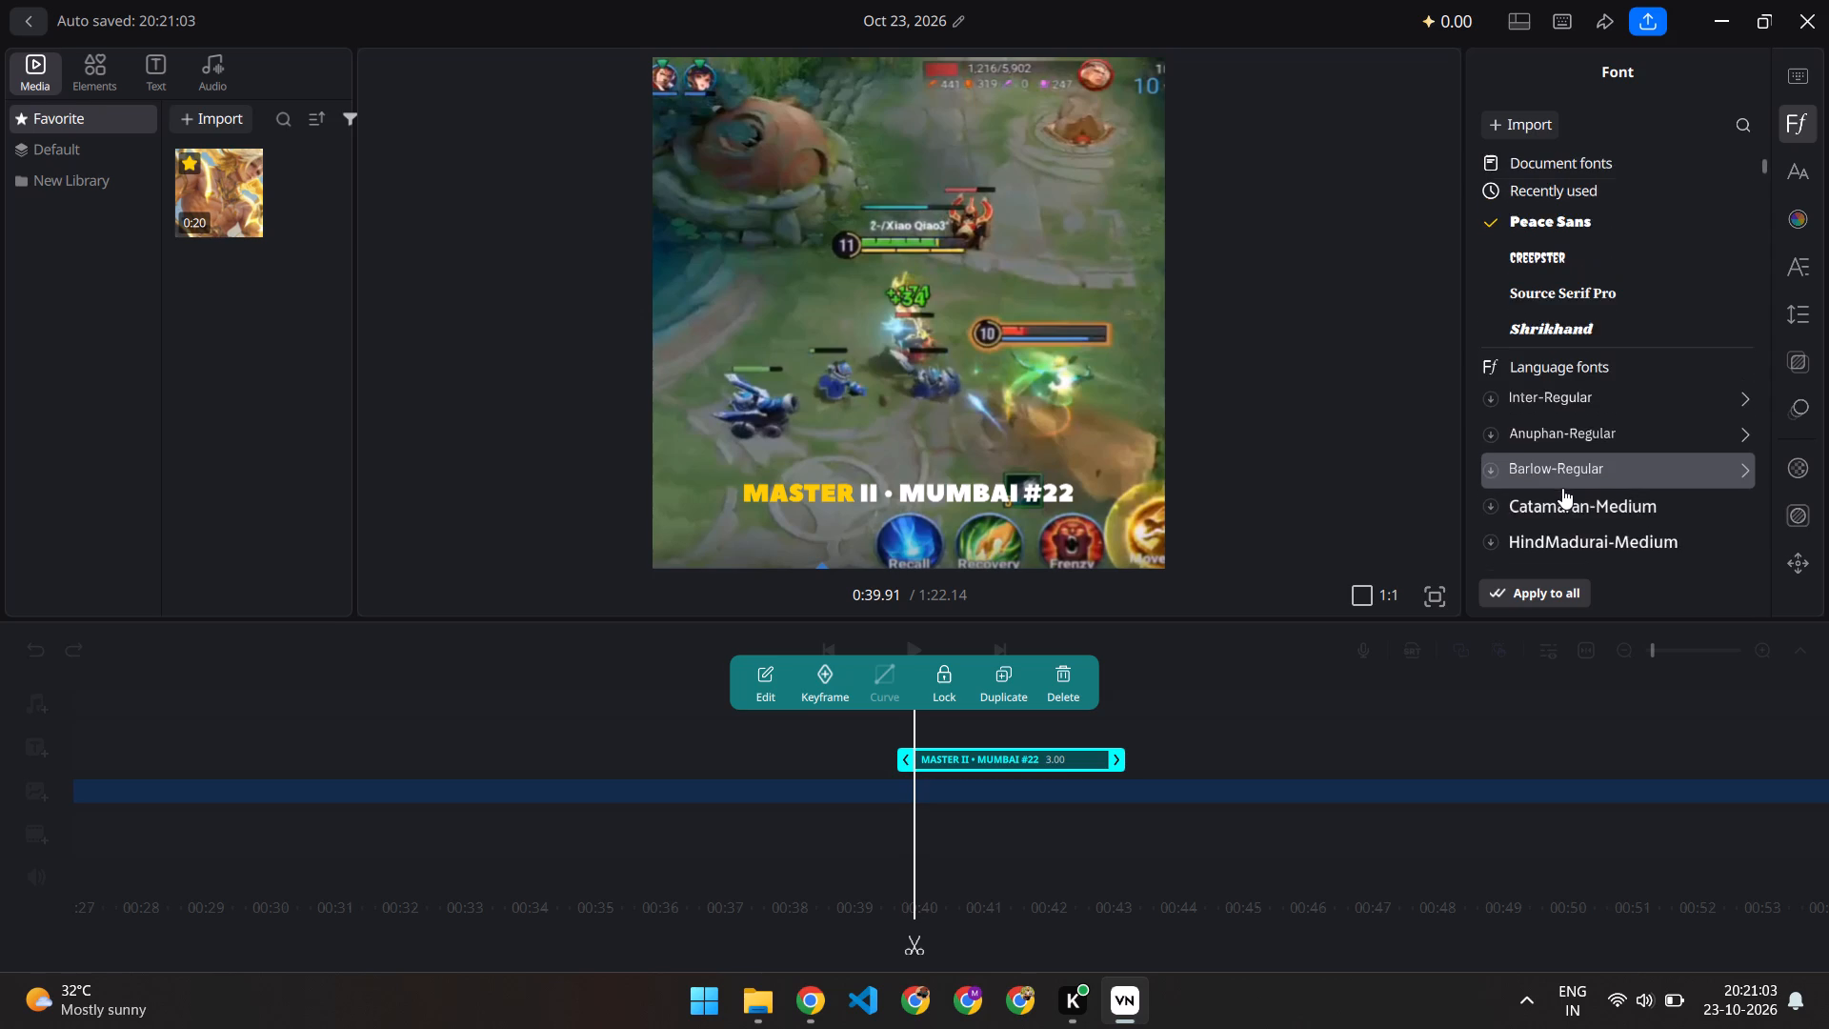
scroll(1562, 488, "up", 2)
scroll(1531, 281, "up", 2)
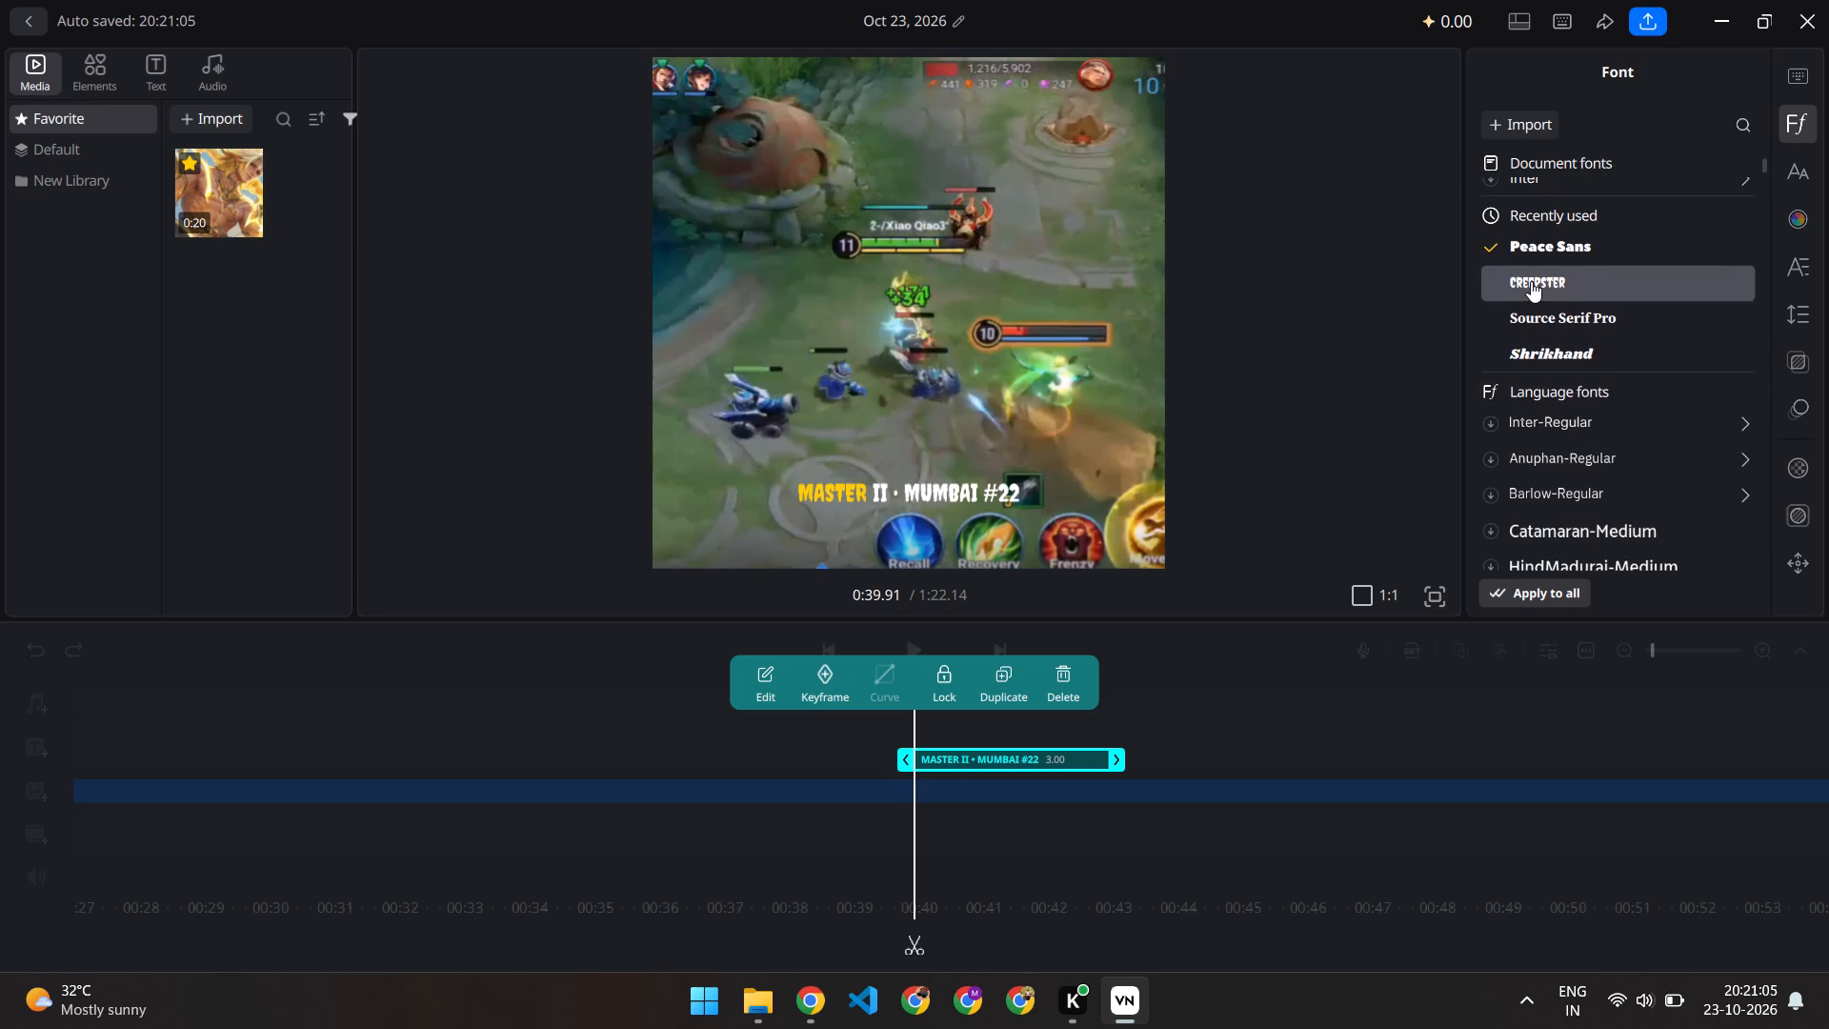
scroll(1531, 281, "up", 9)
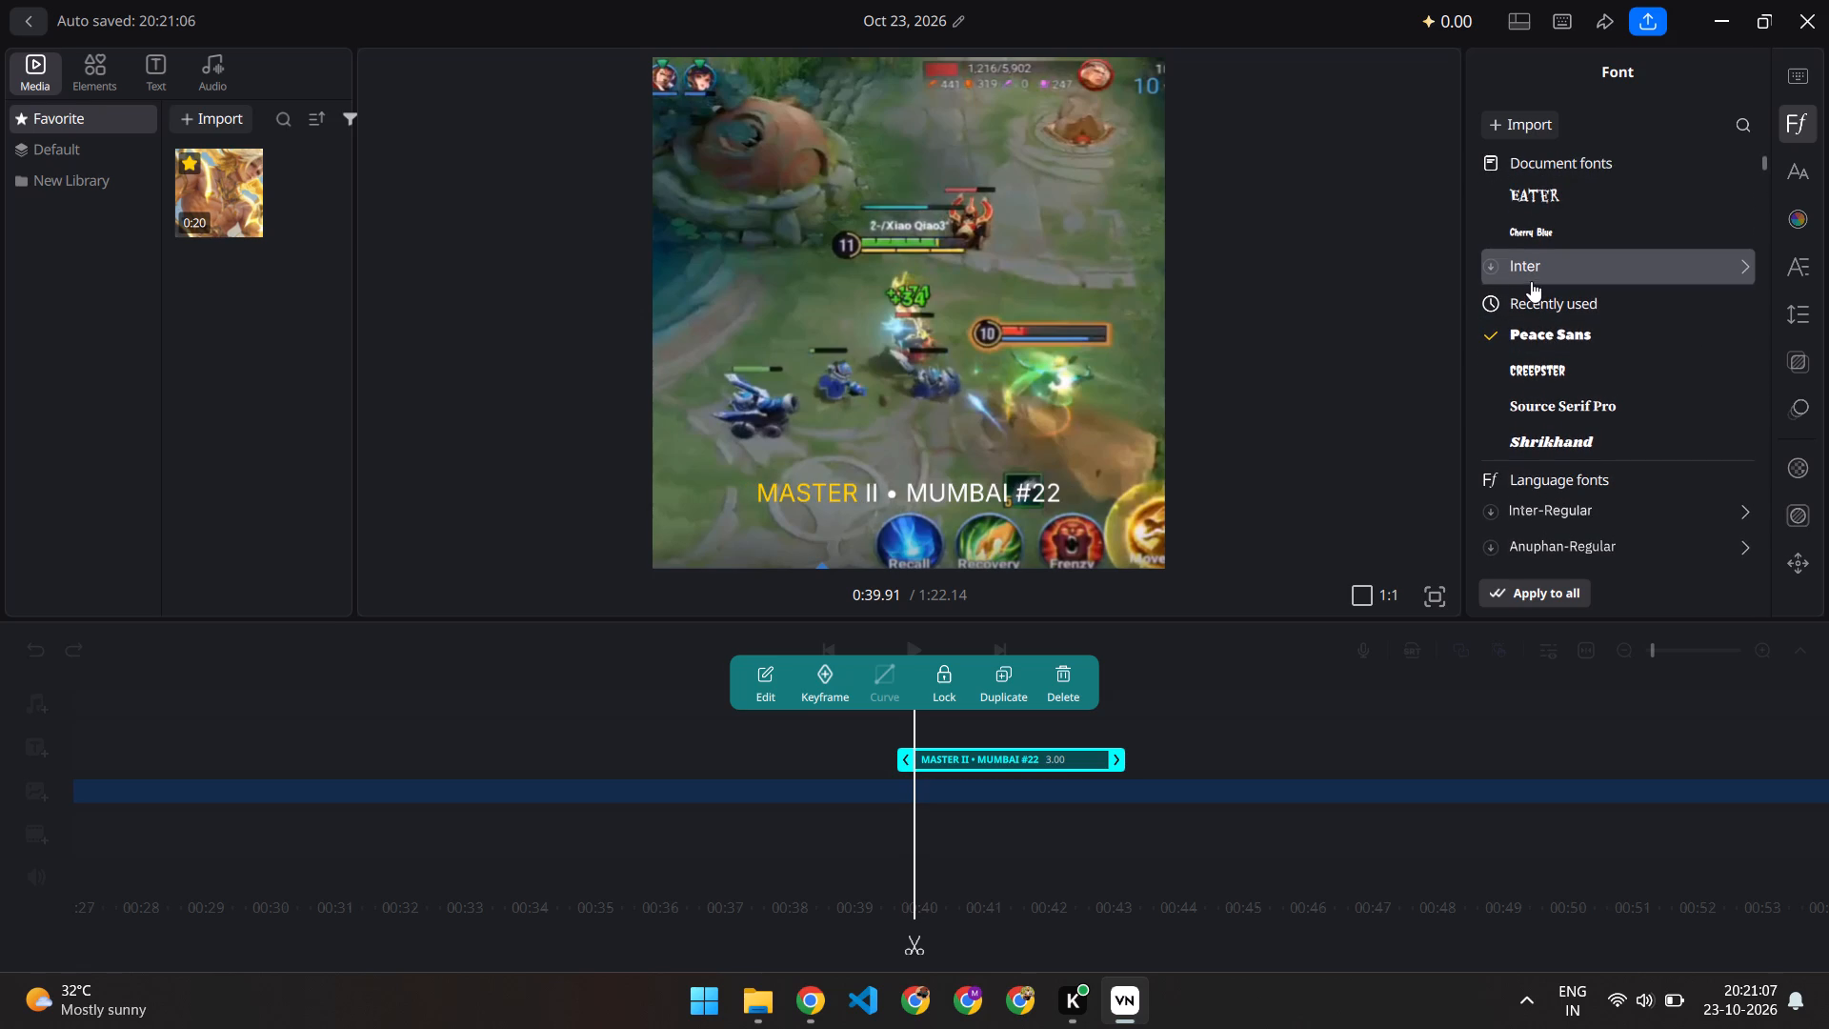
scroll(1530, 497, "down", 10)
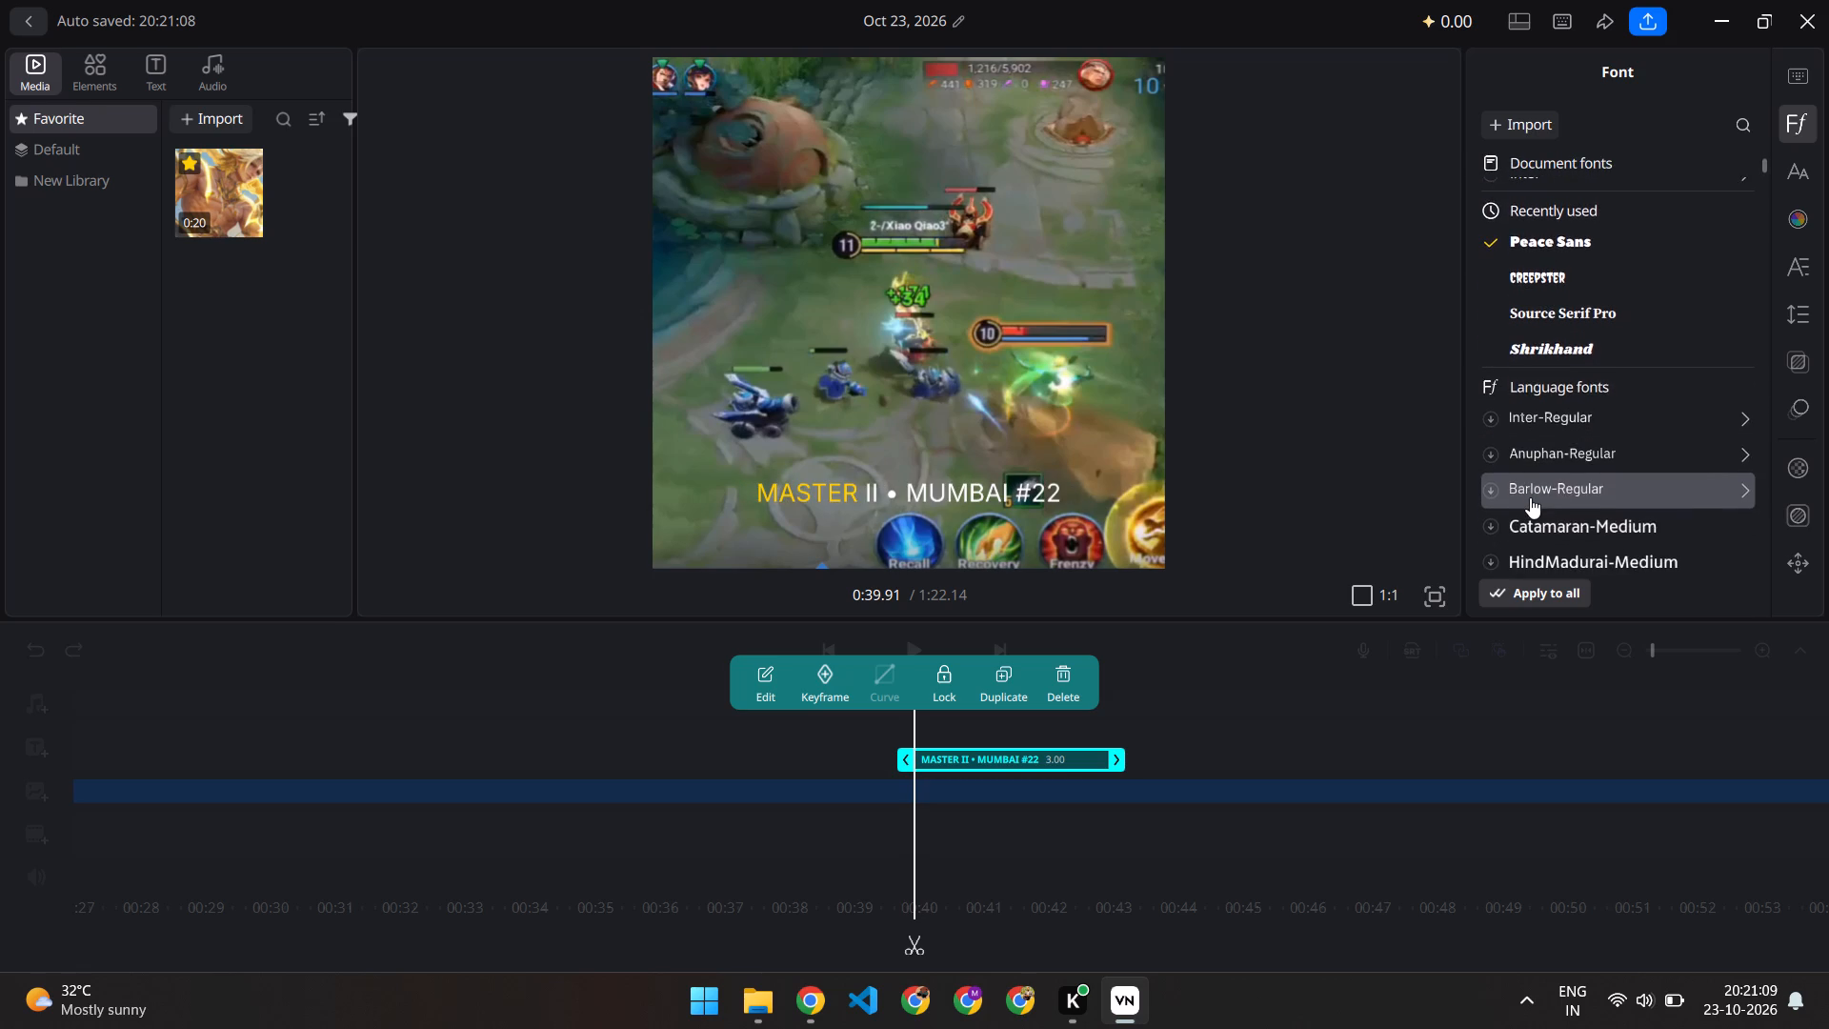
scroll(1530, 497, "down", 4)
scroll(1530, 497, "up", 20)
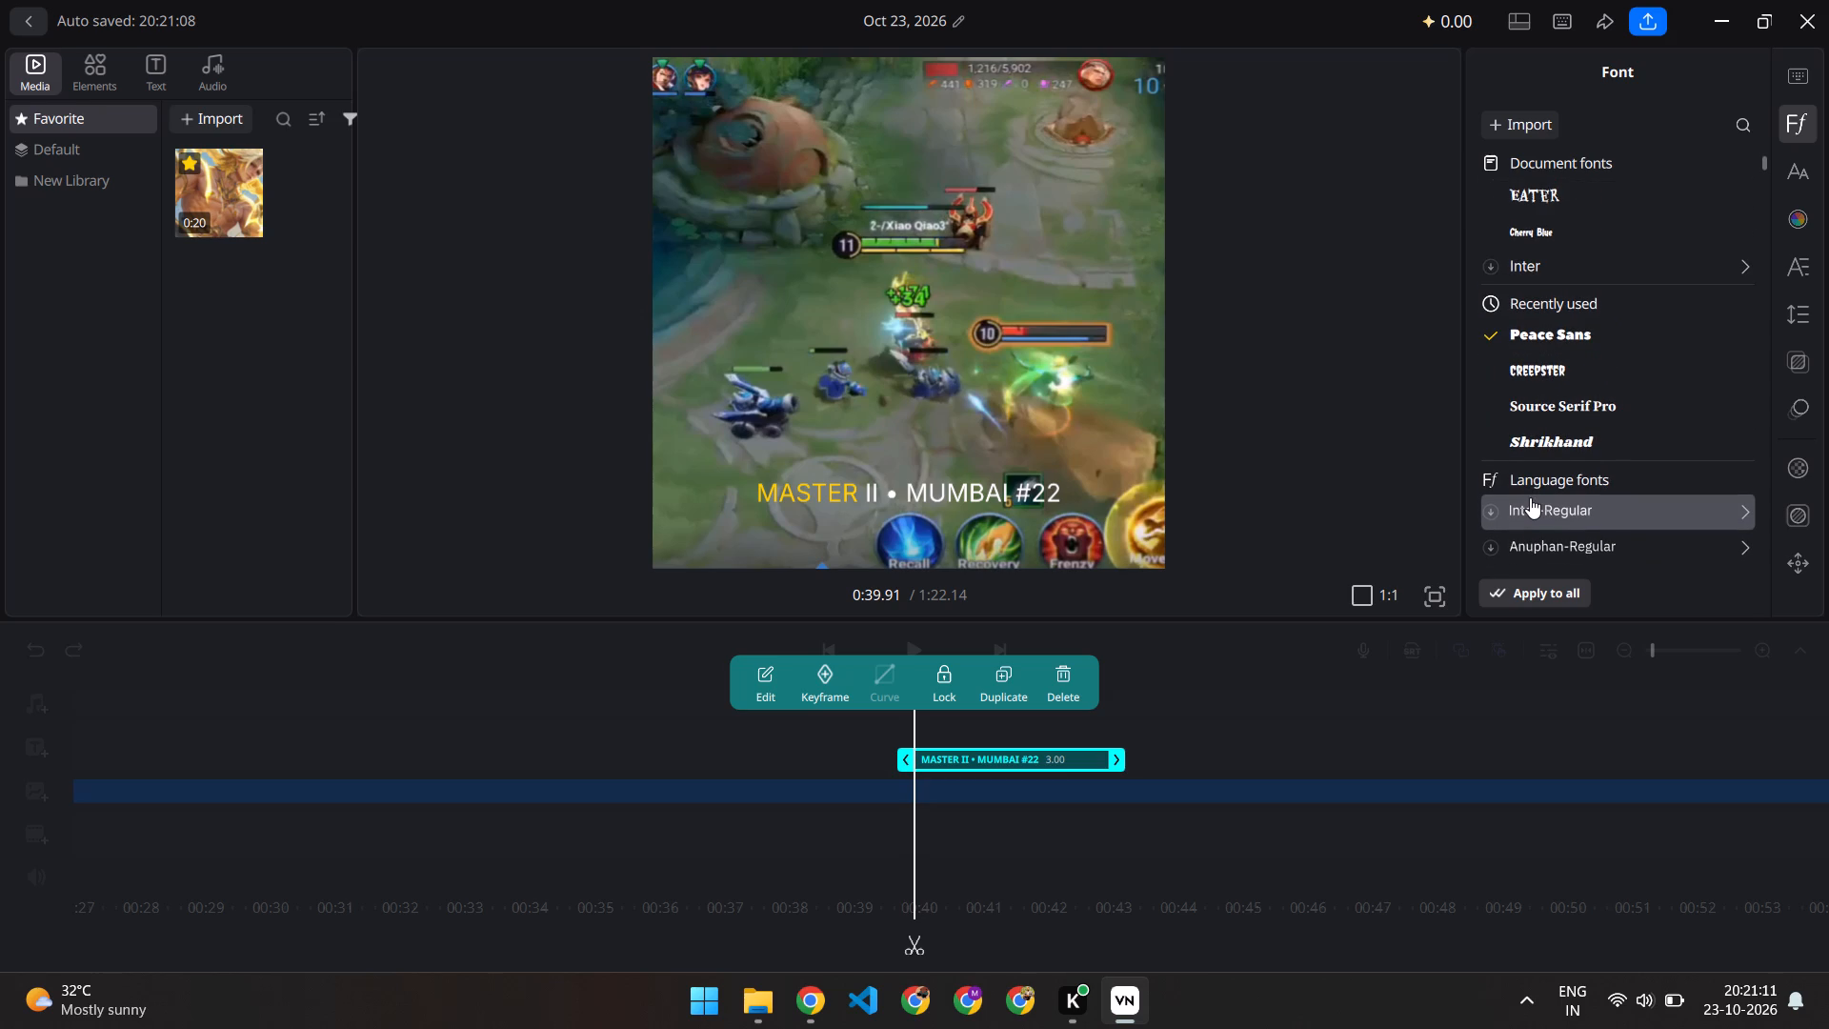
scroll(1530, 497, "up", 8)
scroll(1710, 303, "down", 1)
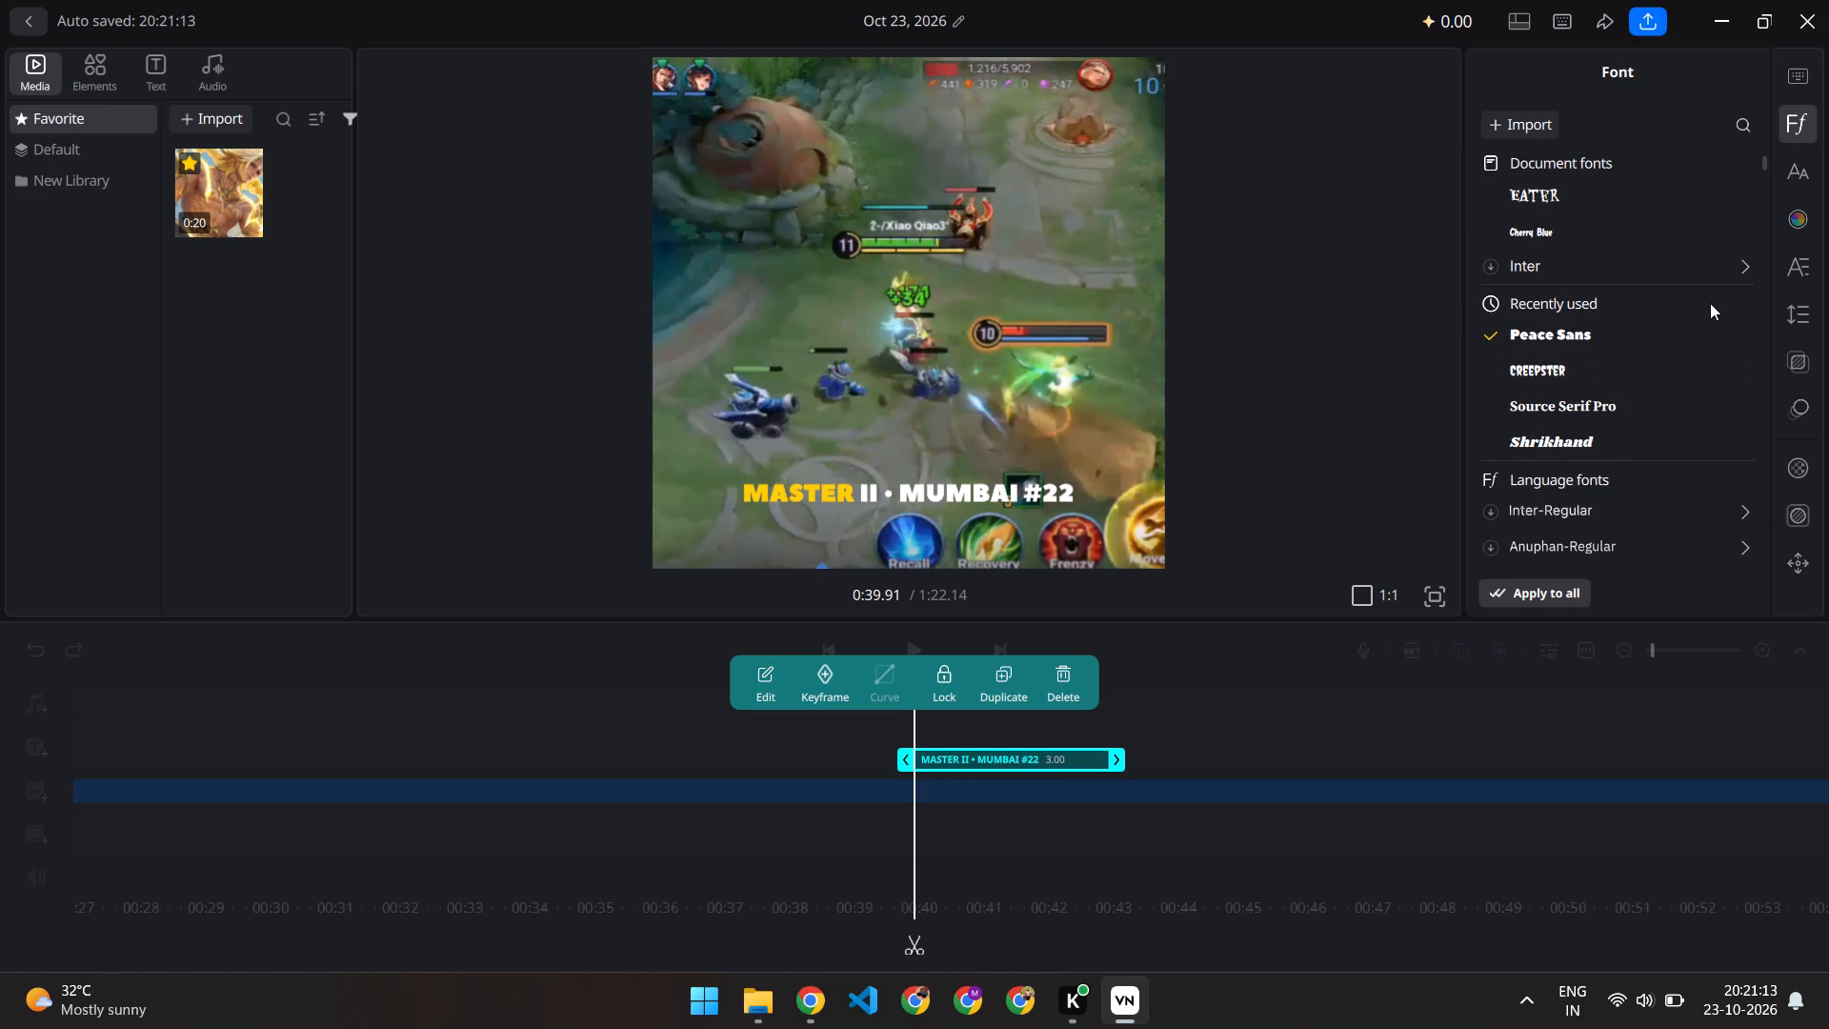
scroll(1710, 303, "down", 1)
scroll(1546, 374, "down", 5)
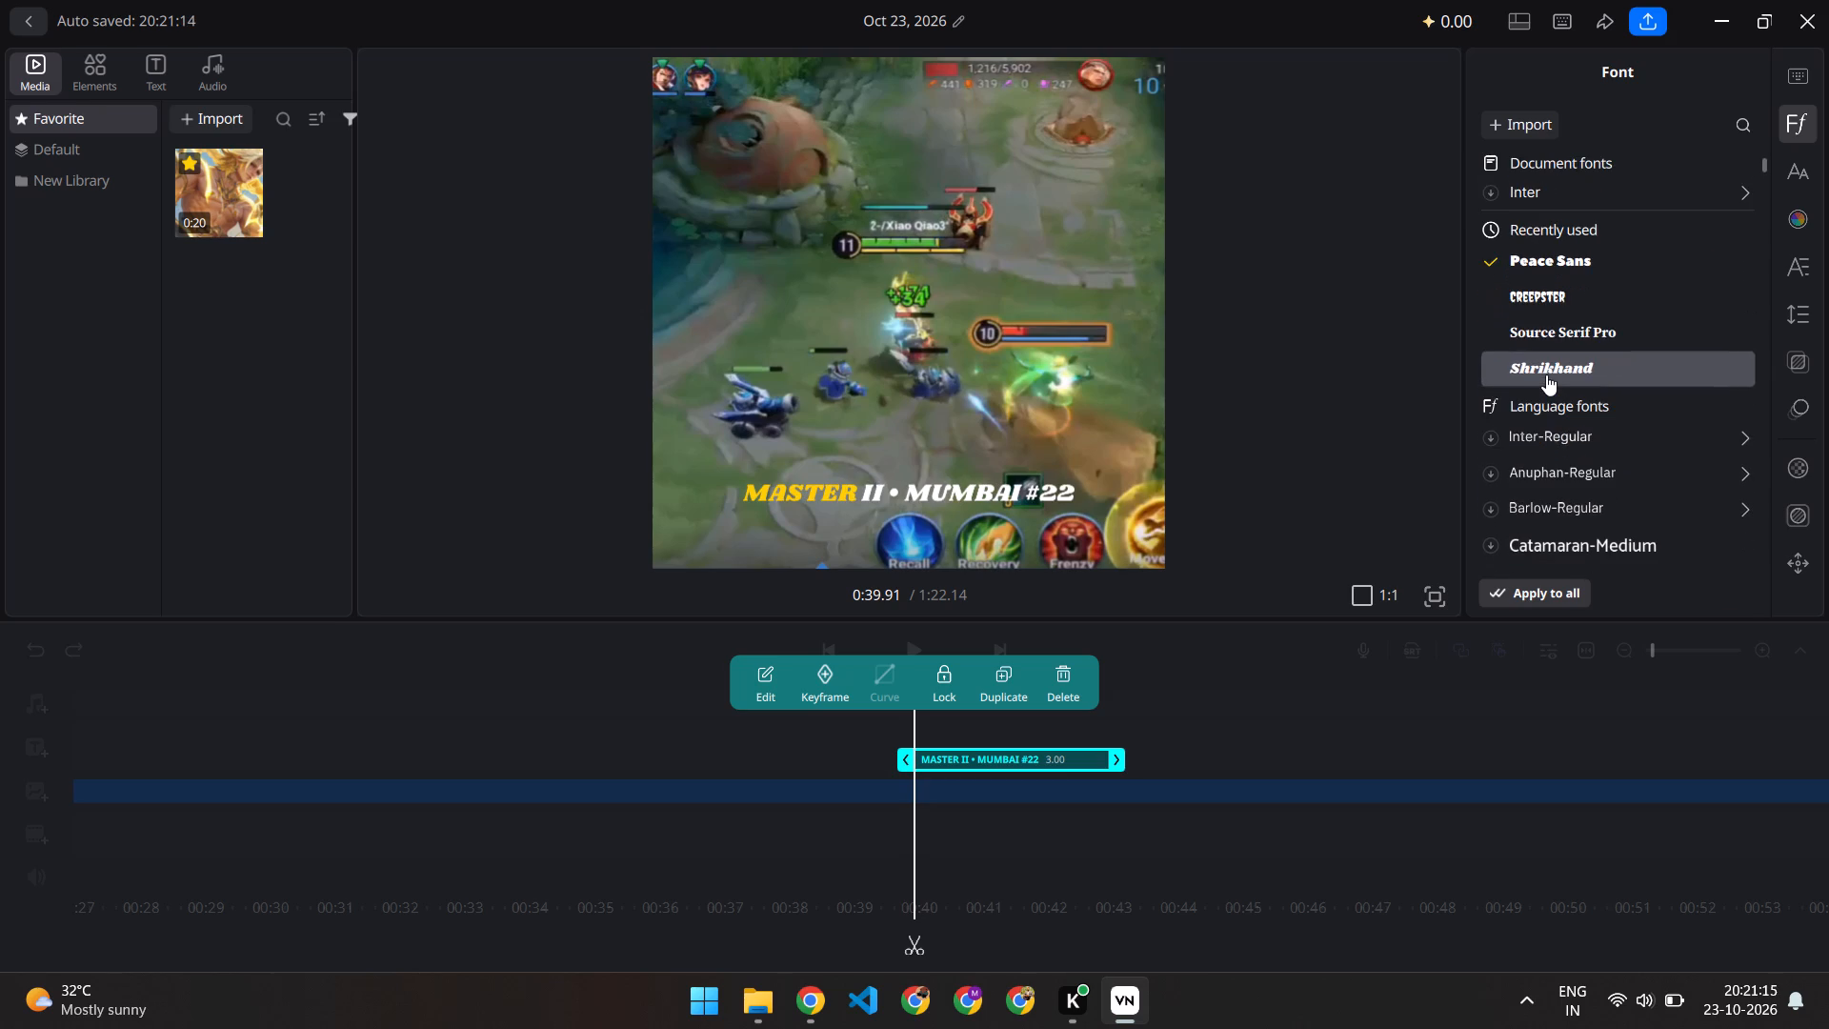
scroll(1546, 374, "down", 8)
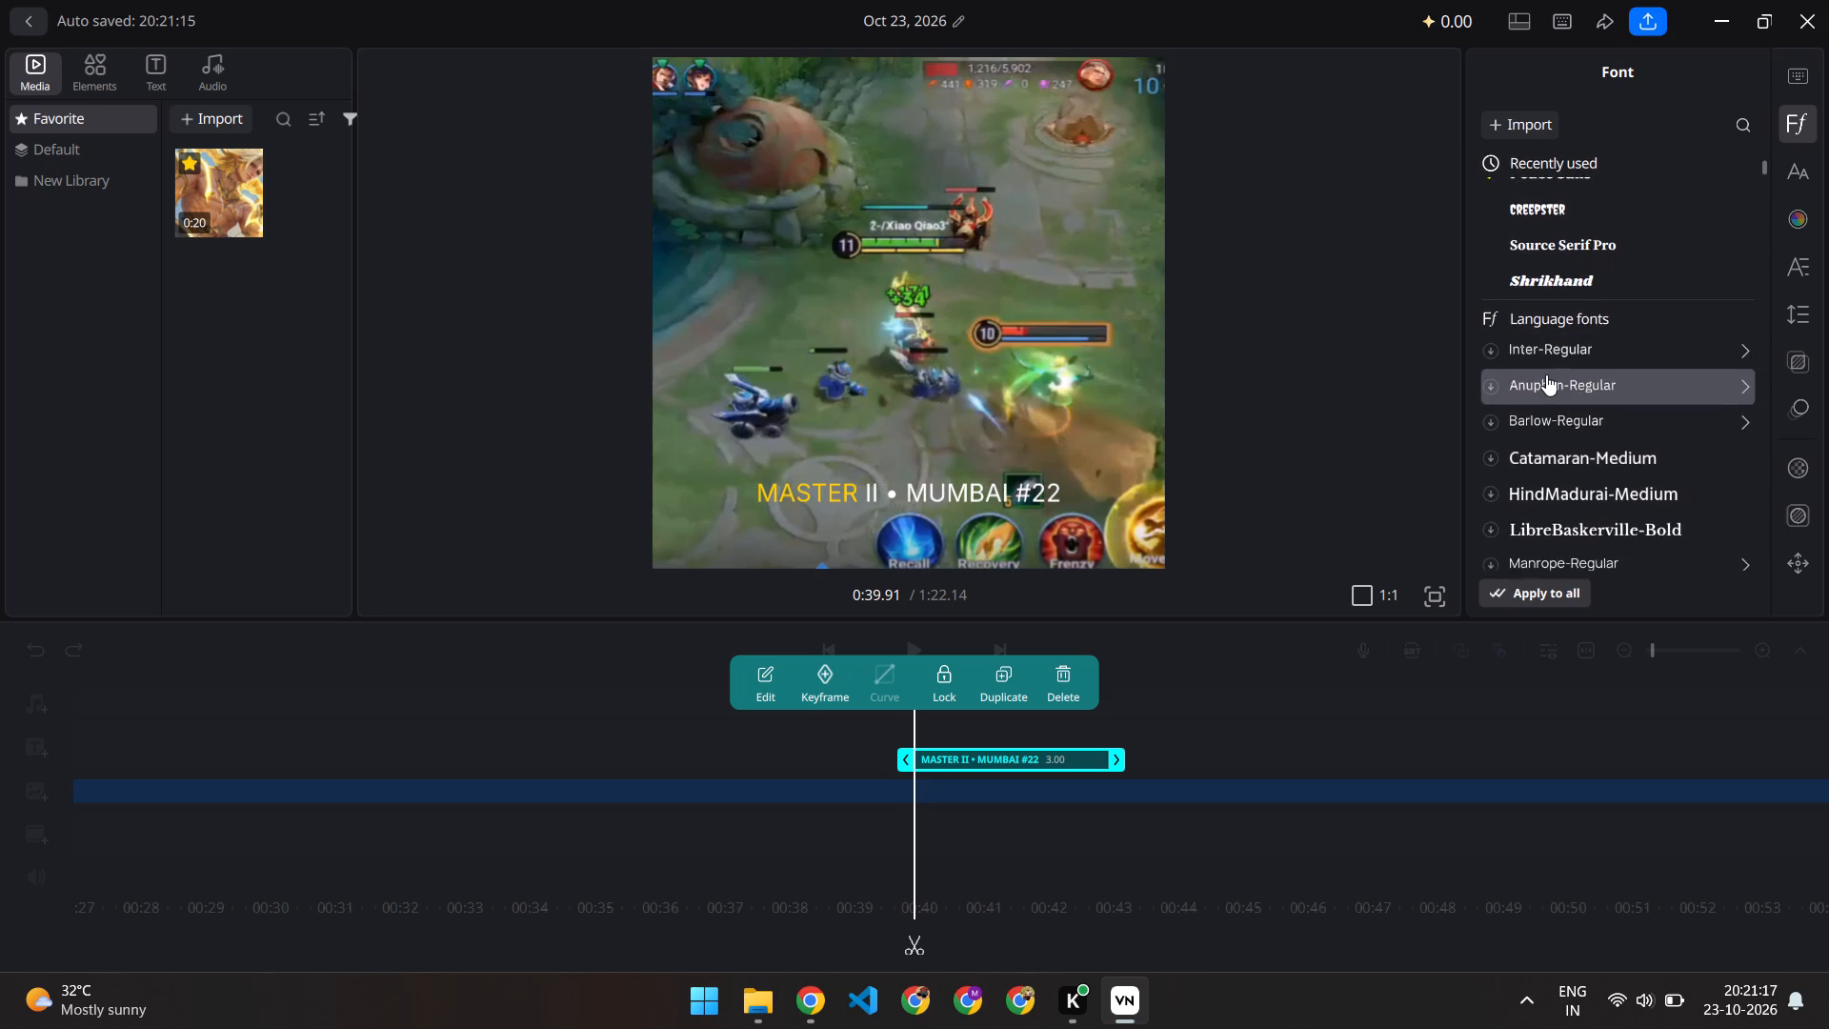
scroll(1546, 374, "down", 18)
scroll(1546, 374, "down", 3)
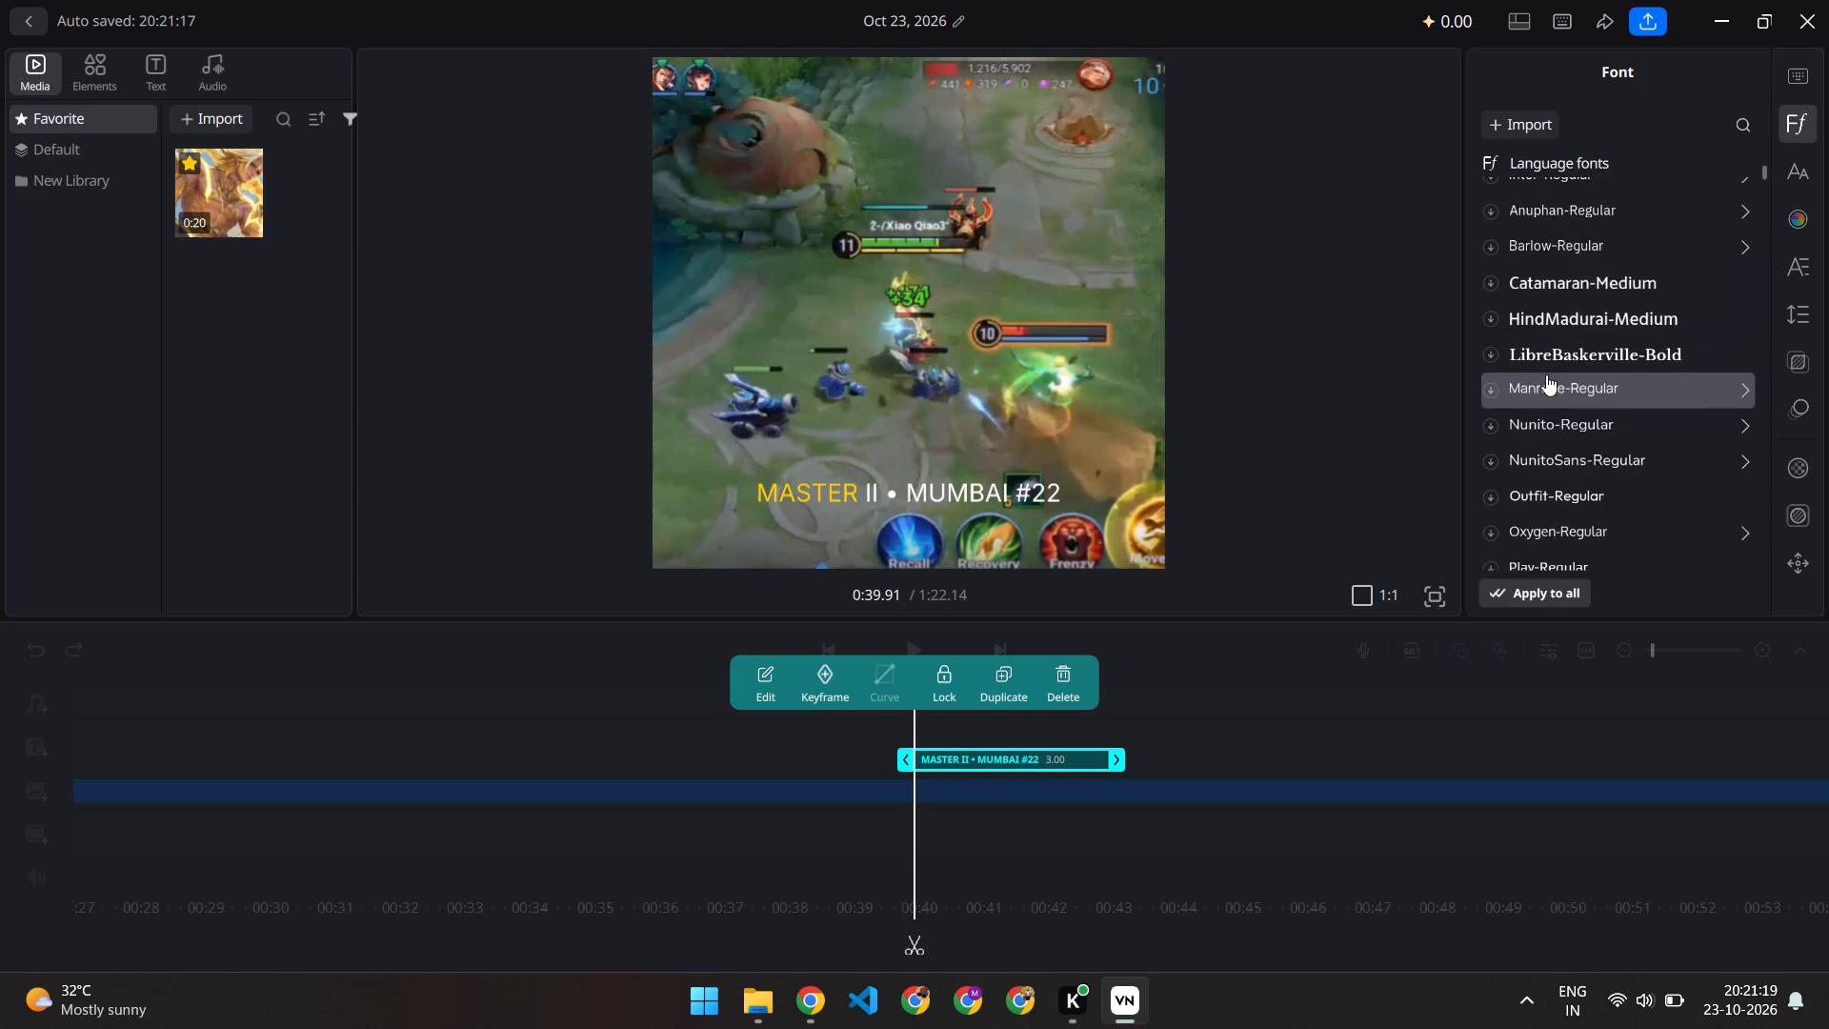
scroll(1546, 374, "down", 17)
scroll(1546, 374, "down", 8)
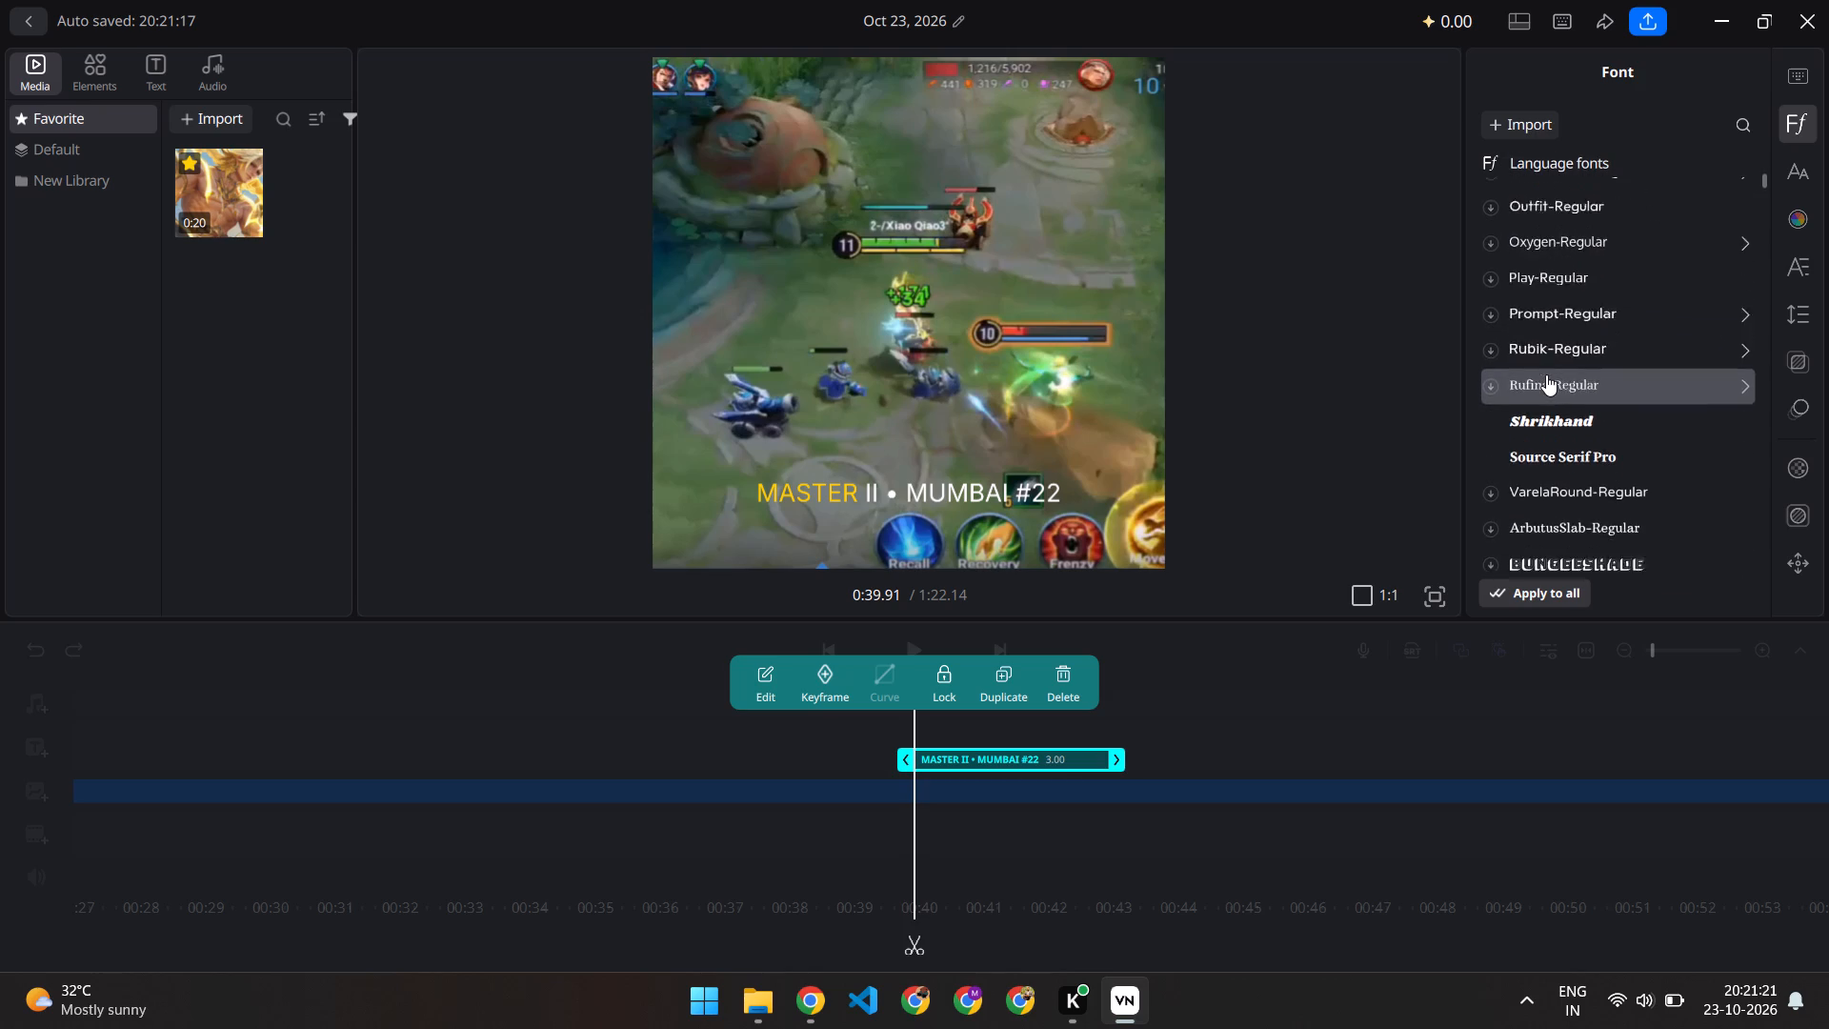
scroll(1546, 374, "down", 13)
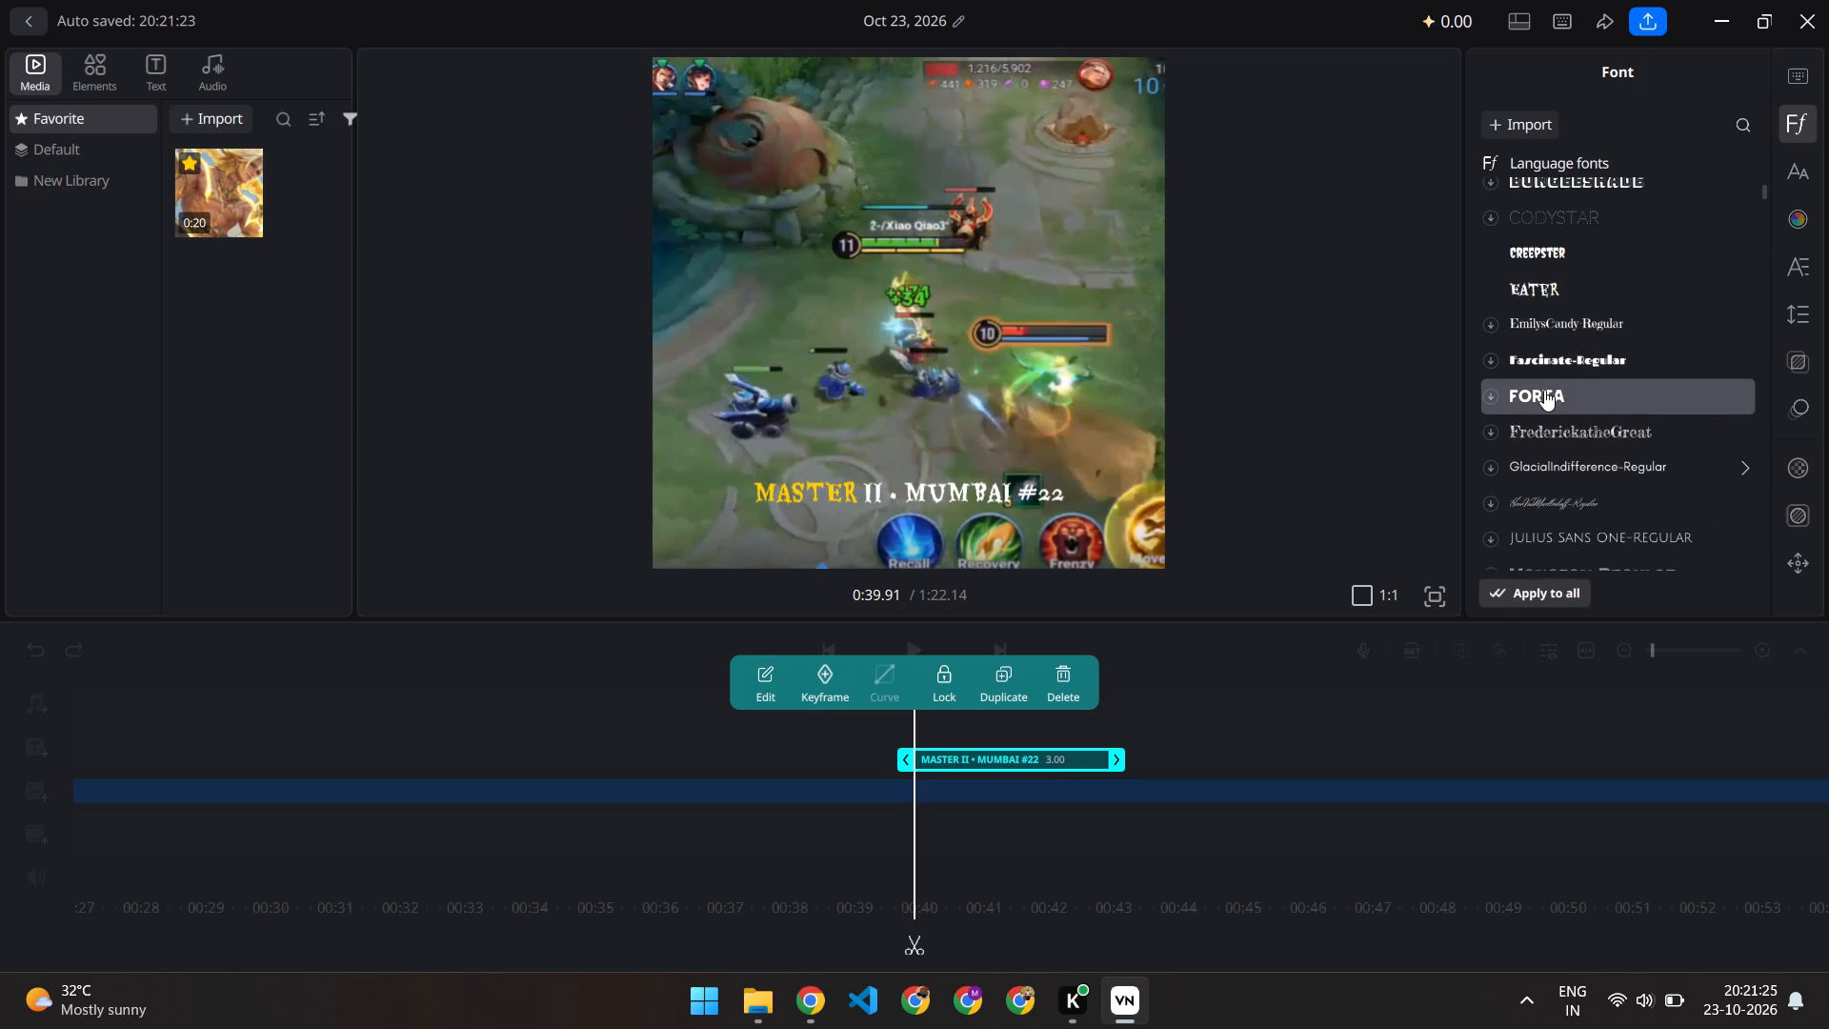
scroll(1544, 390, "down", 14)
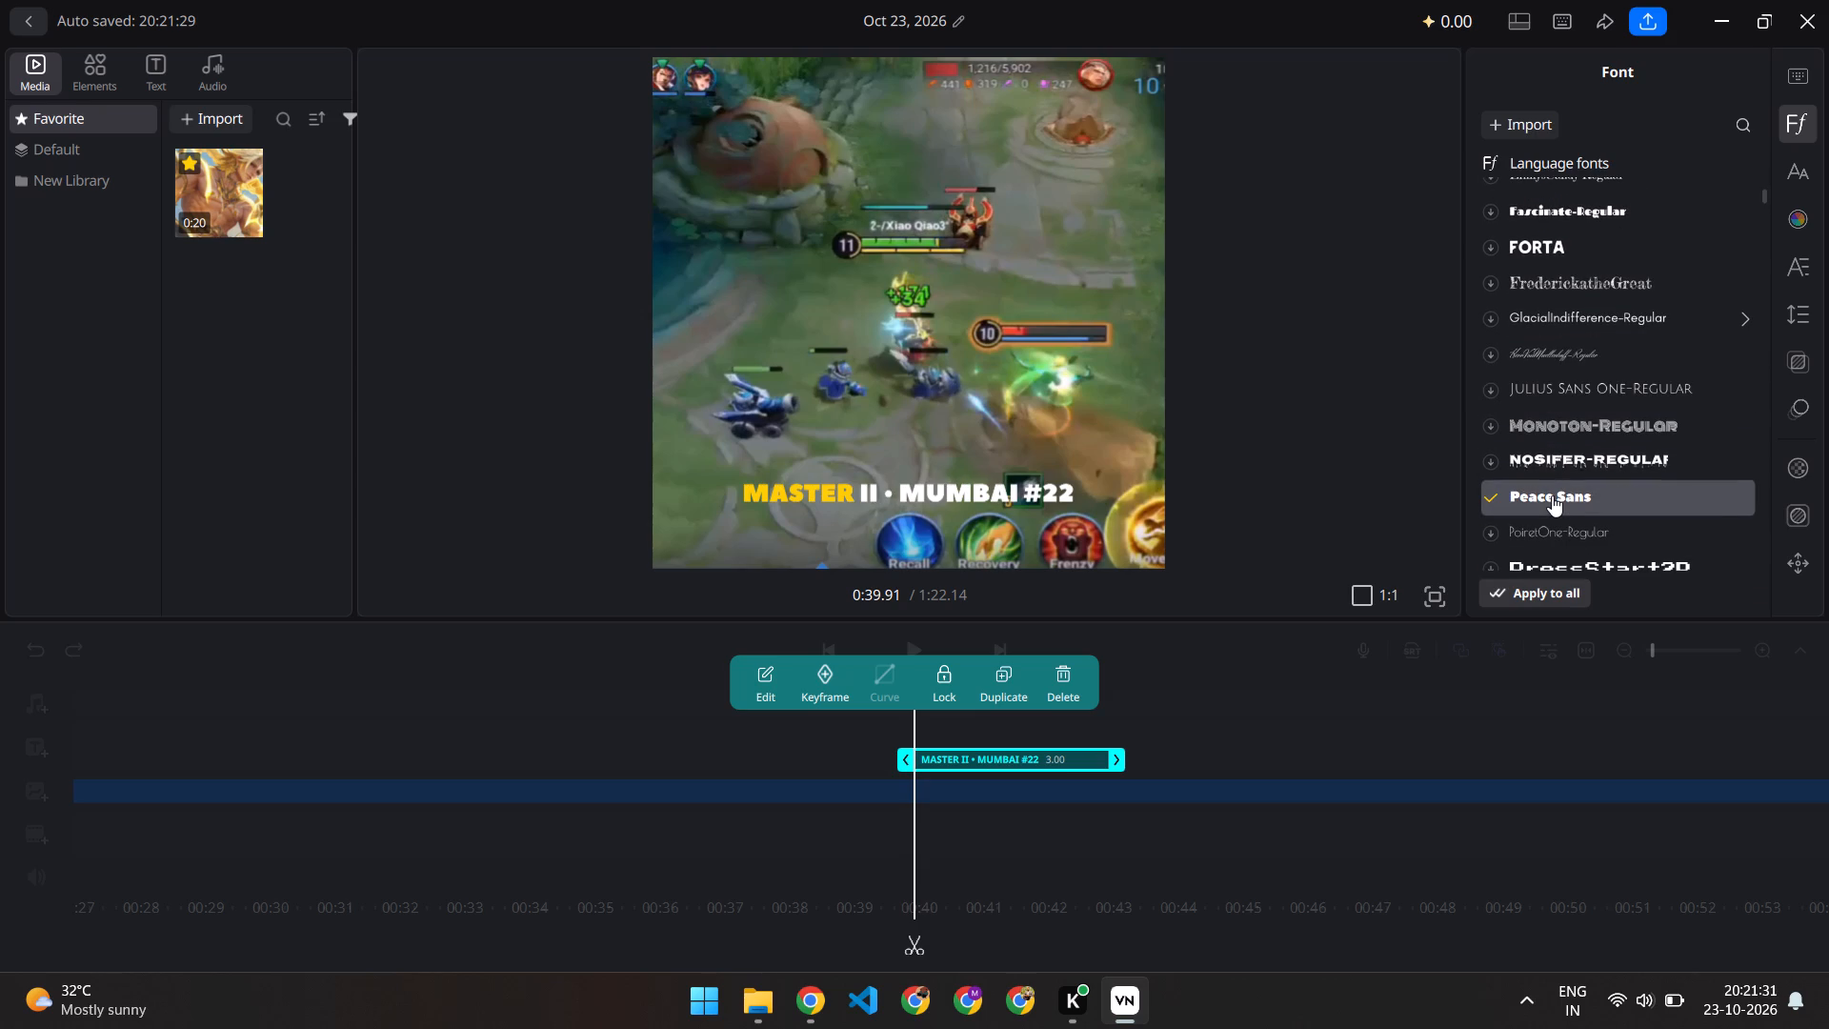
scroll(1547, 500, "down", 3)
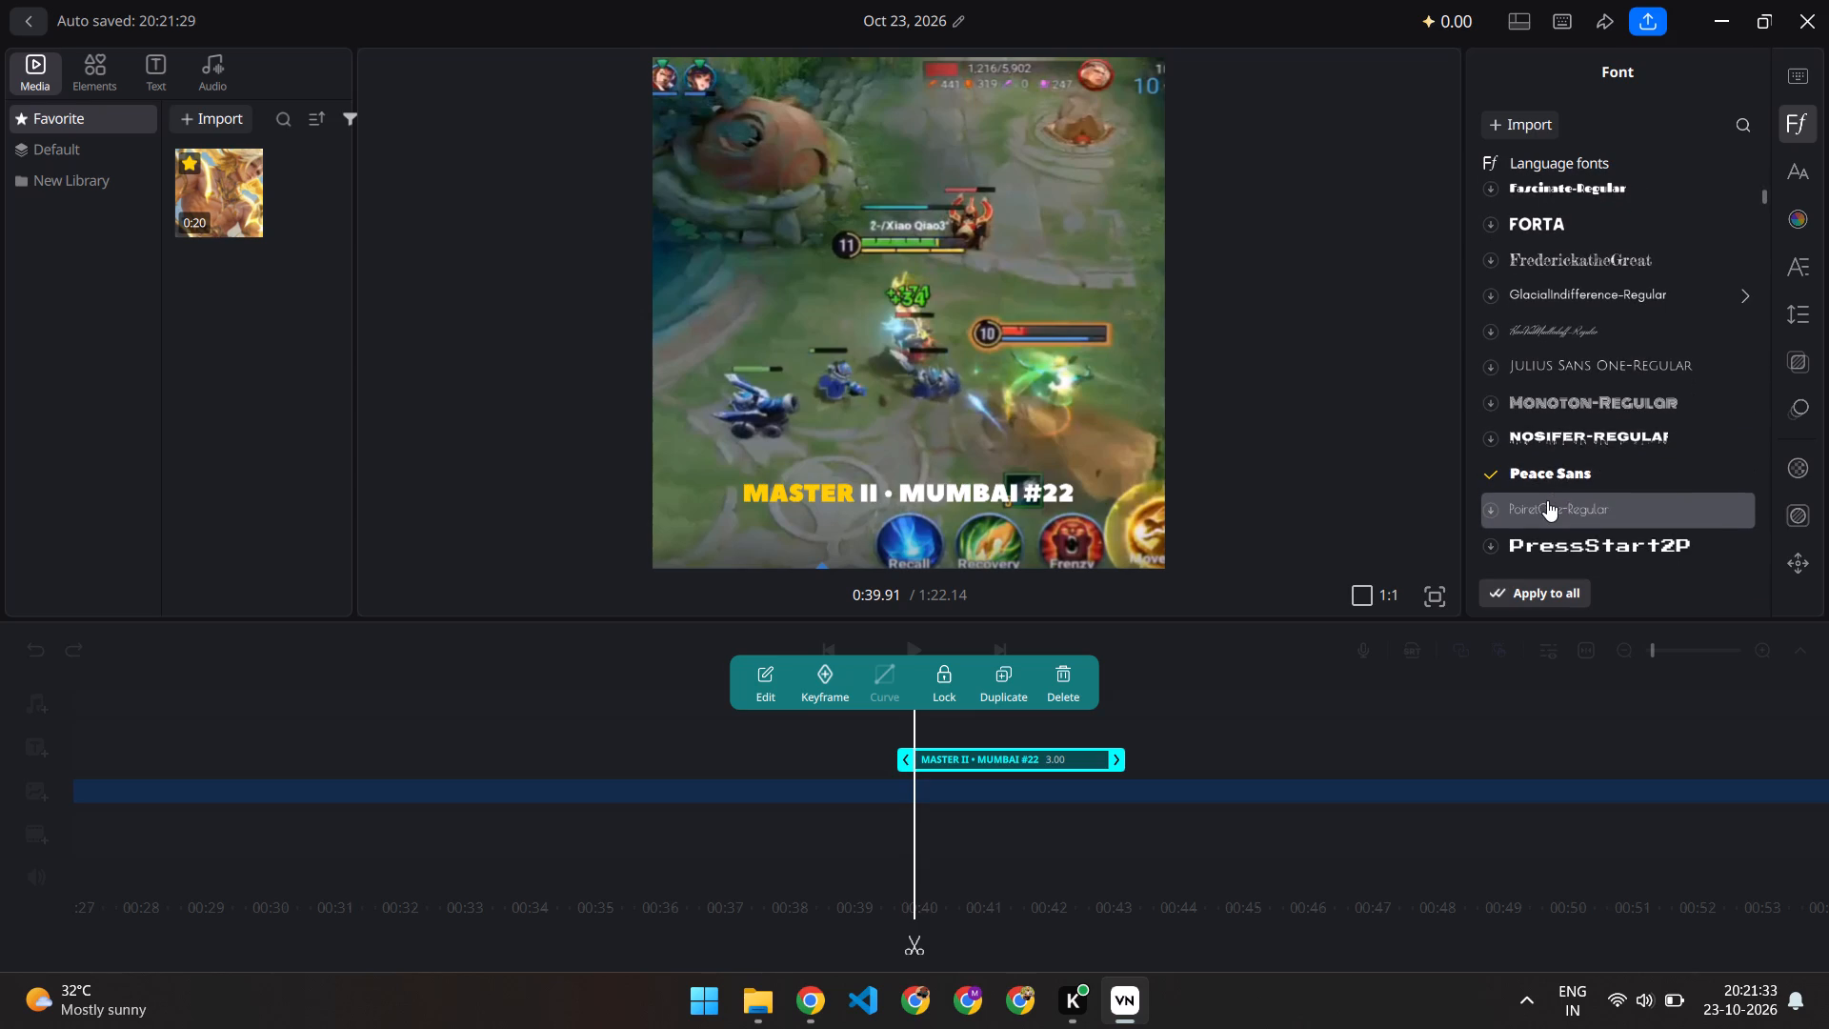
scroll(1547, 500, "down", 18)
scroll(1547, 500, "down", 8)
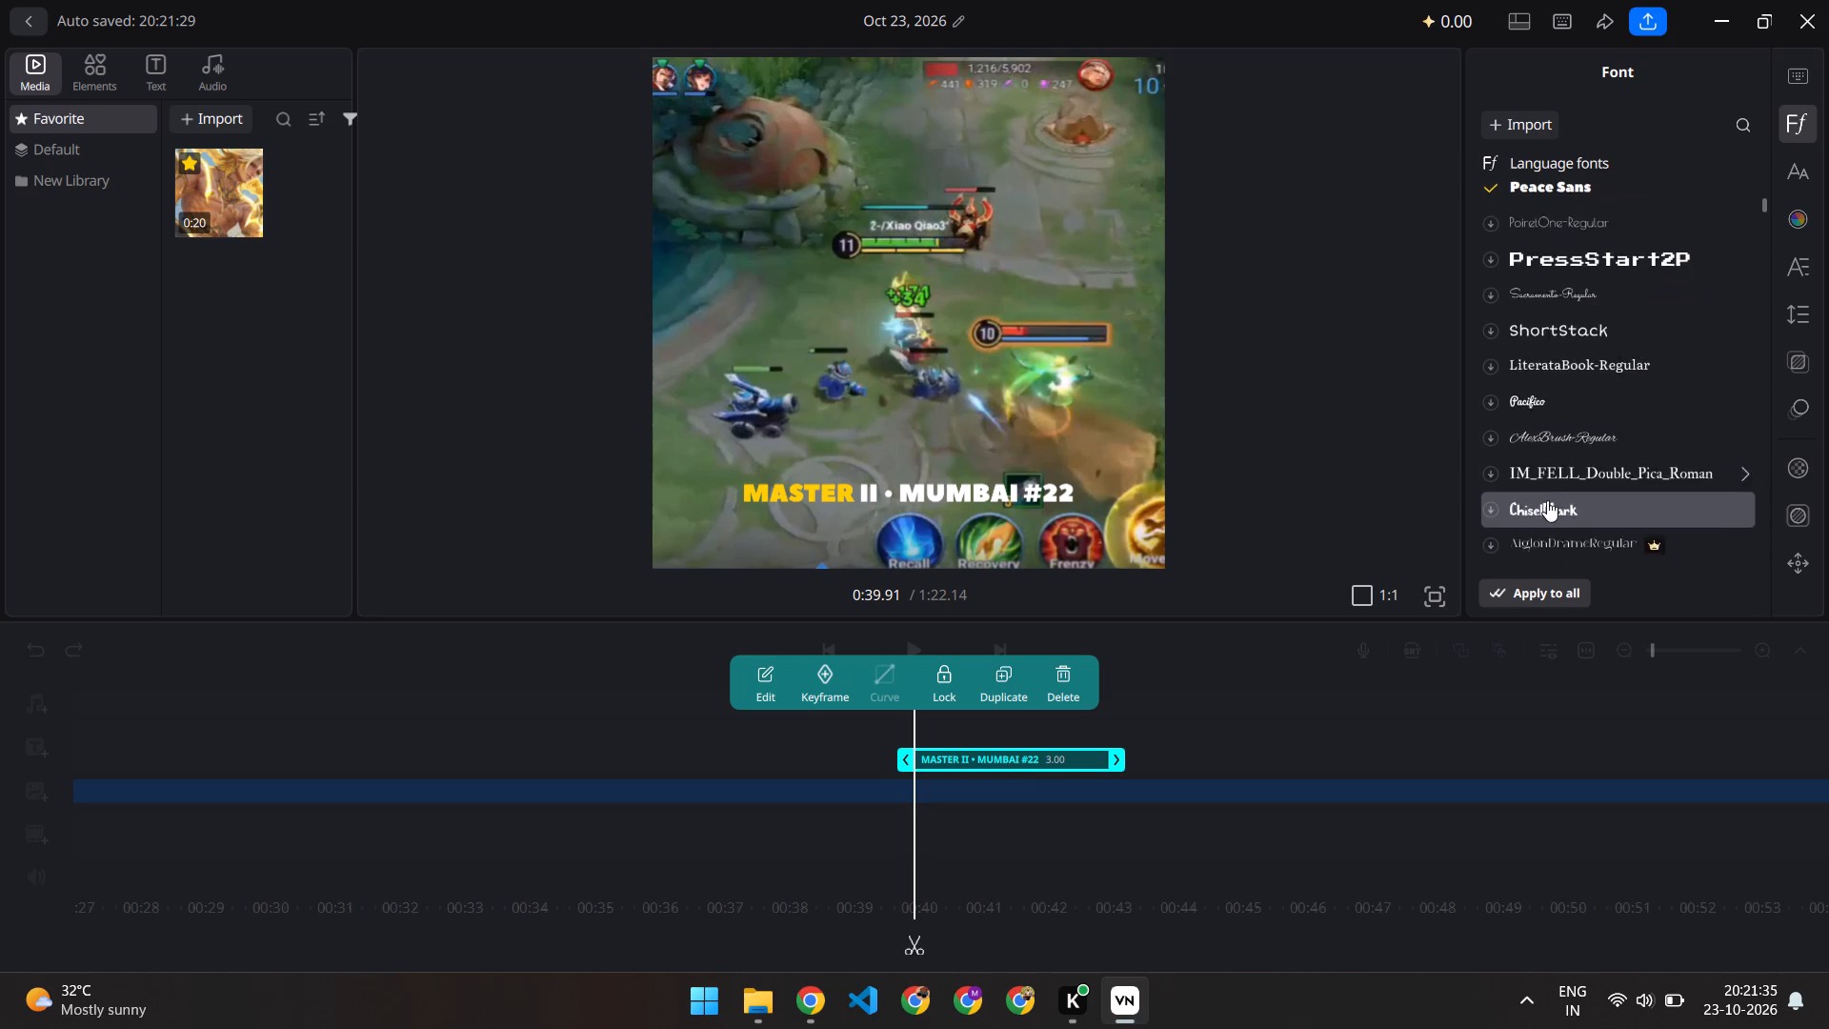
scroll(1547, 500, "down", 13)
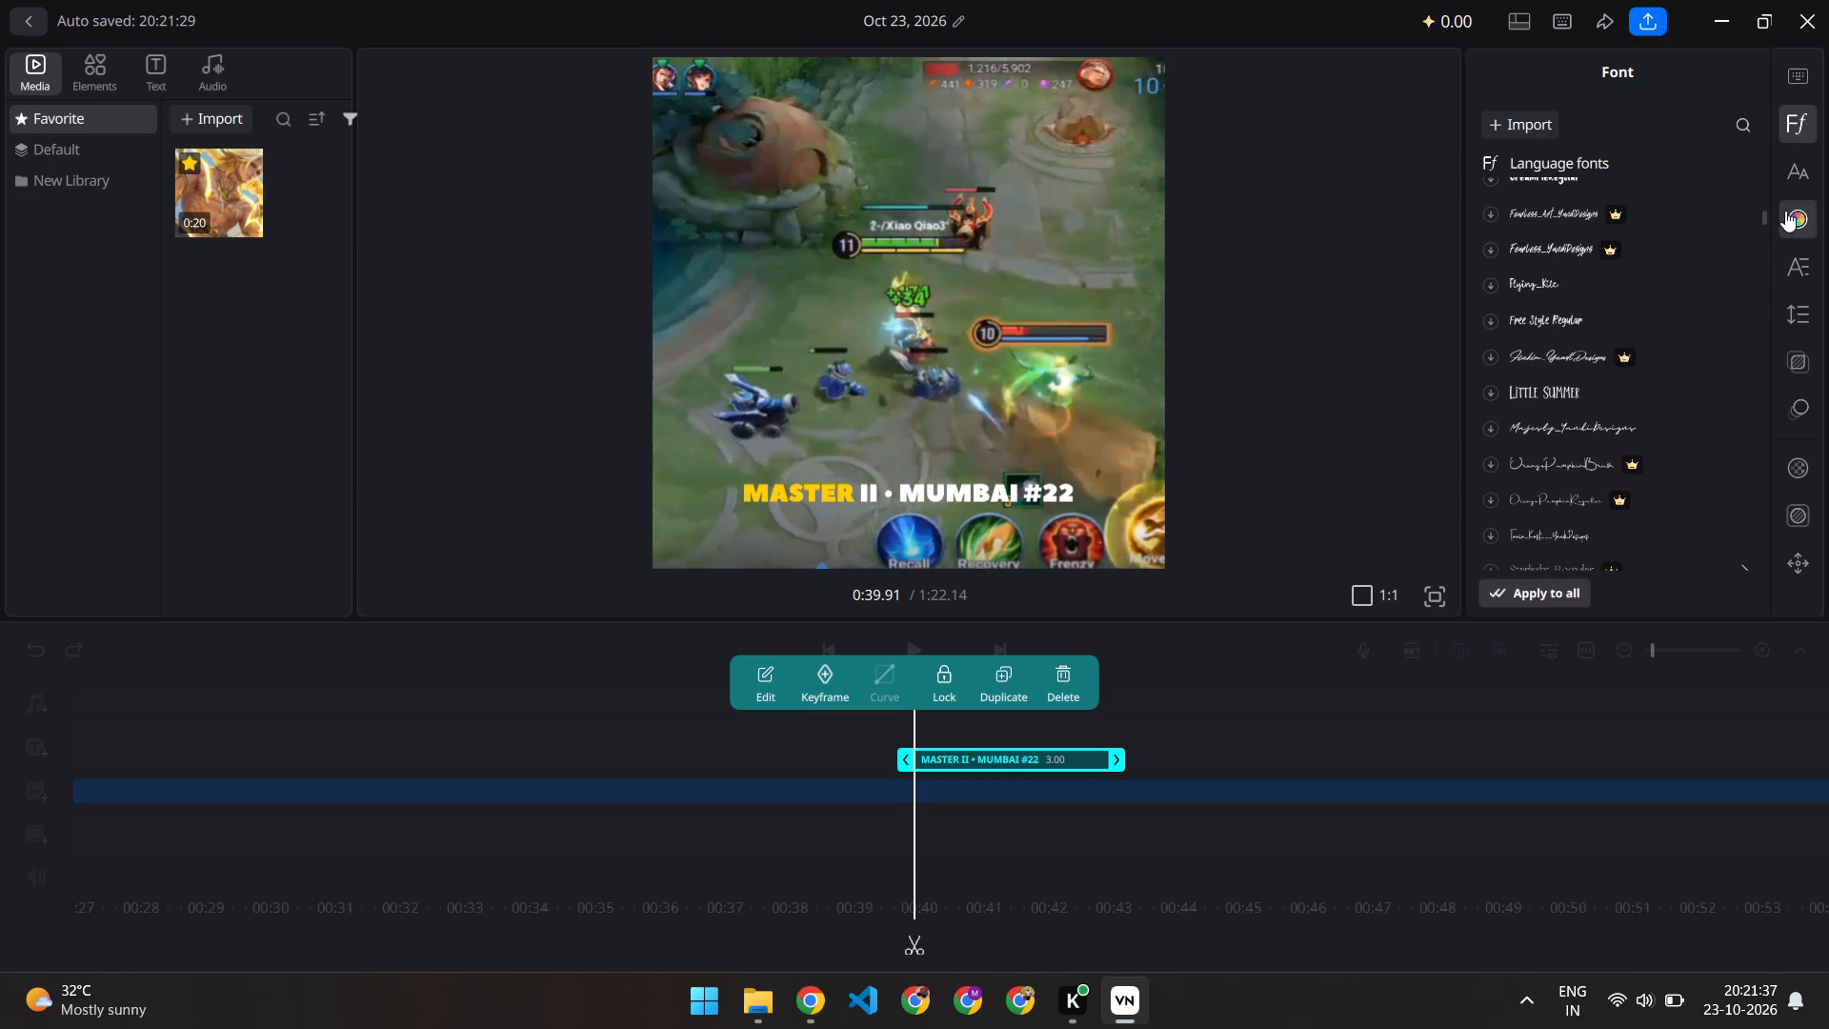
Review the title's font size options and compare the document, recently used and language fonts again, keeping Peace Sans.
left_click(1790, 171)
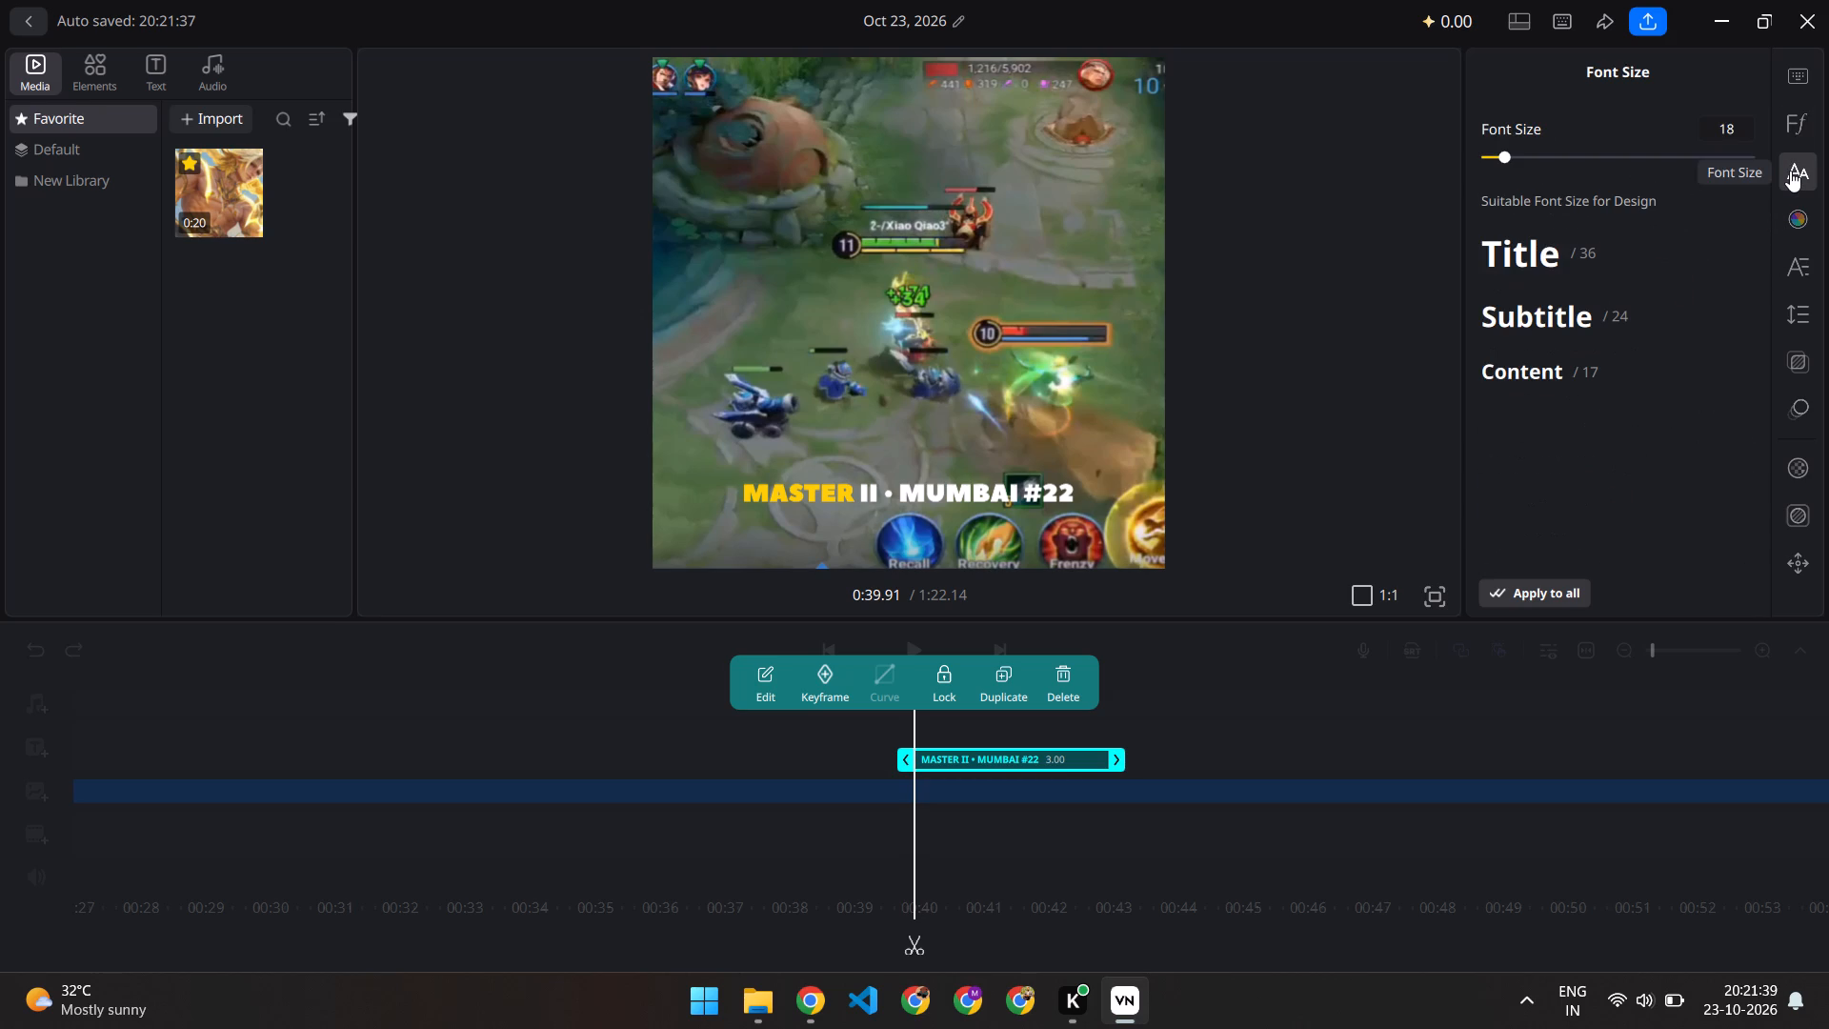
left_click(1801, 129)
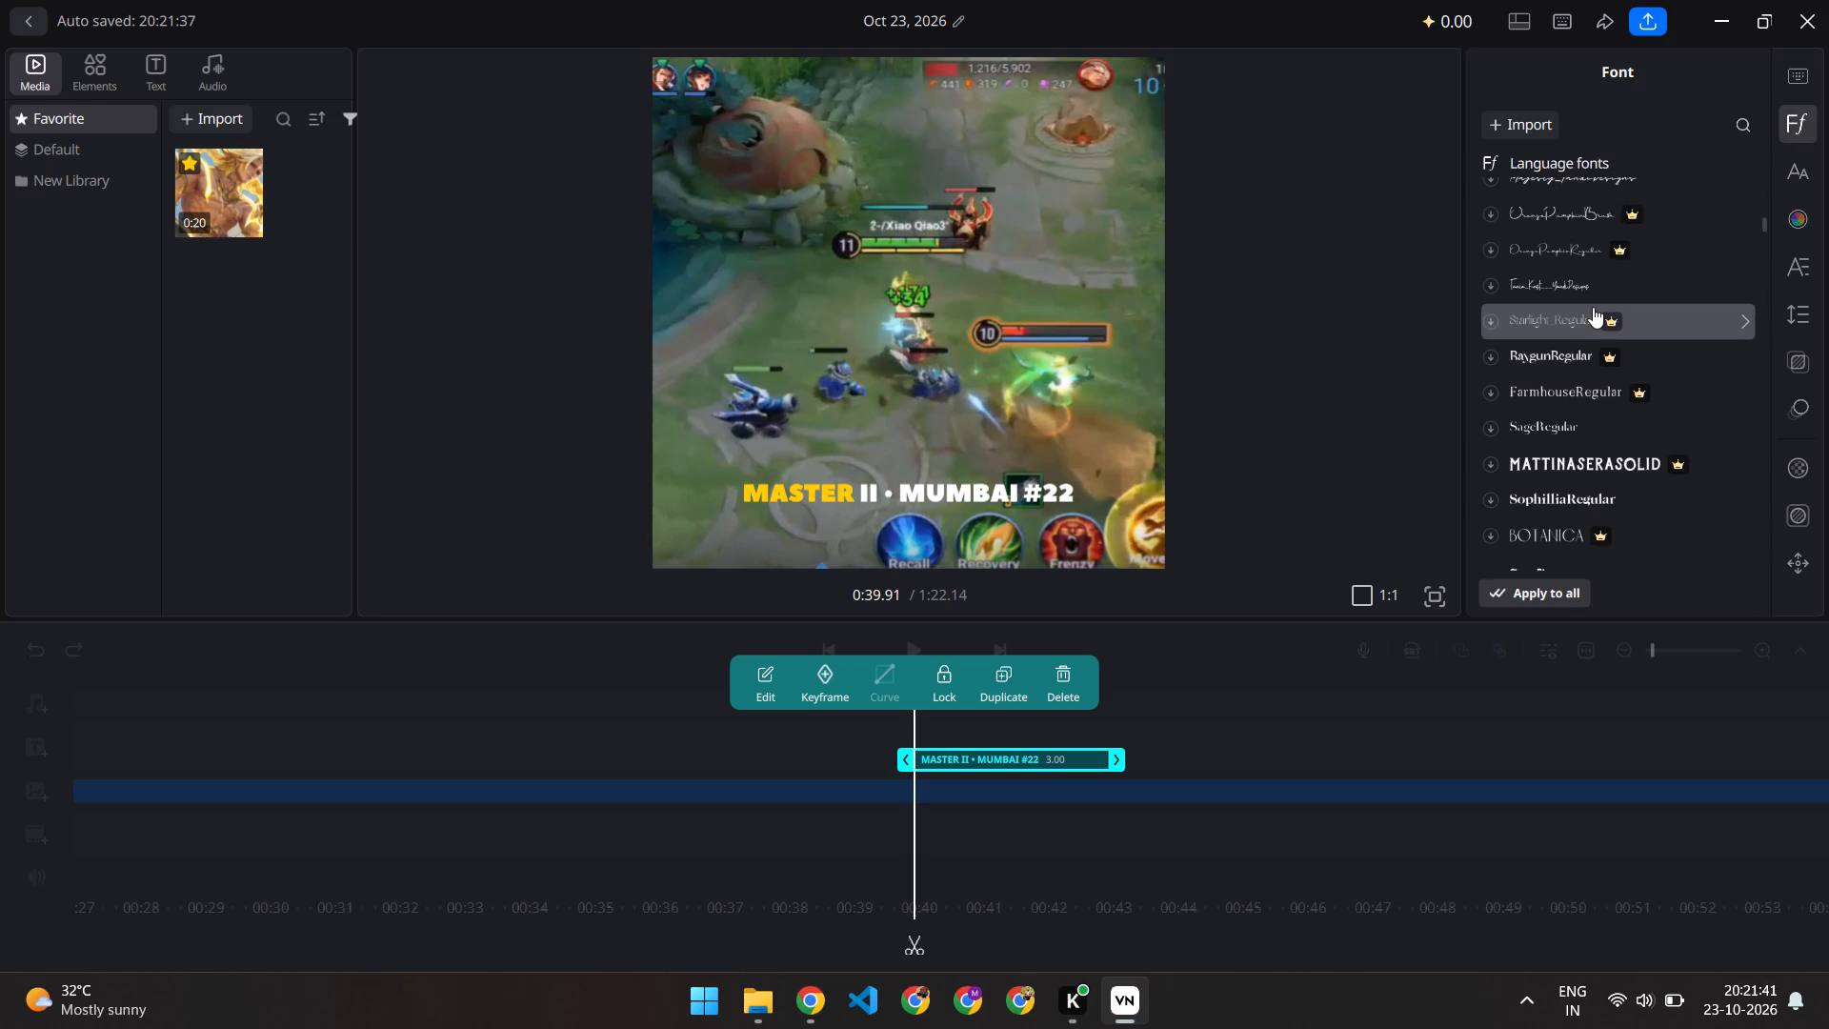
scroll(1593, 307, "up", 20)
scroll(1593, 307, "up", 20)
scroll(1593, 307, "up", 4)
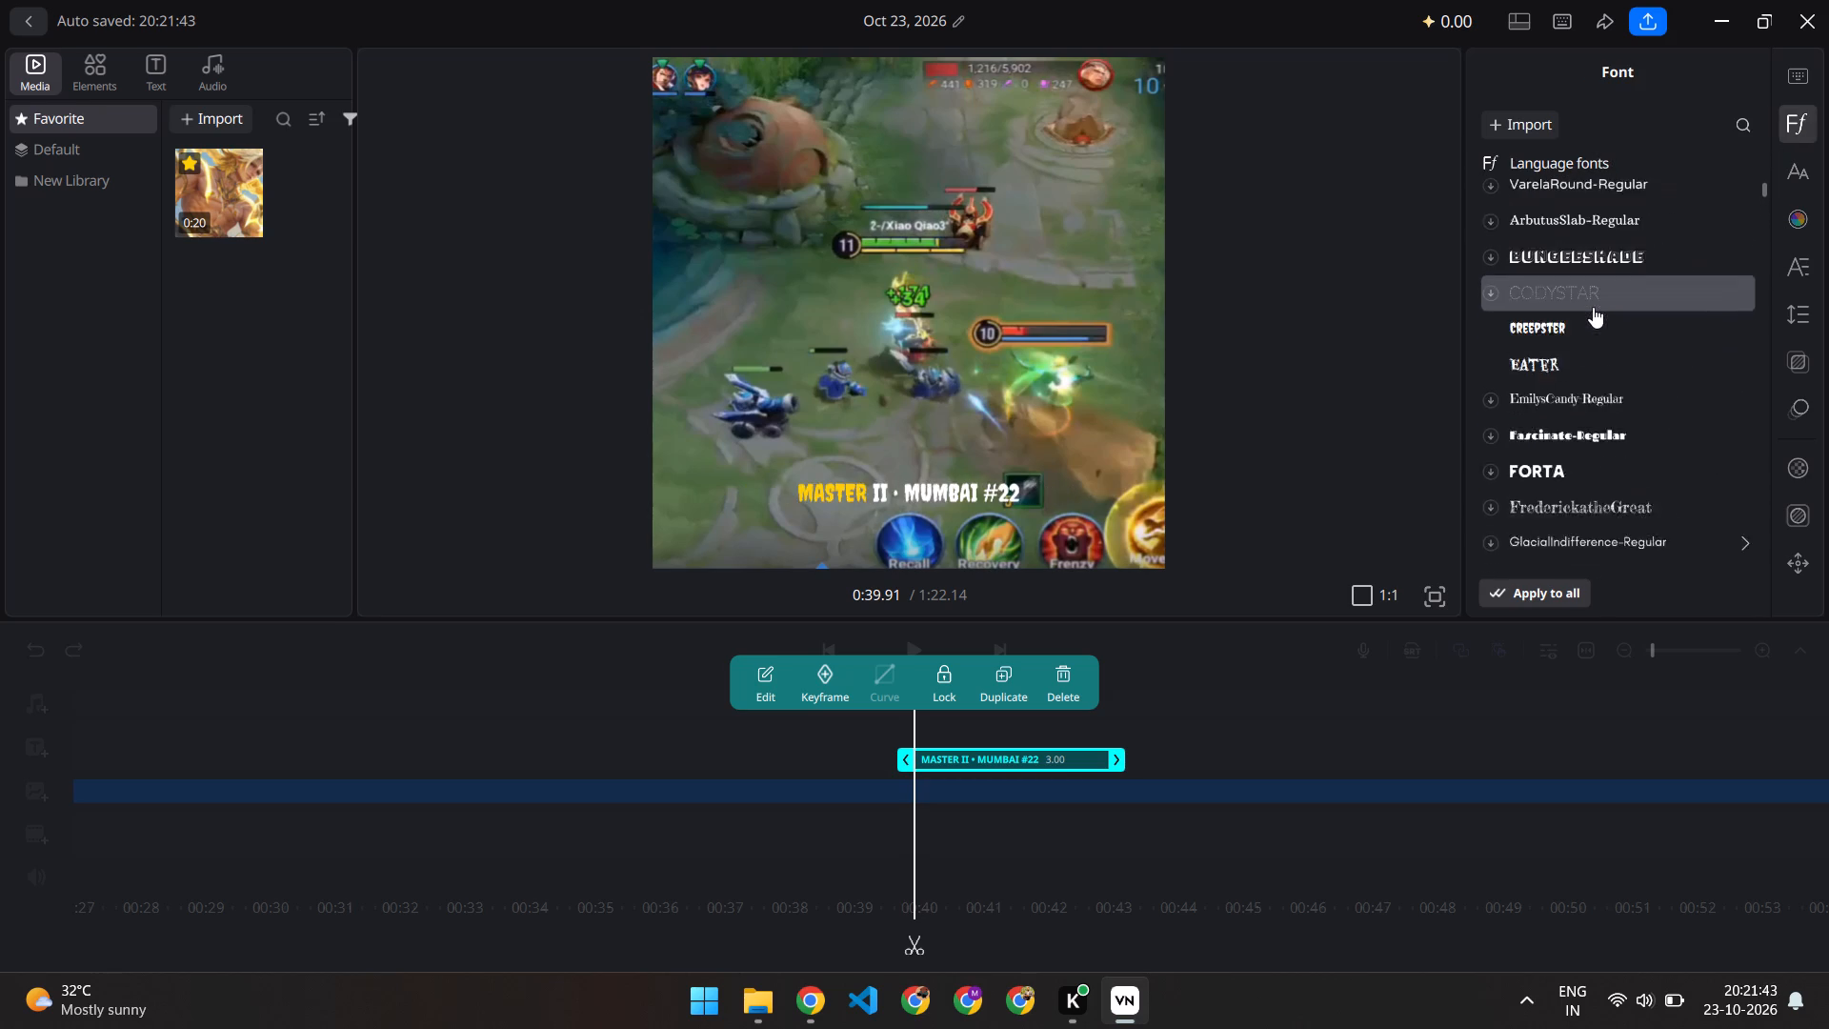
scroll(1593, 307, "up", 13)
scroll(1593, 307, "up", 9)
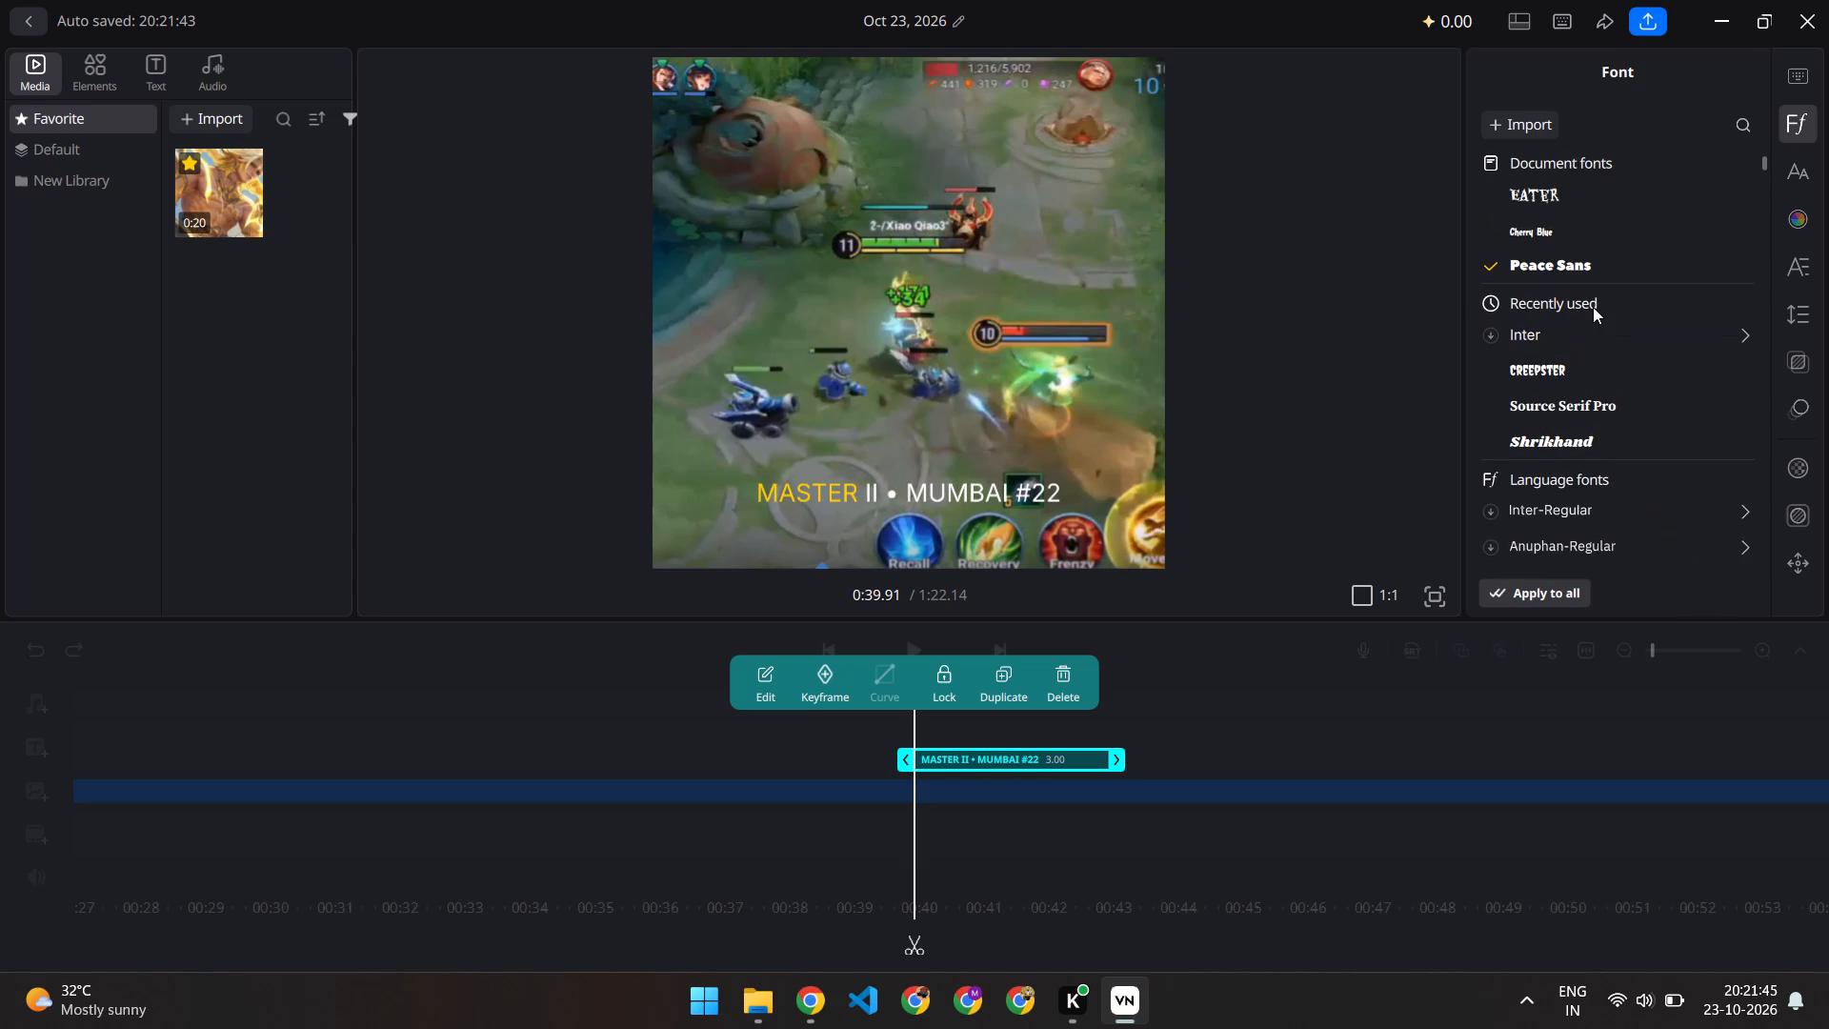
scroll(1593, 307, "up", 8)
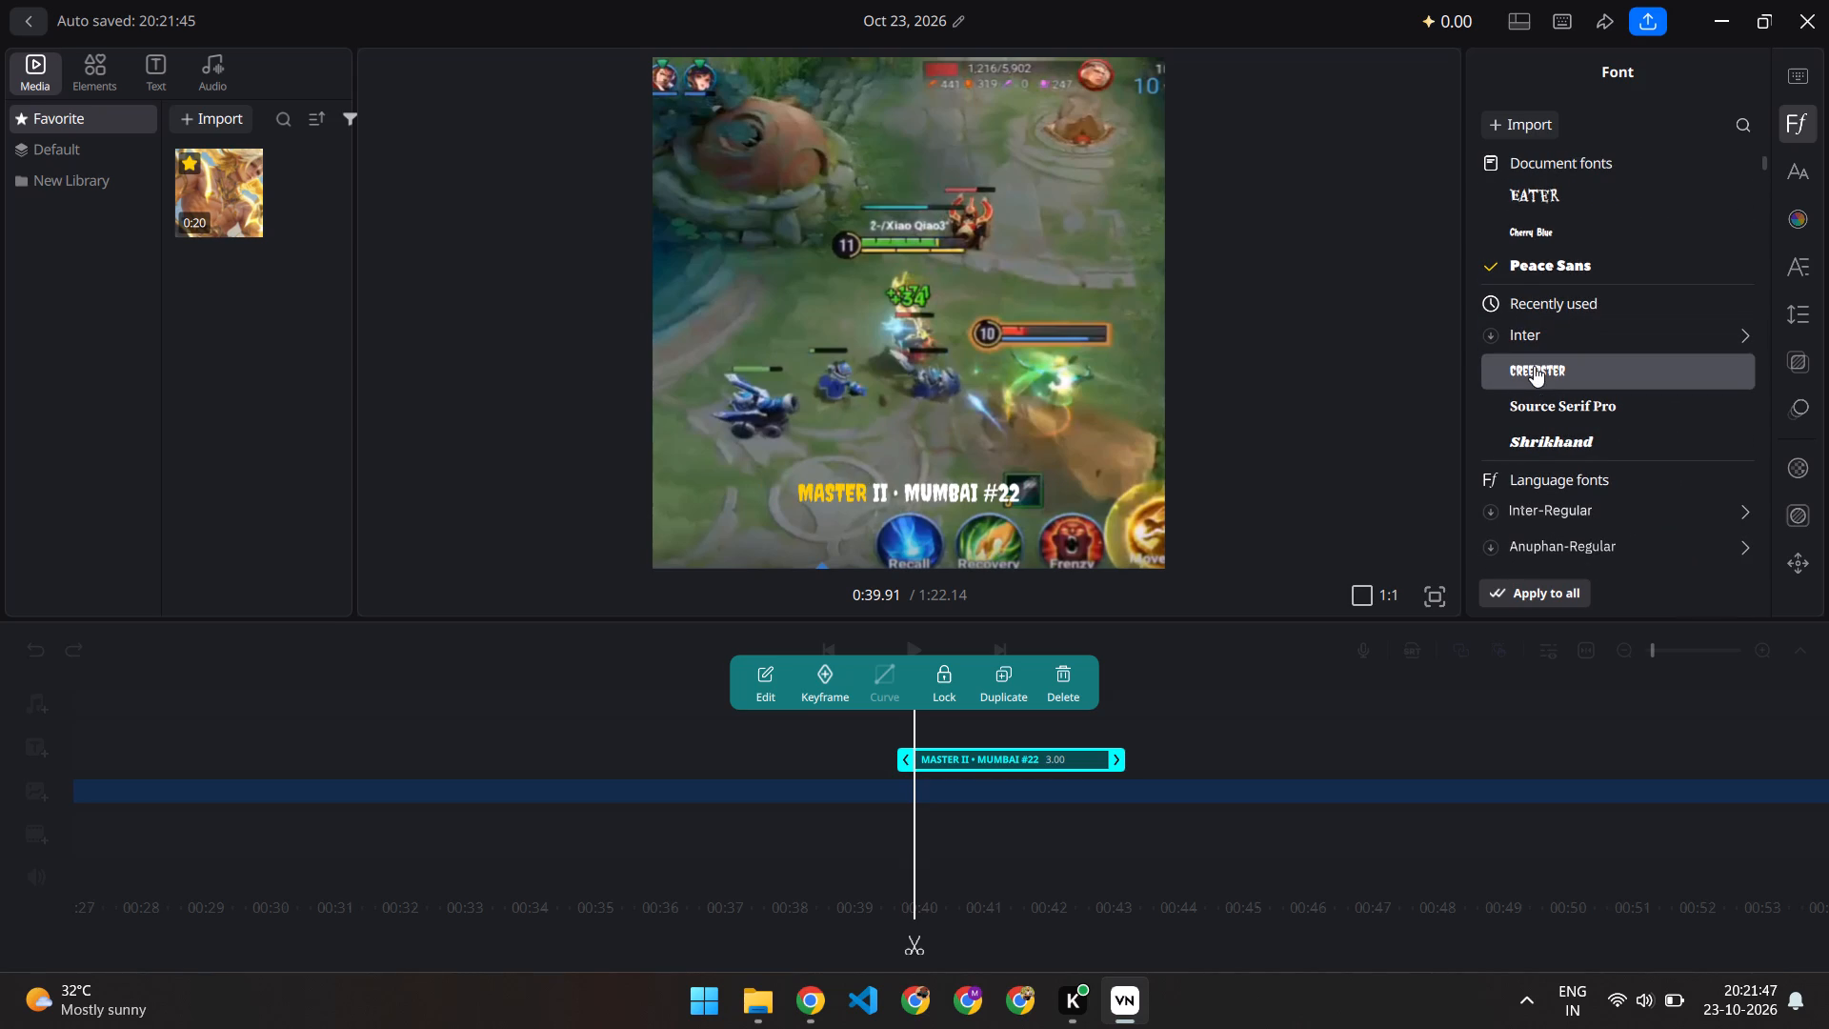
scroll(1538, 434, "up", 2)
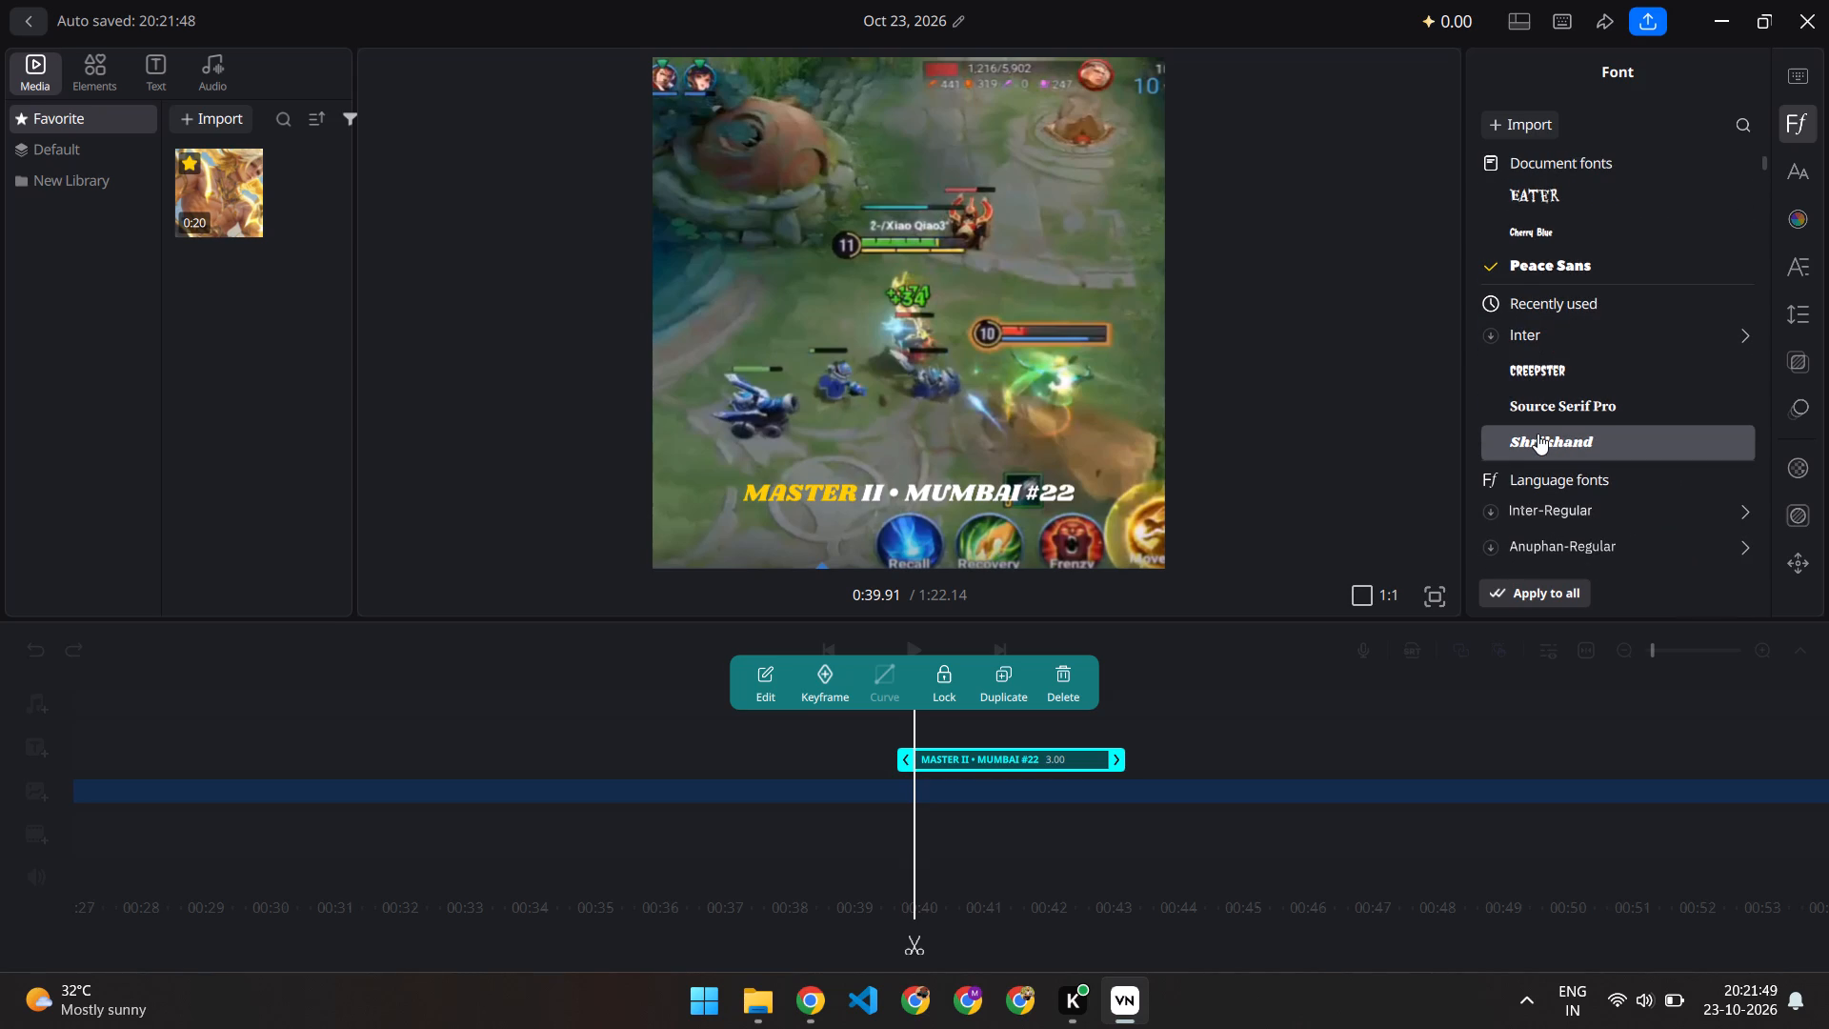
scroll(1552, 271, "down", 3)
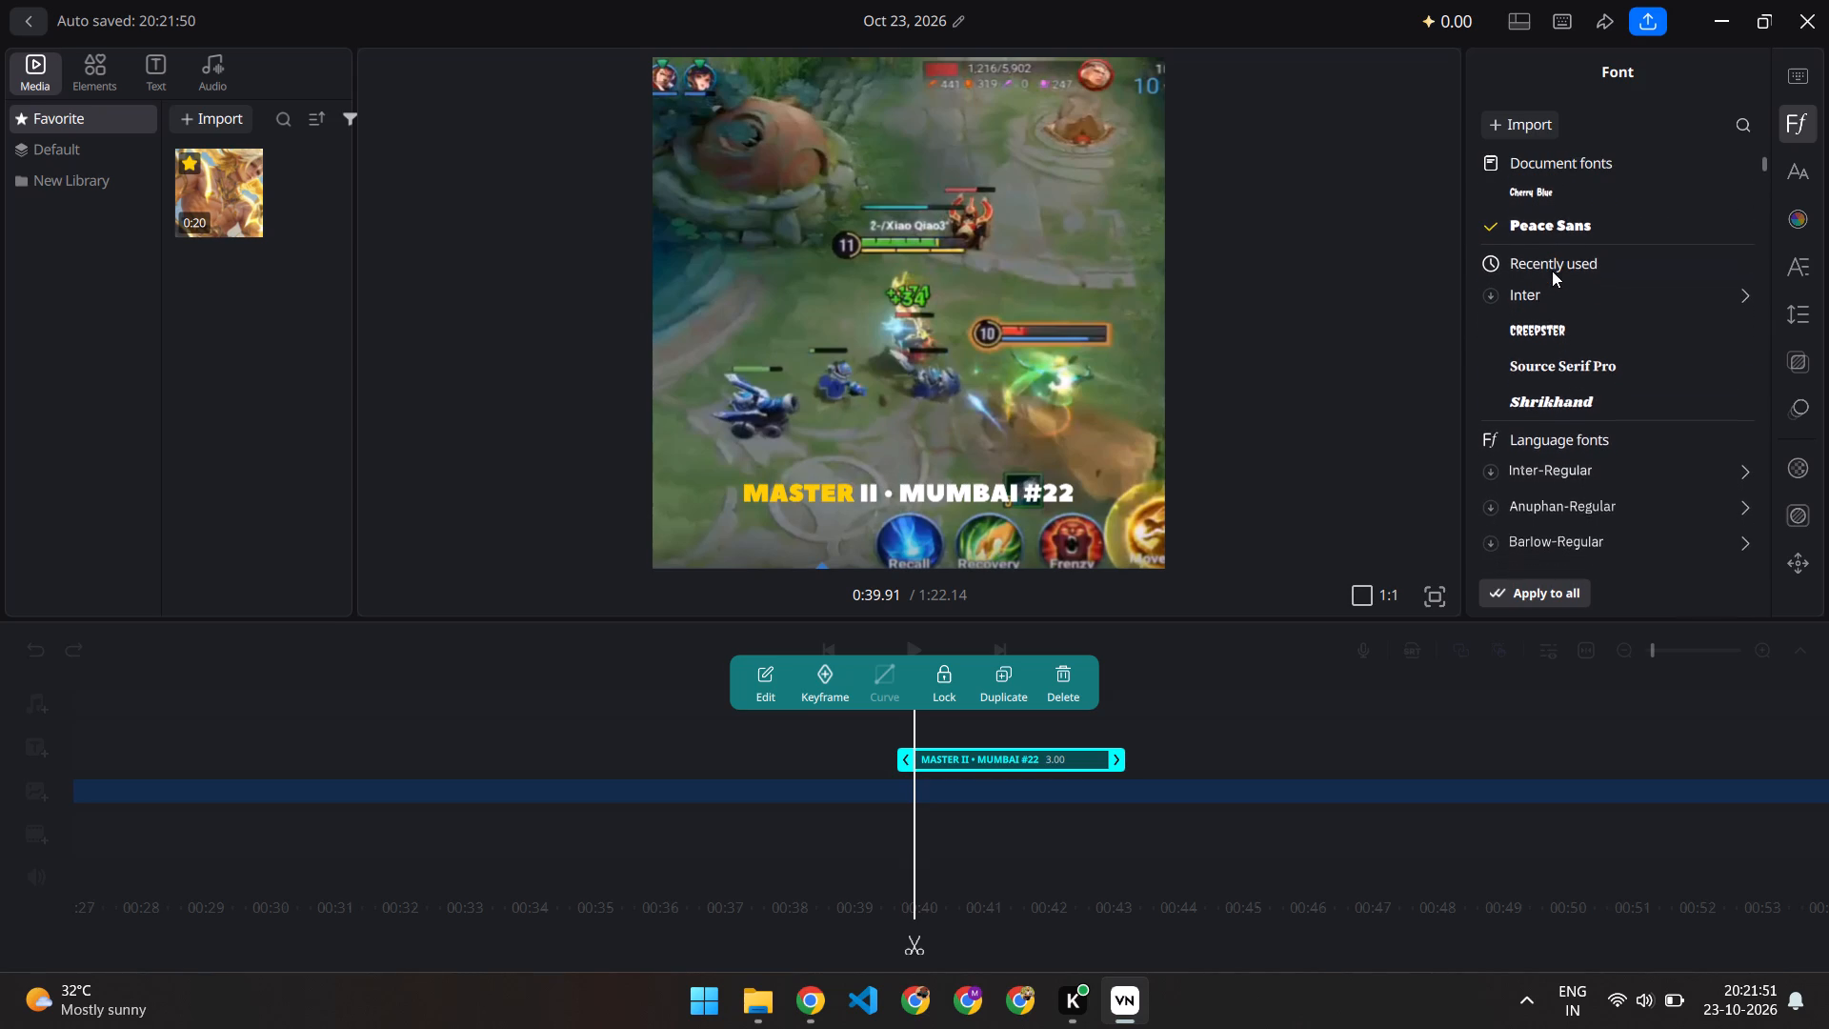
scroll(1552, 271, "down", 7)
scroll(1577, 456, "down", 3)
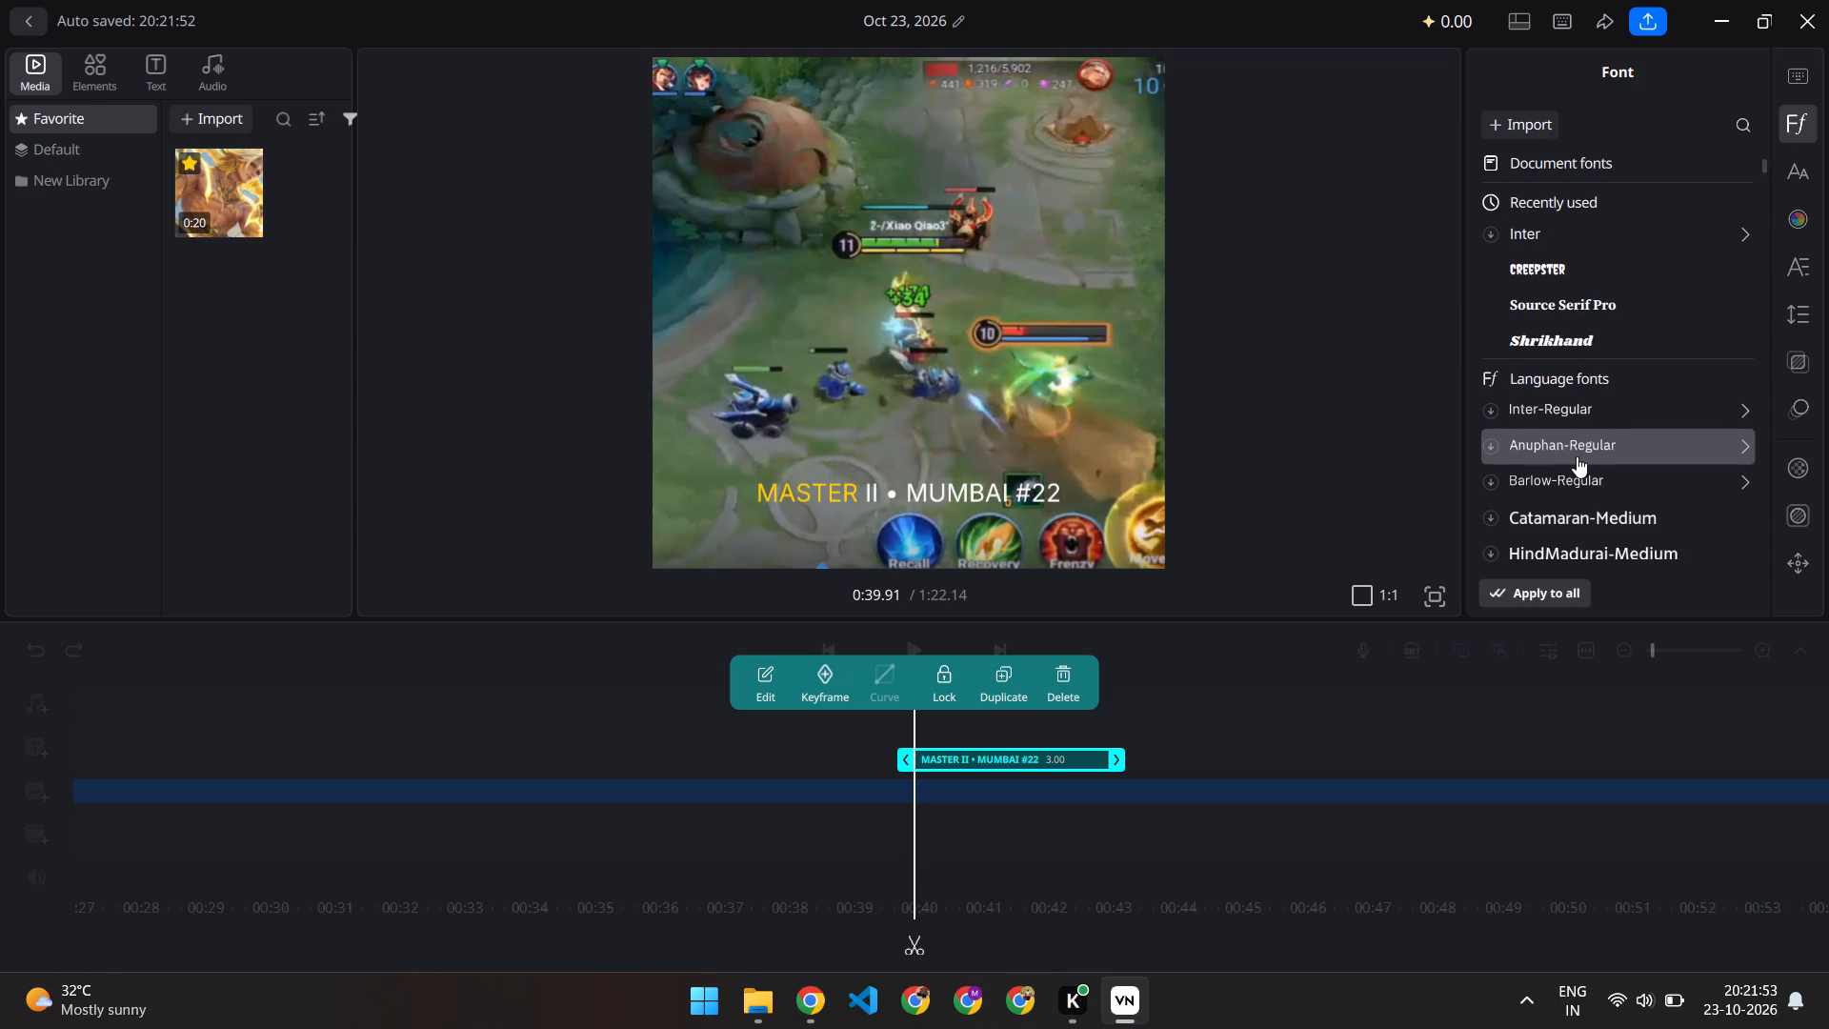
scroll(1577, 456, "down", 2)
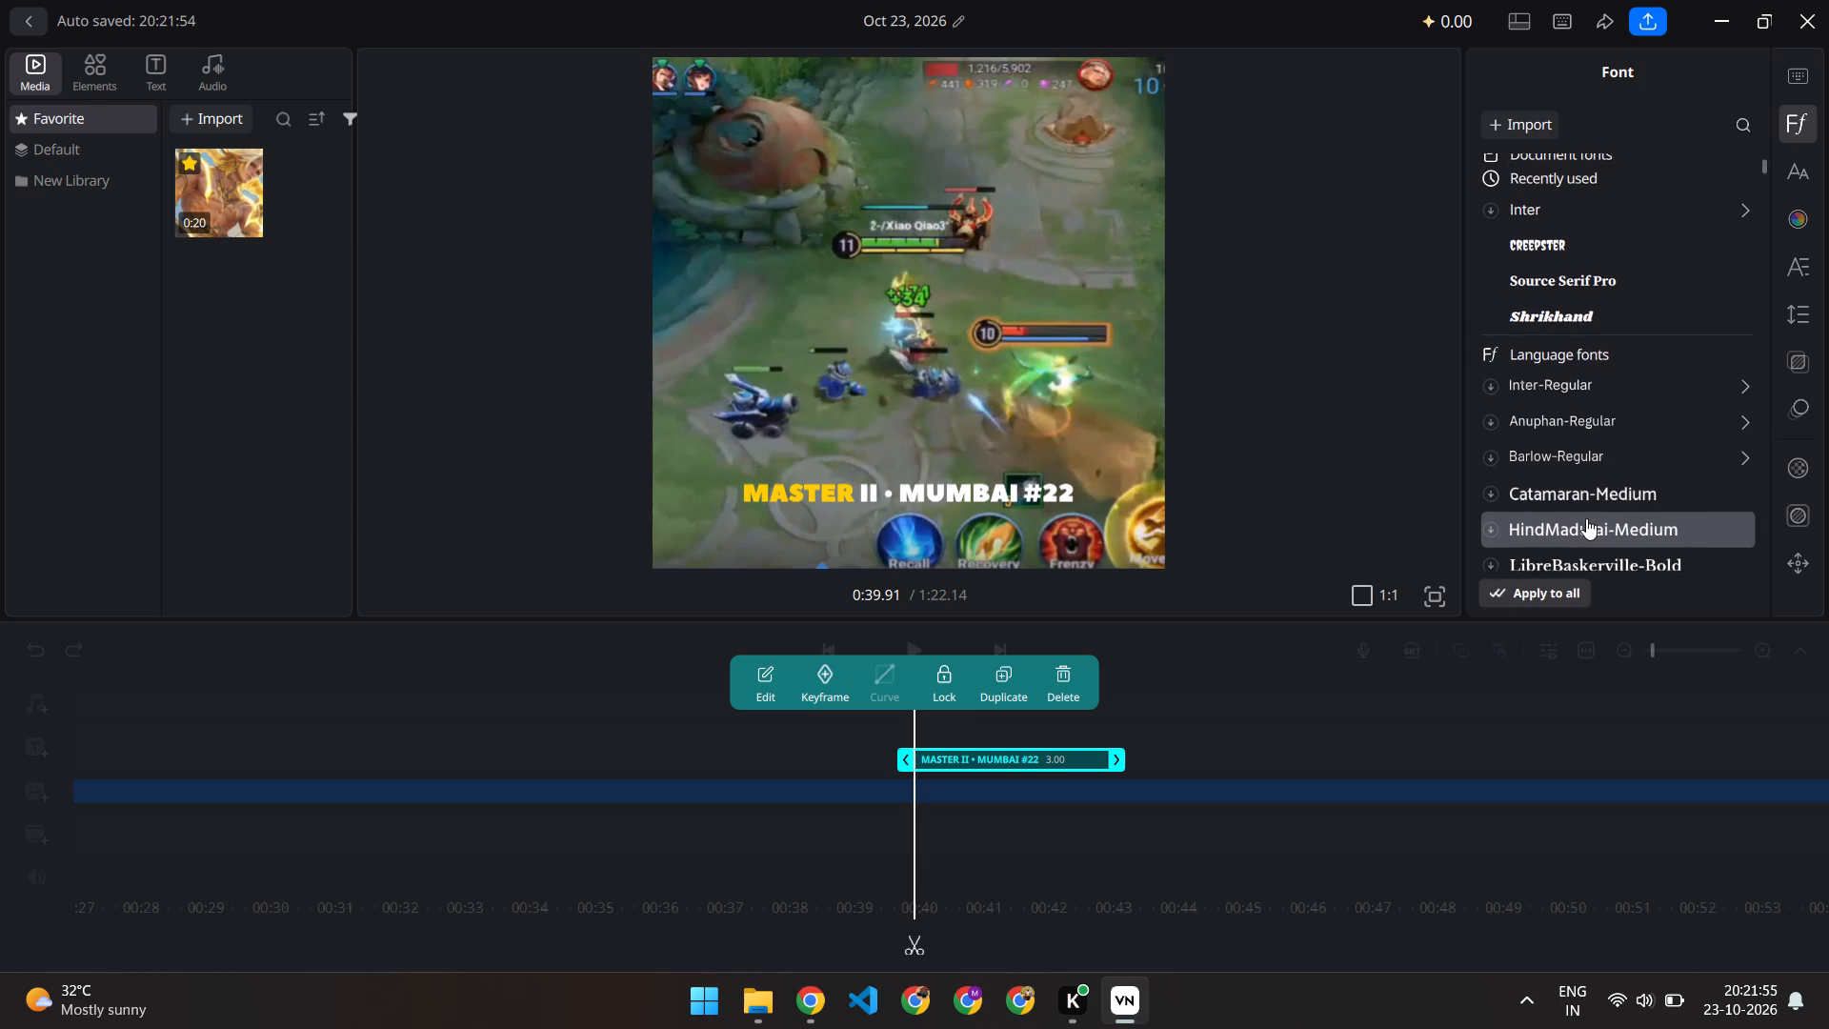
scroll(1586, 518, "down", 10)
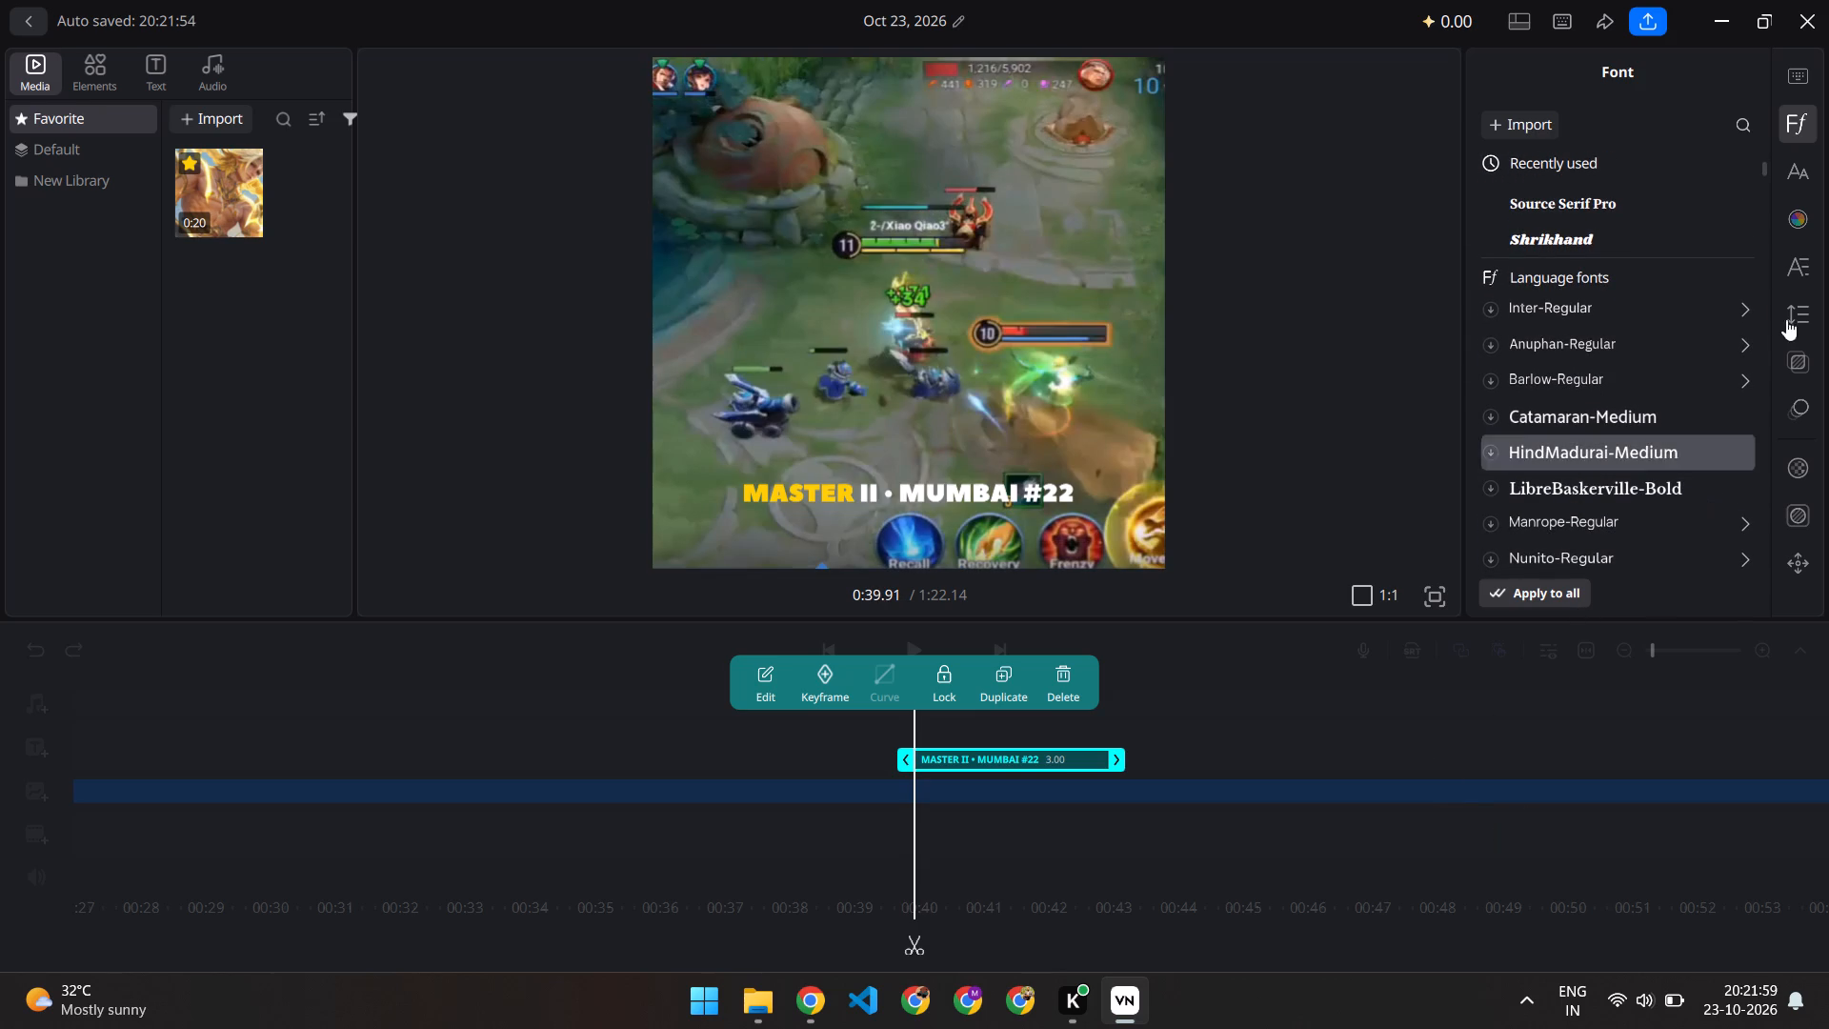
left_click(1785, 172)
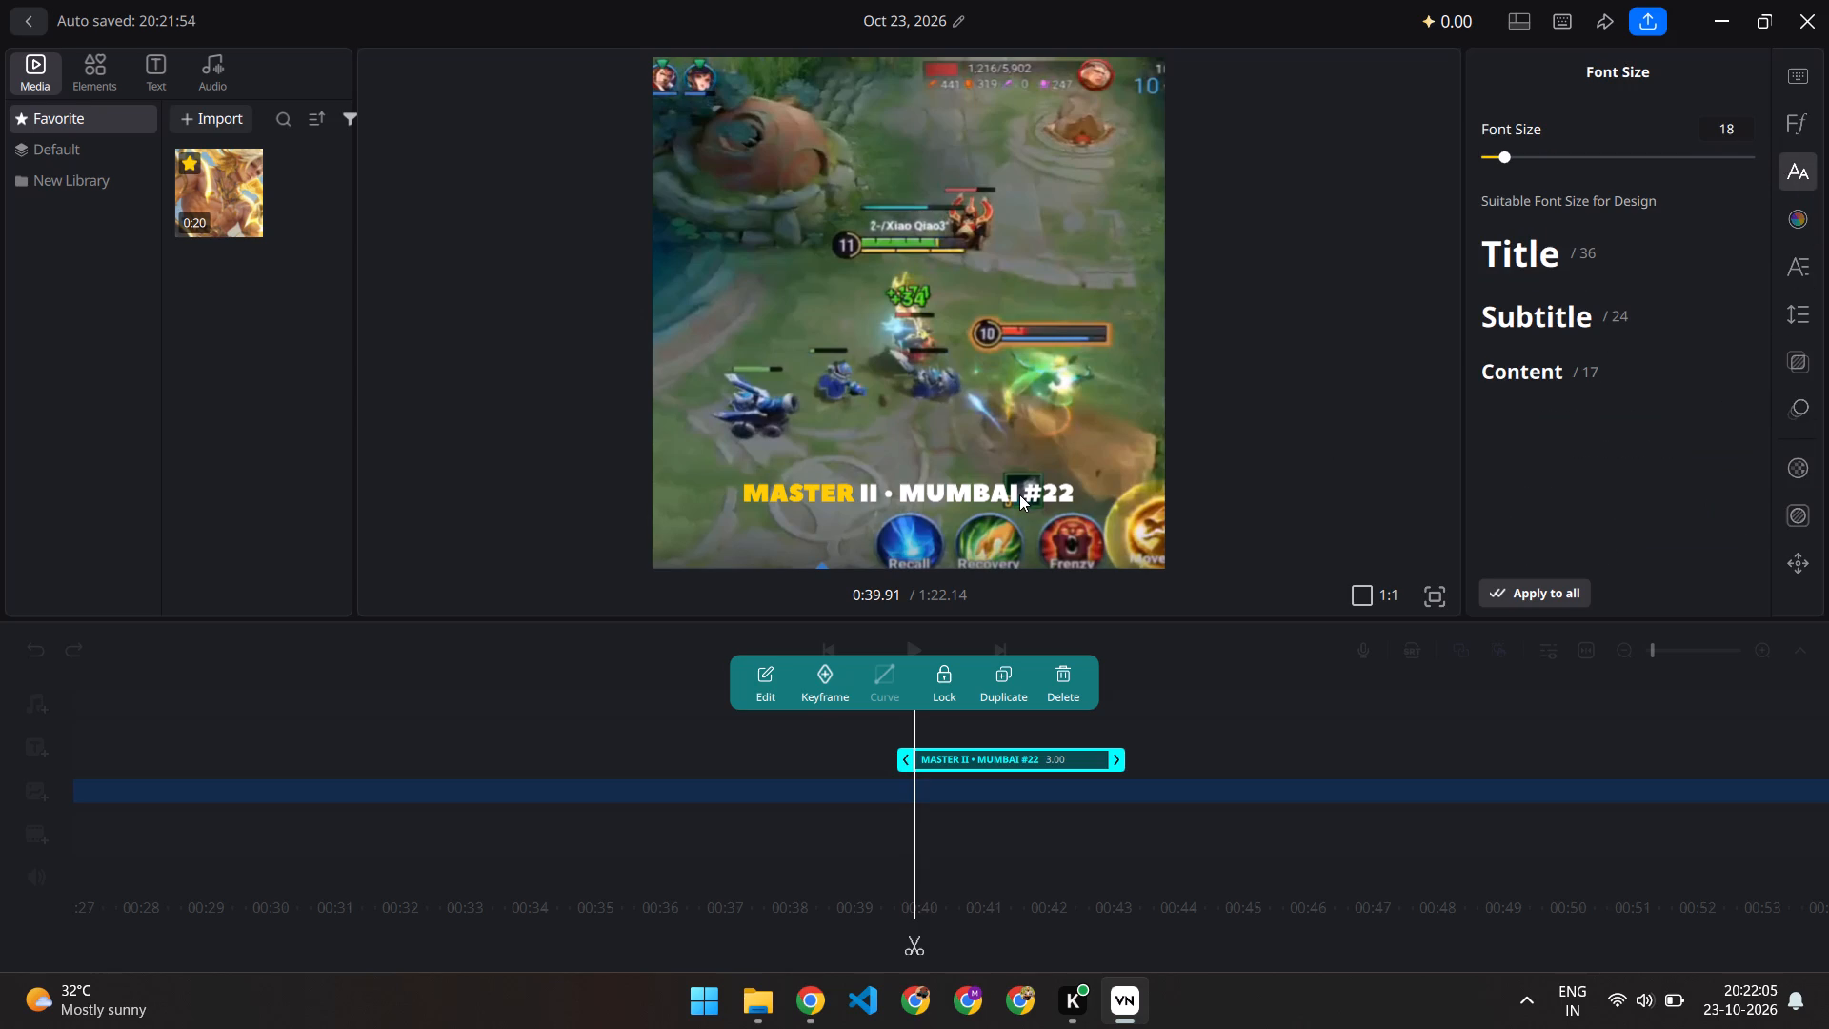
left_click(1261, 476)
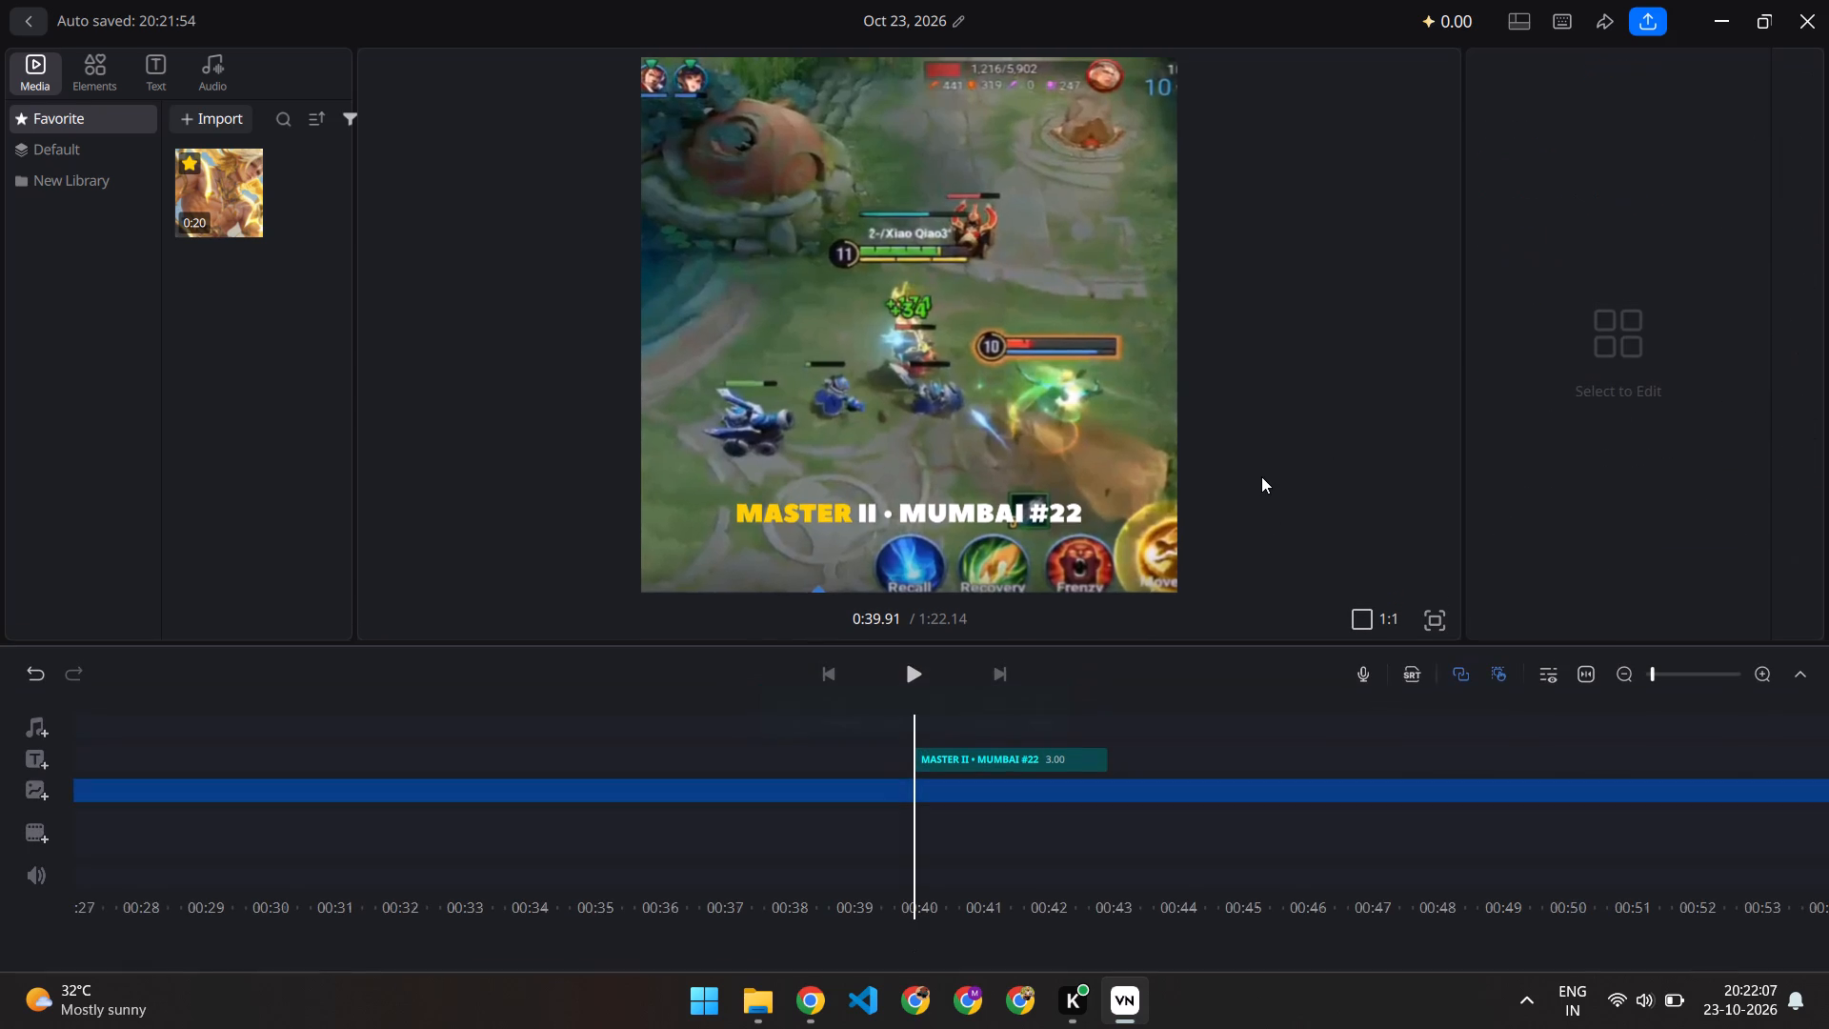
Play the gameplay past the "MASTER II • MUMBAI #22" title and scrub back through it to check the title's timing.
left_click(926, 674)
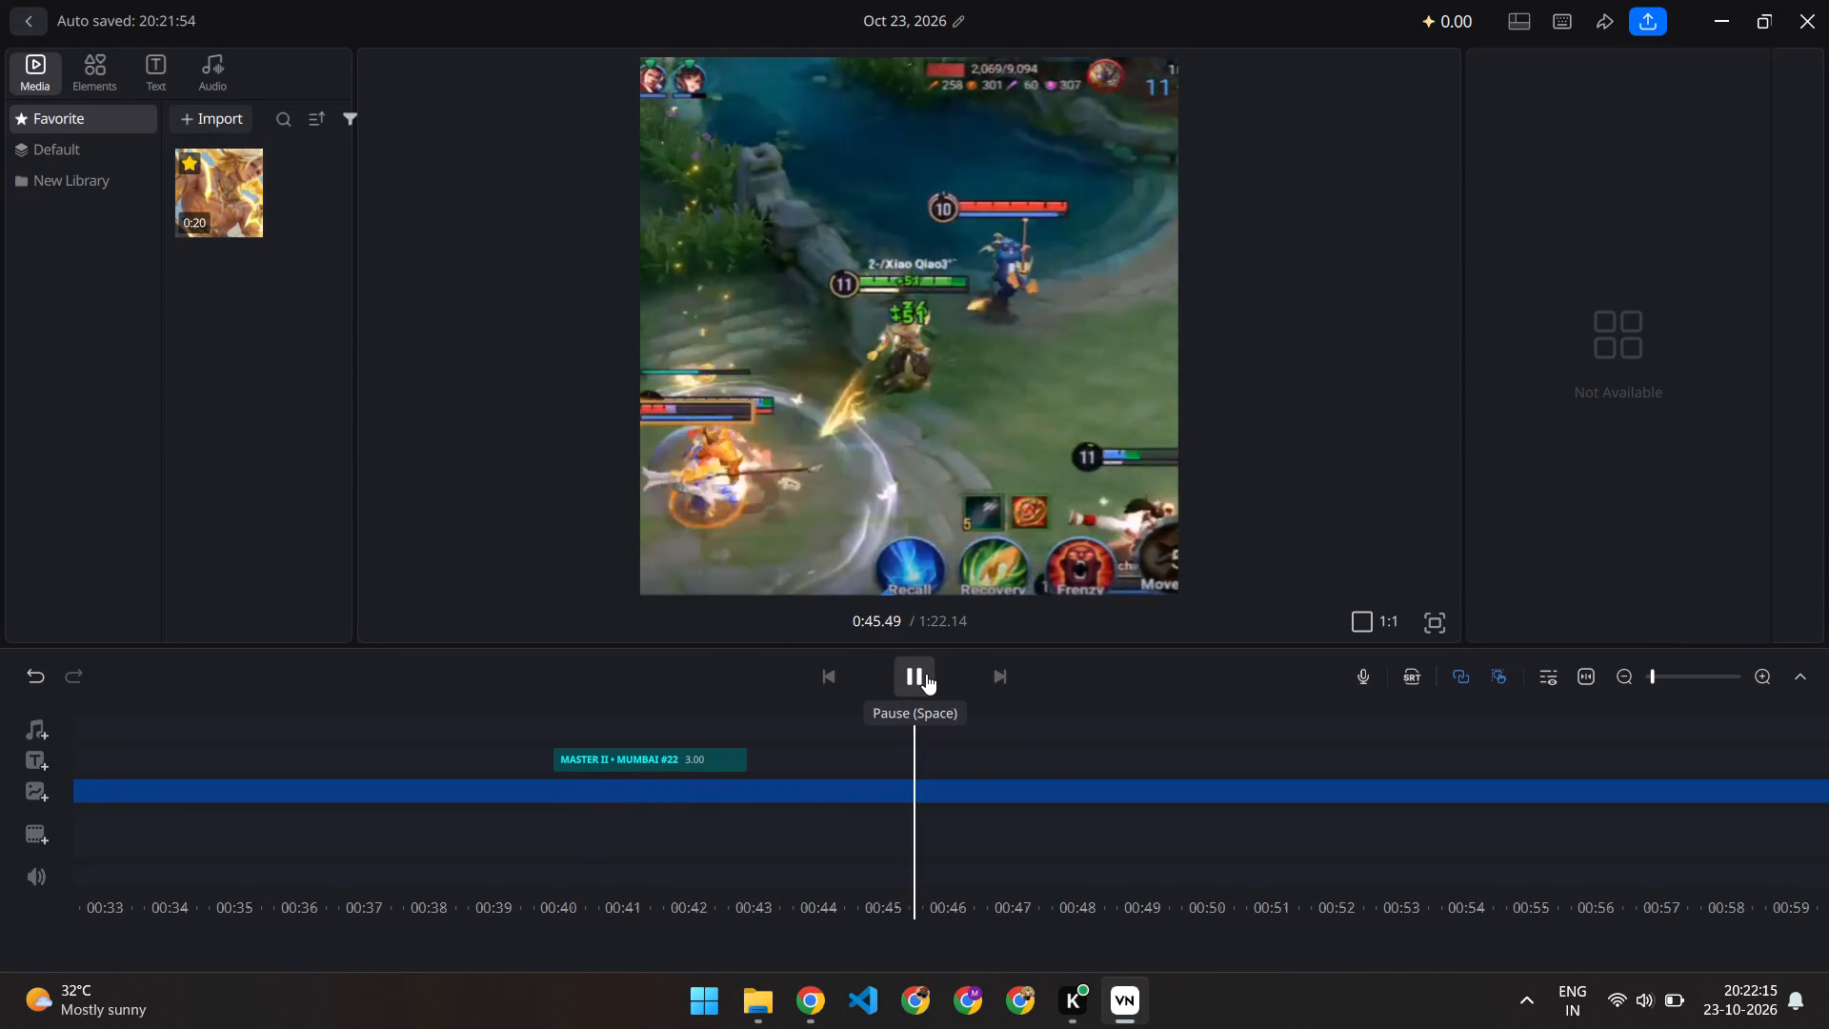
scroll(926, 674, "right", 4)
left_click(926, 674)
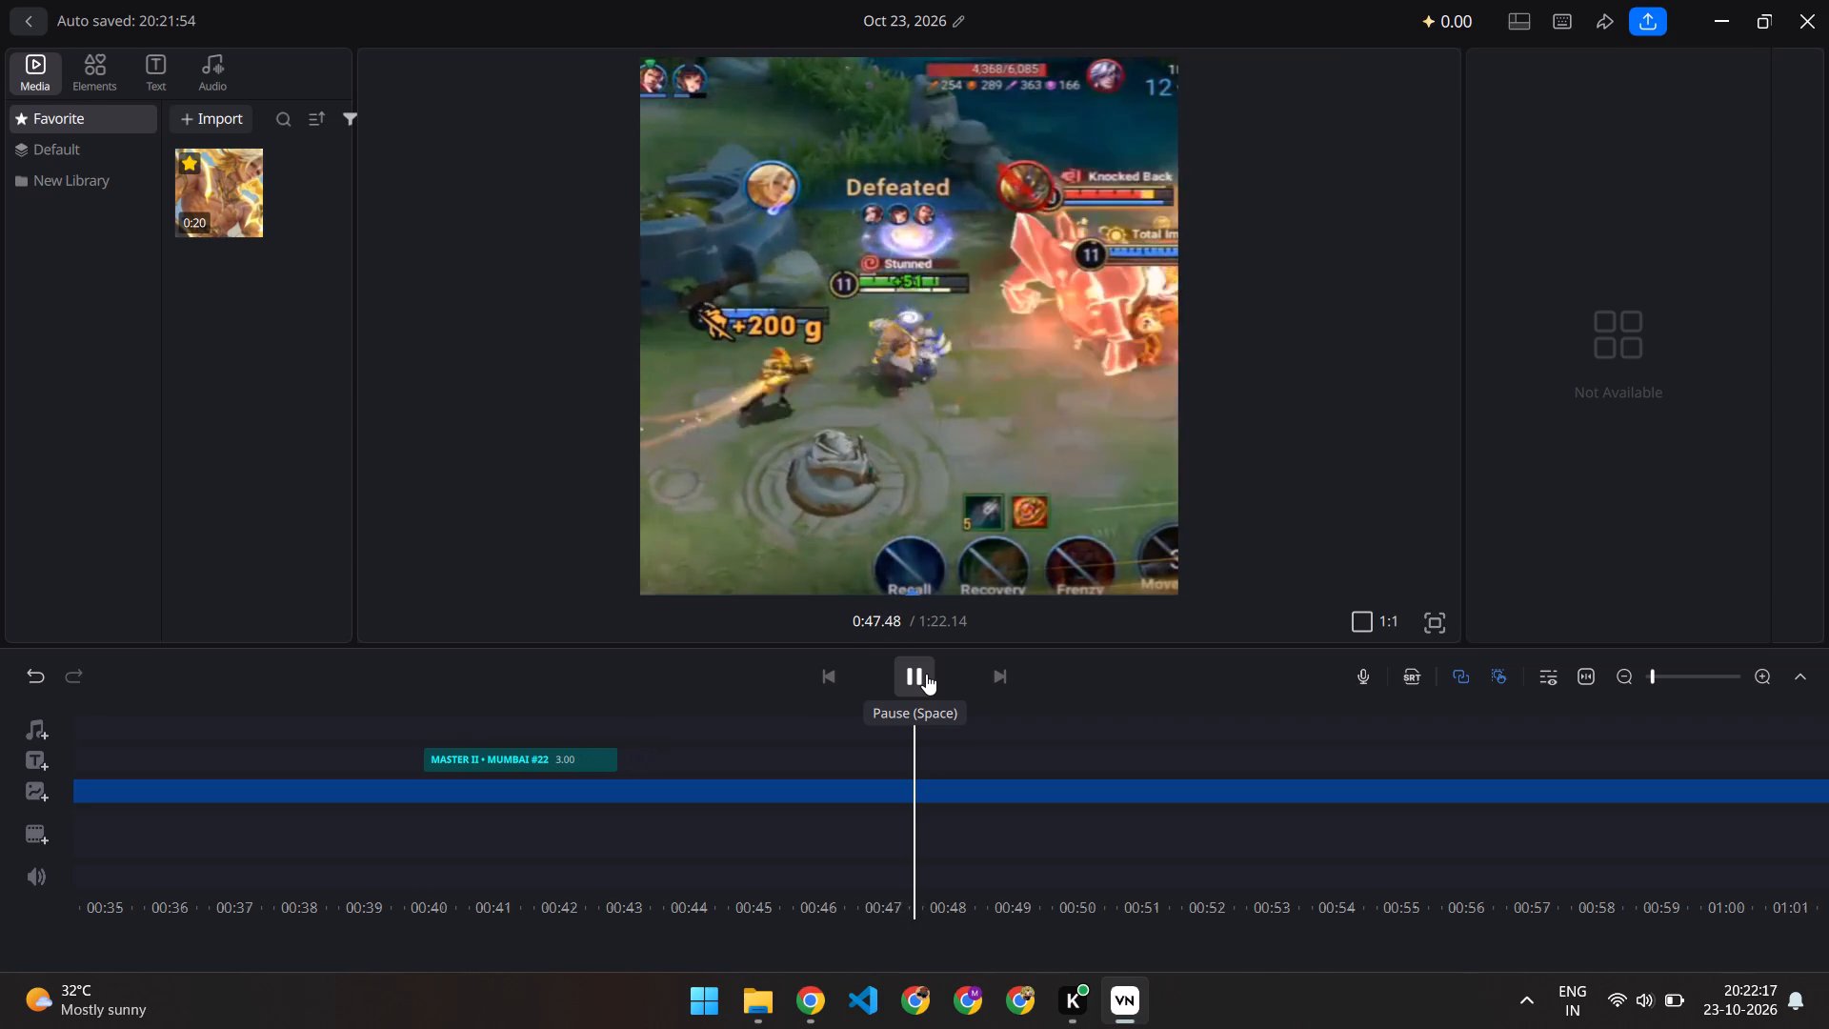
scroll(522, 700, "right", 6)
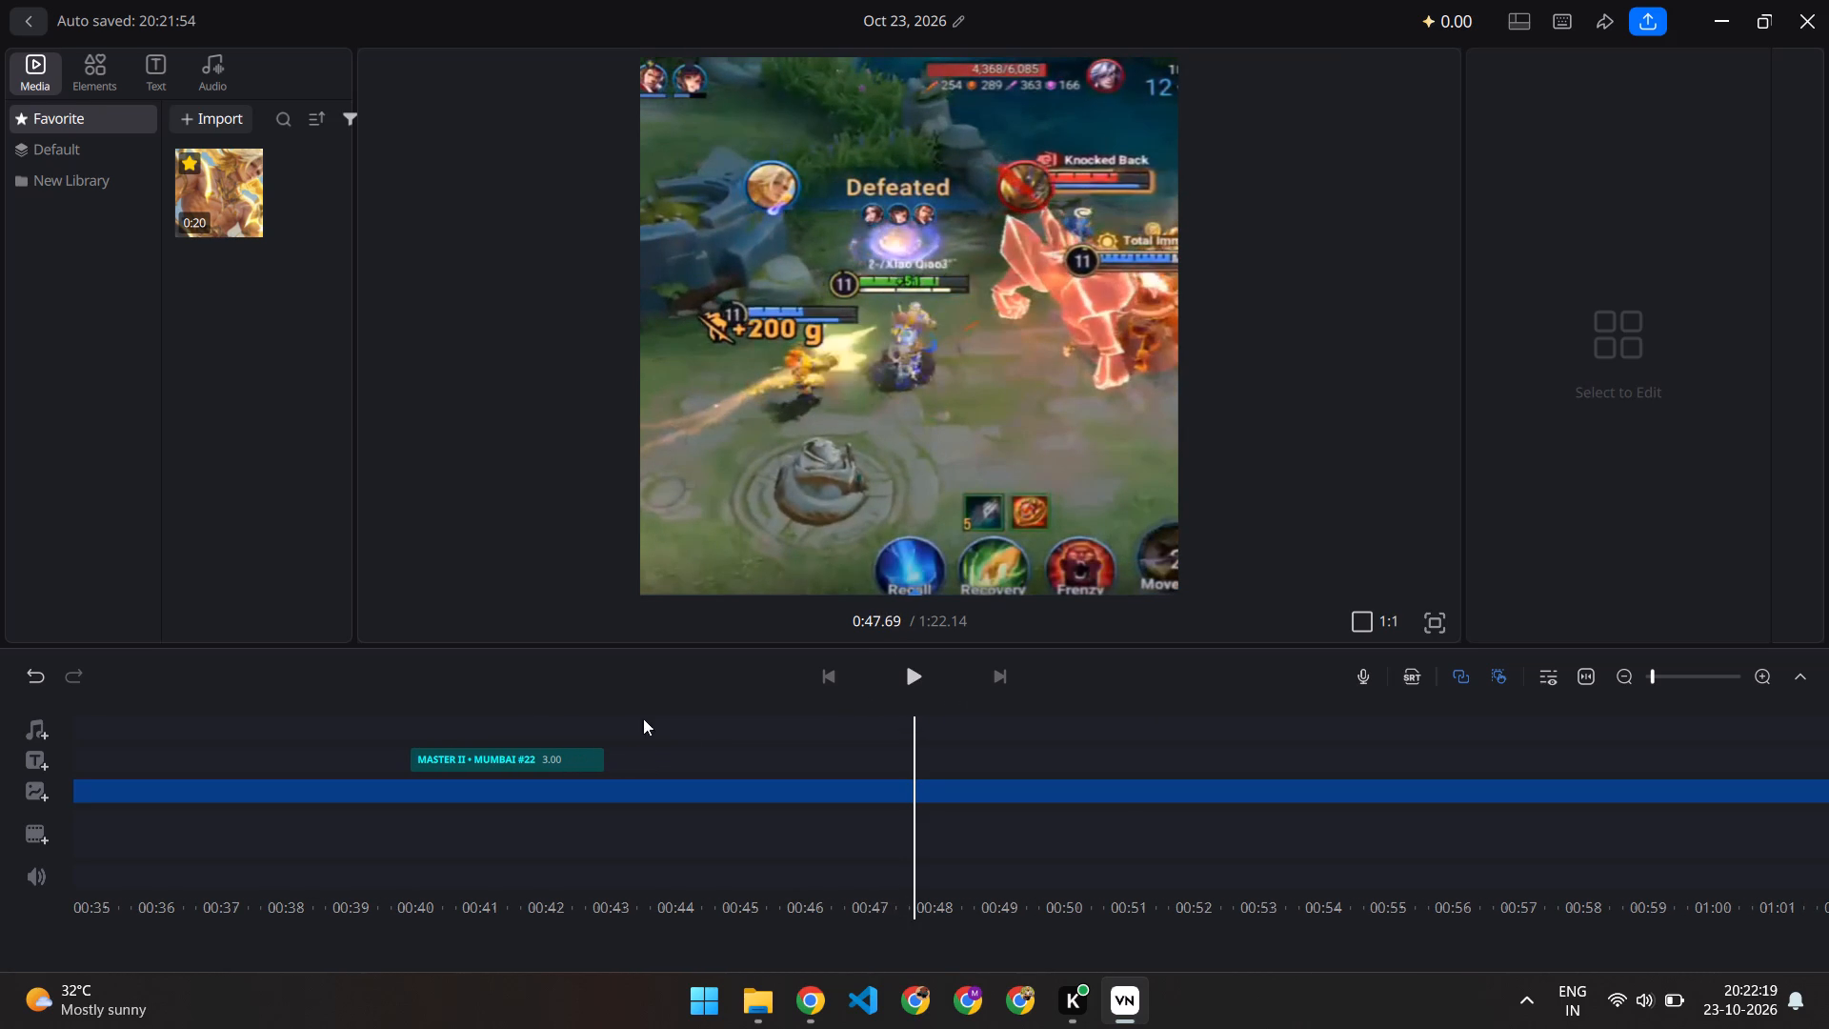
scroll(695, 736, "right", 14)
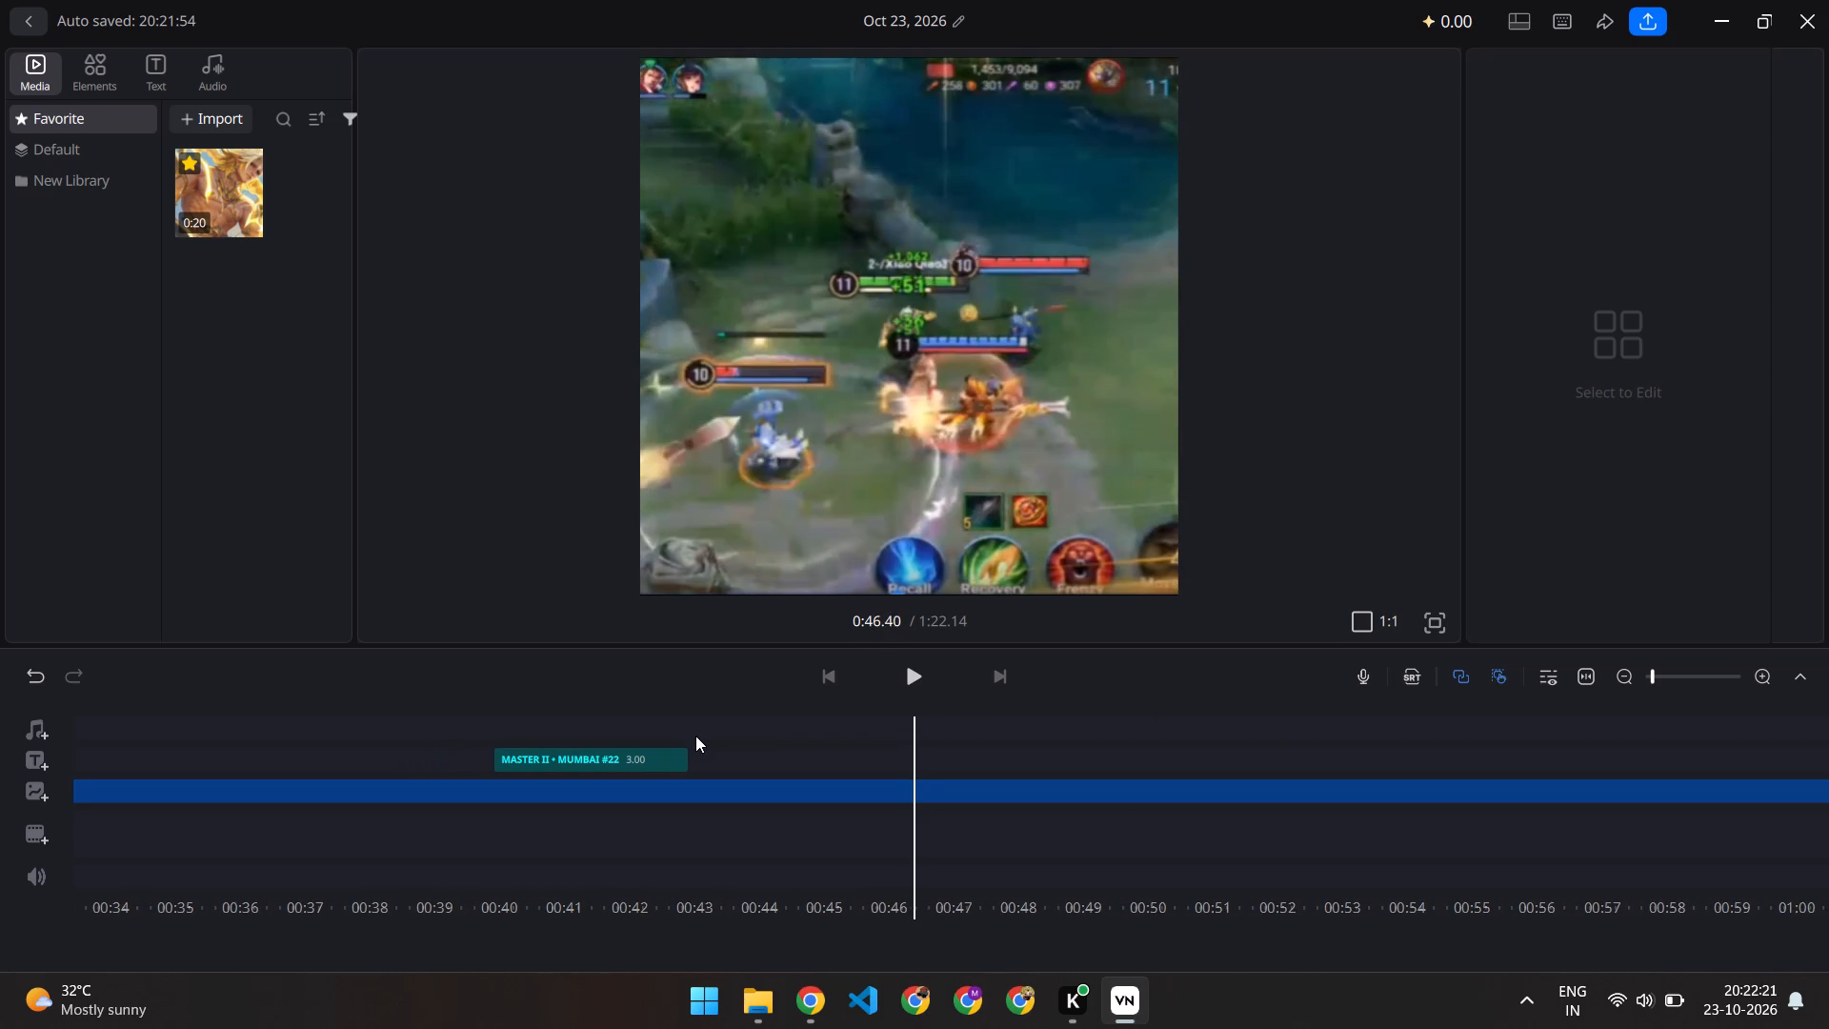
scroll(695, 736, "right", 16)
scroll(695, 736, "right", 5)
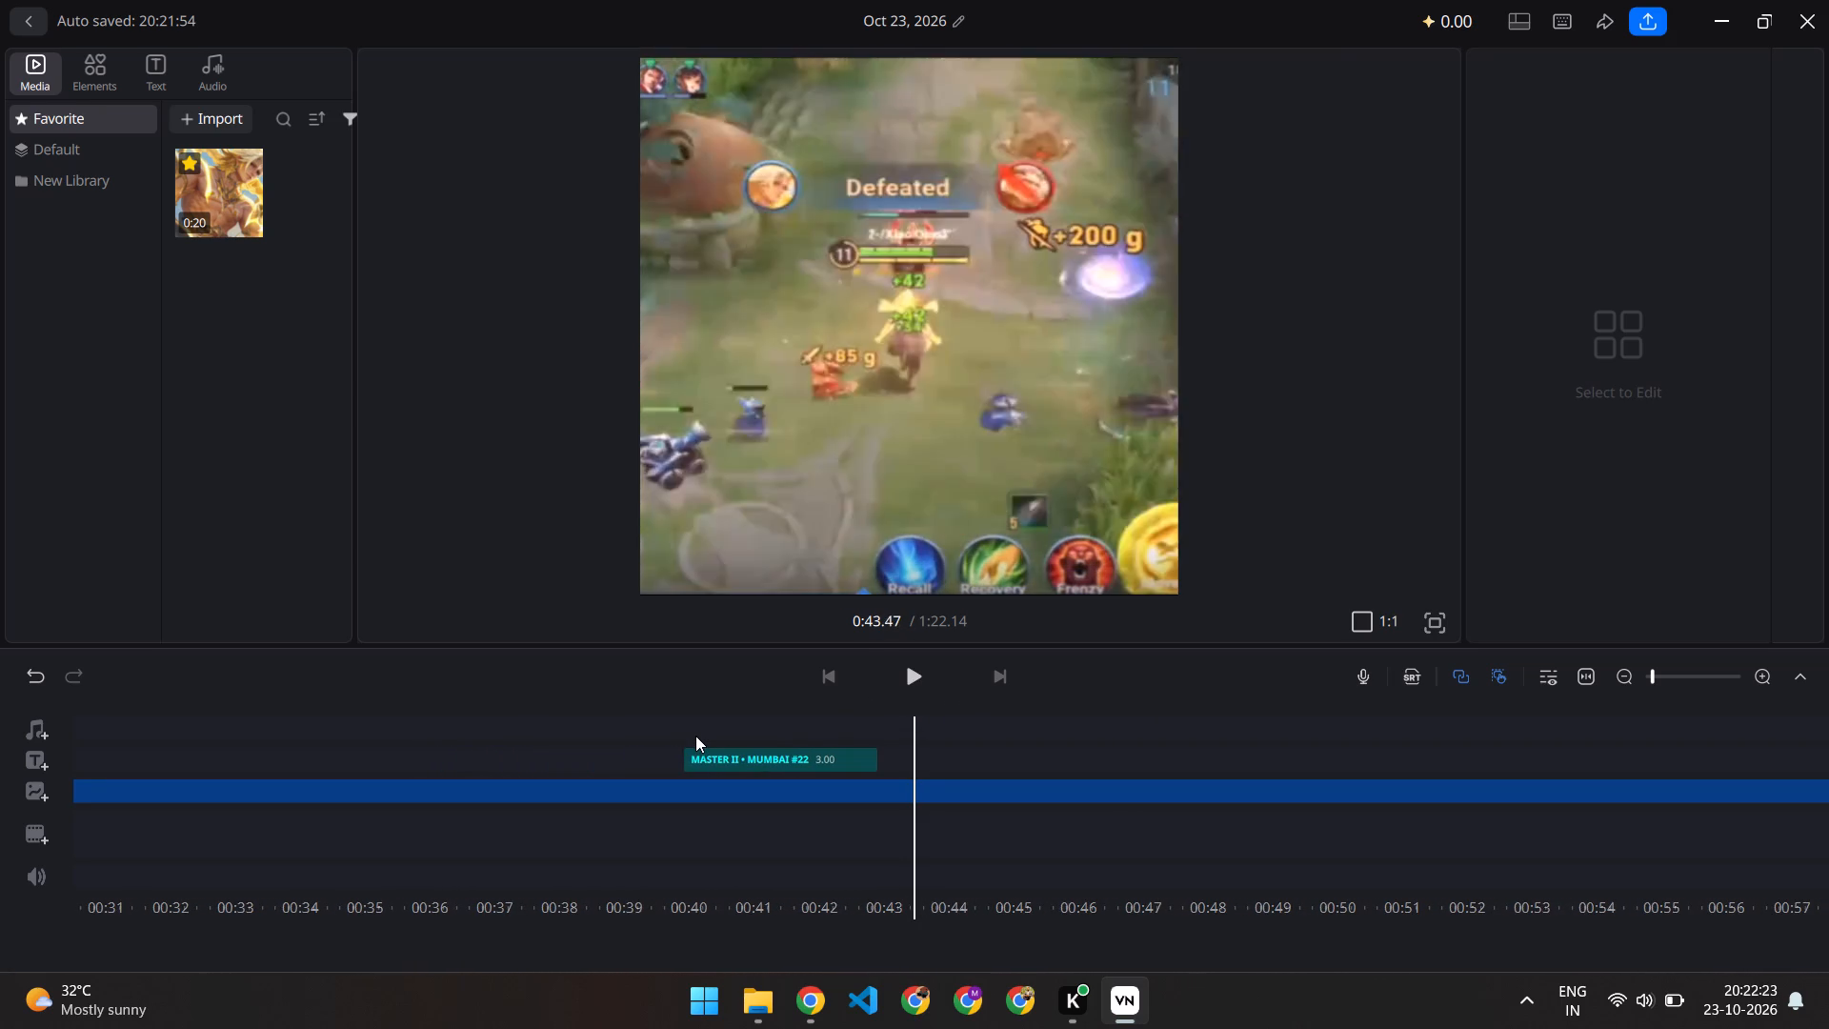
scroll(695, 736, "right", 9)
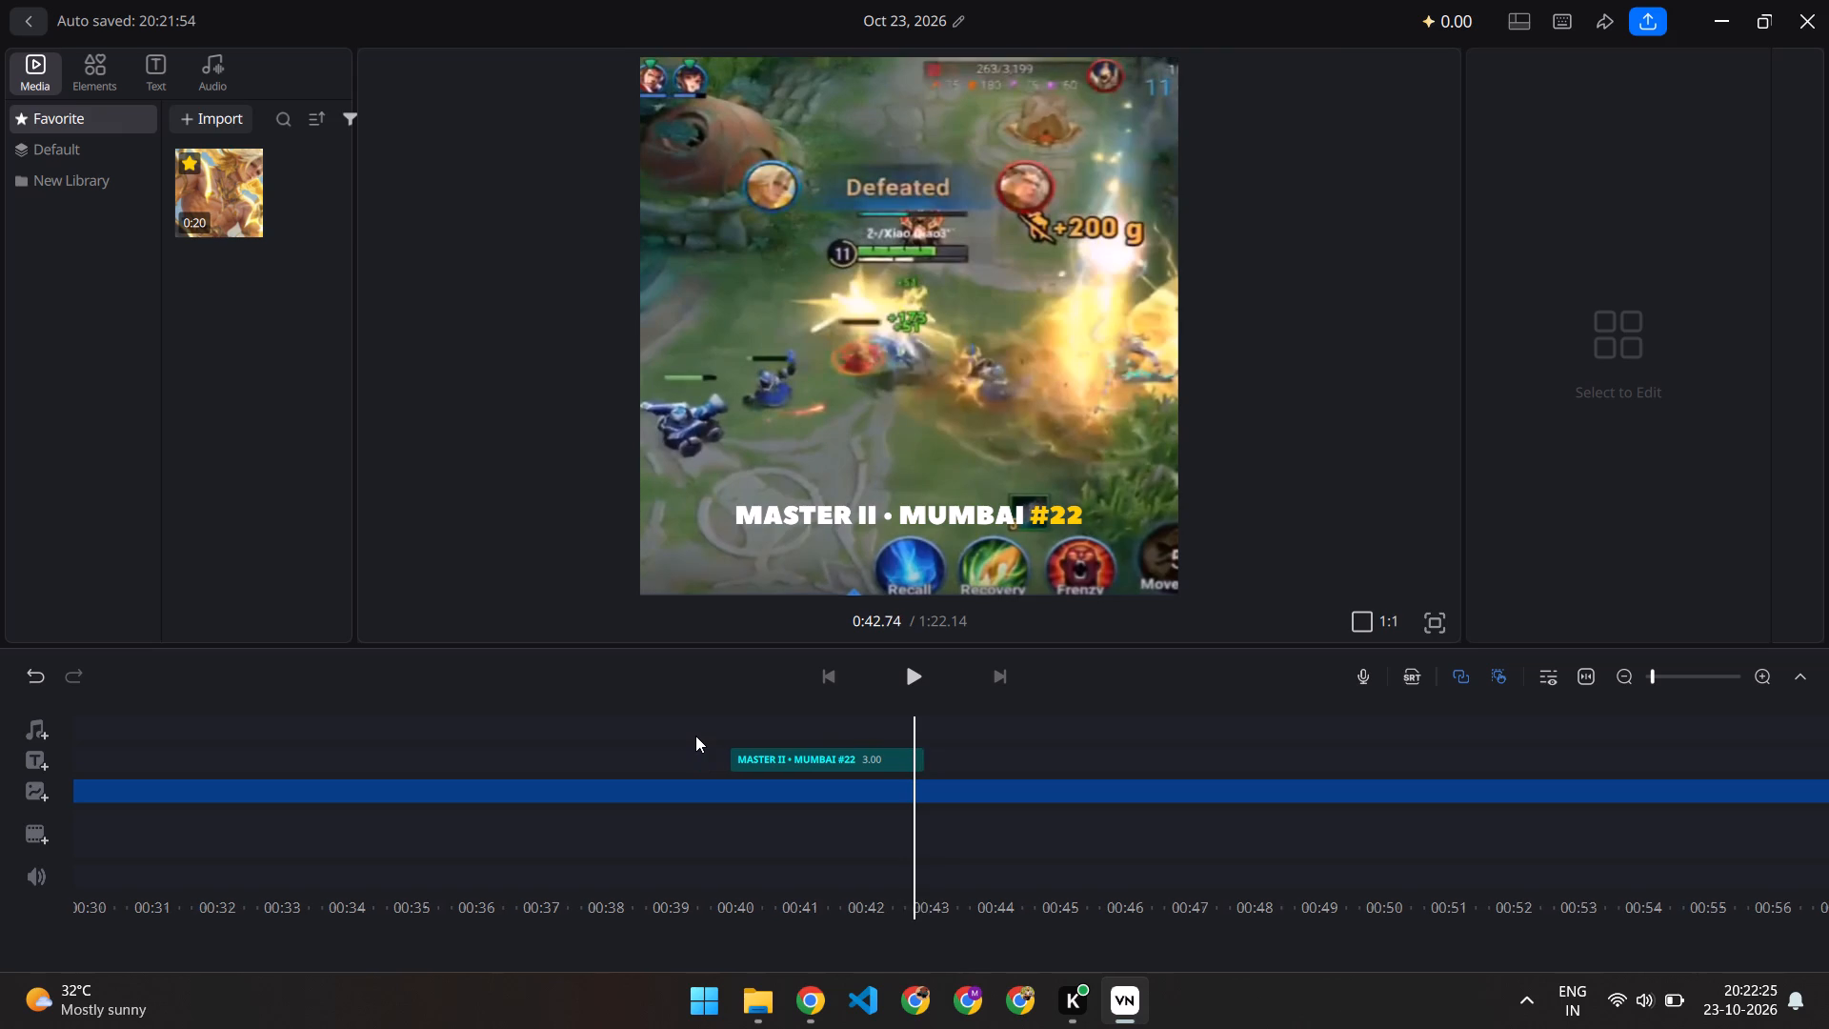
scroll(695, 736, "right", 10)
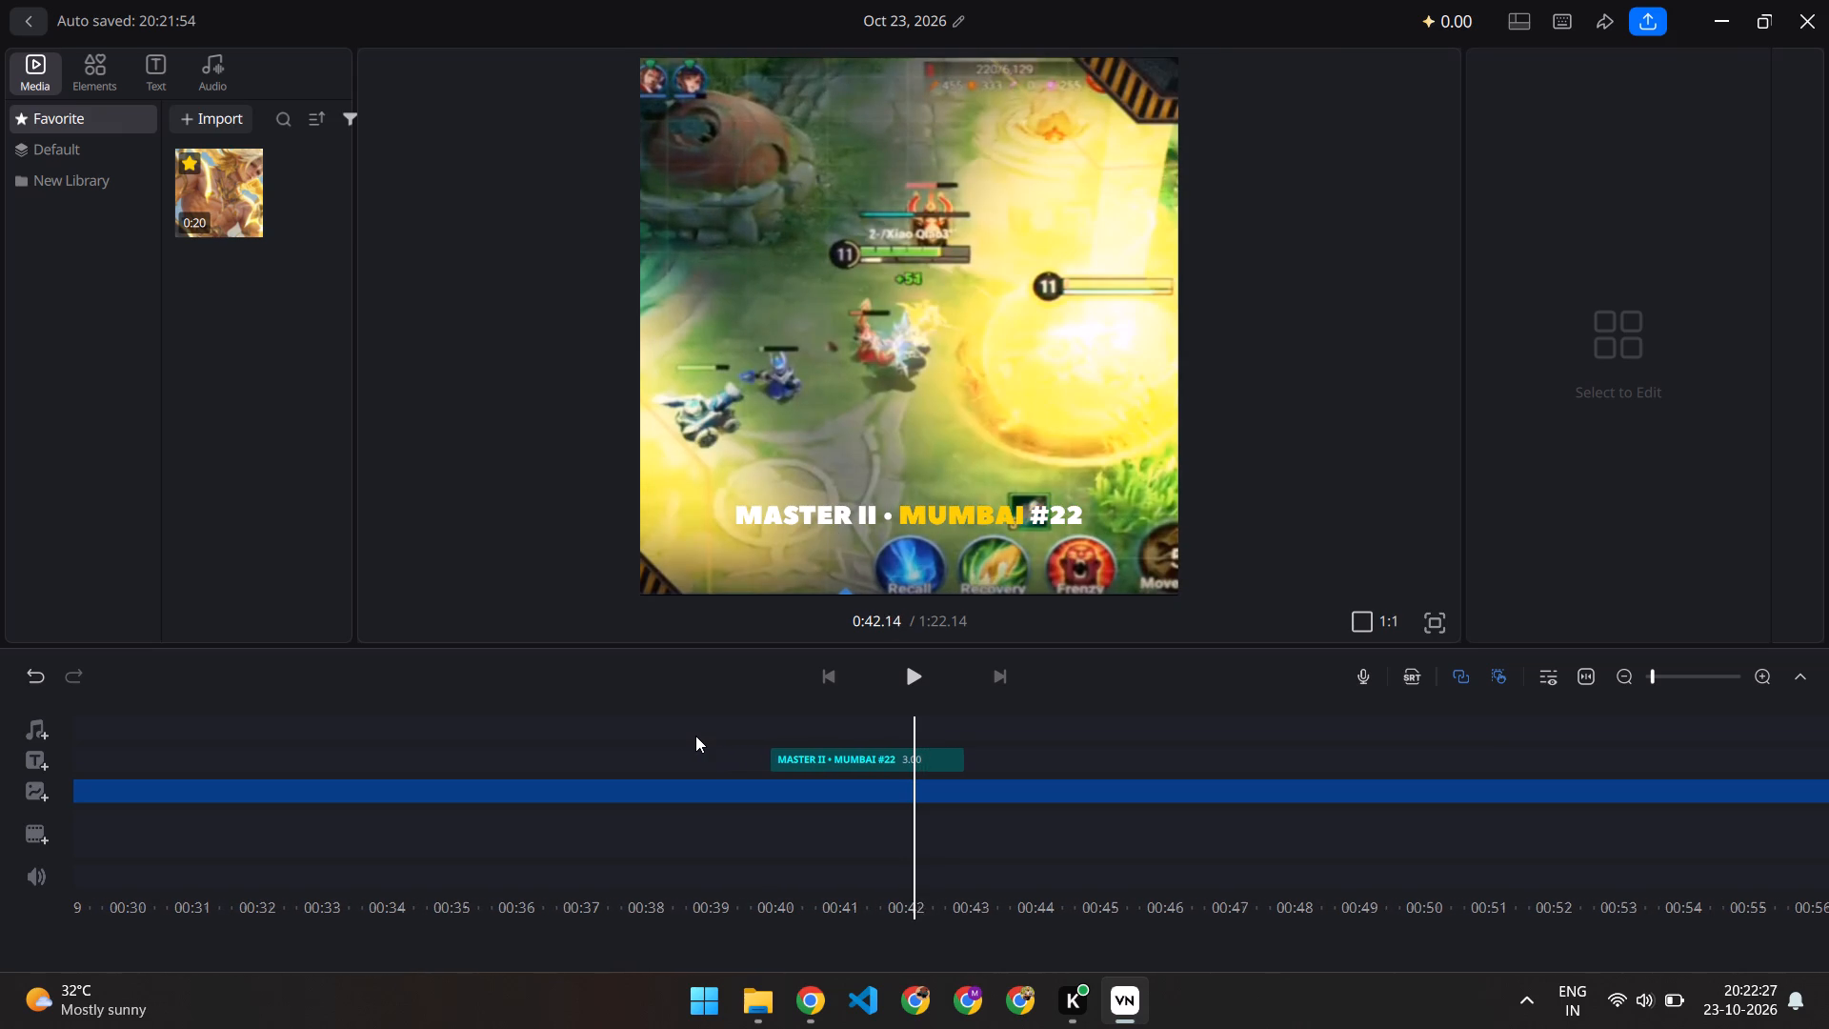
scroll(695, 736, "right", 15)
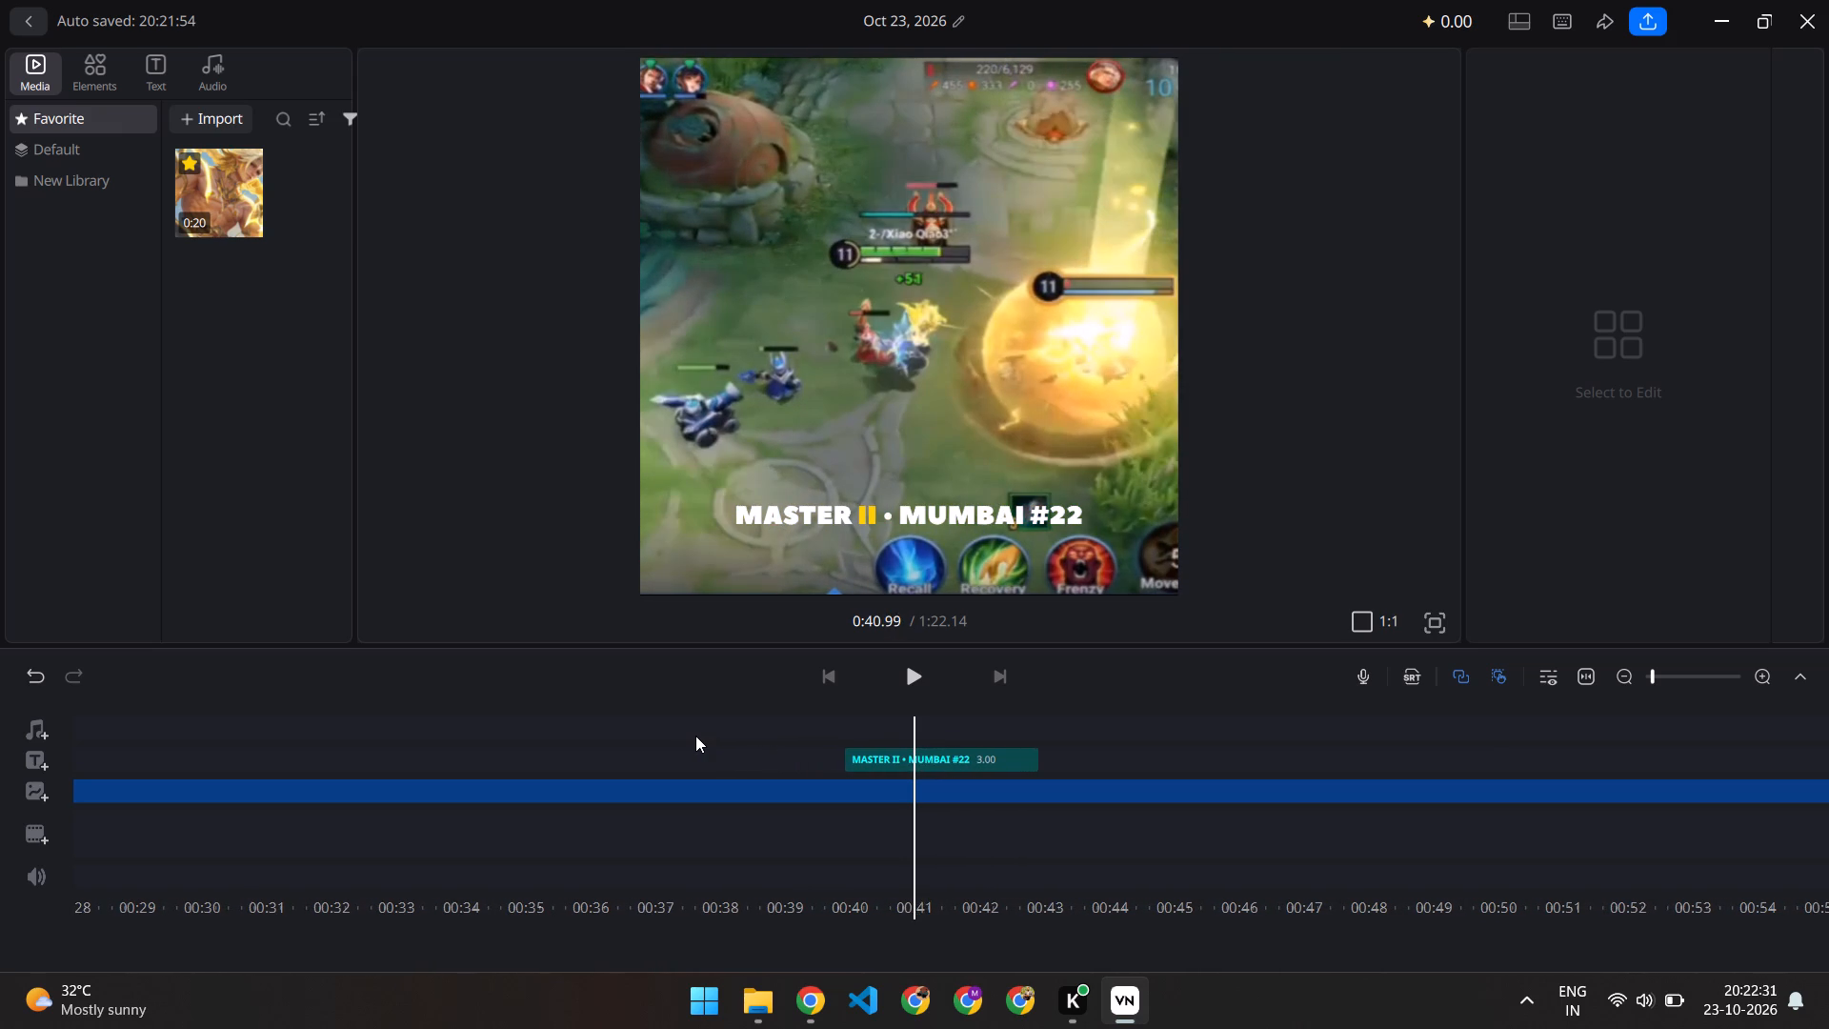
scroll(695, 736, "right", 5)
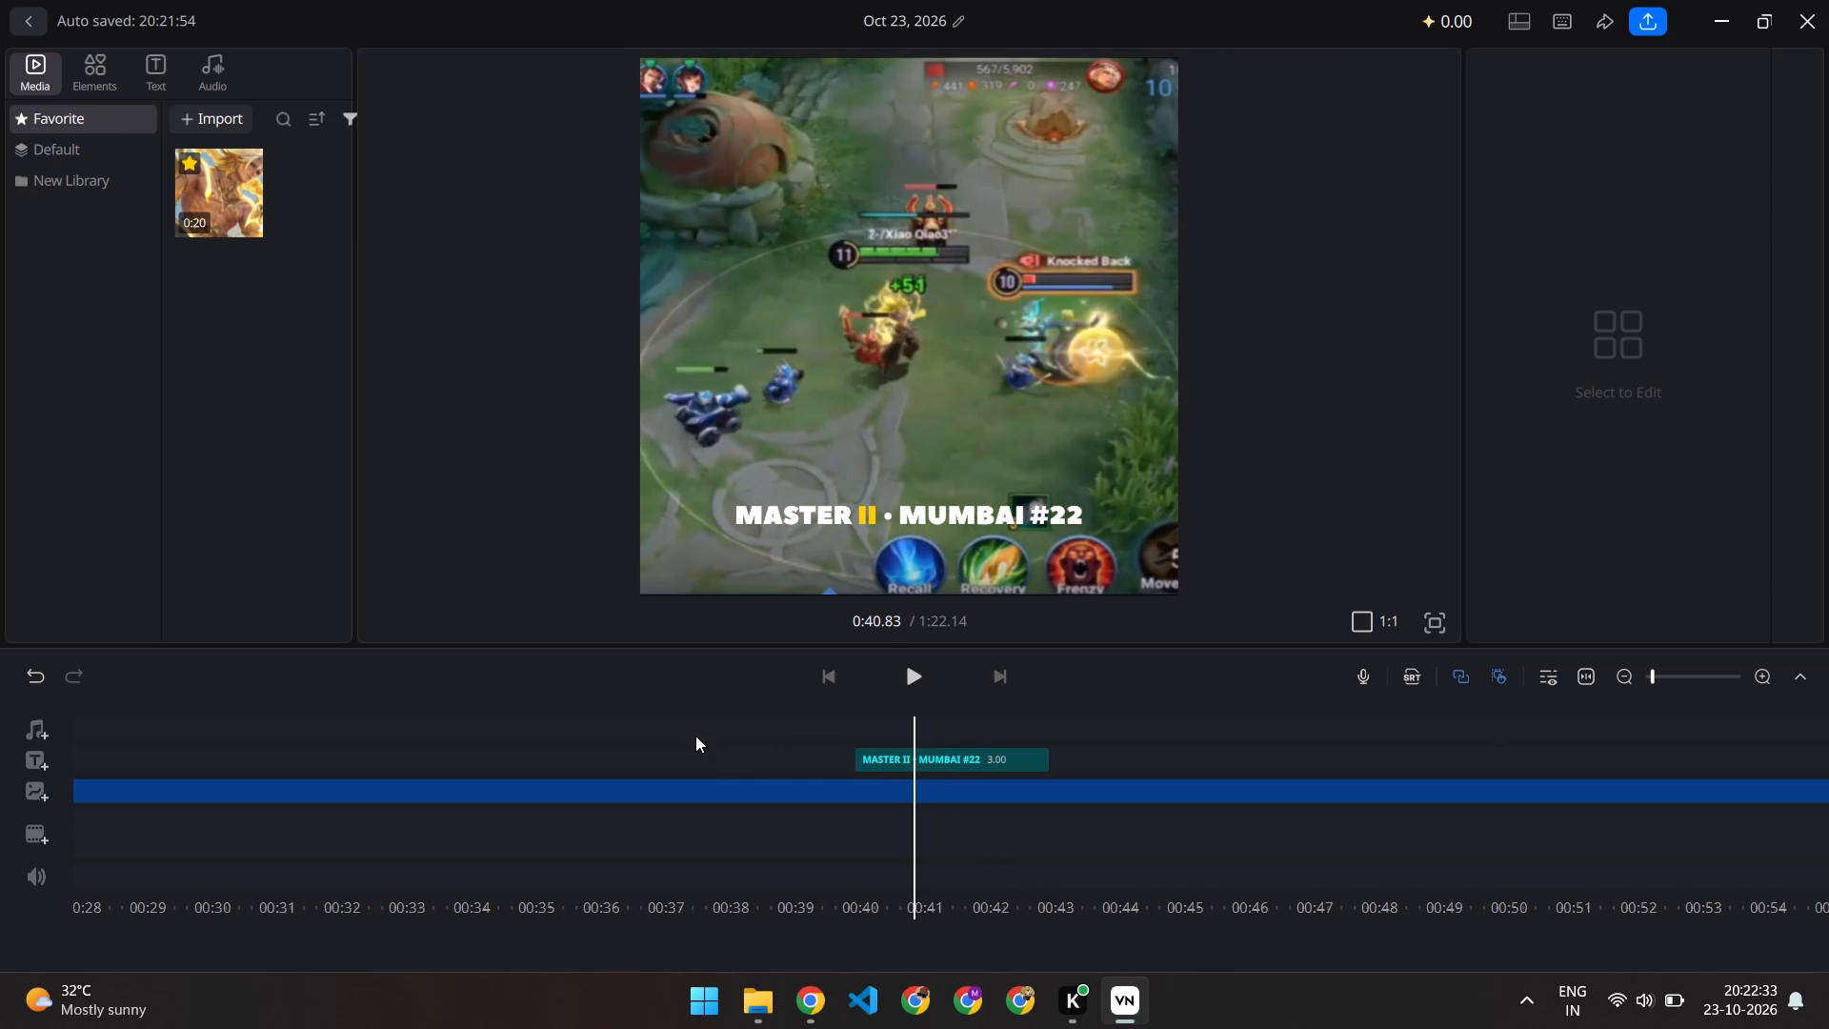
scroll(695, 736, "right", 3)
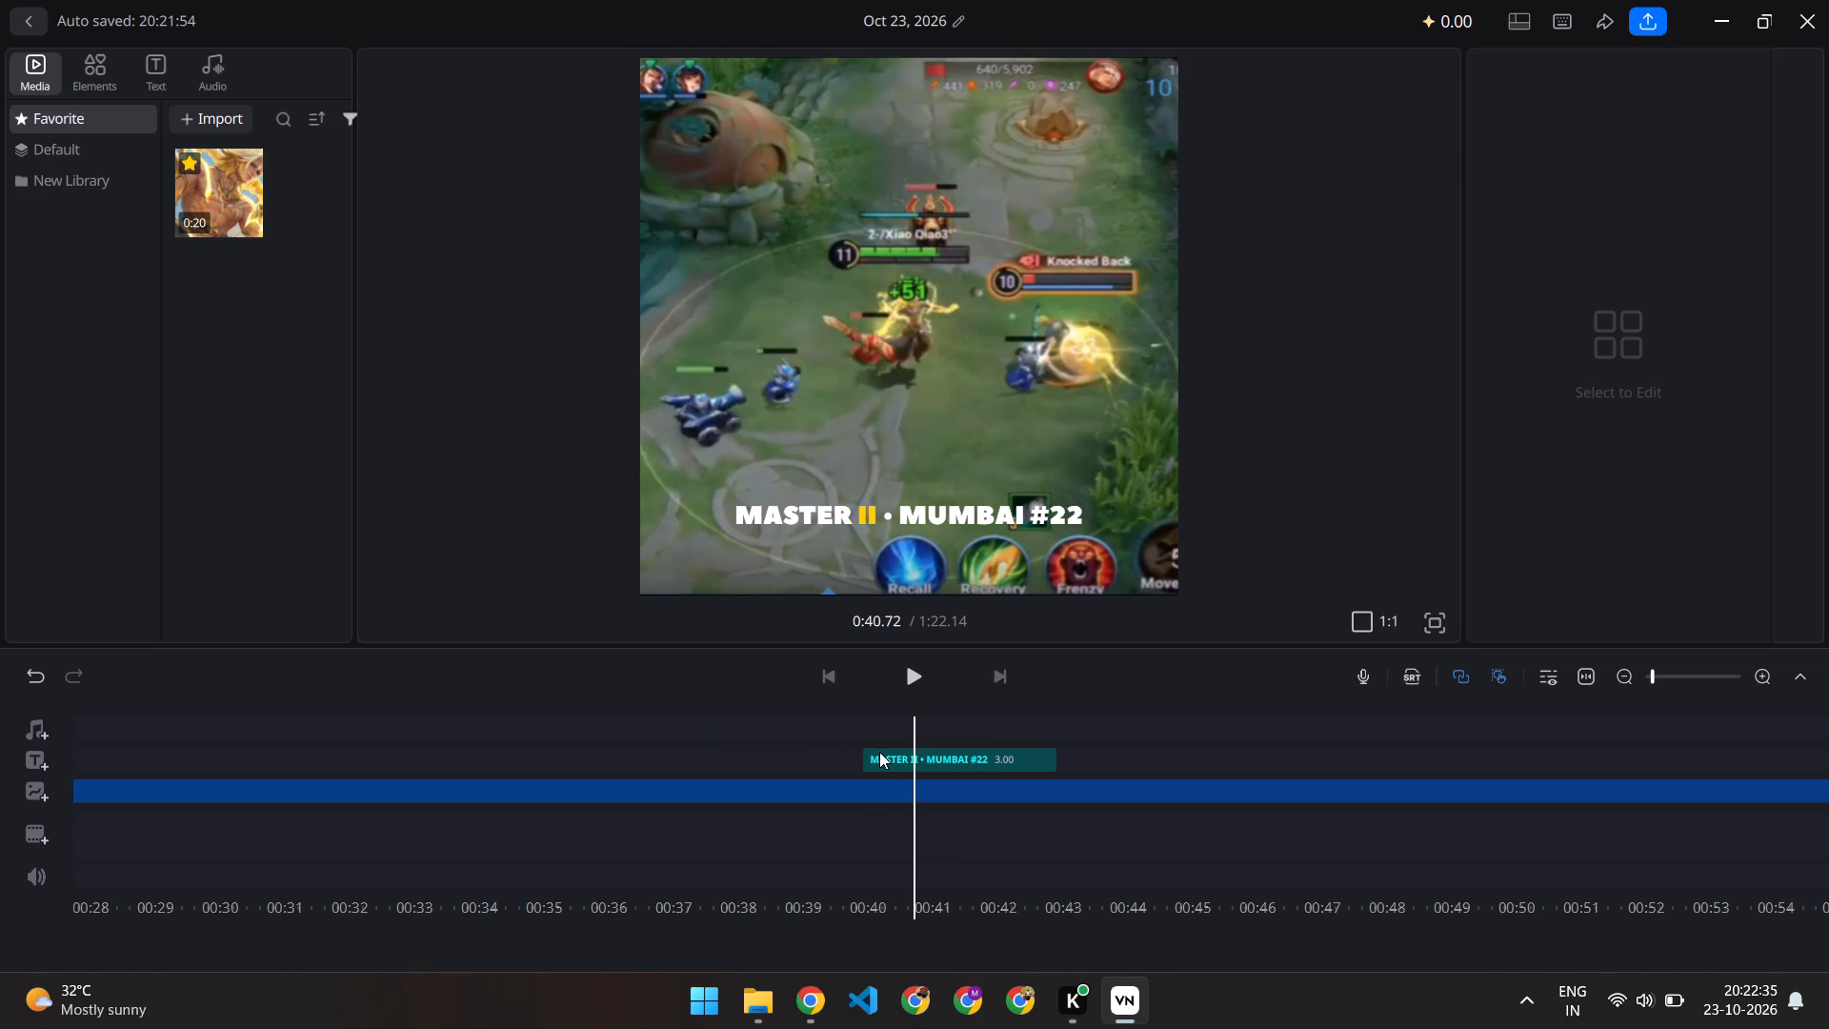
Shift the "MASTER II • MUMBAI #22" title clip slightly later on the timeline, to start at about 0:40.2.
left_click(882, 752)
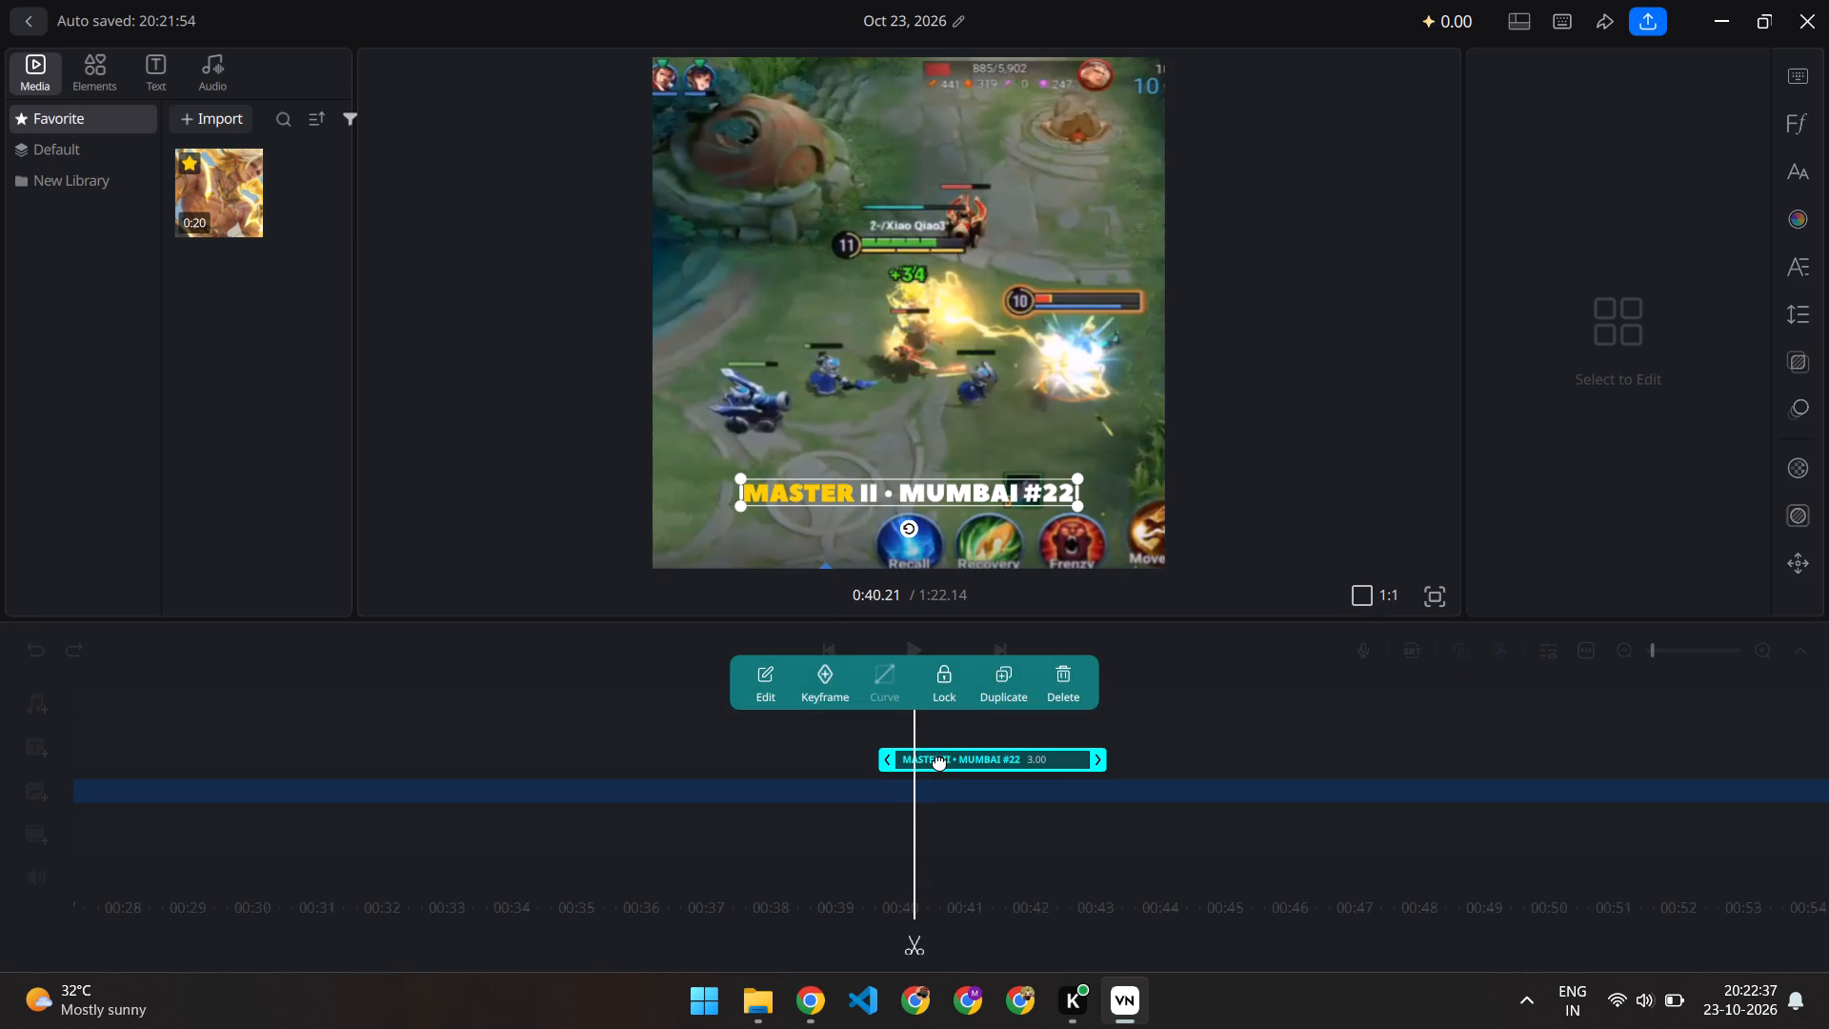
left_click_drag(941, 761, 960, 761)
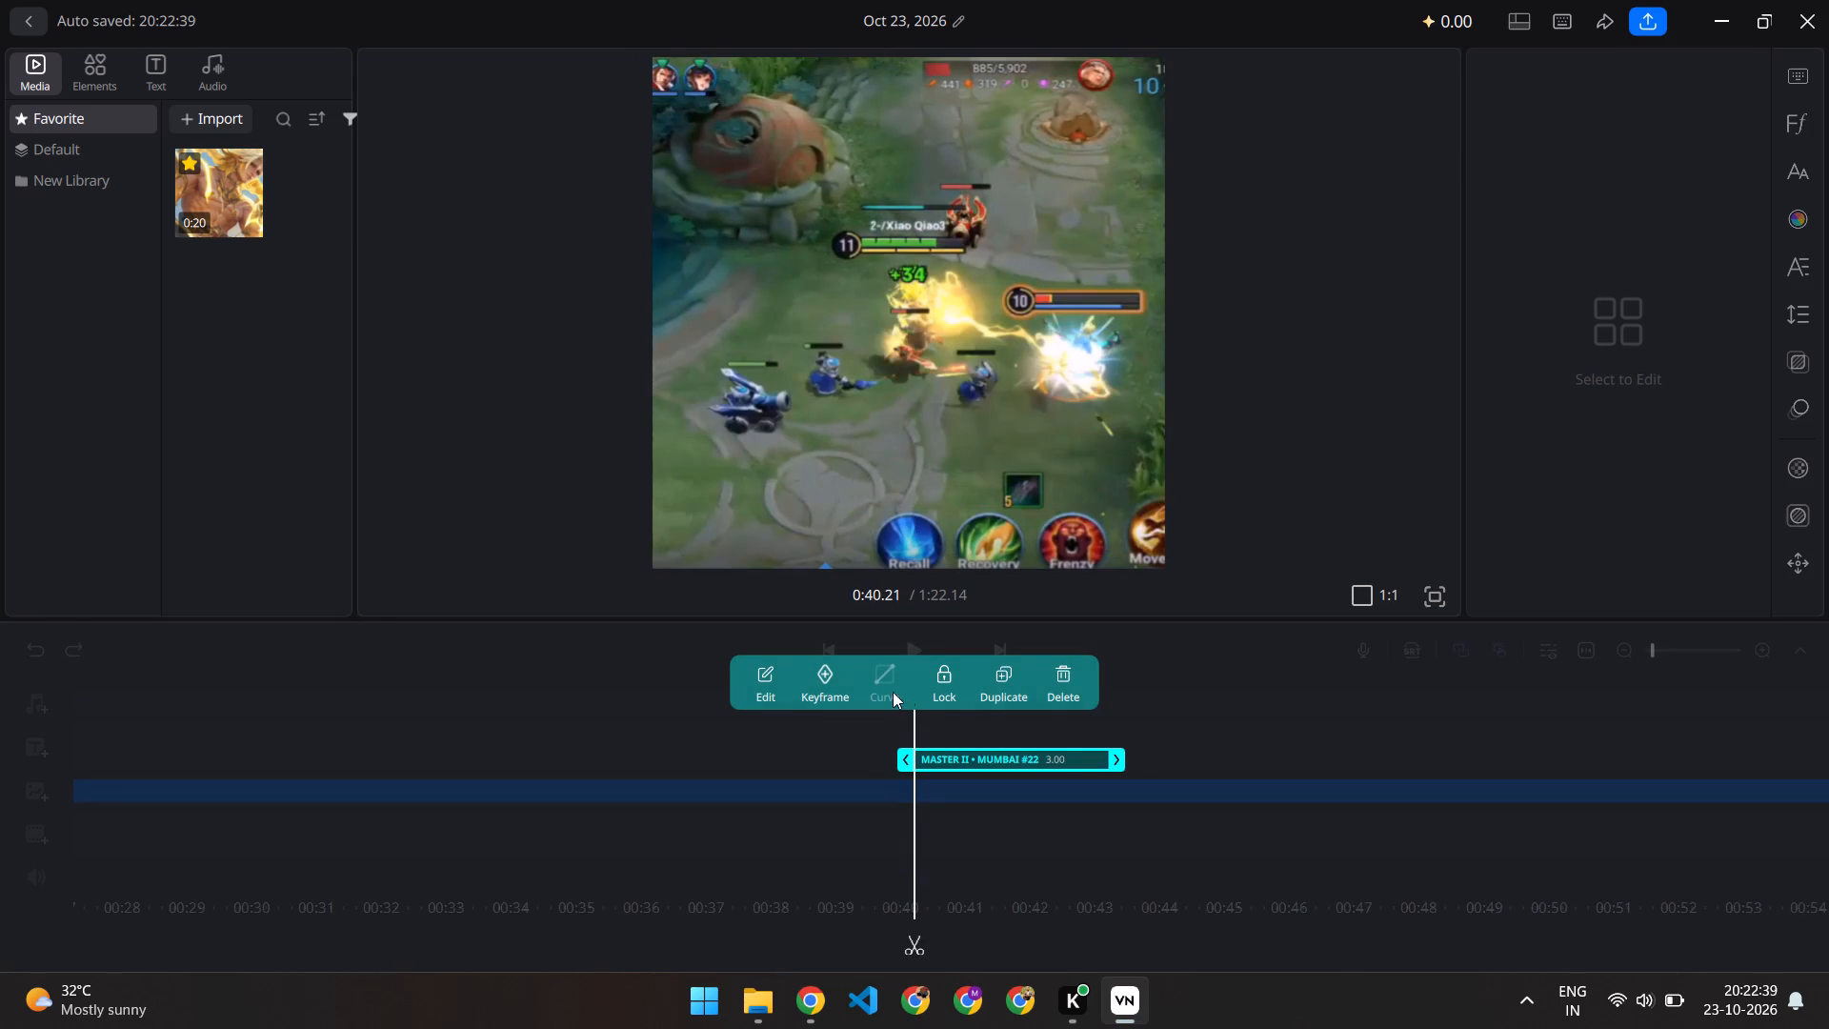
left_click(749, 759)
Play the video from just before the "MASTER II • MUMBAI #22" title and scrub back over it to review its timing and placement.
scroll(749, 759, "right", 4)
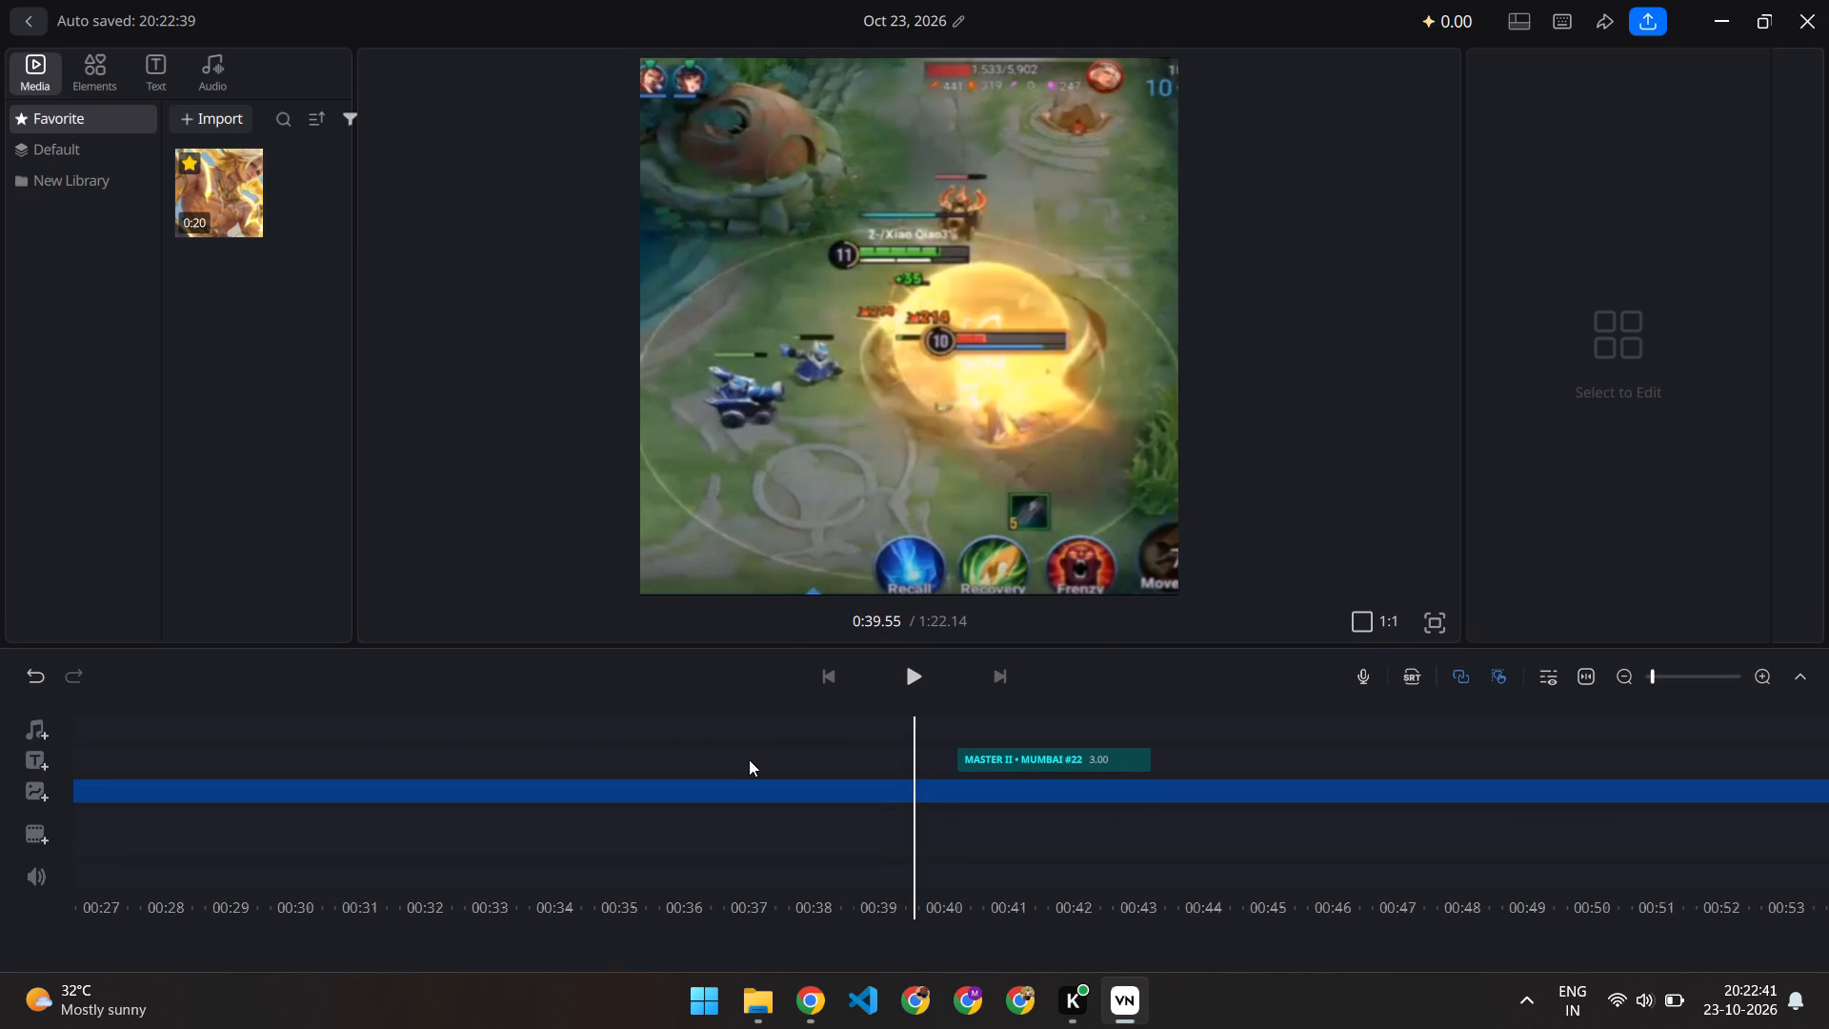
left_click(900, 681)
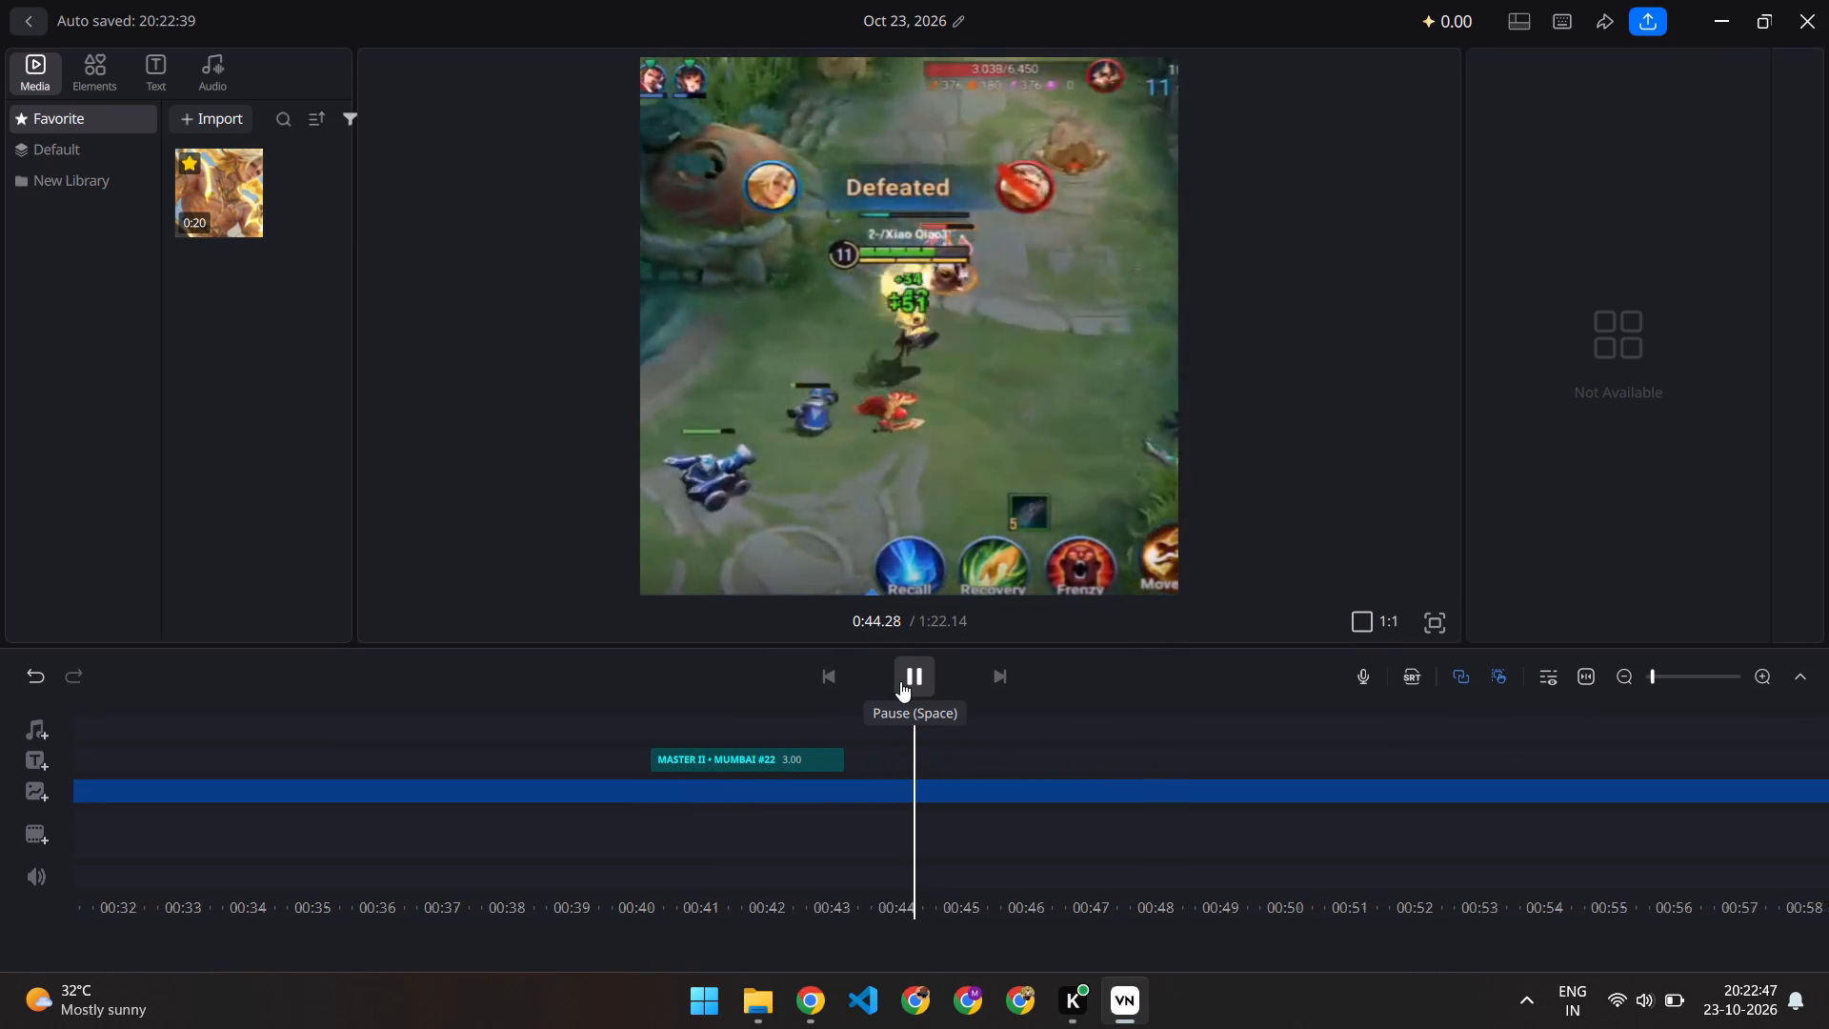
left_click(900, 681)
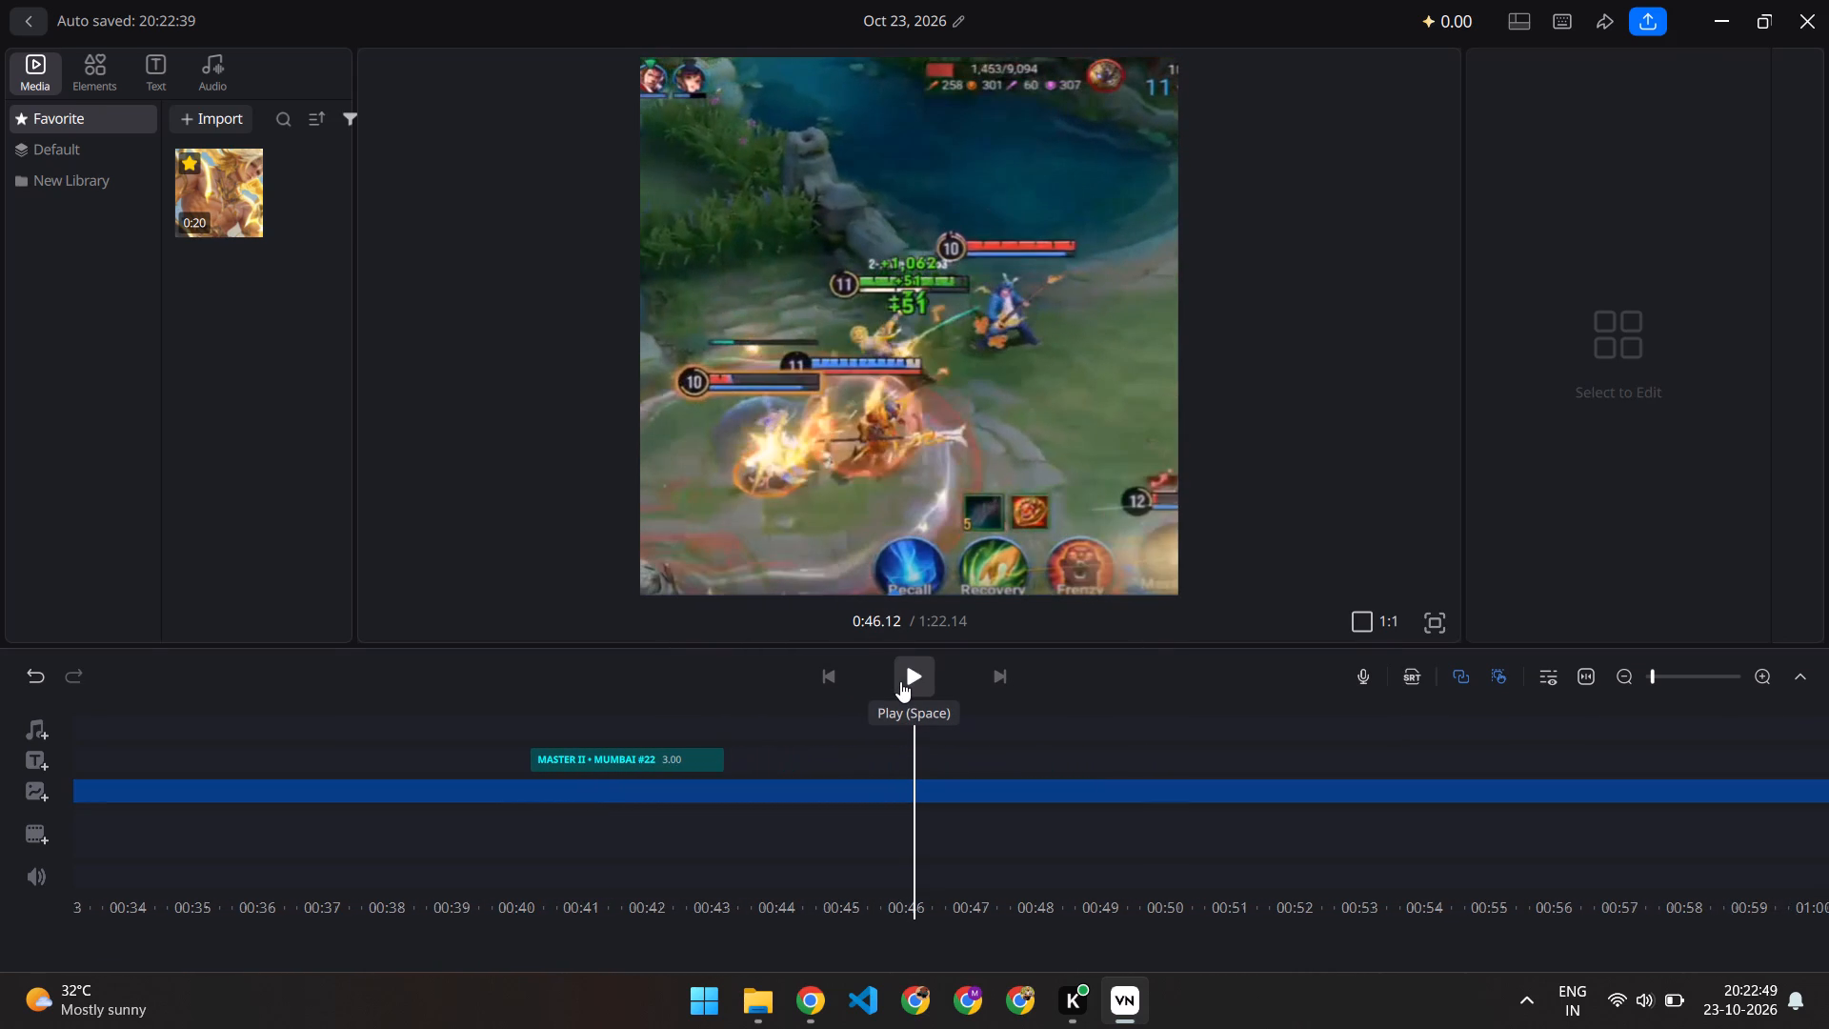
scroll(510, 682, "right", 9)
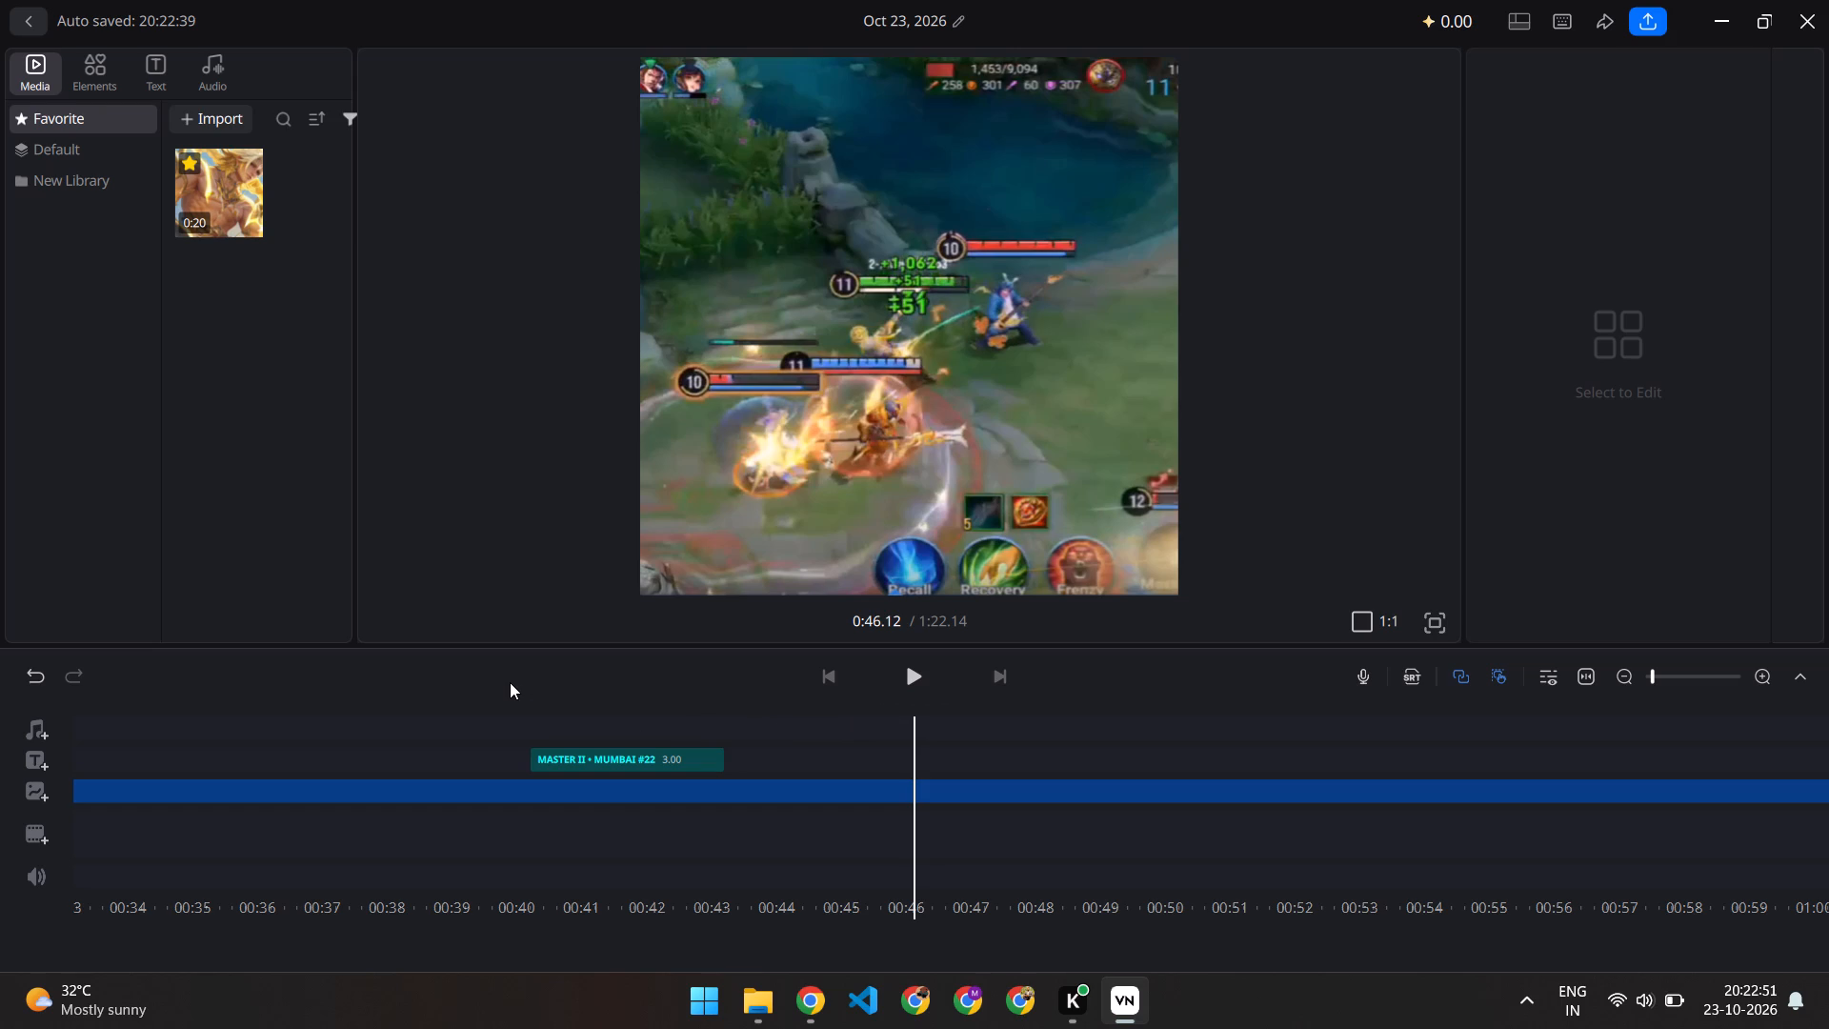
scroll(510, 682, "right", 6)
scroll(815, 760, "right", 7)
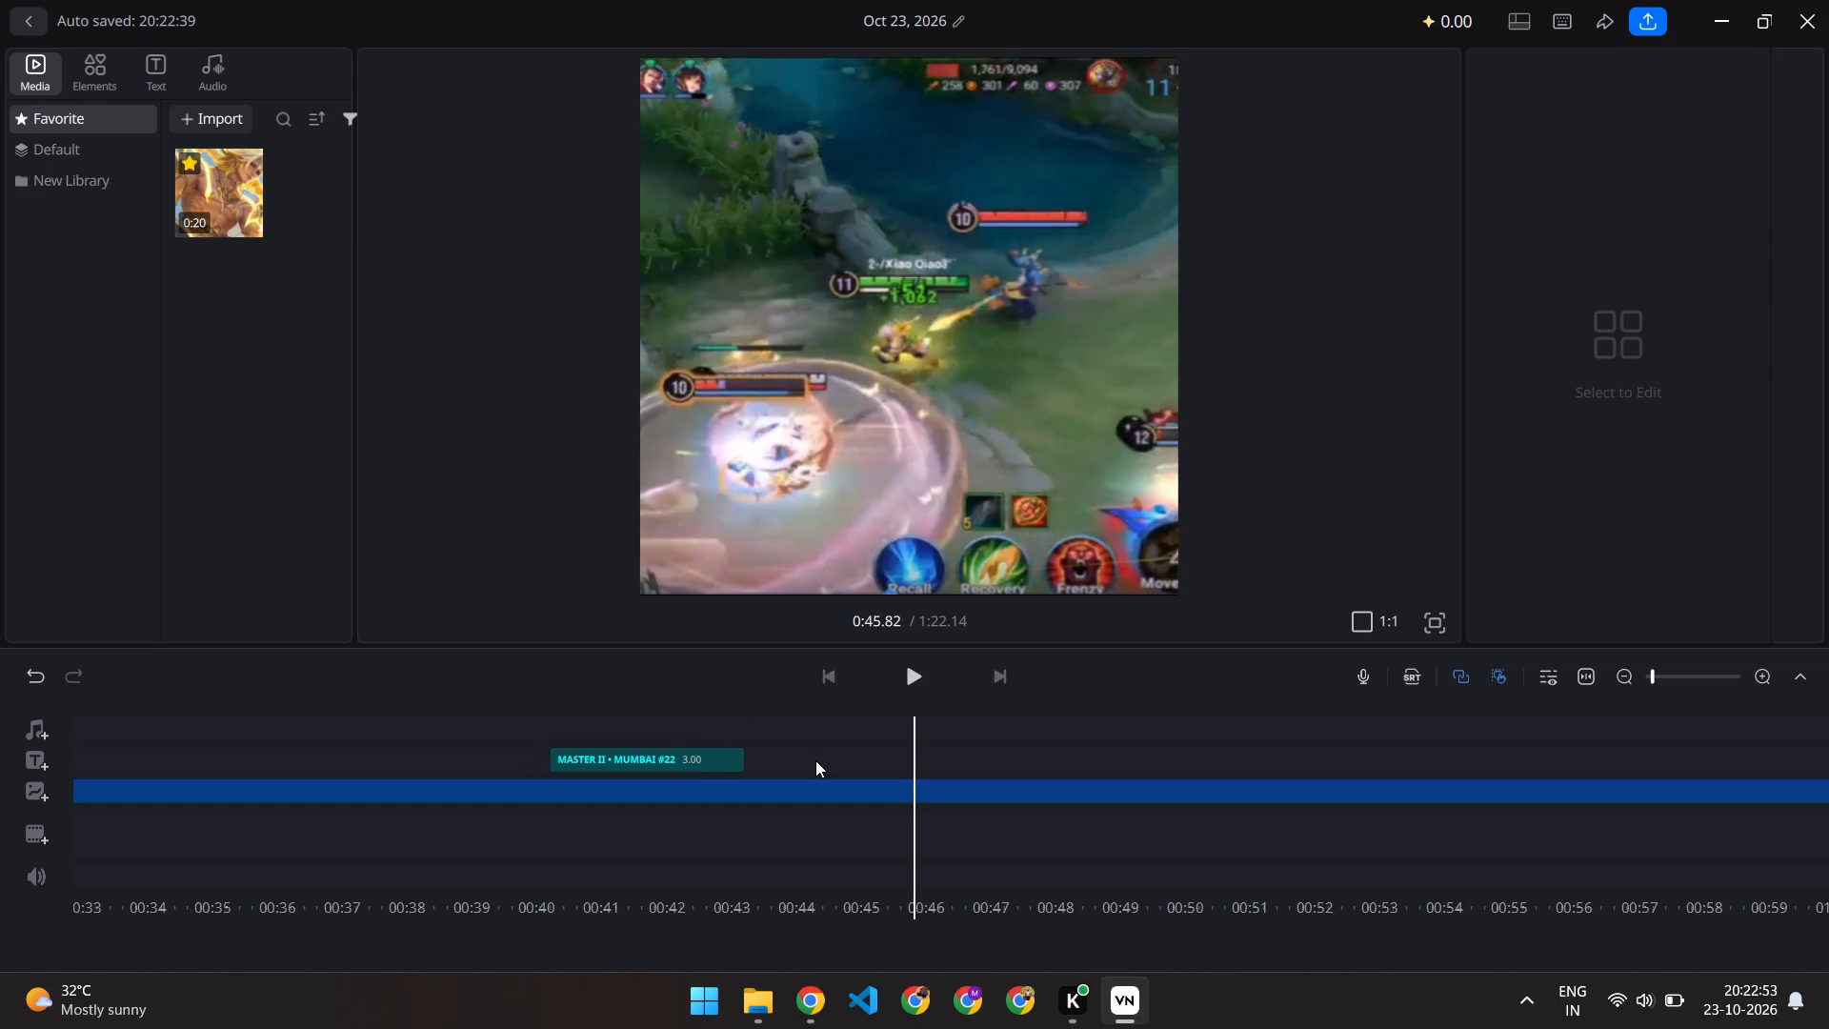
scroll(815, 760, "right", 14)
scroll(815, 760, "right", 16)
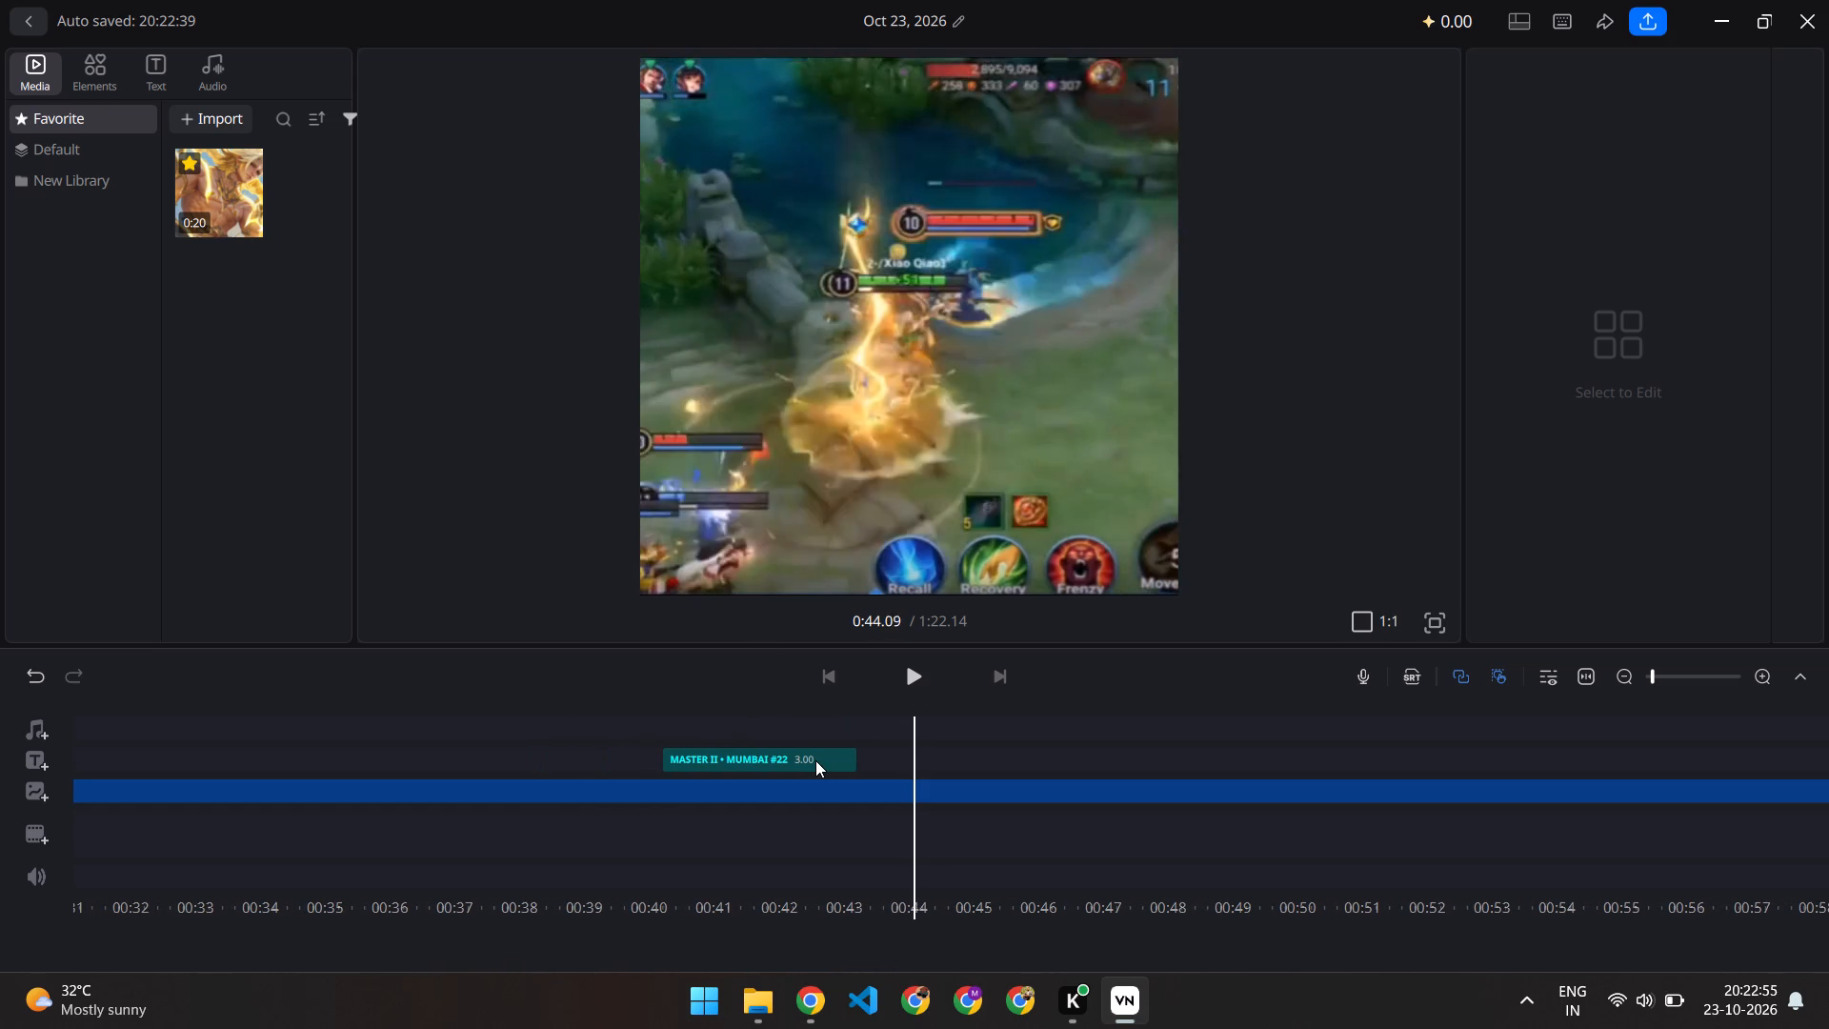
scroll(815, 760, "right", 6)
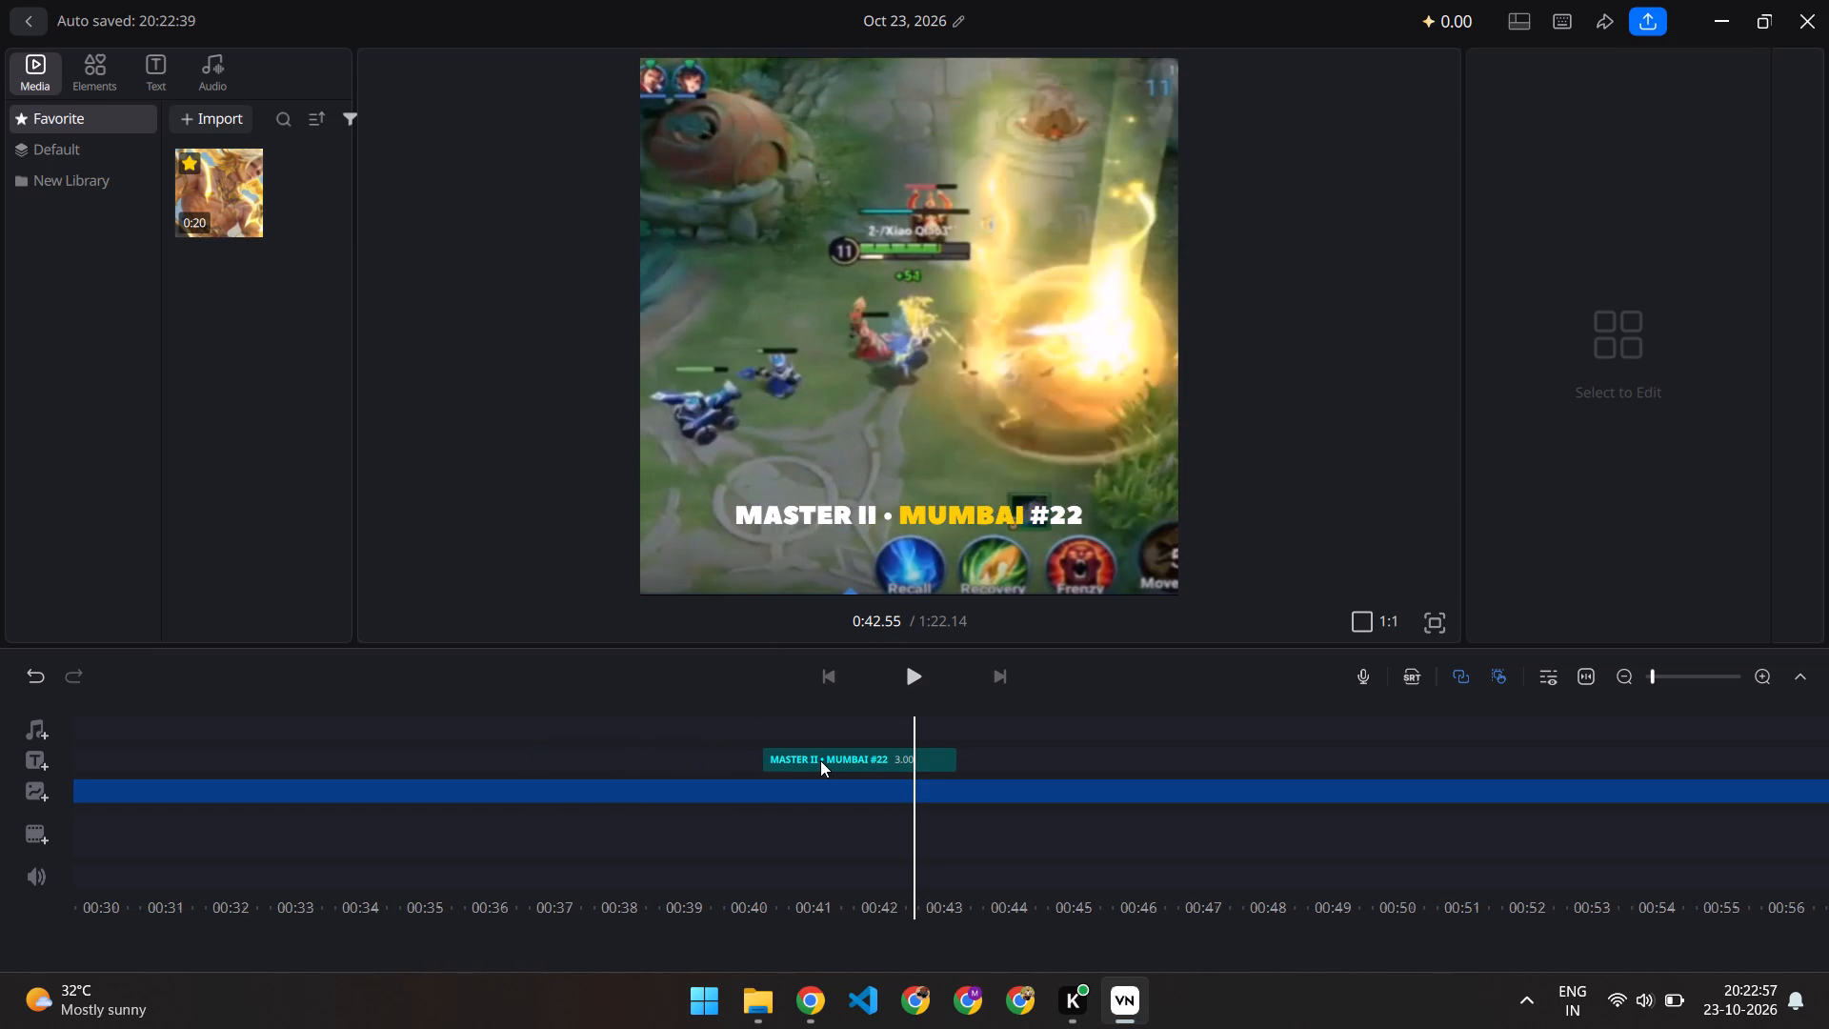
Move the "MASTER II • MUMBAI #22" title slightly higher in the frame, horizontally centred above the game's skill icons.
left_click(820, 760)
left_click_drag(846, 492, 845, 344)
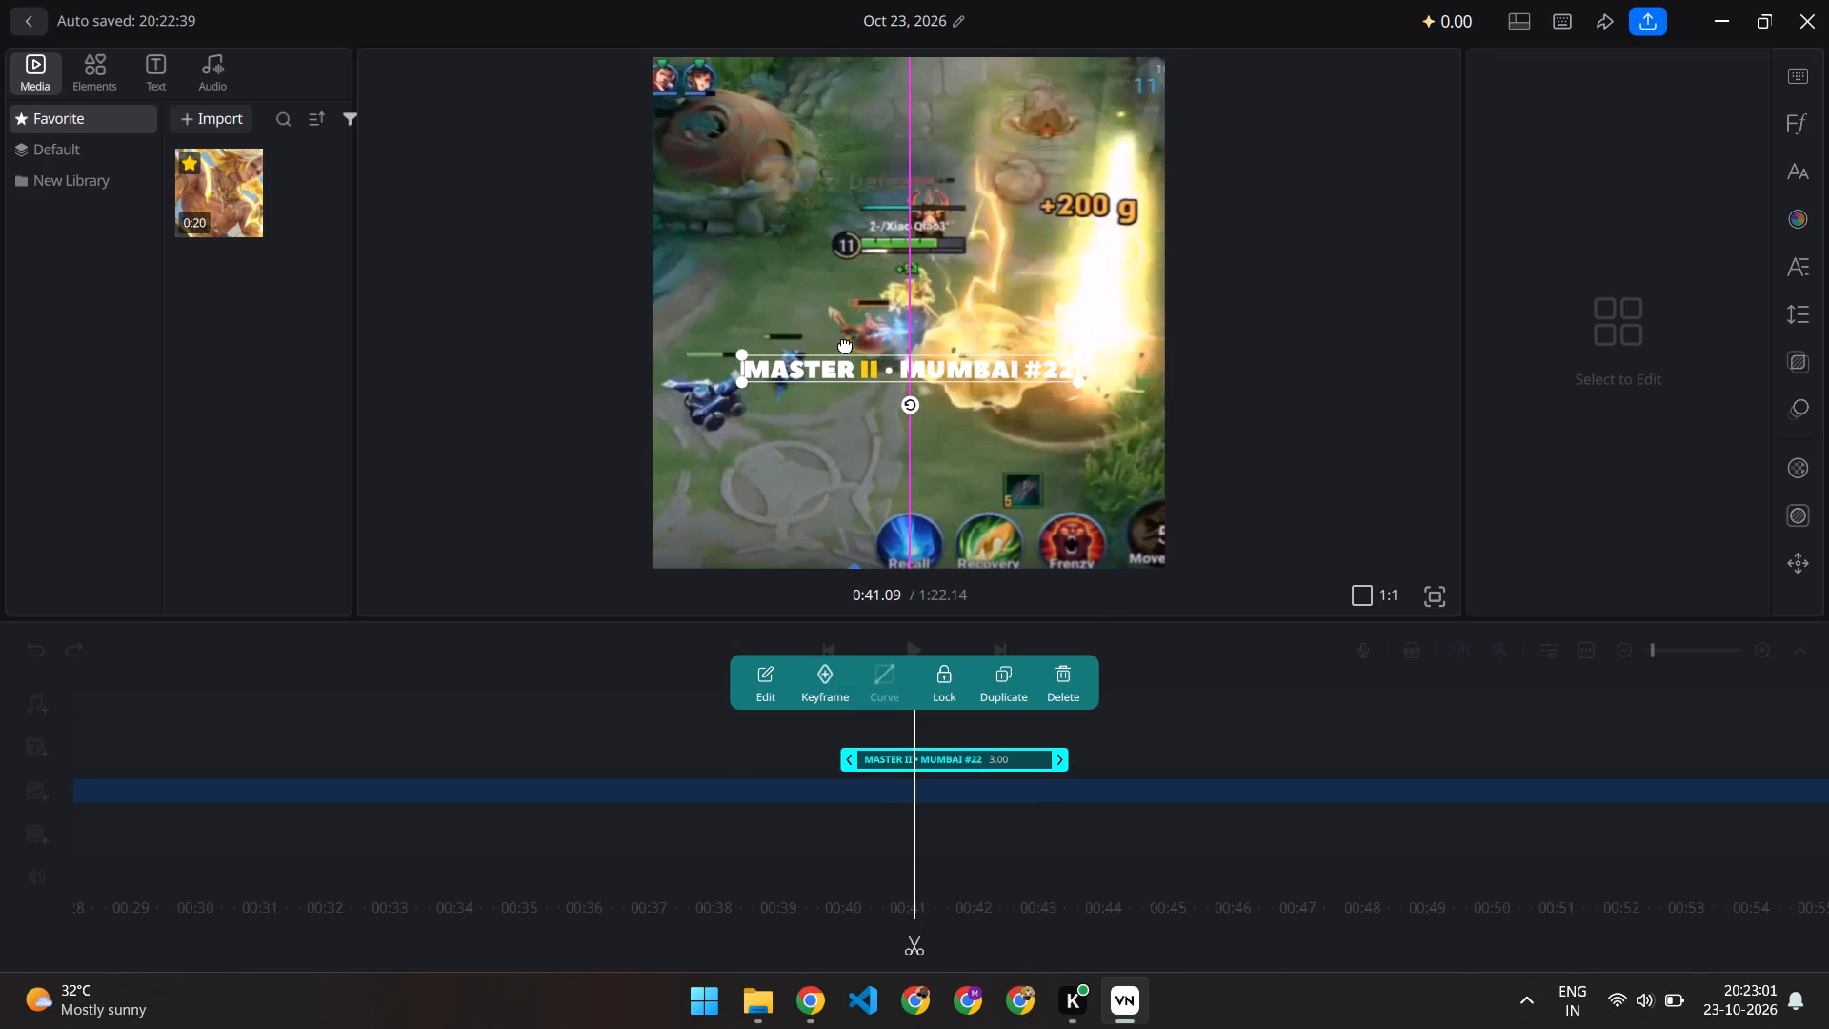
left_click_drag(845, 344, 849, 456)
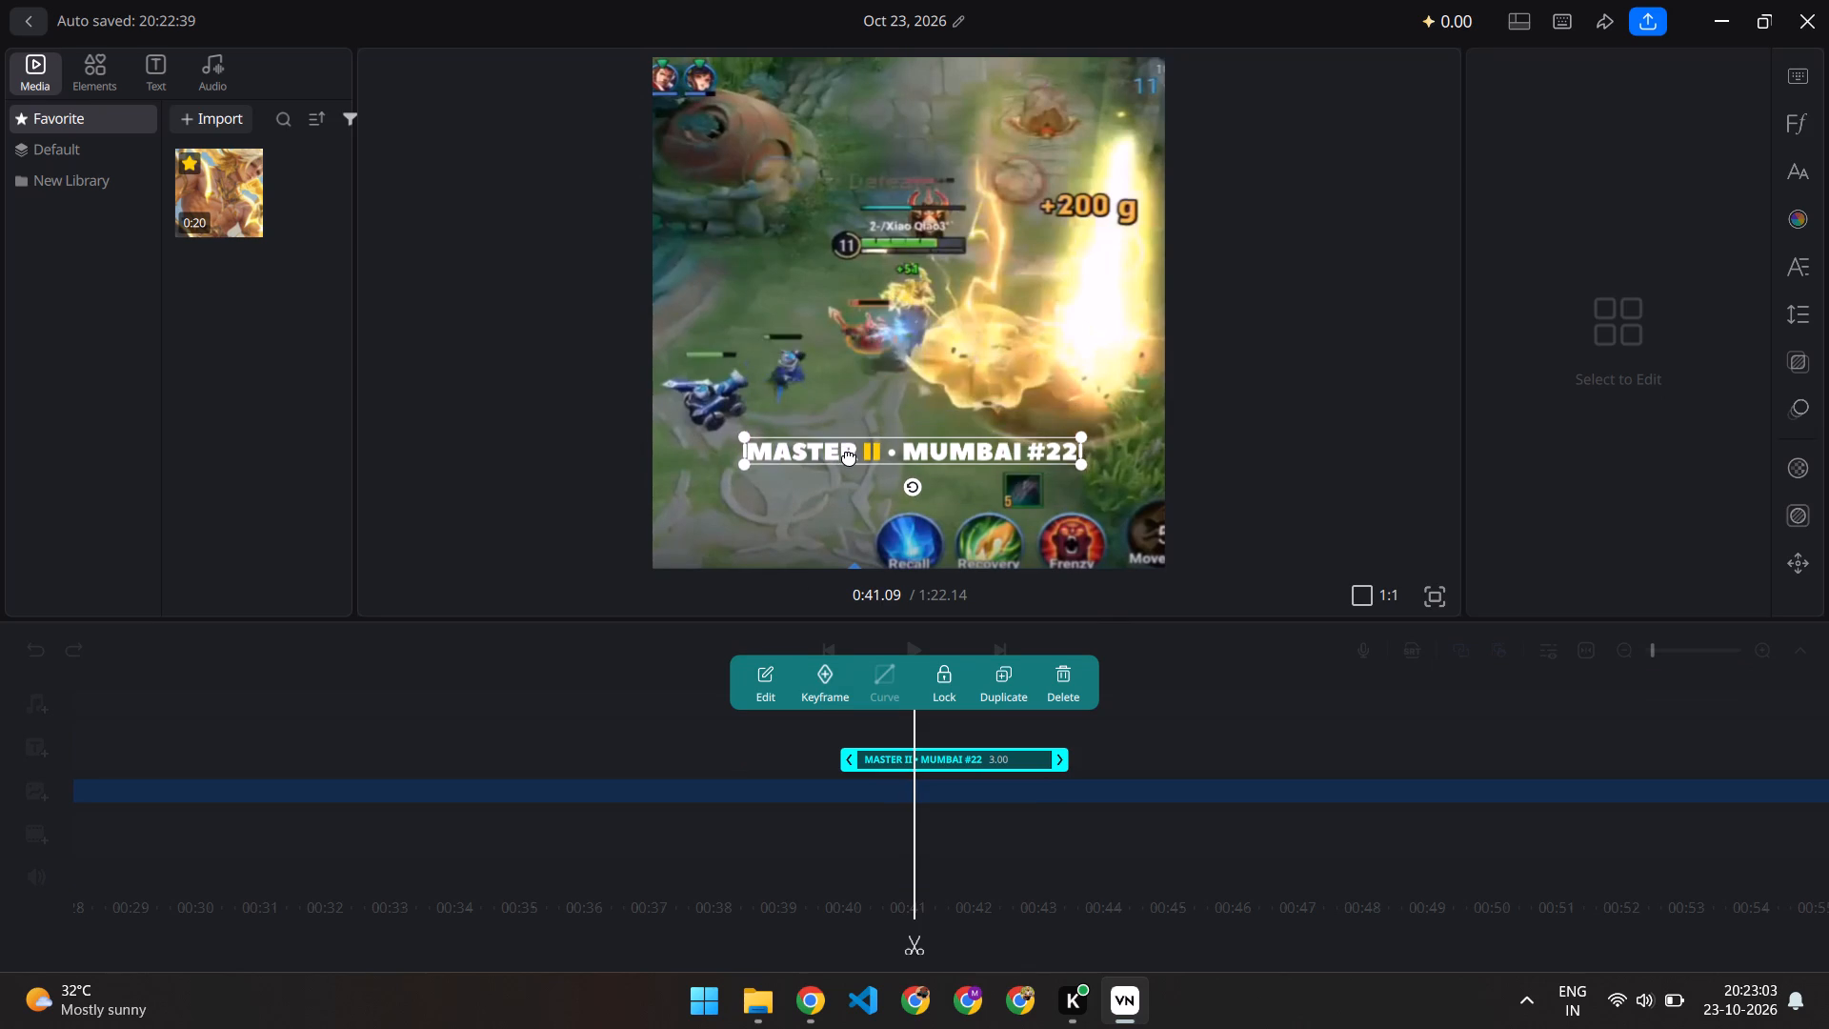
left_click_drag(849, 456, 842, 465)
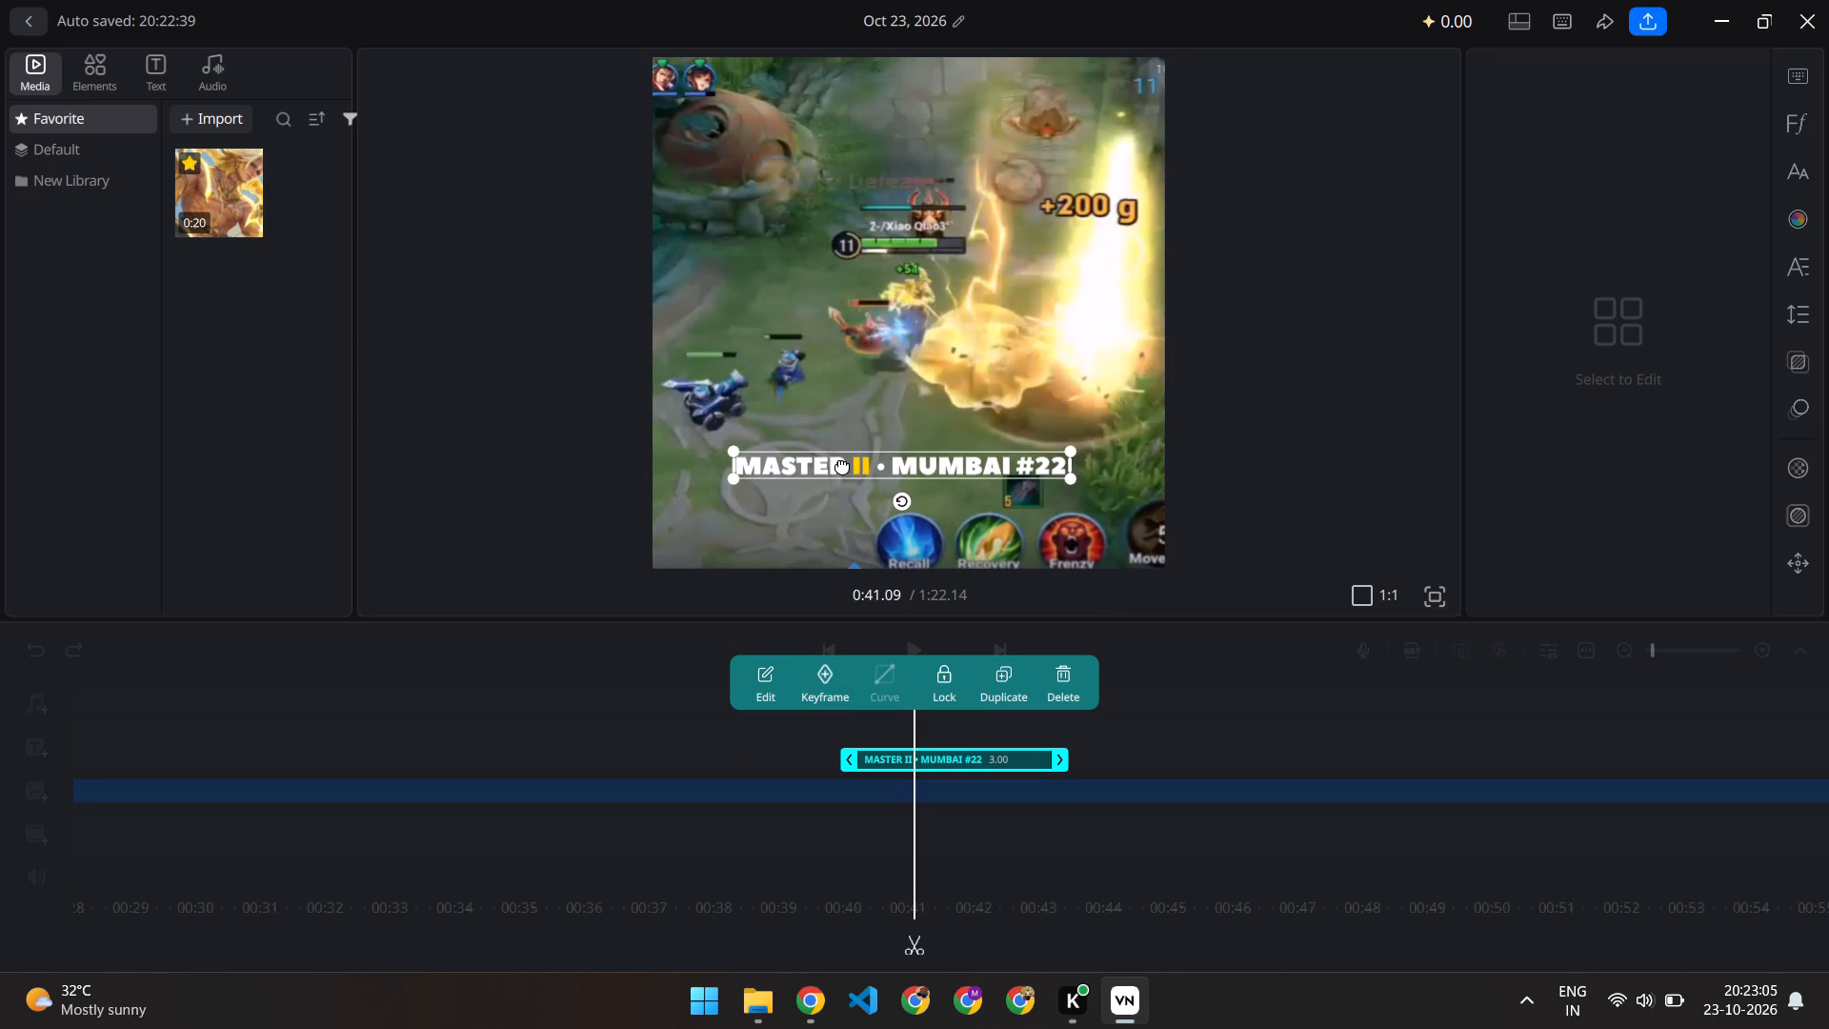
left_click_drag(842, 465, 845, 467)
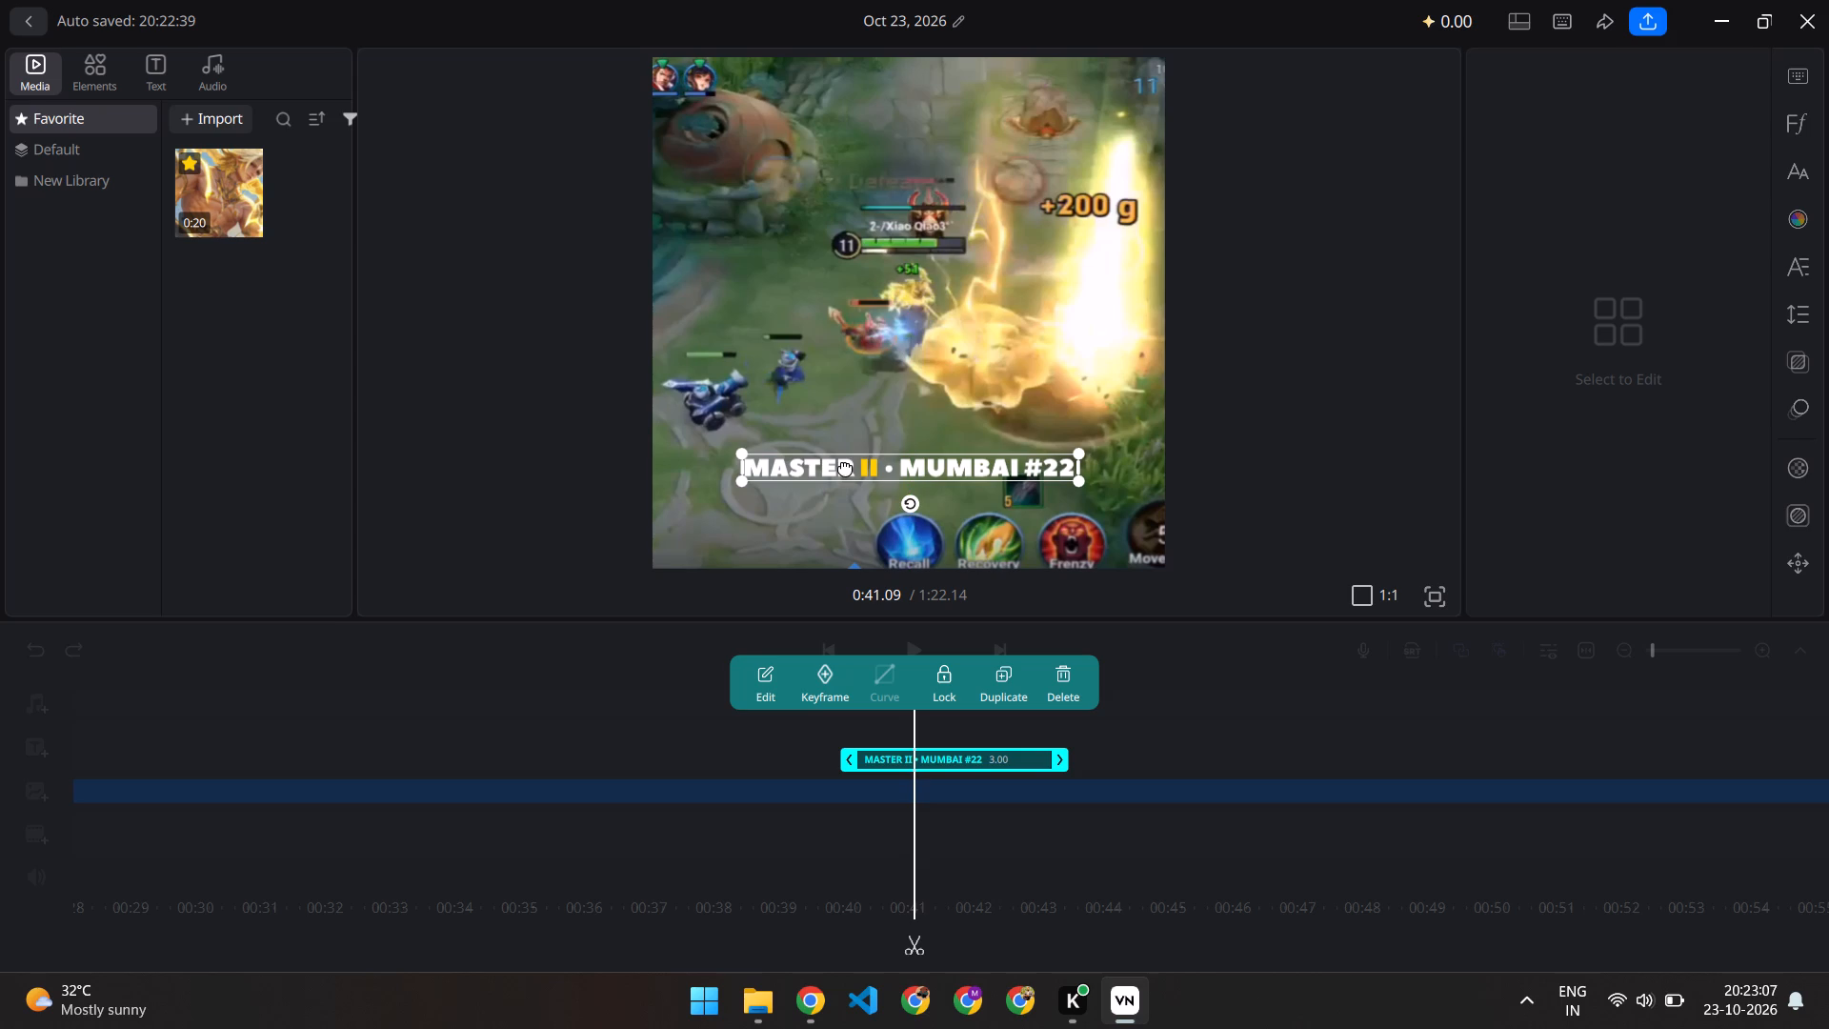
Set the "MASTER II • MUMBAI #22" title's font size to 22.
left_click(1799, 158)
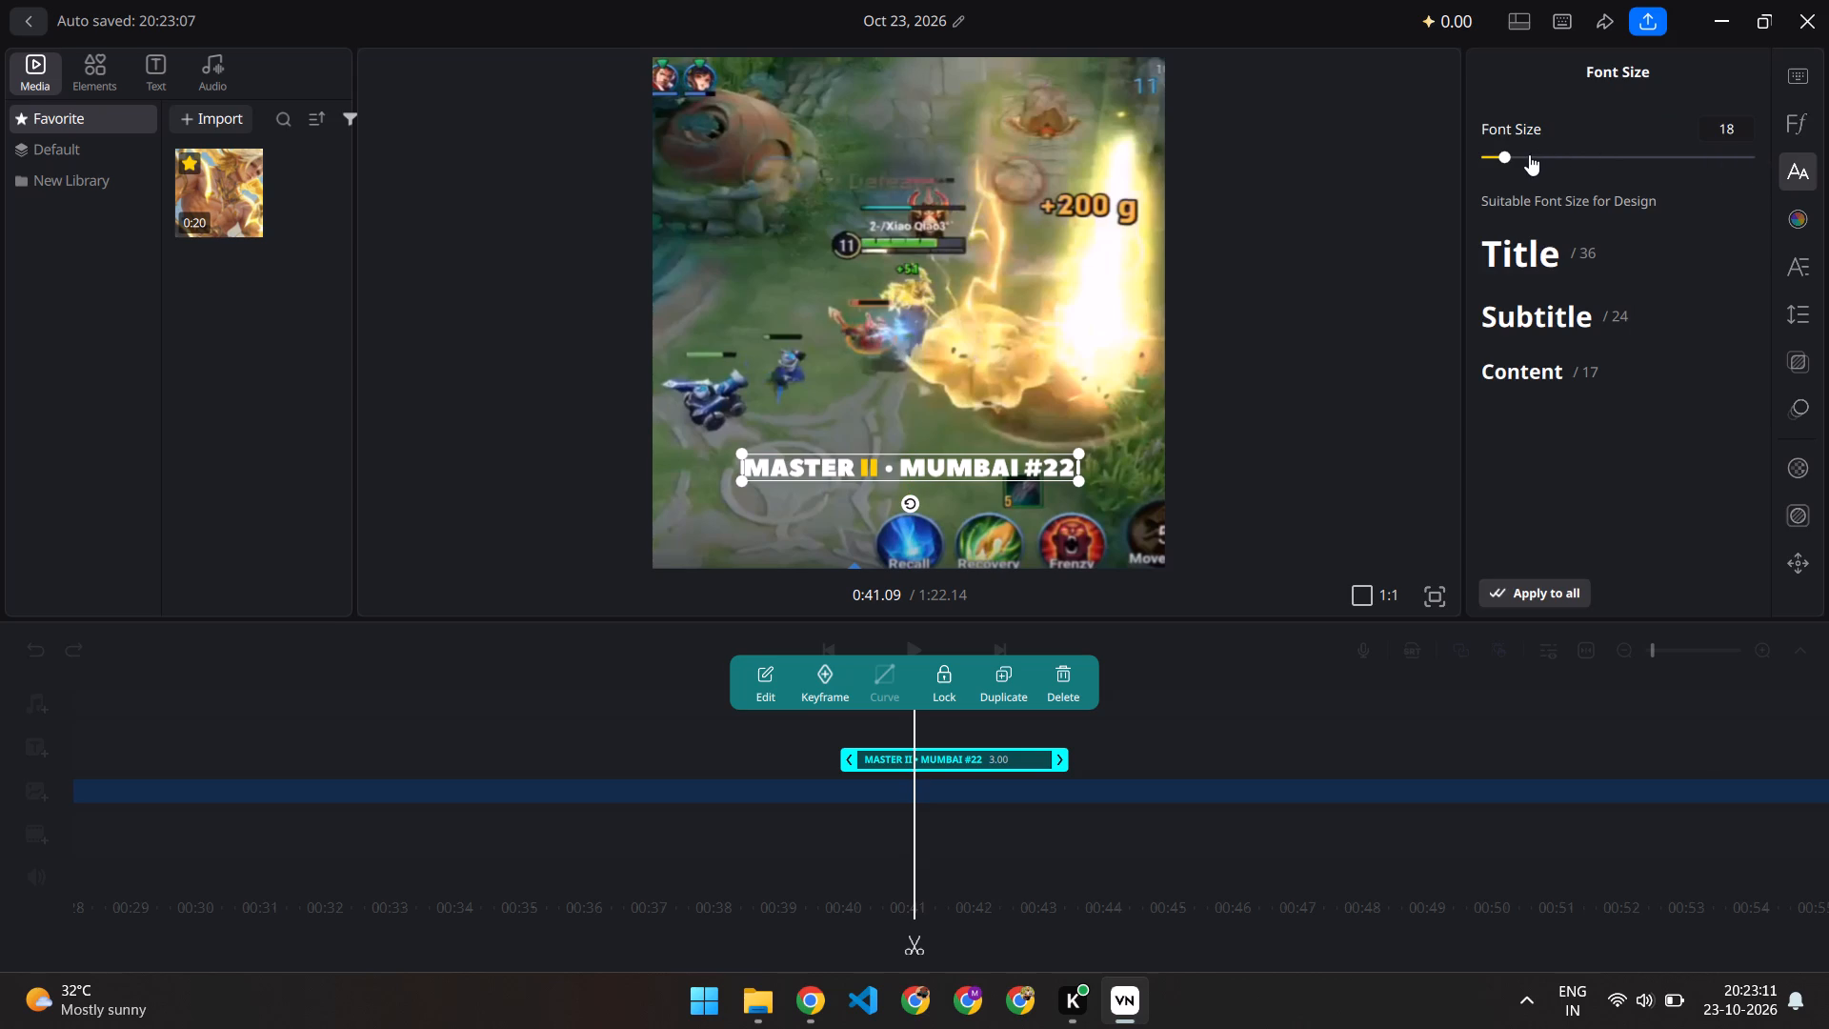
left_click(1529, 154)
left_click_drag(1529, 154, 1510, 156)
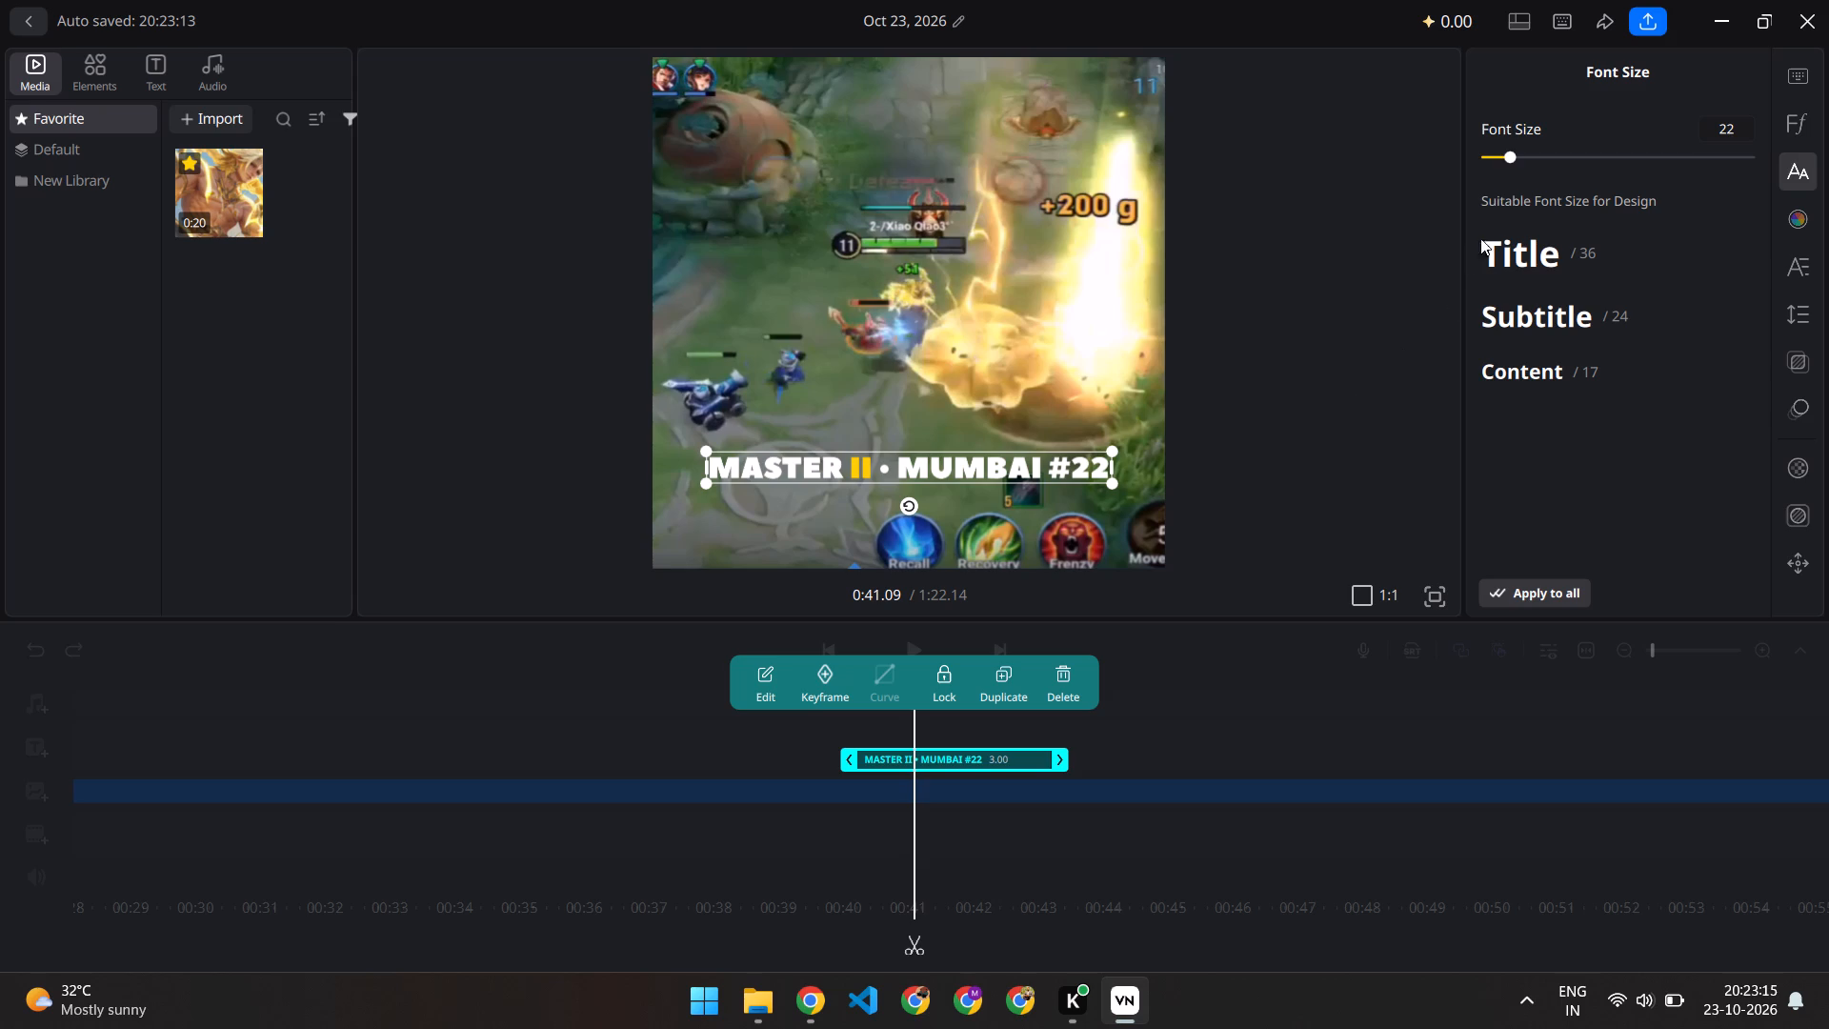
left_click(1365, 358)
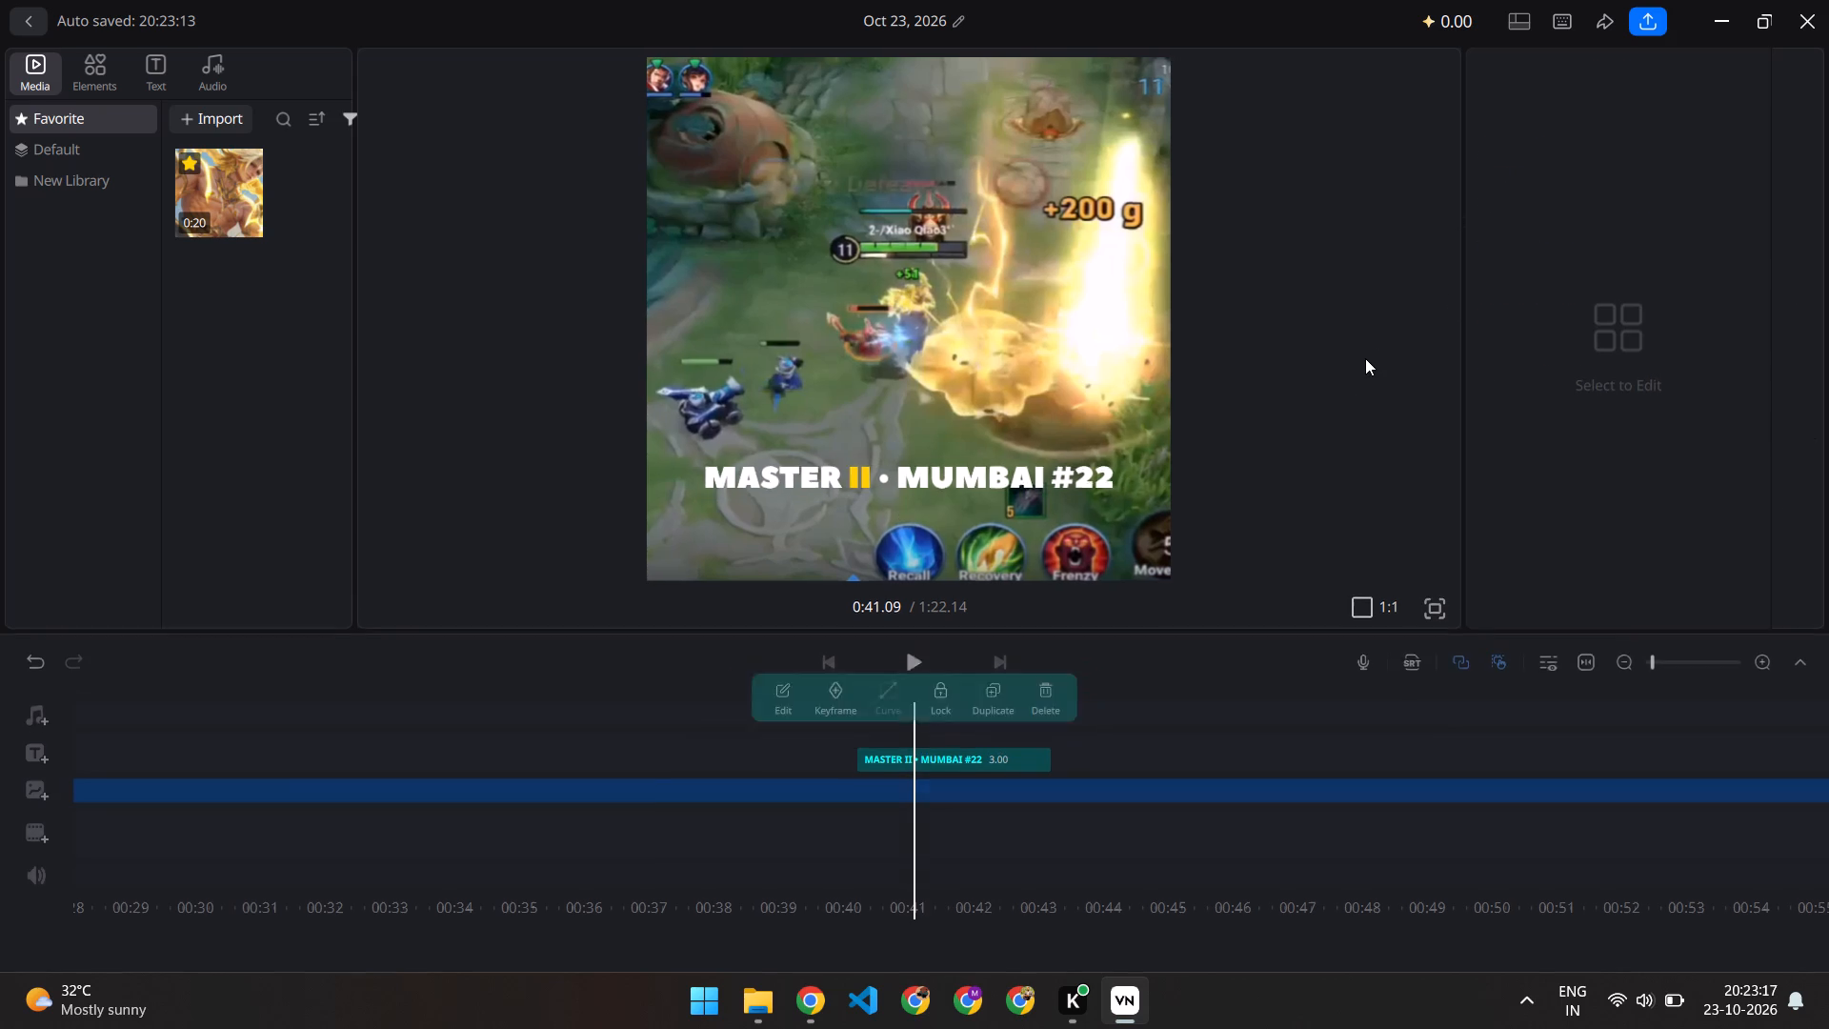
Play the video from the resized title through the following gameplay to about 1:04.
left_click(924, 693)
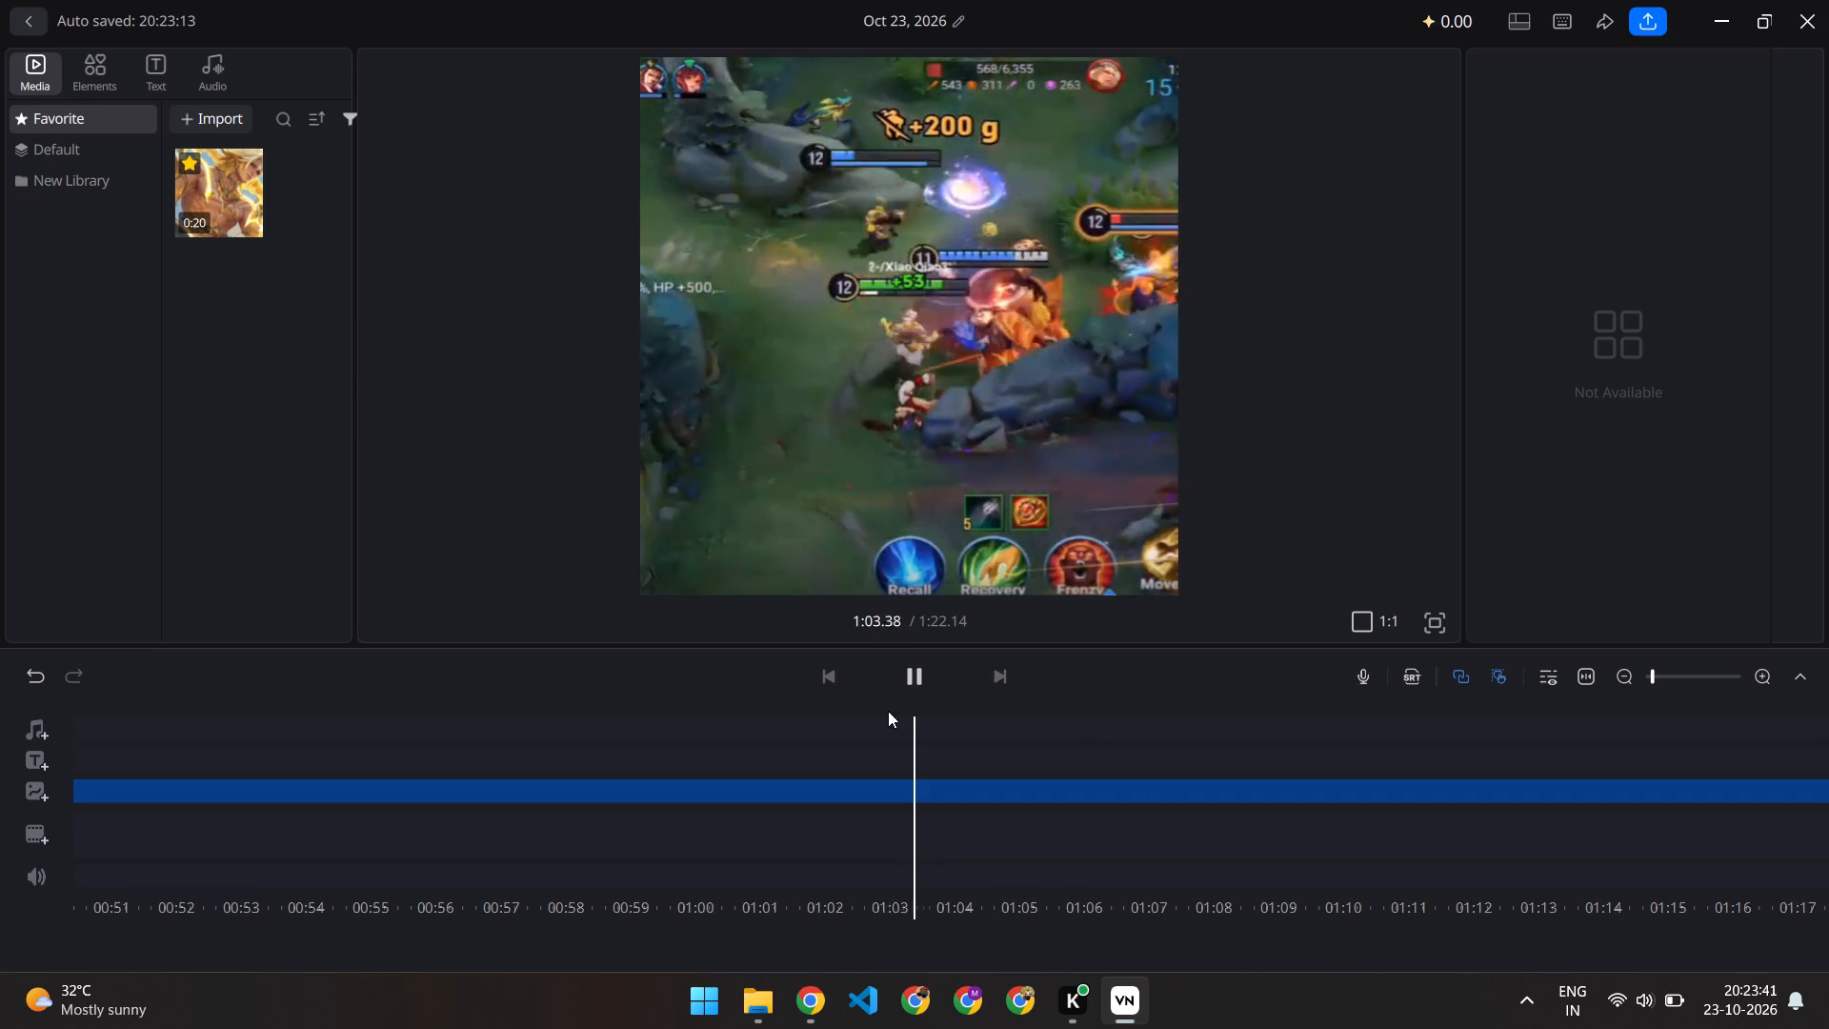
left_click(921, 677)
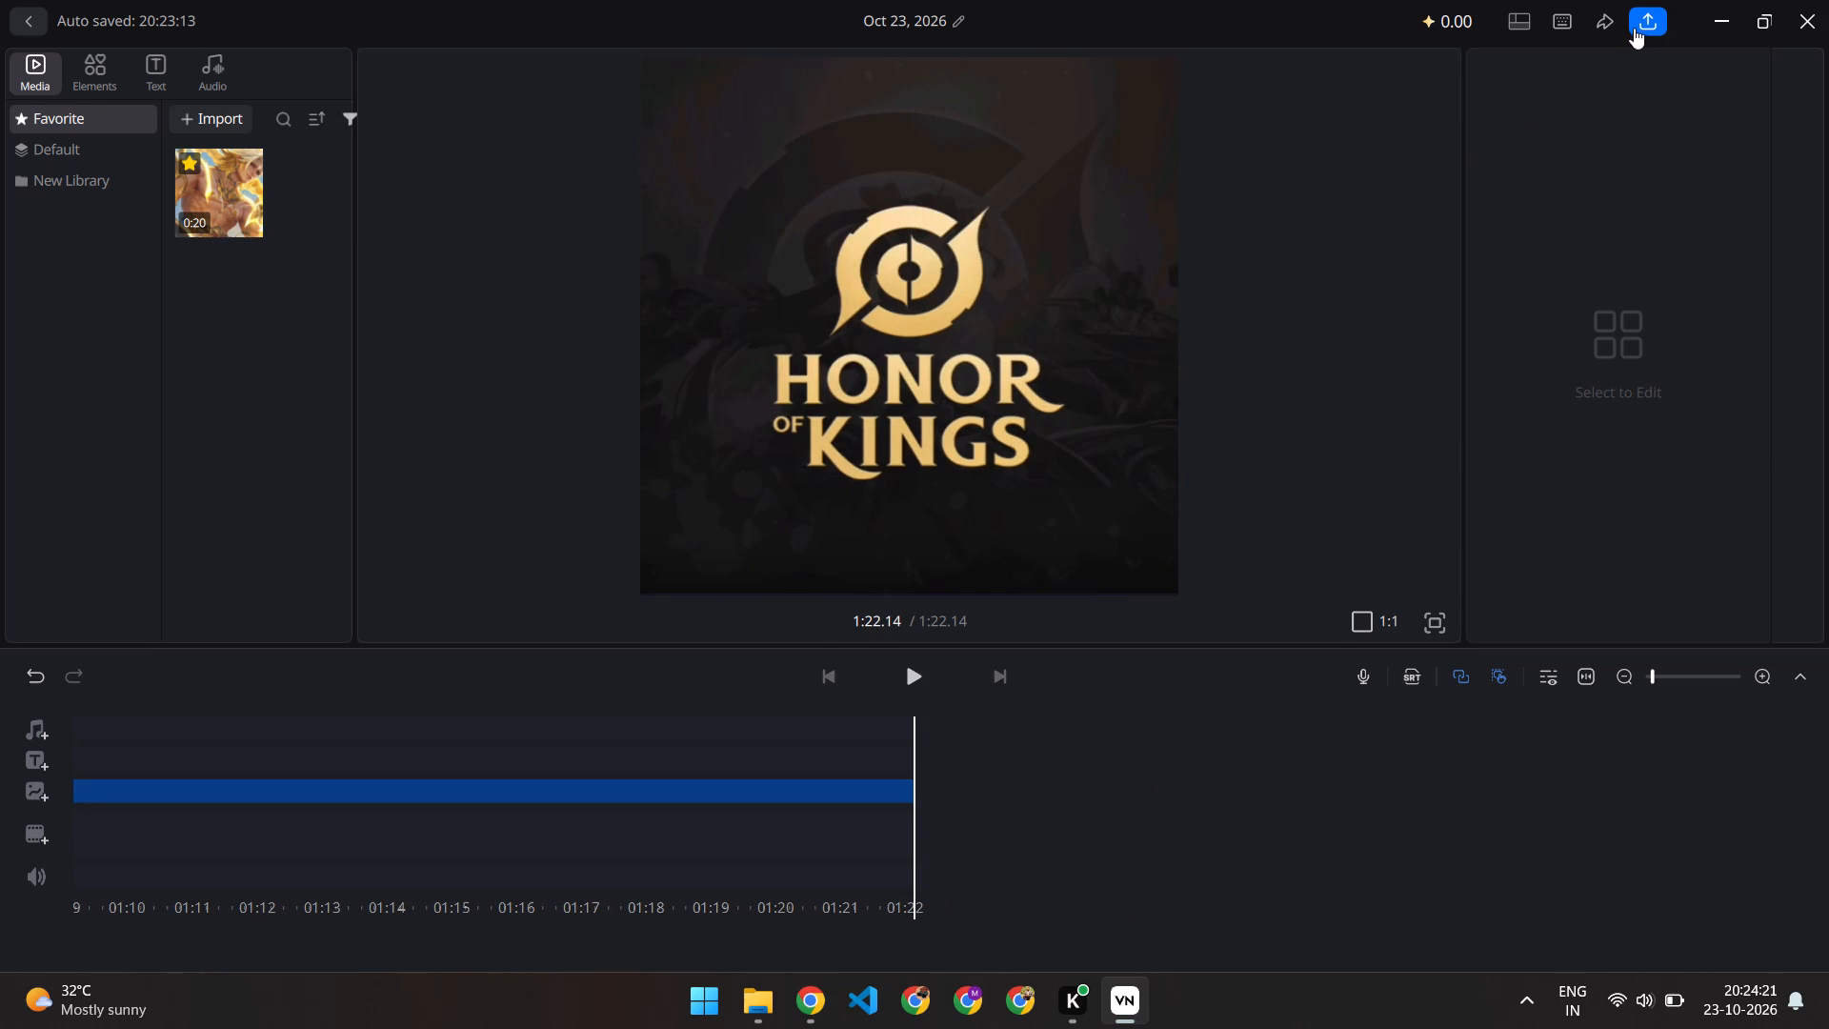
scroll(1061, 819, "right", 18)
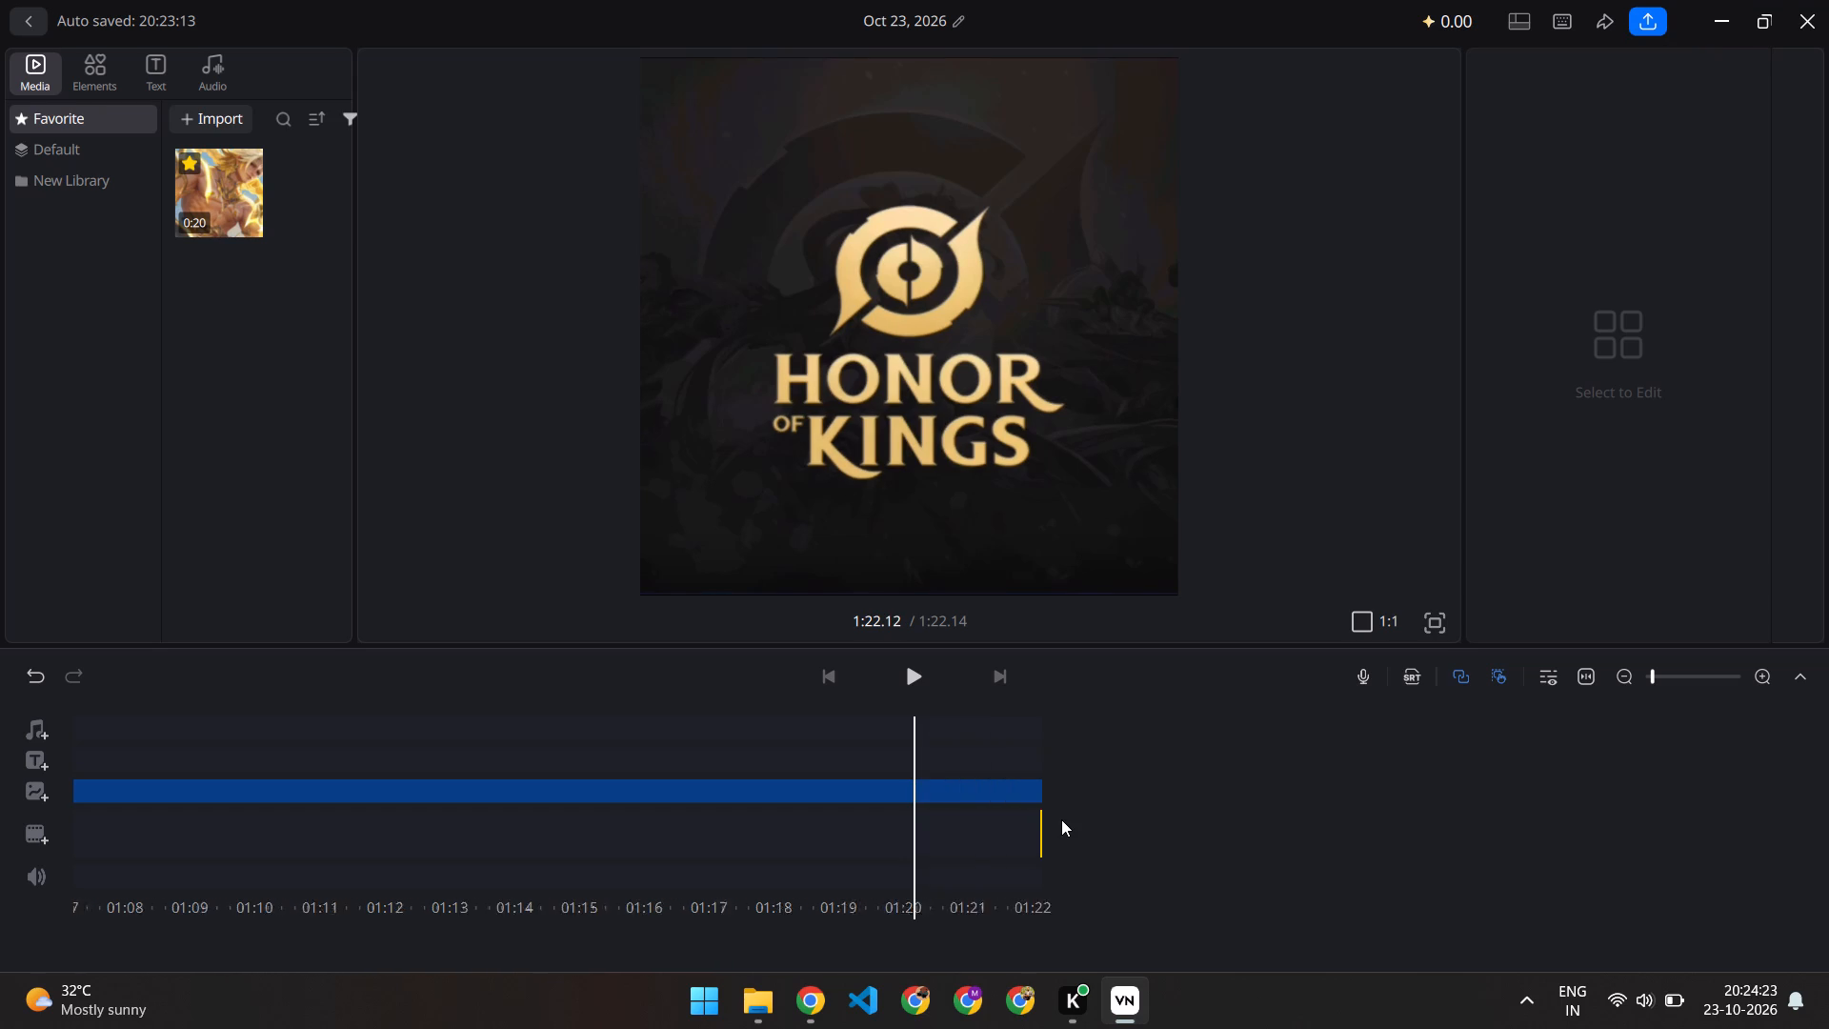
scroll(1061, 819, "right", 3)
scroll(1061, 819, "right", 20)
scroll(1061, 819, "right", 20)
scroll(1061, 819, "right", 20)
scroll(1061, 819, "right", 14)
scroll(1061, 819, "right", 16)
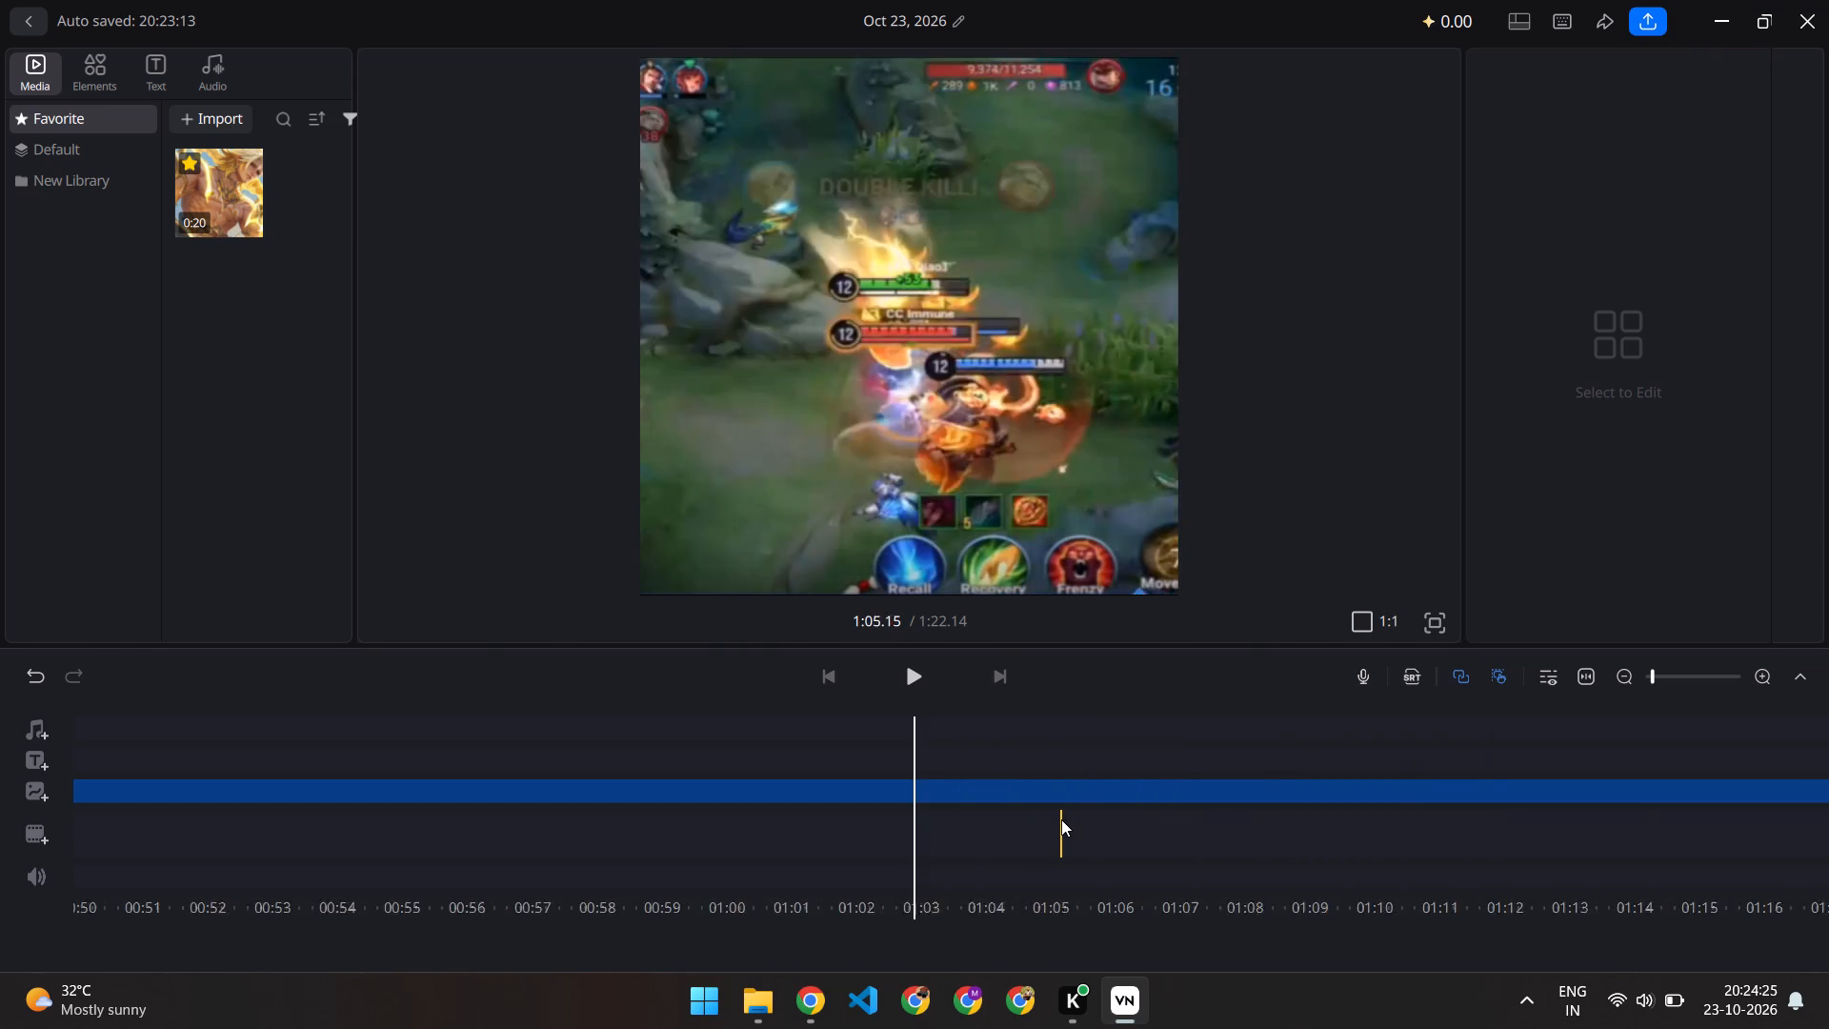
scroll(1061, 819, "right", 15)
scroll(1061, 819, "right", 20)
scroll(1061, 819, "right", 20)
scroll(1061, 819, "right", 20)
scroll(1061, 819, "right", 16)
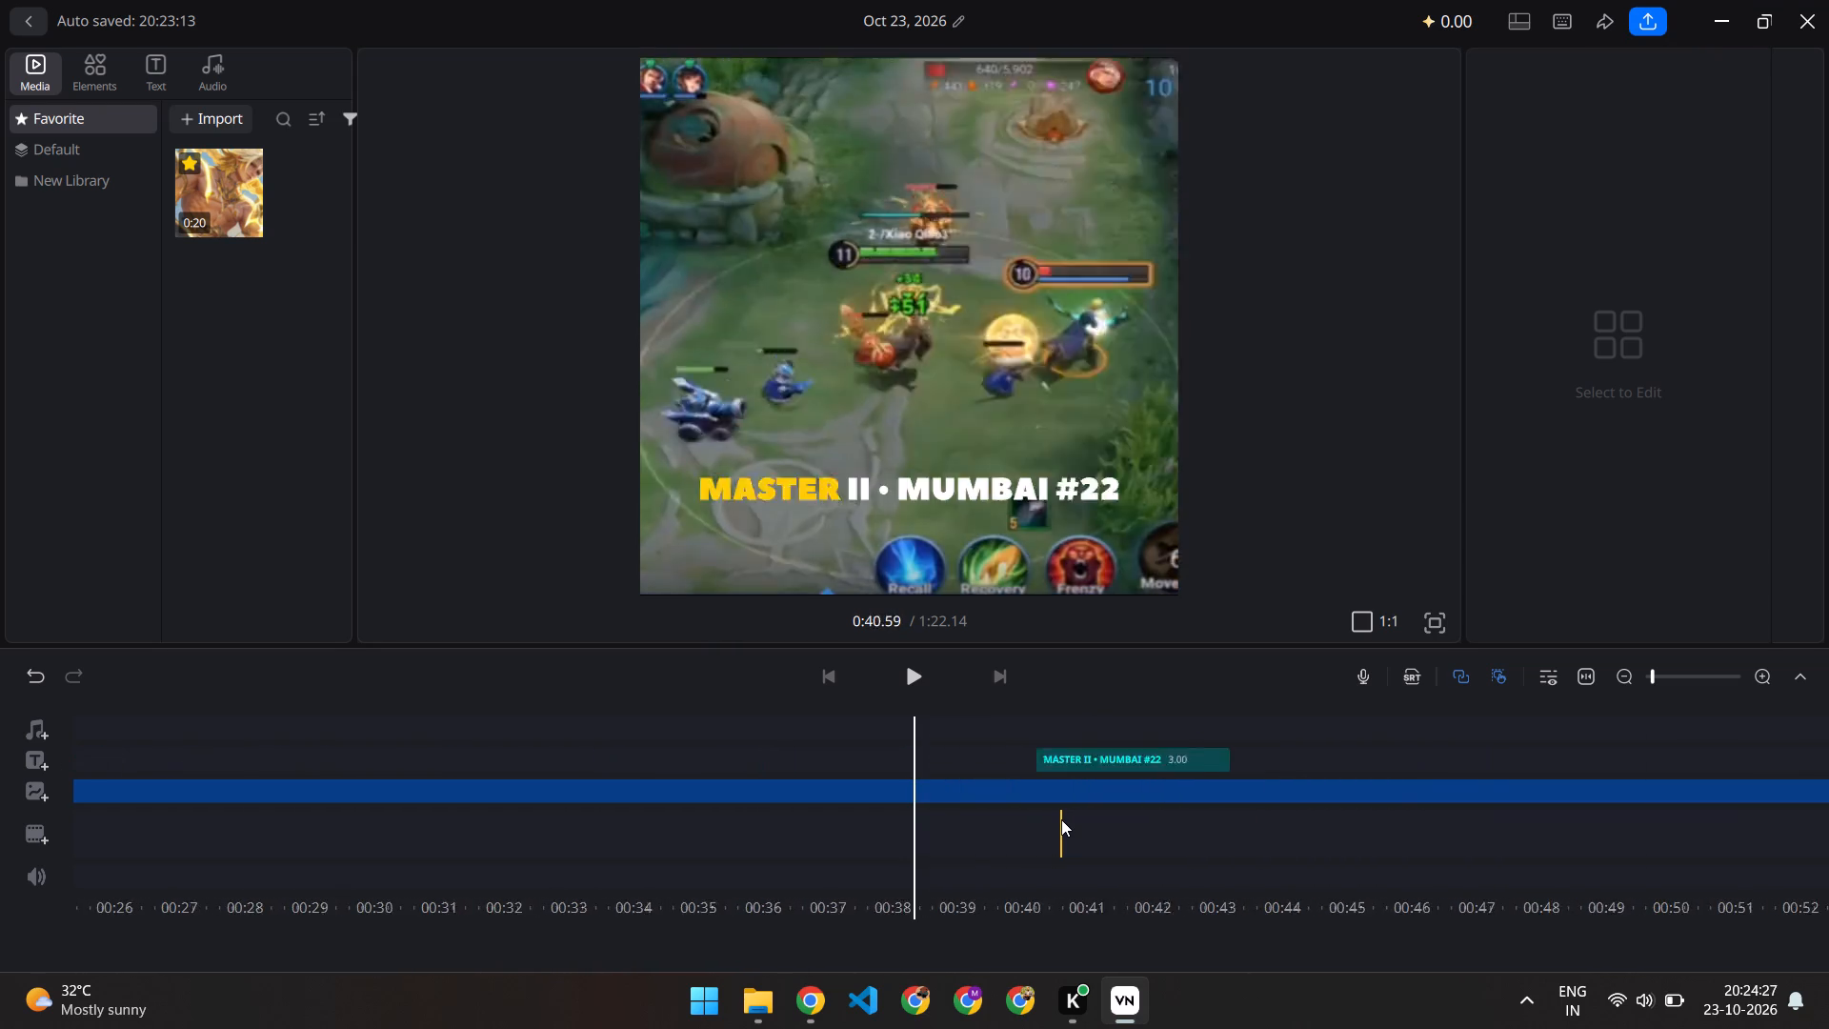
scroll(1061, 819, "right", 10)
scroll(1061, 819, "right", 12)
scroll(1061, 819, "right", 15)
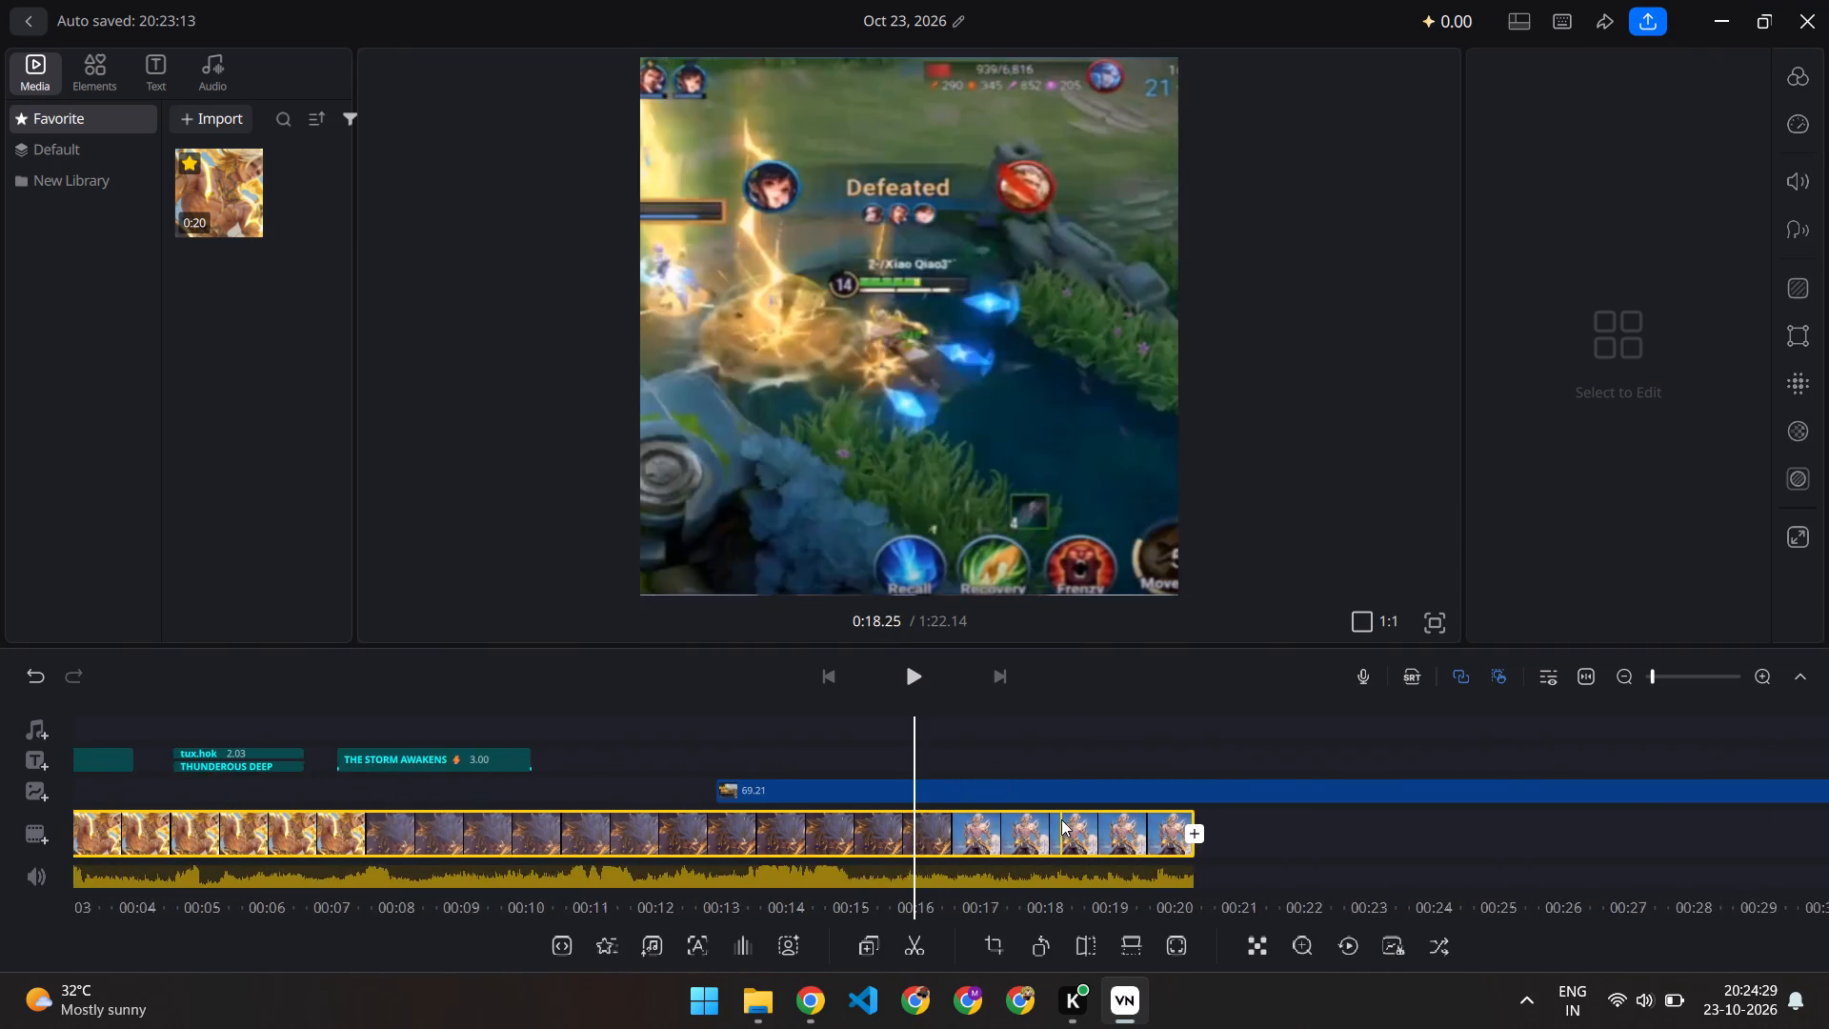
scroll(1061, 819, "right", 1)
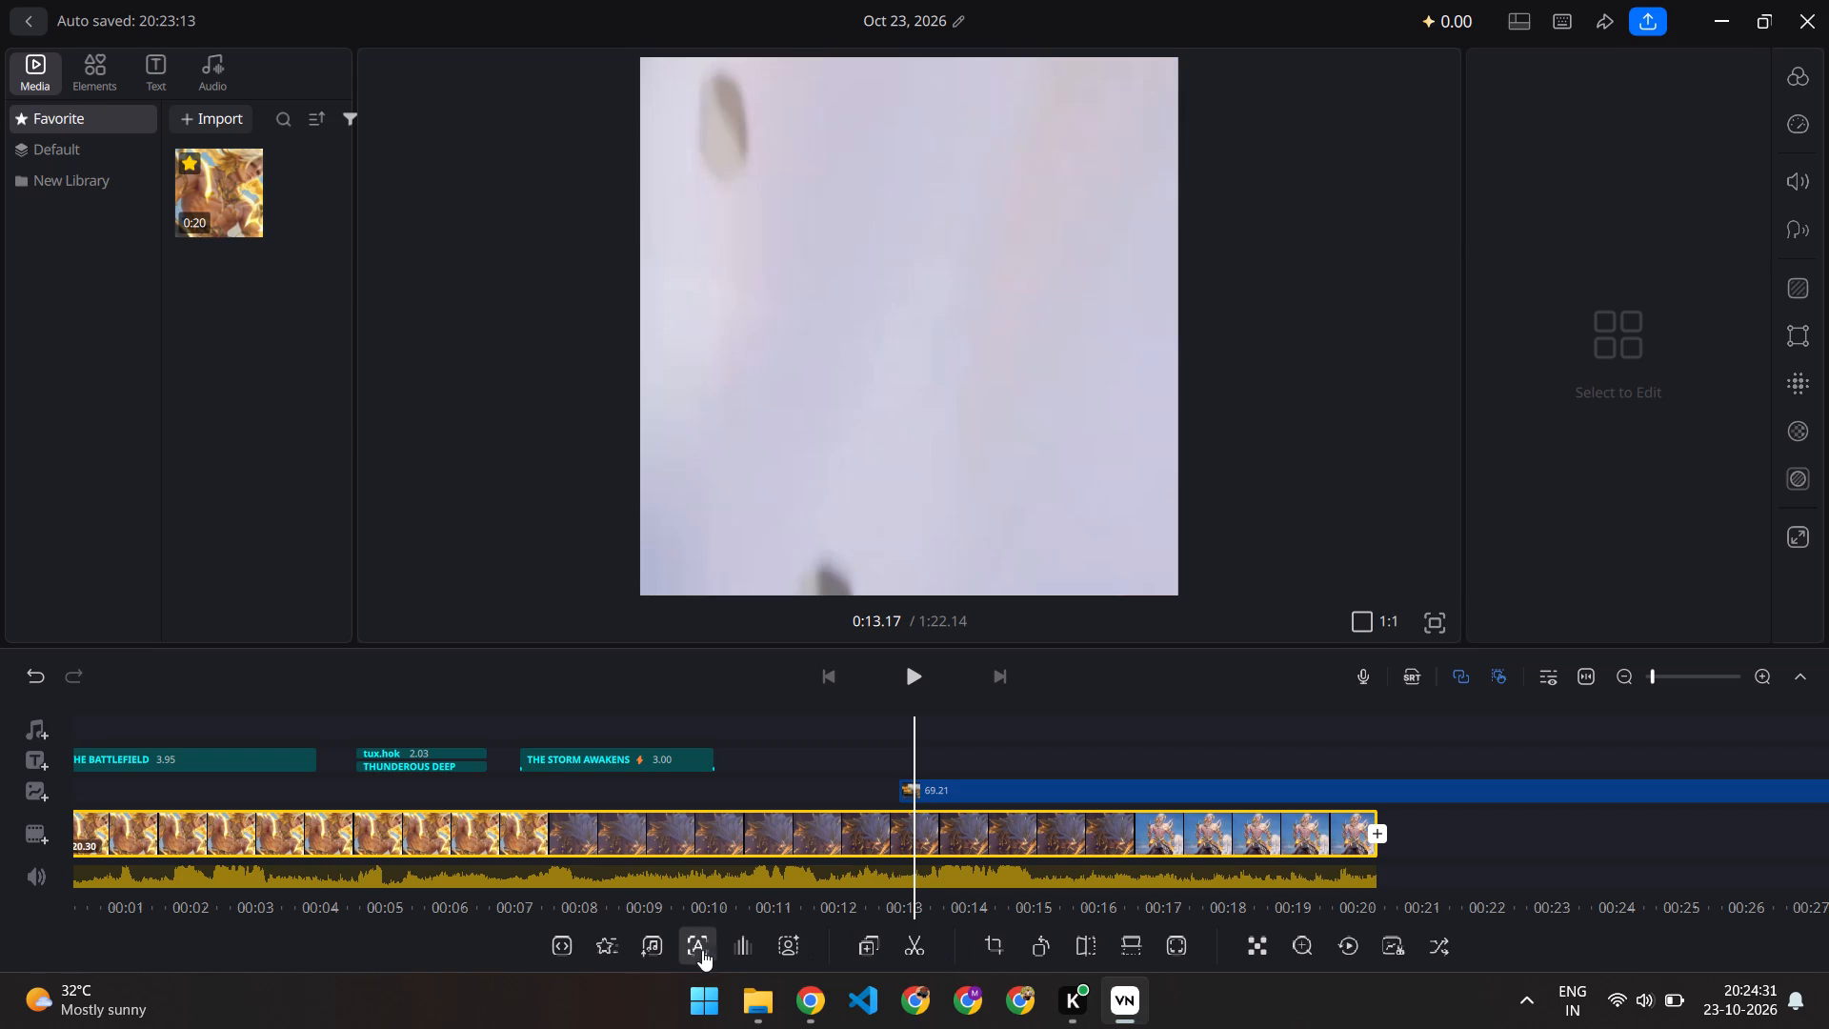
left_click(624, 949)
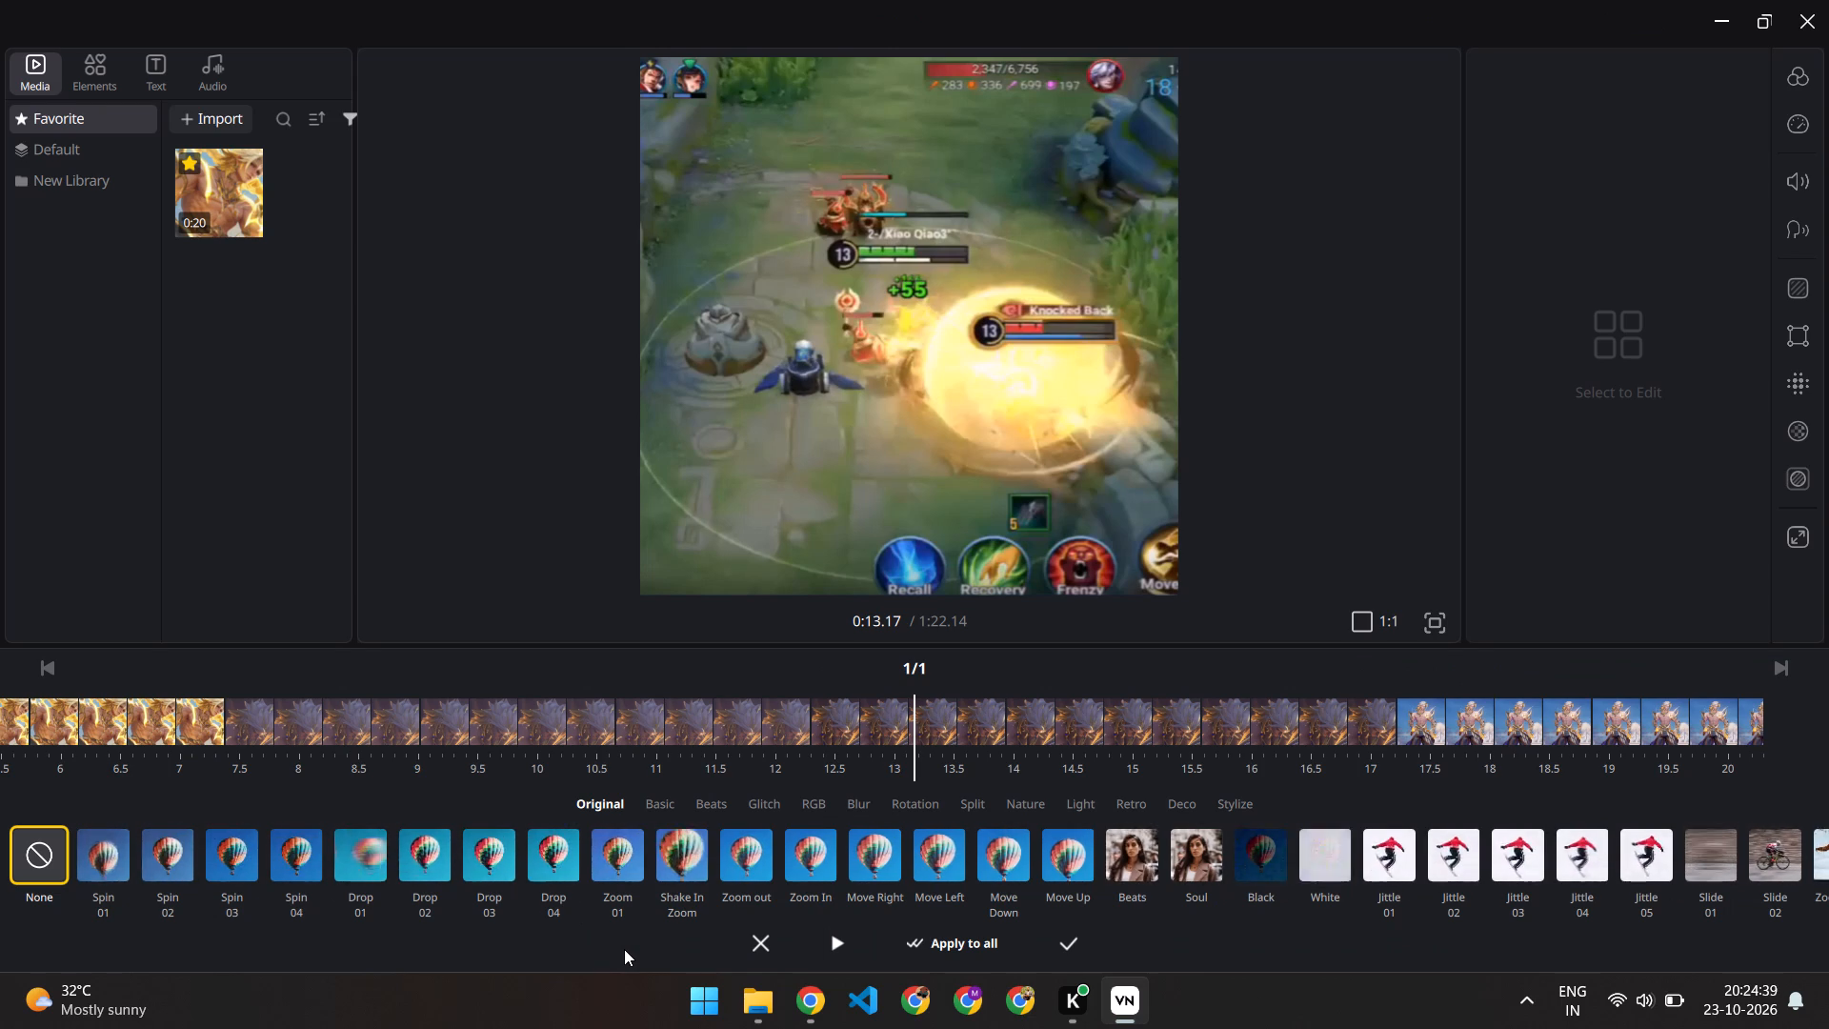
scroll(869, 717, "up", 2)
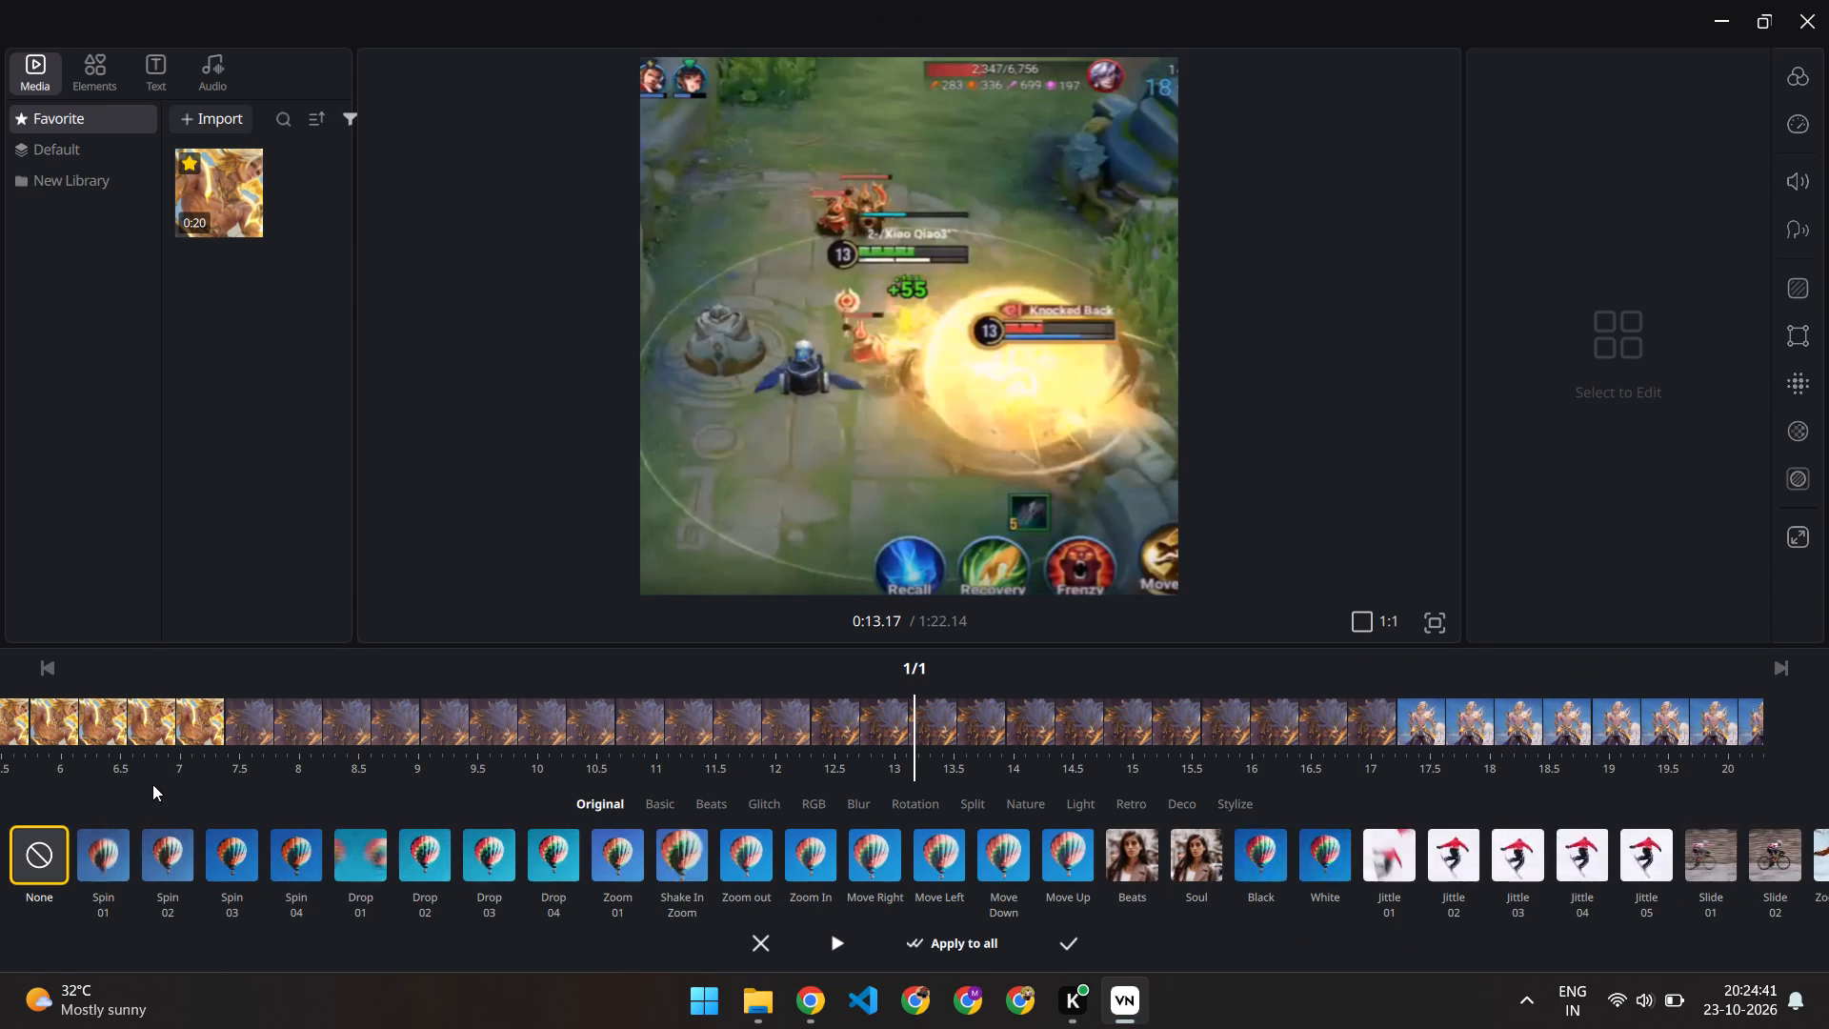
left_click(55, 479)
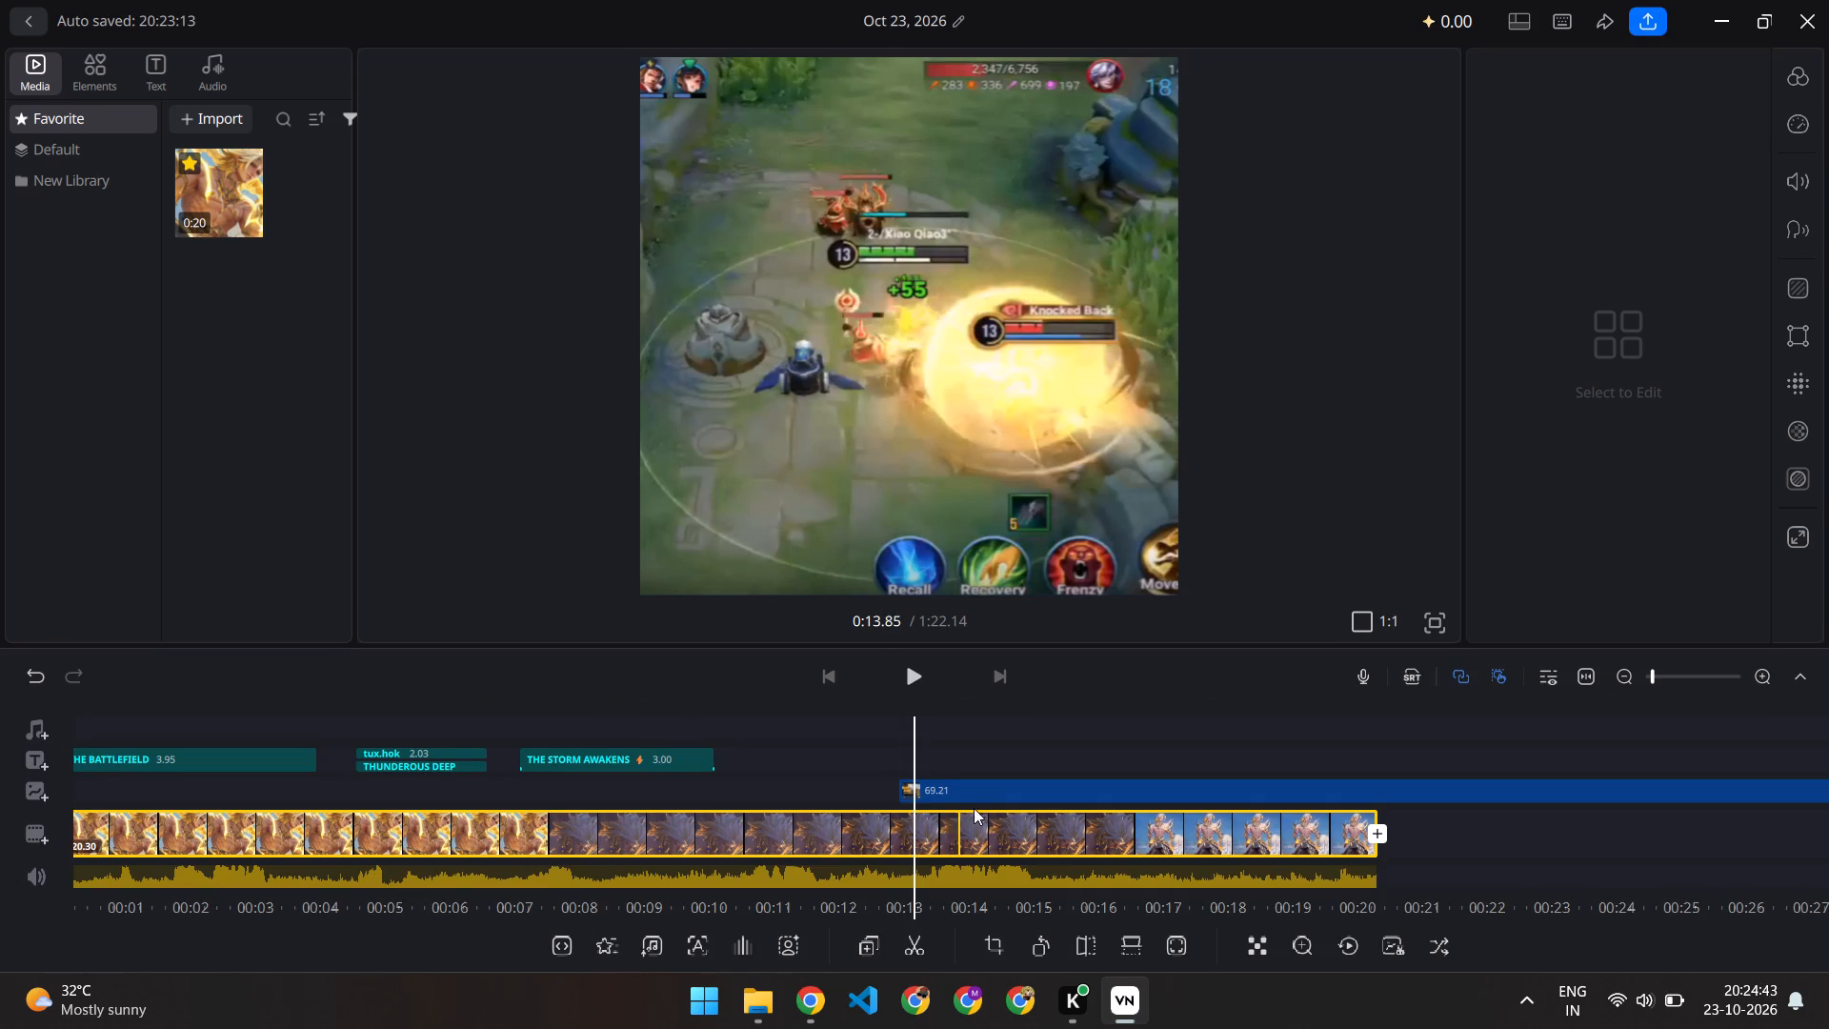
Shift the 69.21-second gameplay overlay clip about 0.5 seconds earlier so it starts at about 0:12.5.
left_click(978, 796)
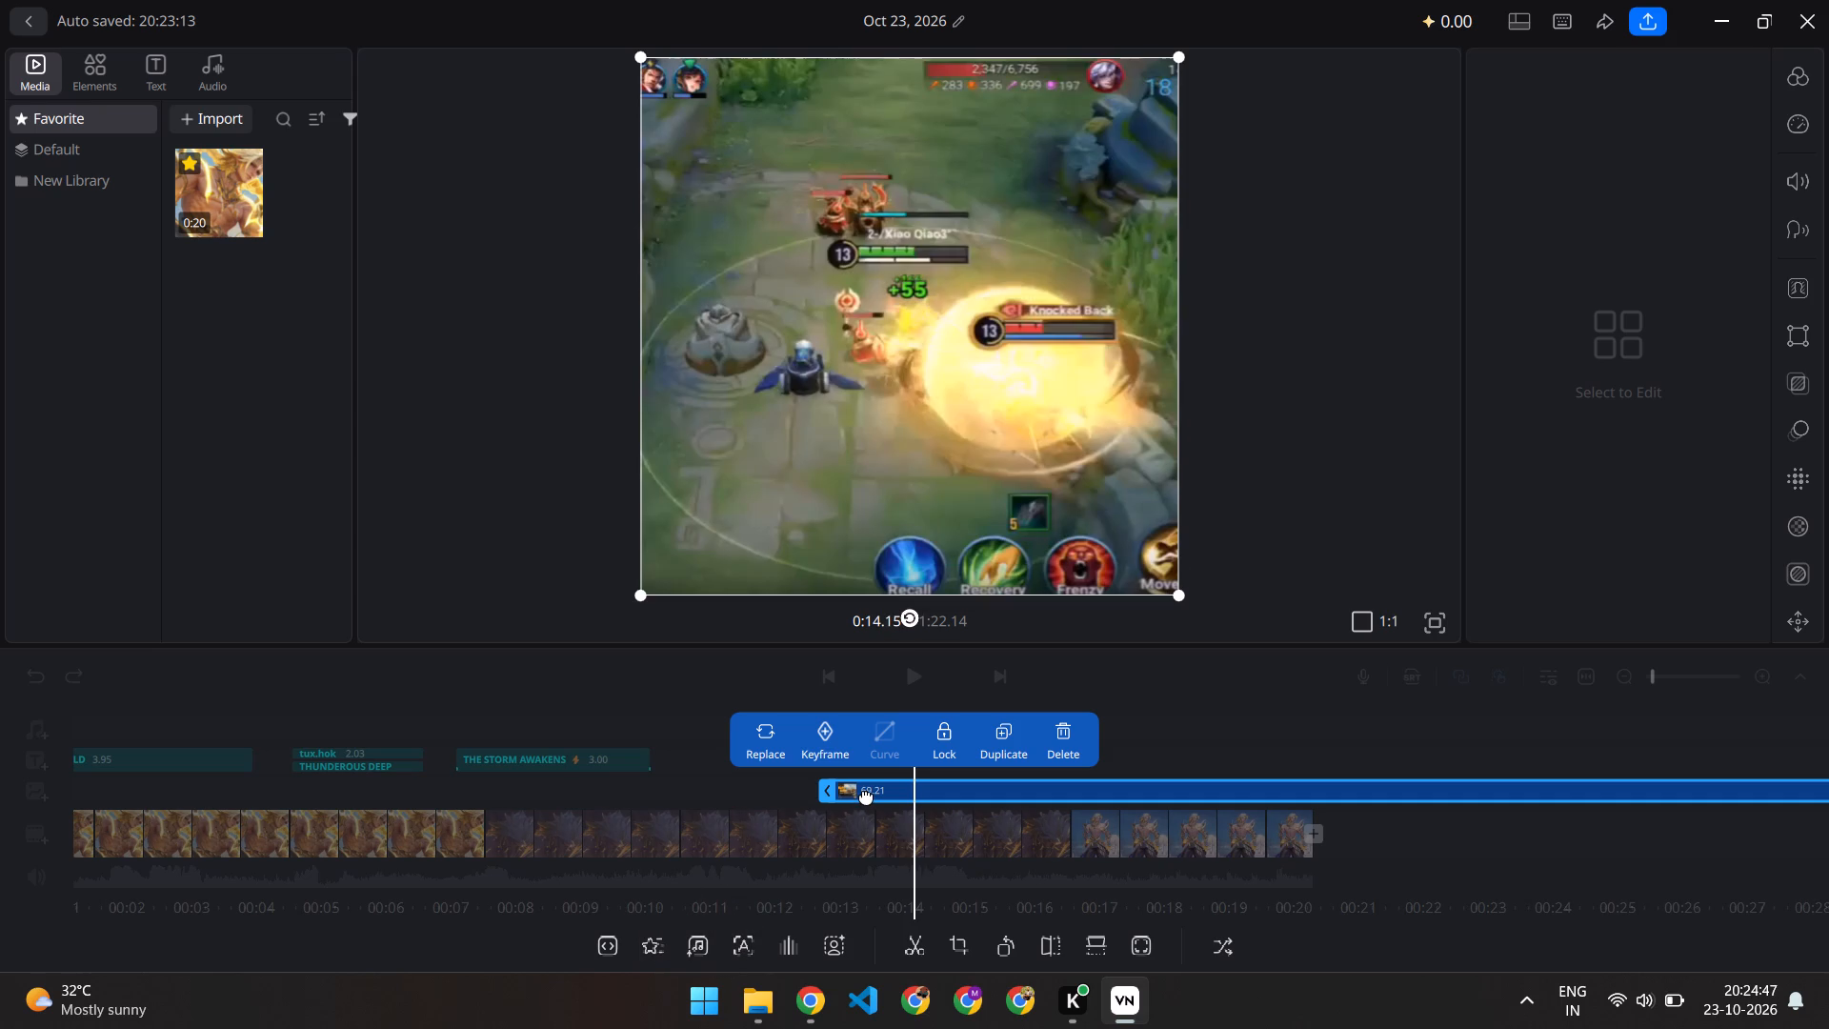
left_click_drag(867, 796, 836, 795)
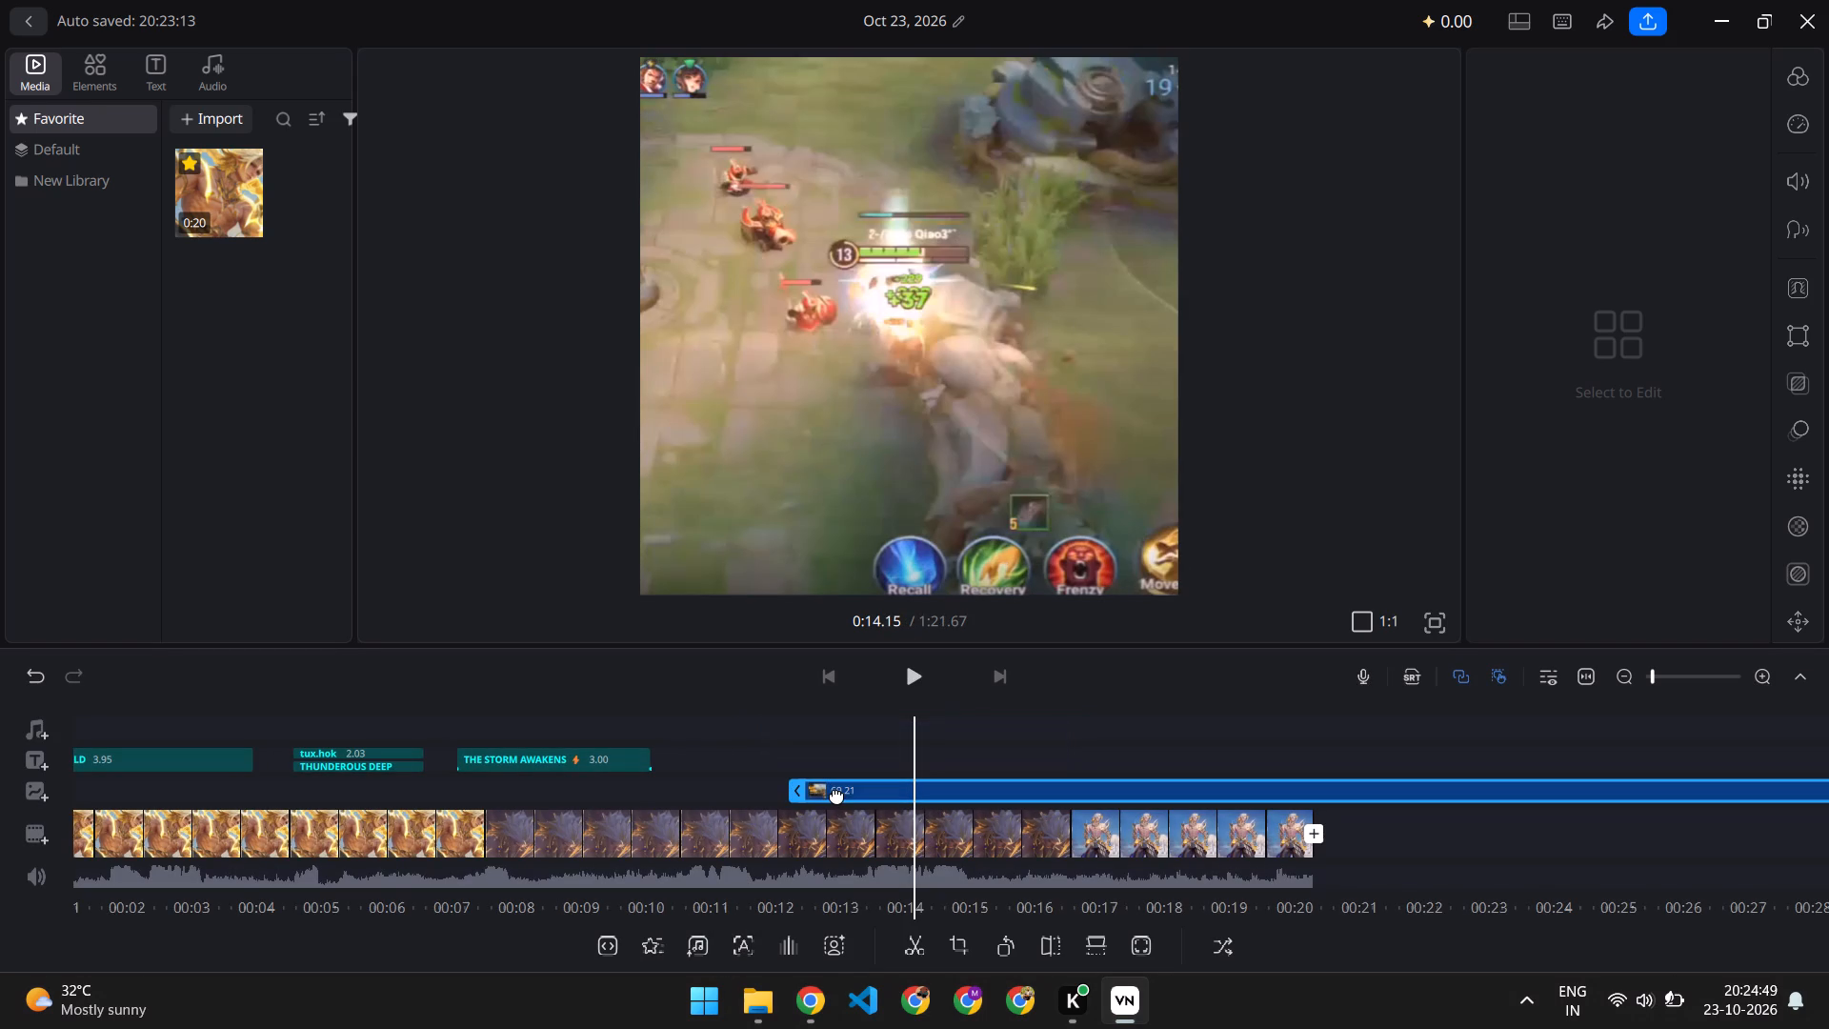
Look through the Original FX effects offered for the gameplay overlay clip, without applying one.
scroll(698, 793, "right", 7)
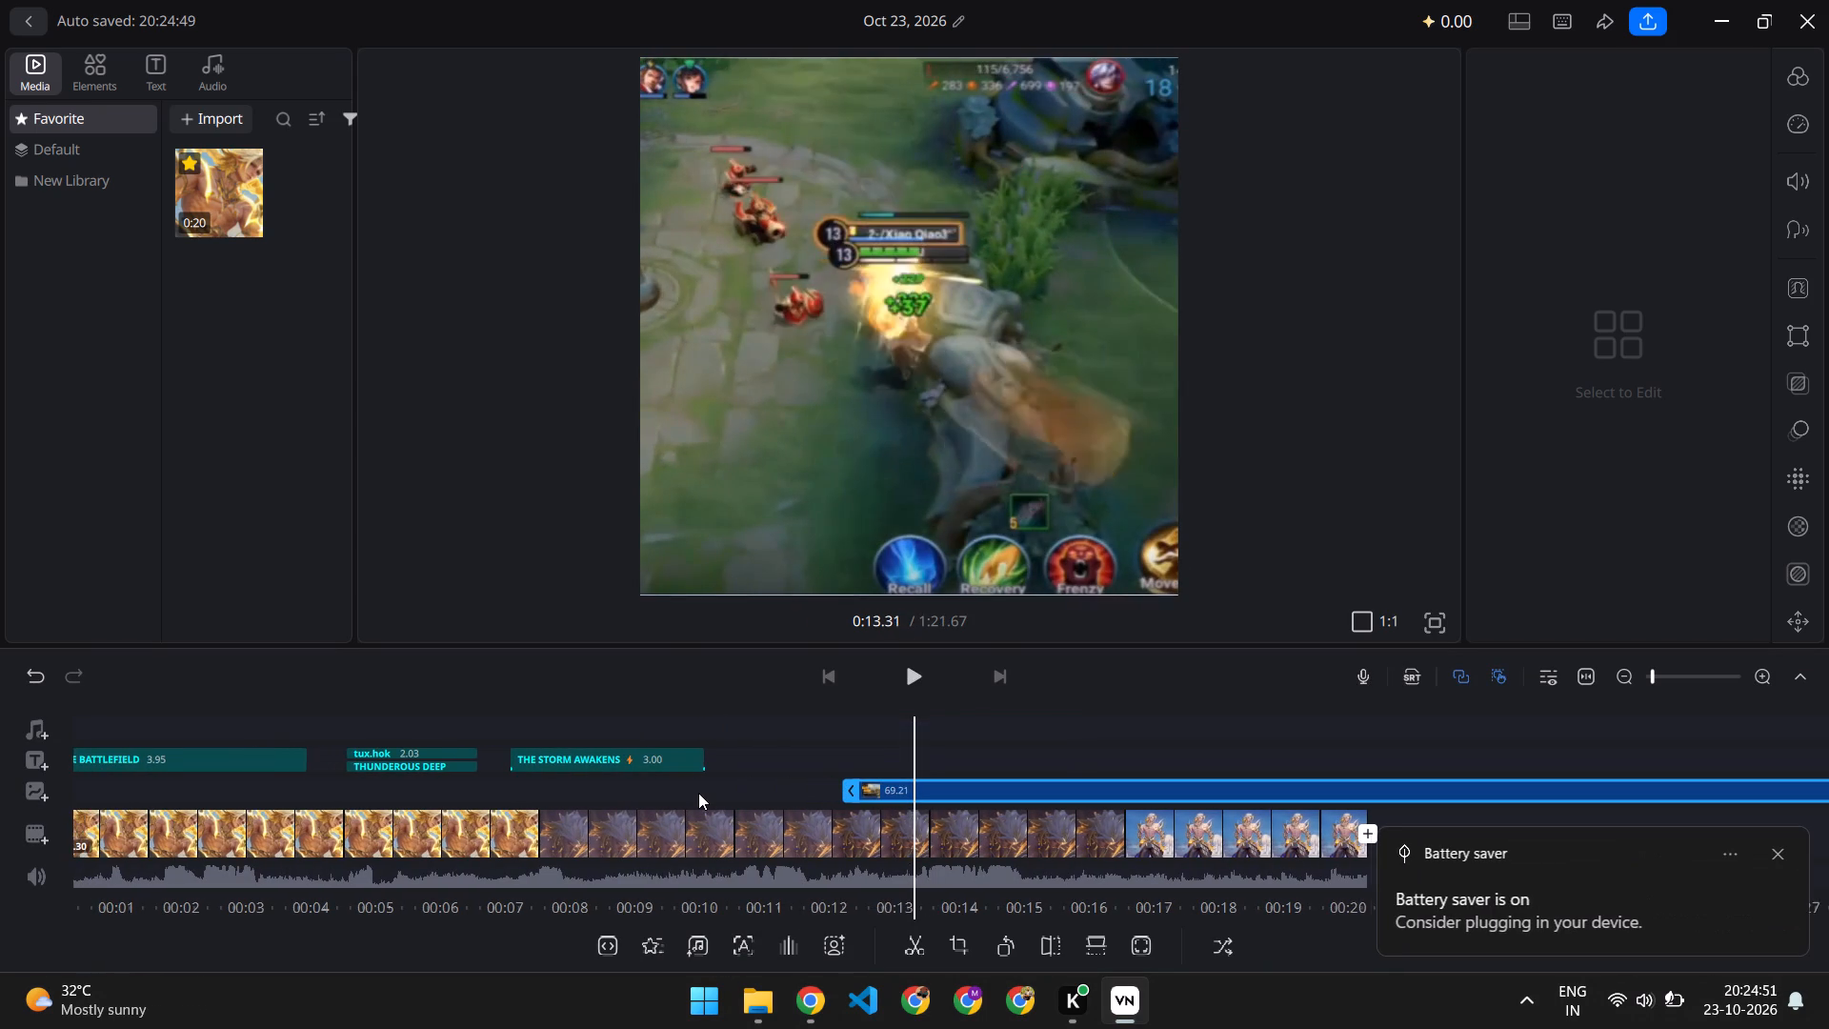
scroll(698, 793, "right", 5)
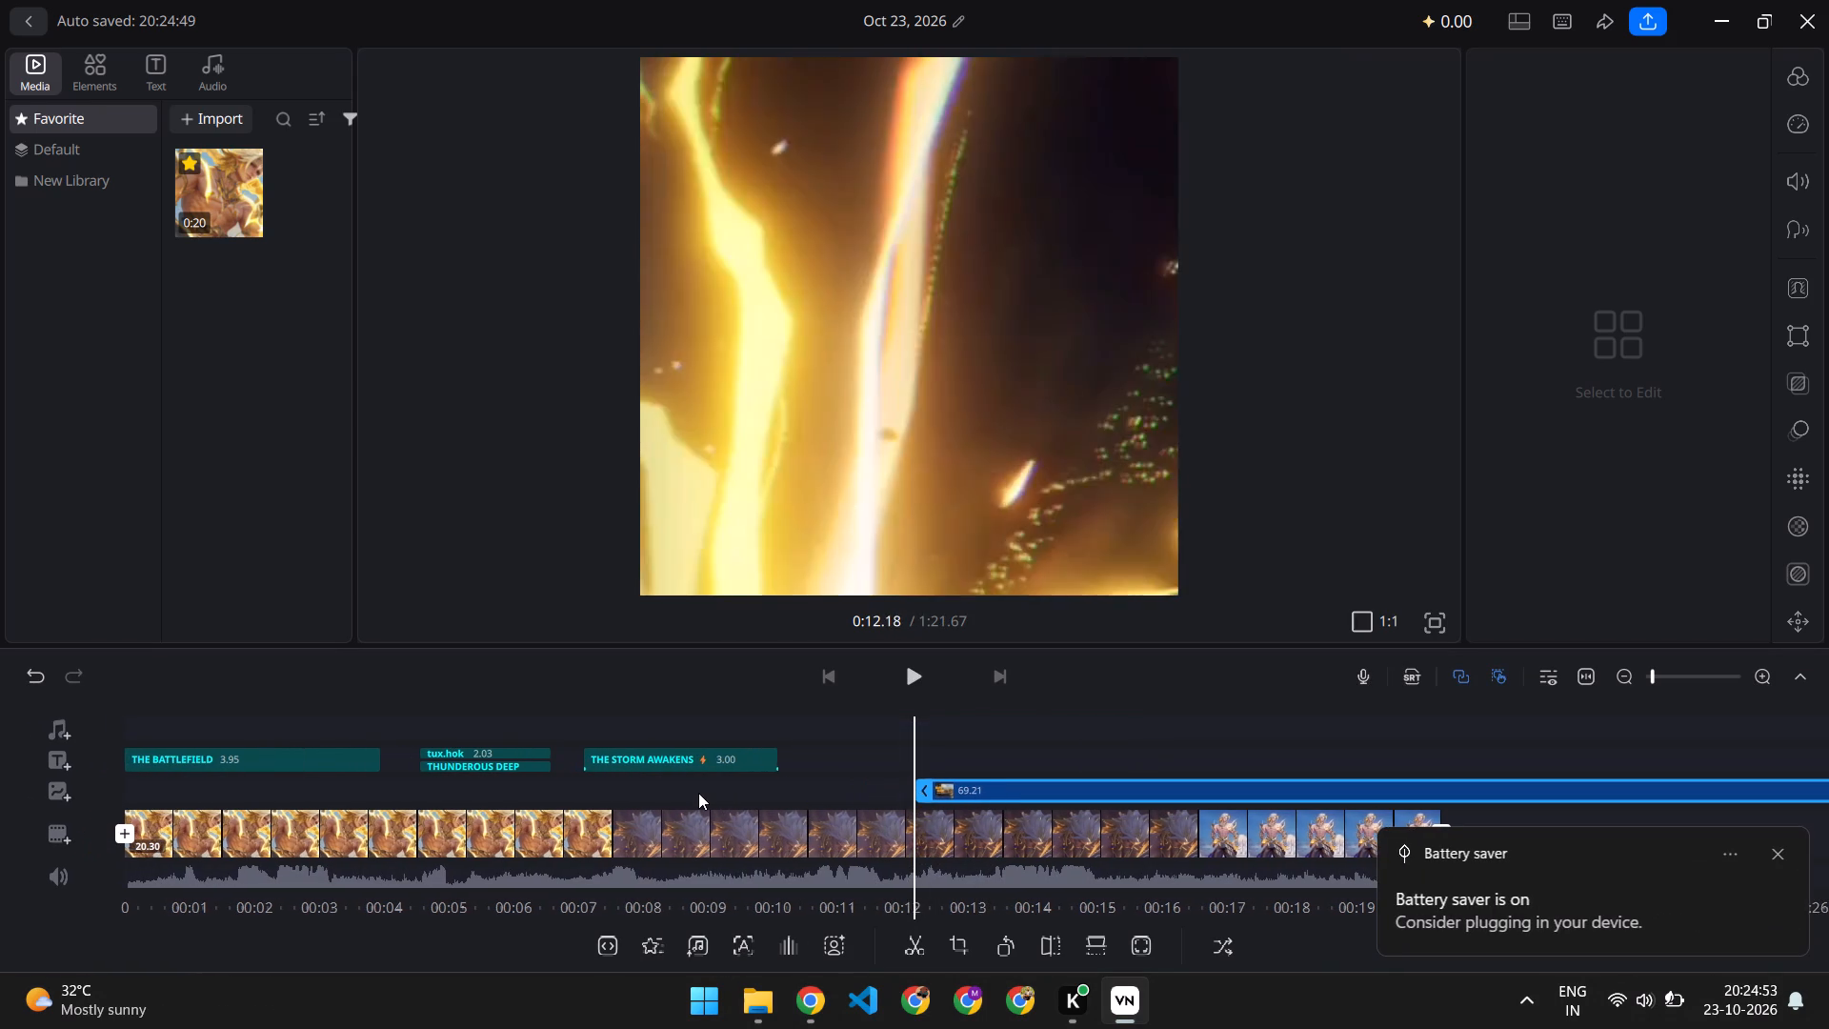
scroll(698, 793, "right", 1)
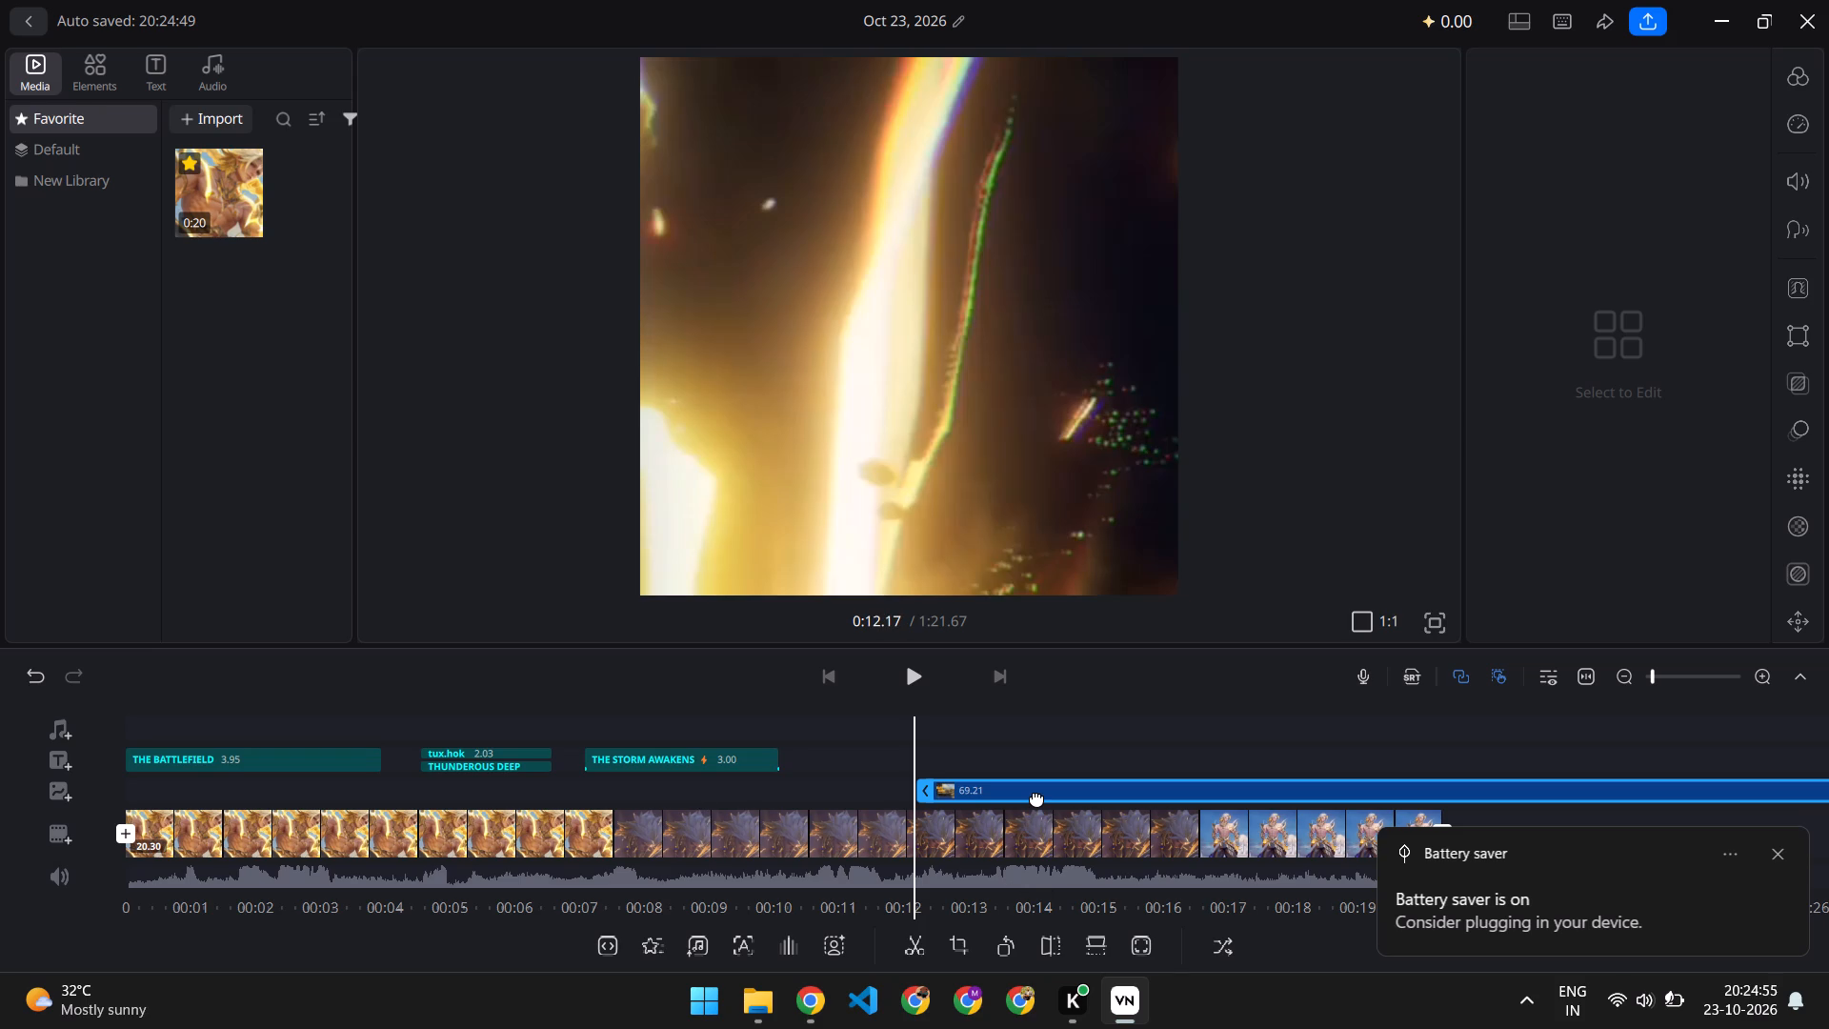
left_click(1036, 797)
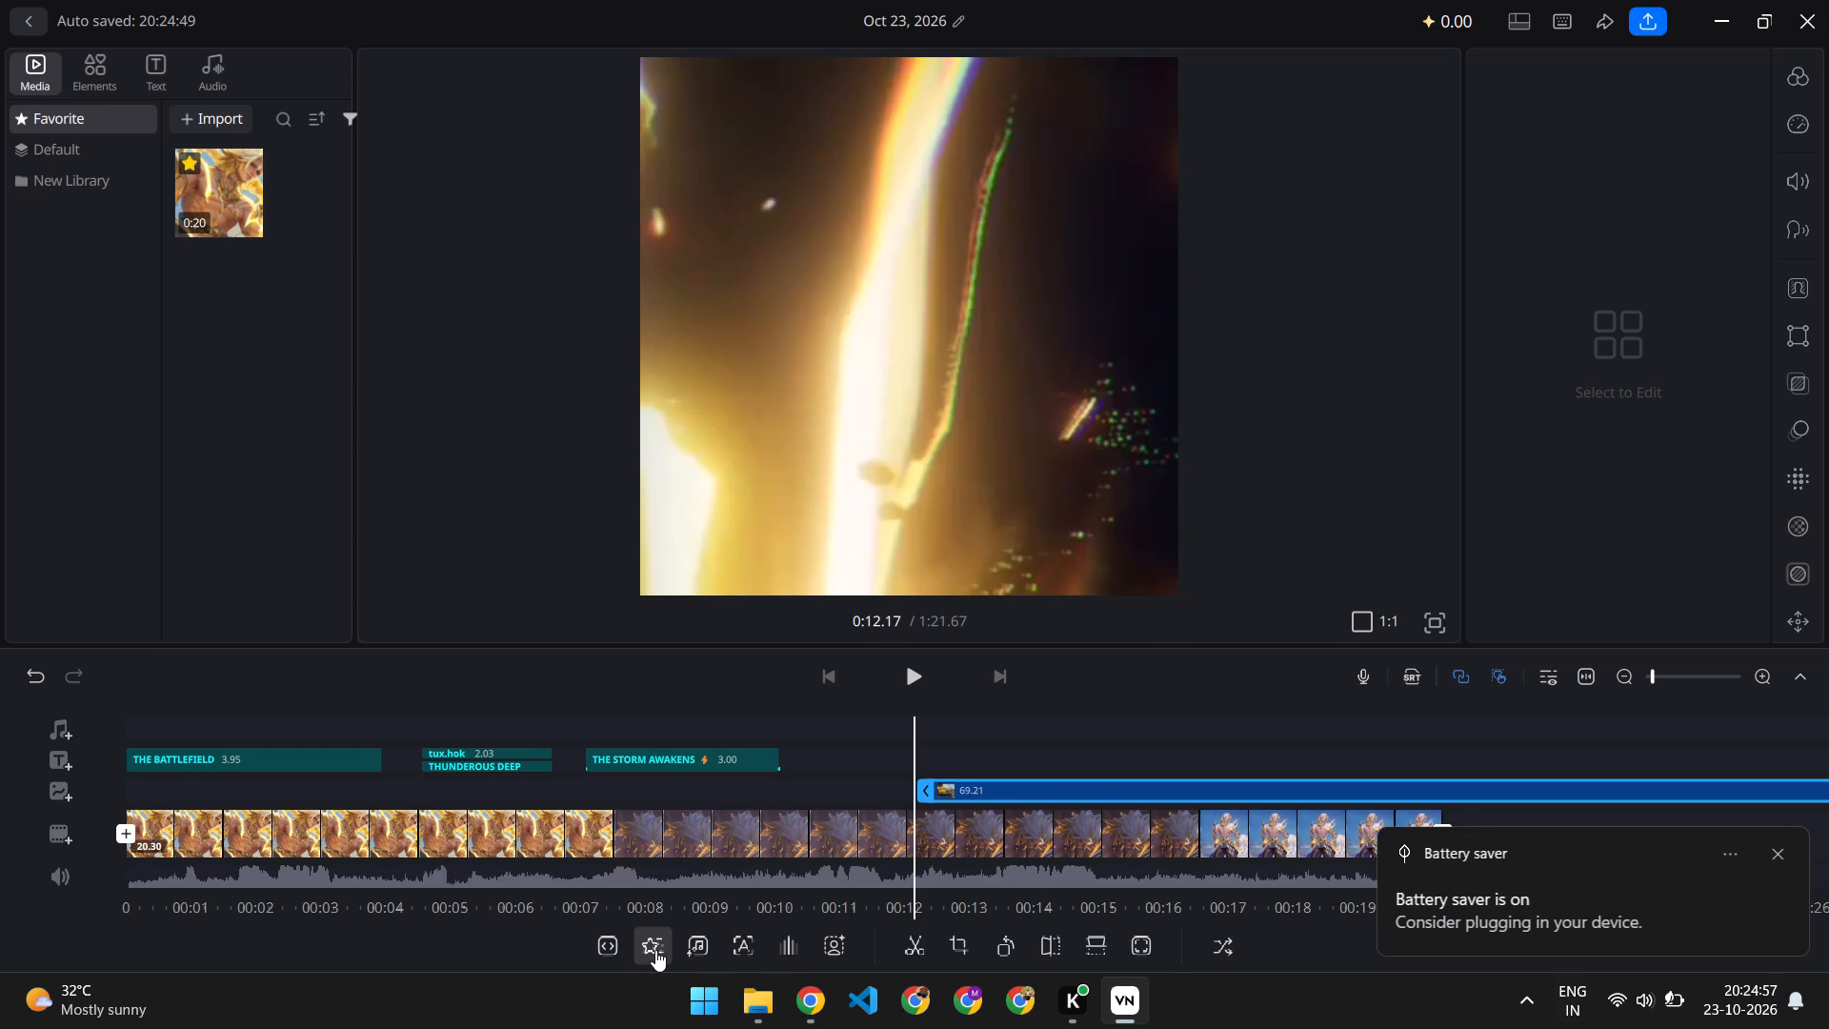
left_click(655, 950)
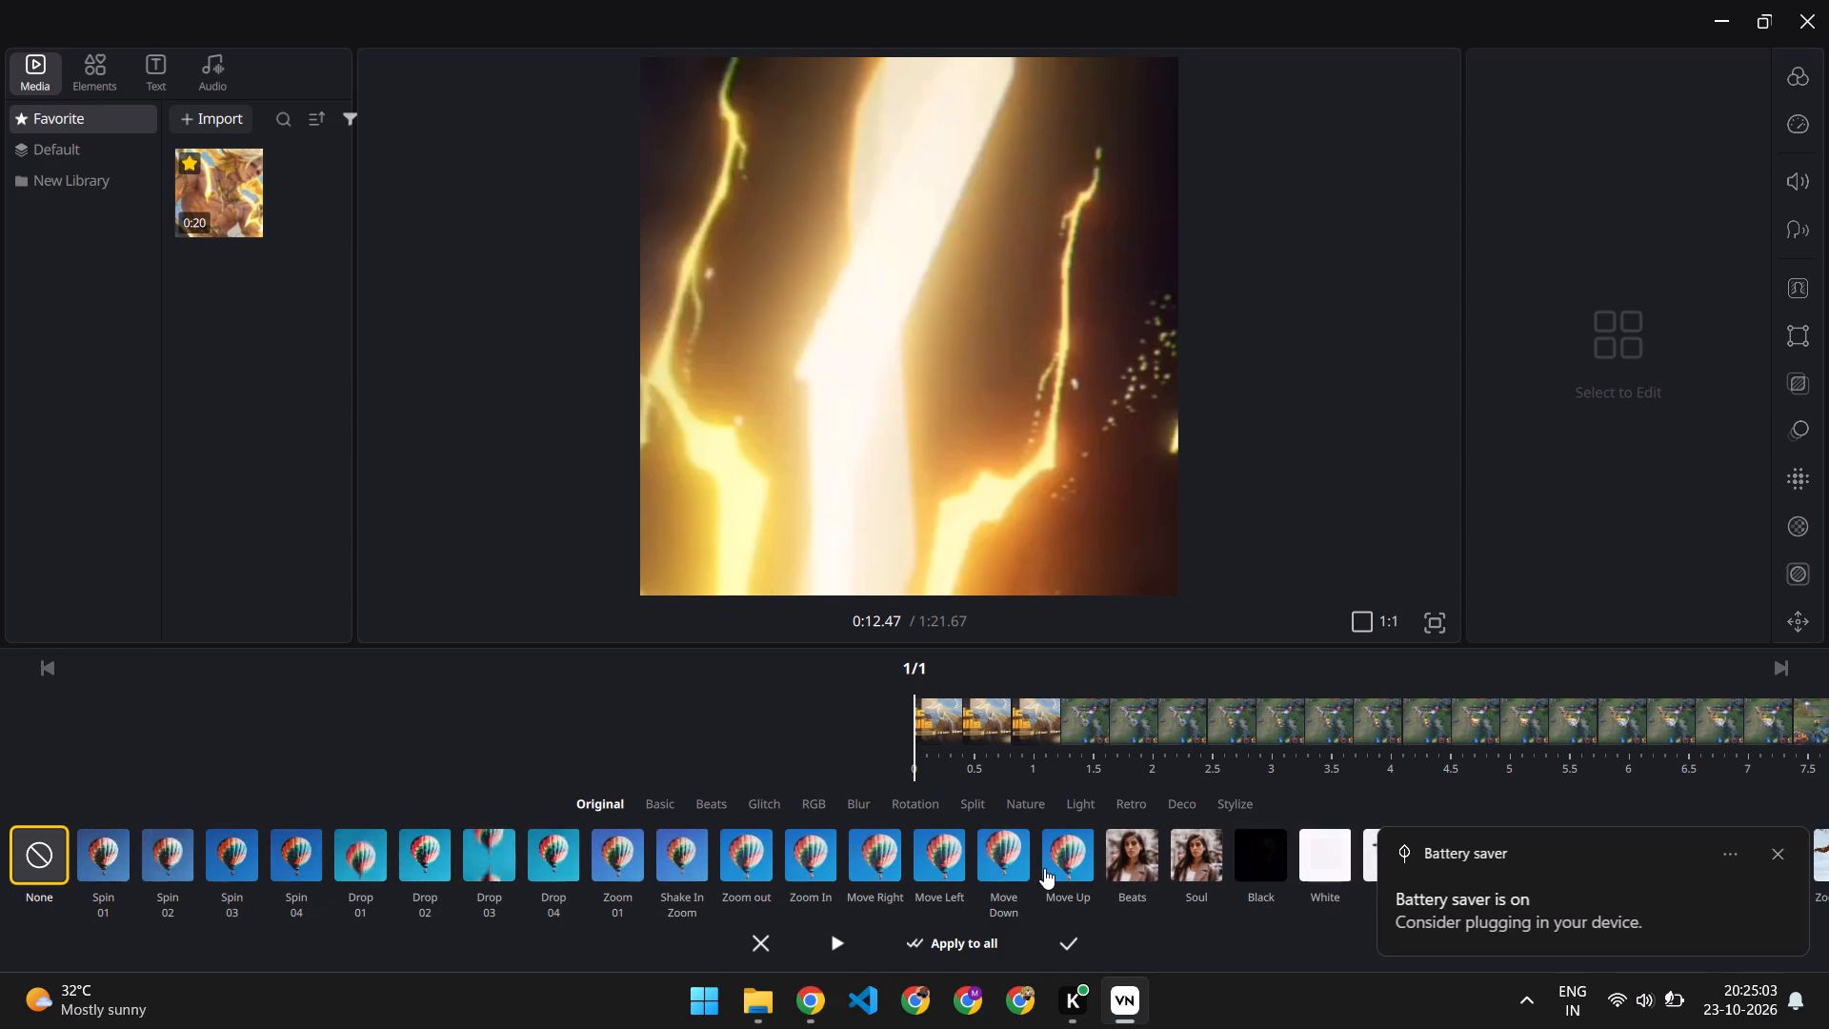
scroll(1044, 868, "left", 6)
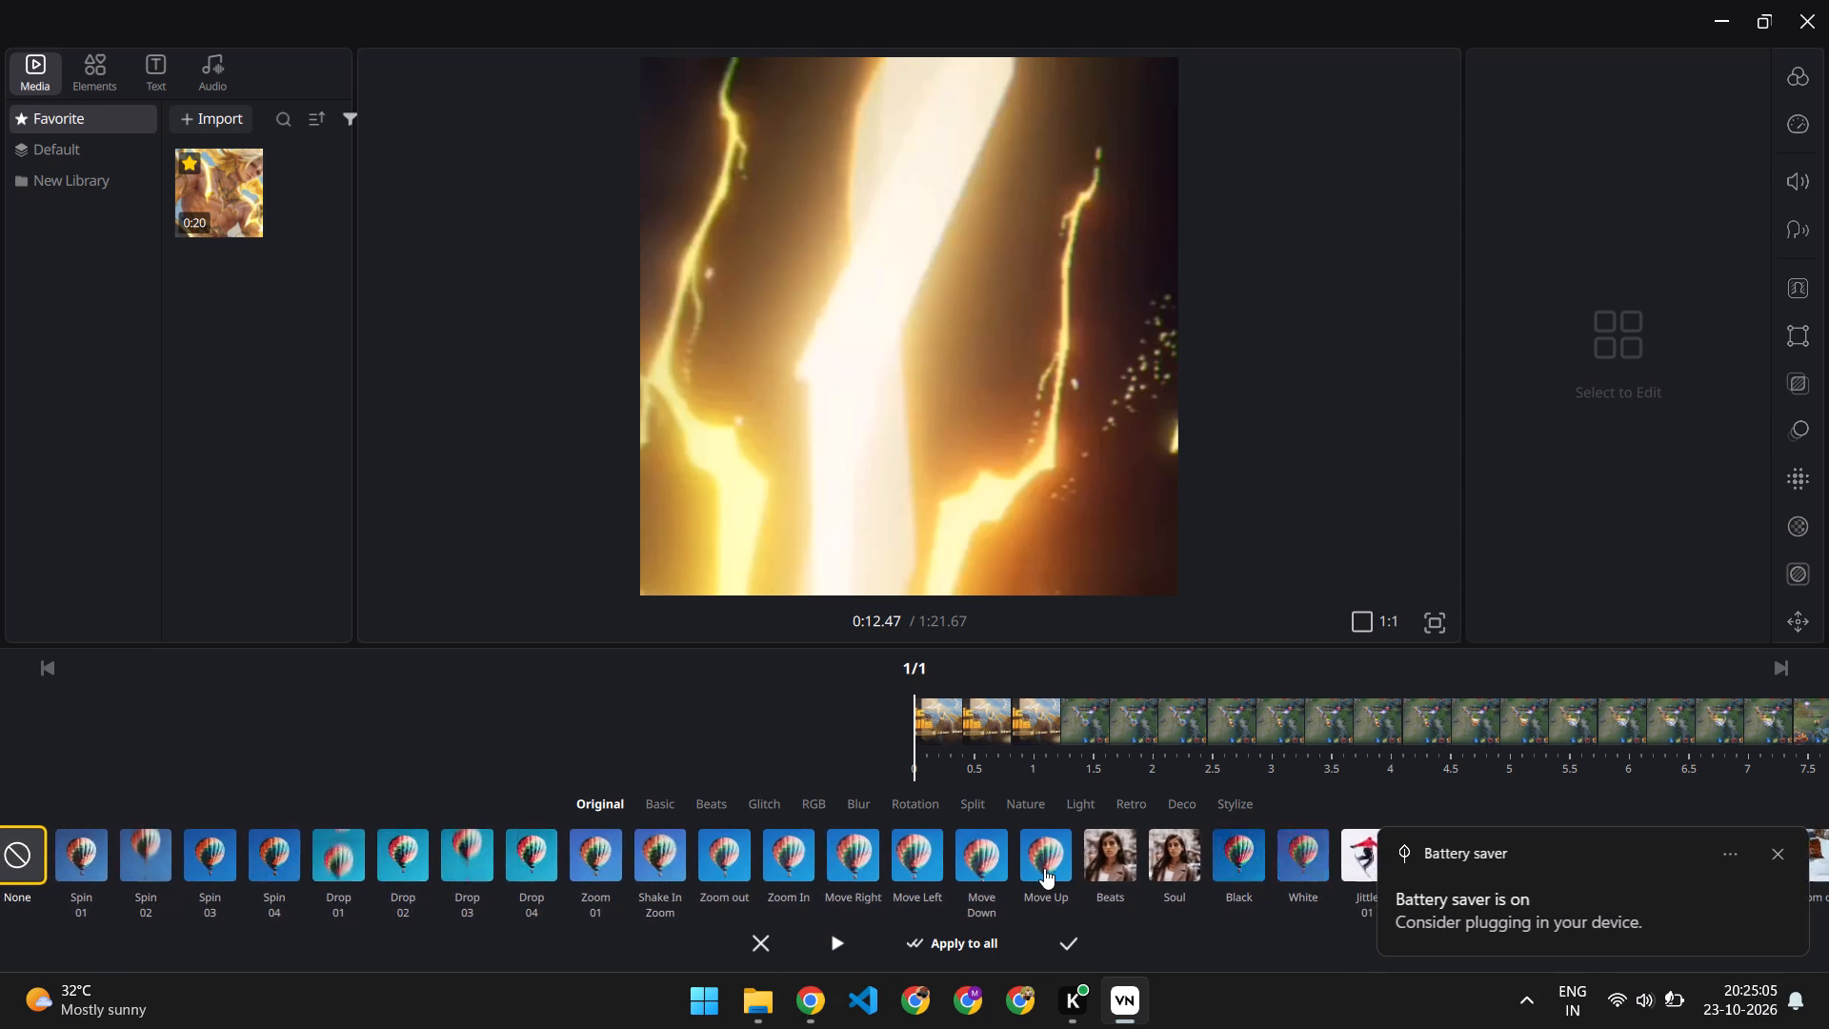
scroll(1044, 868, "left", 14)
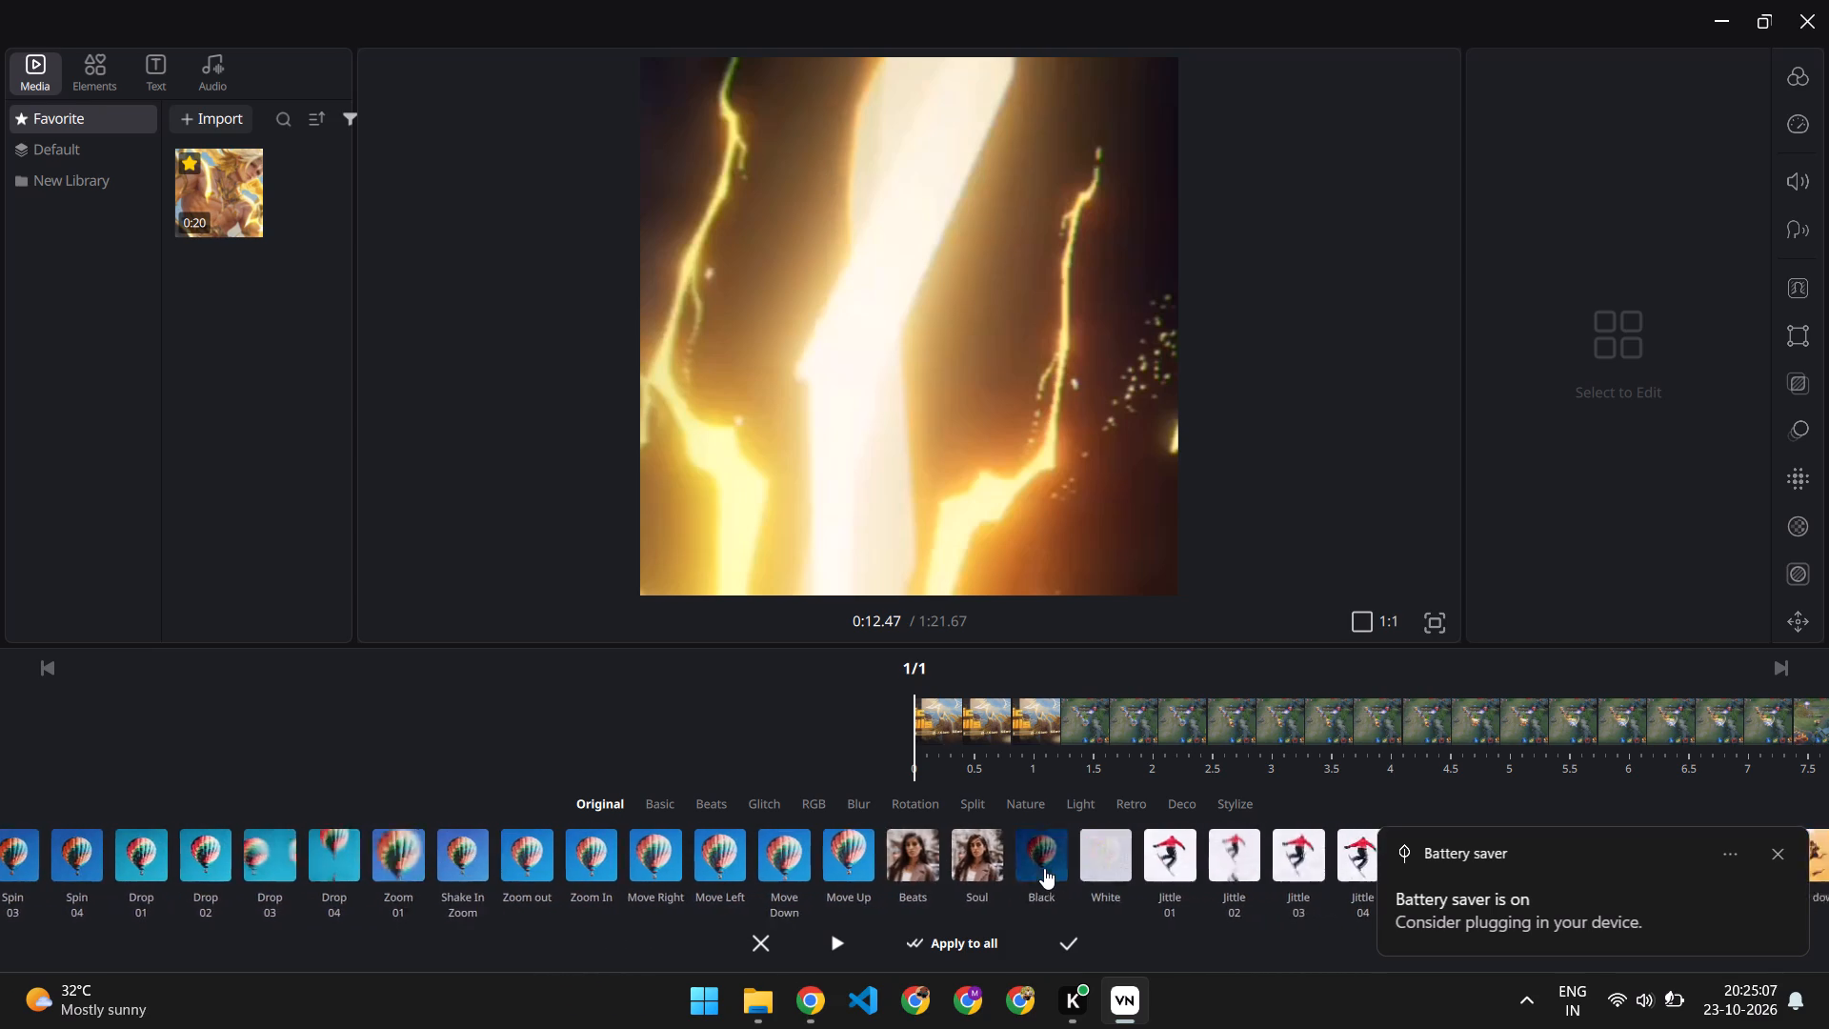
scroll(1044, 868, "left", 19)
scroll(1044, 868, "left", 6)
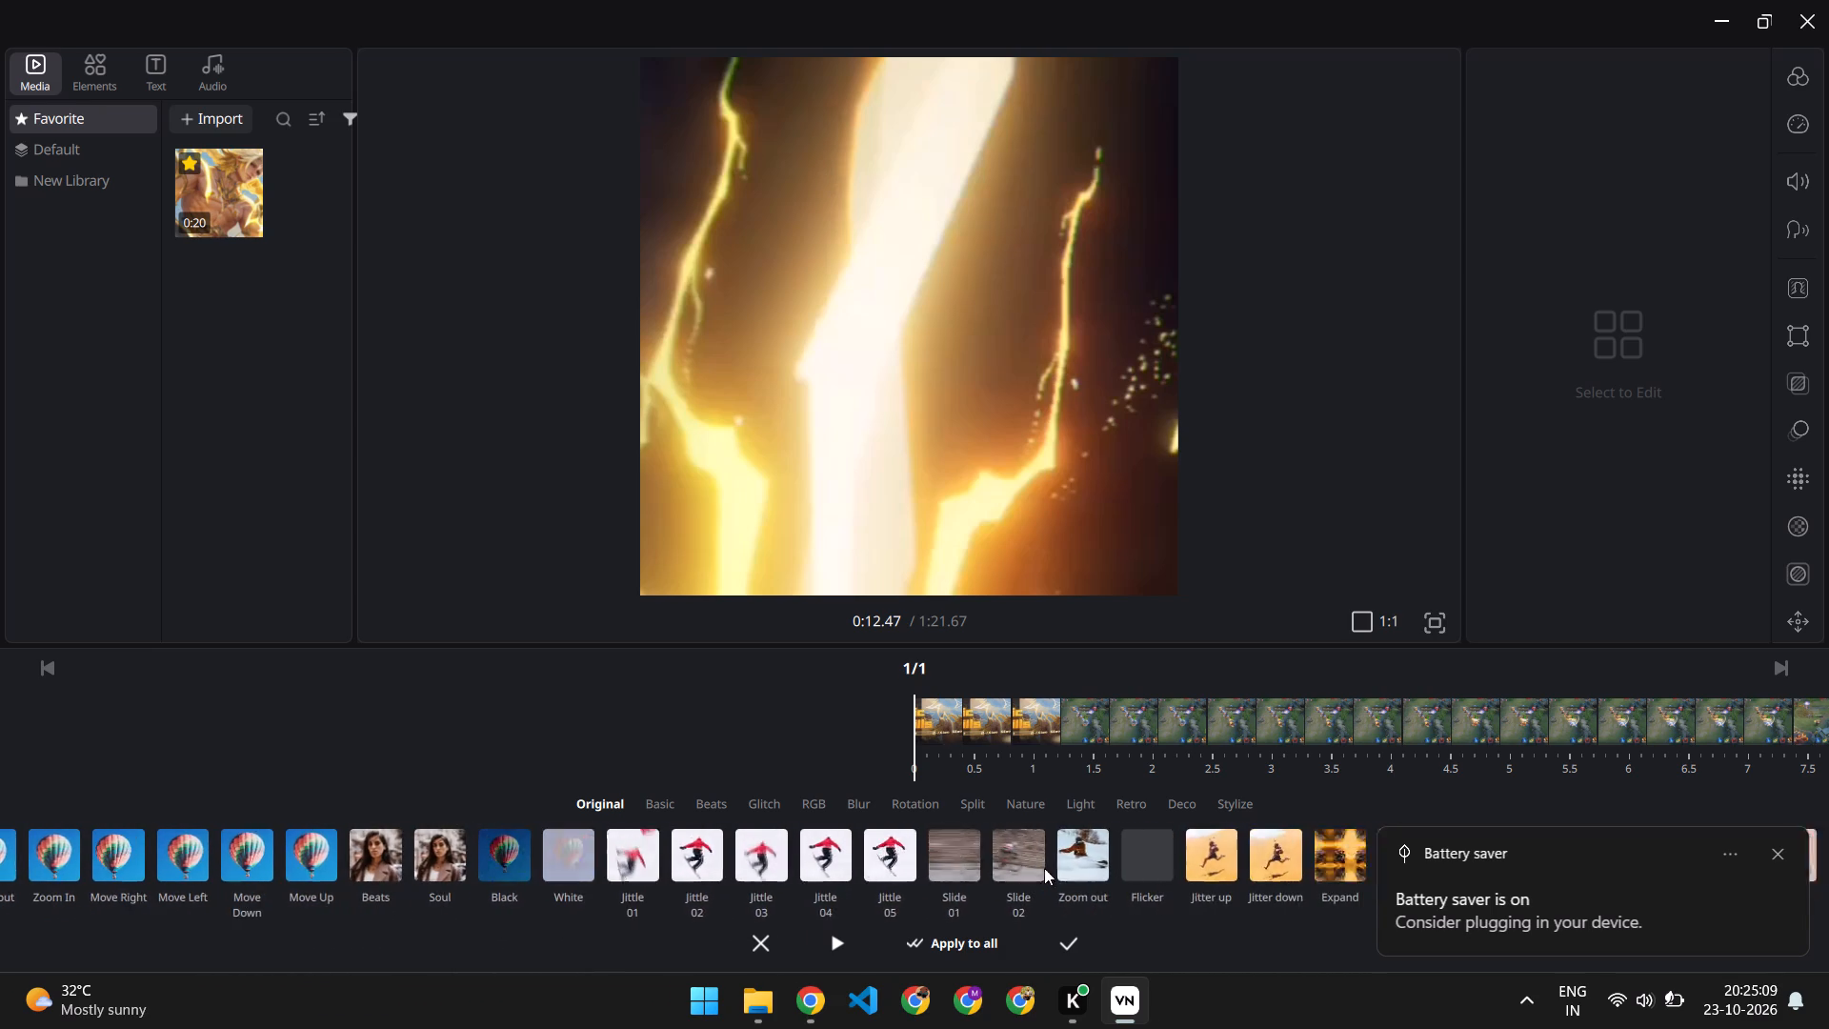
scroll(1044, 868, "left", 2)
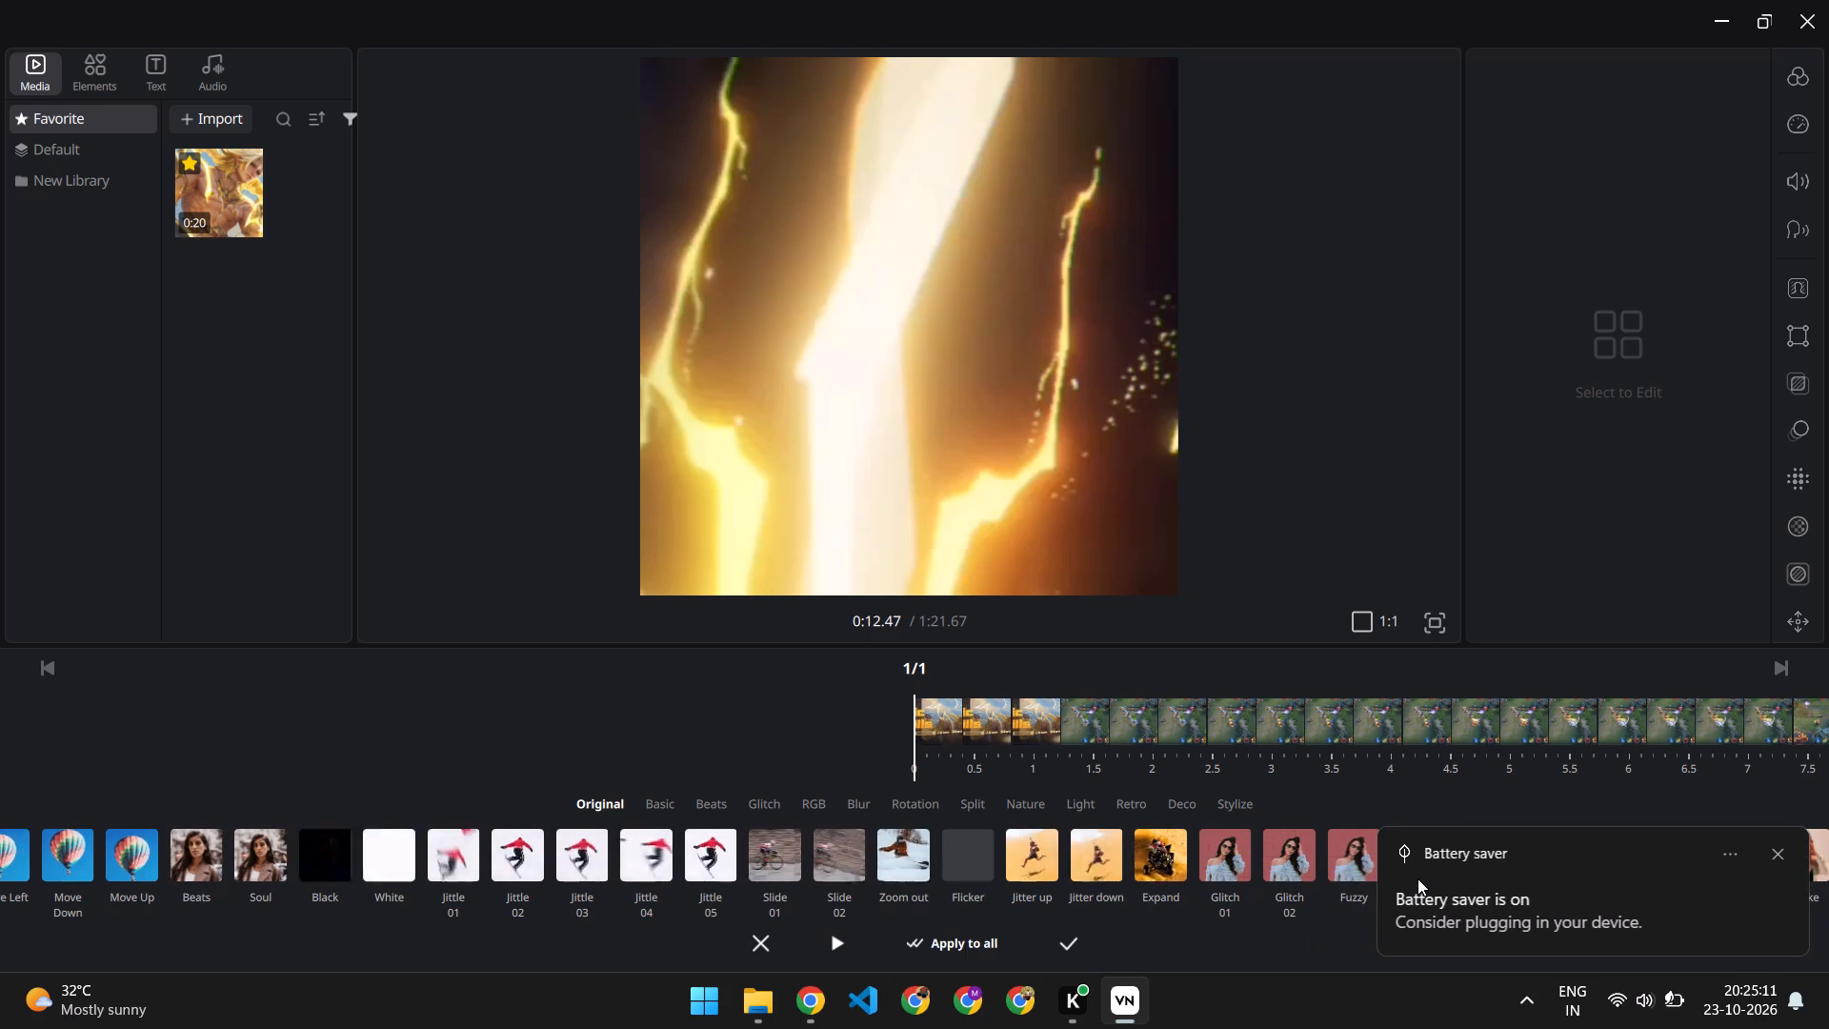
left_click(1774, 861)
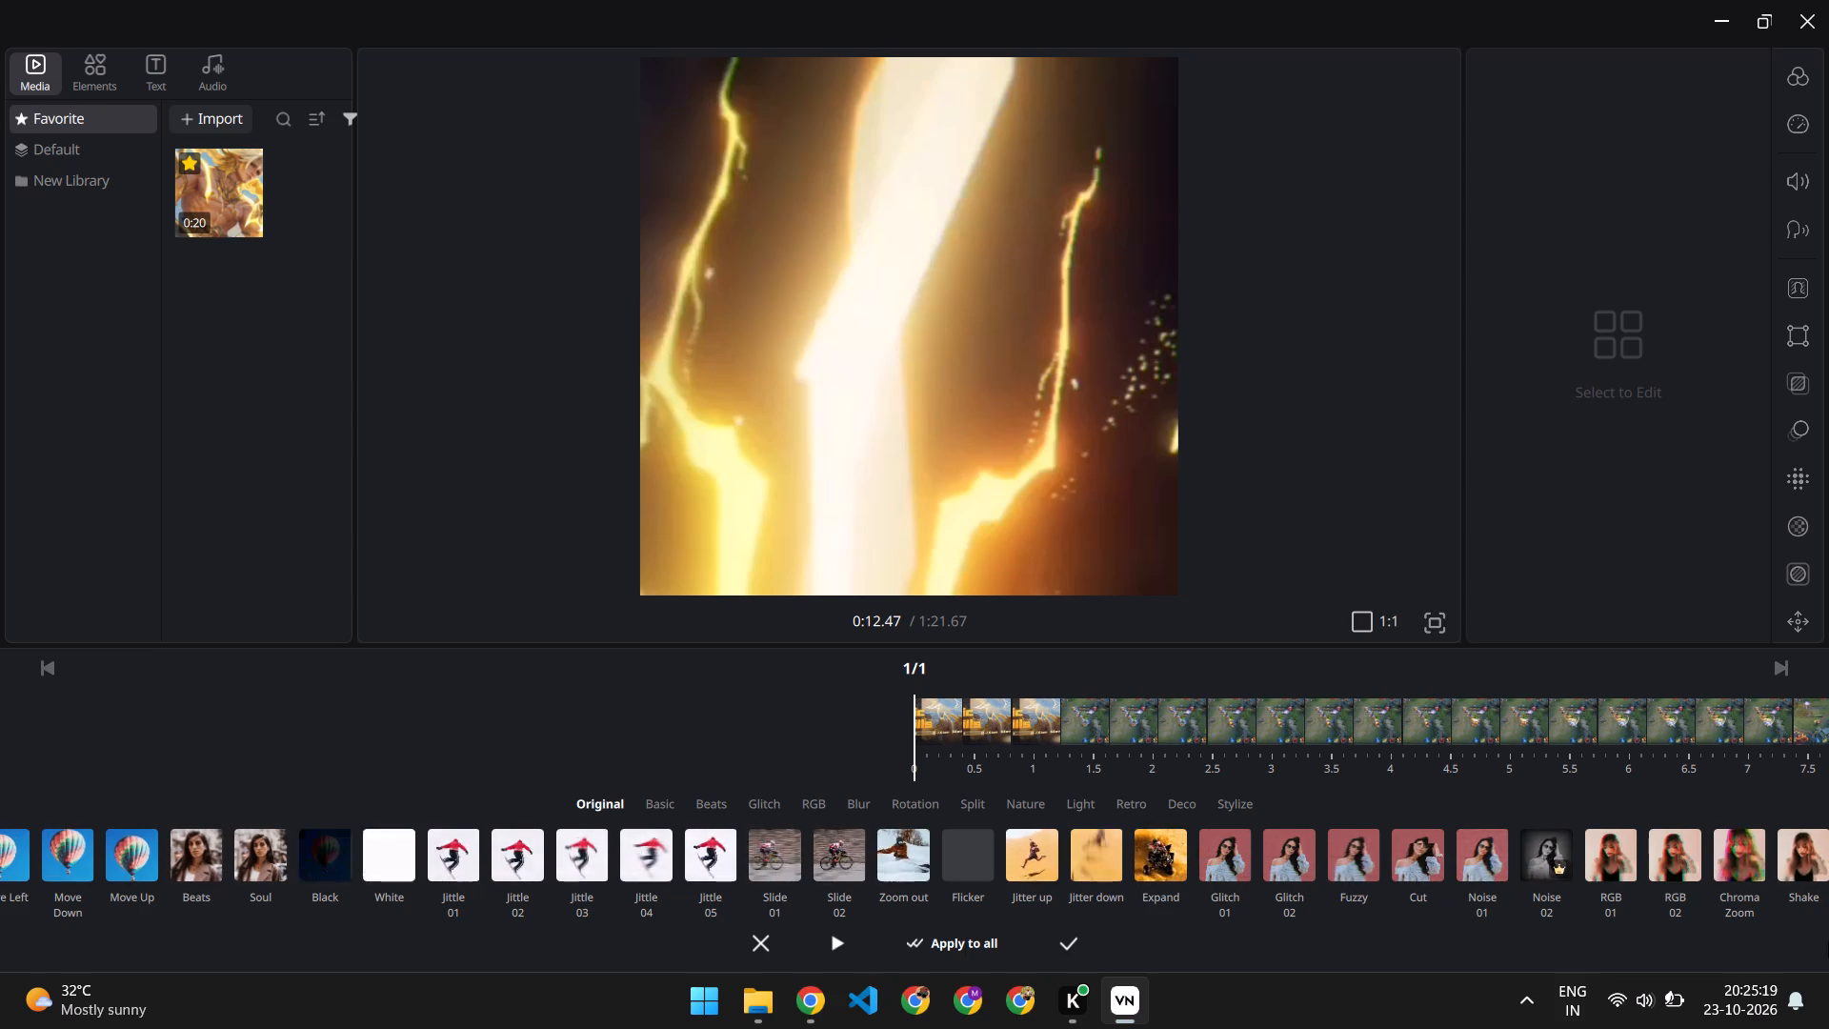
scroll(1135, 869, "left", 12)
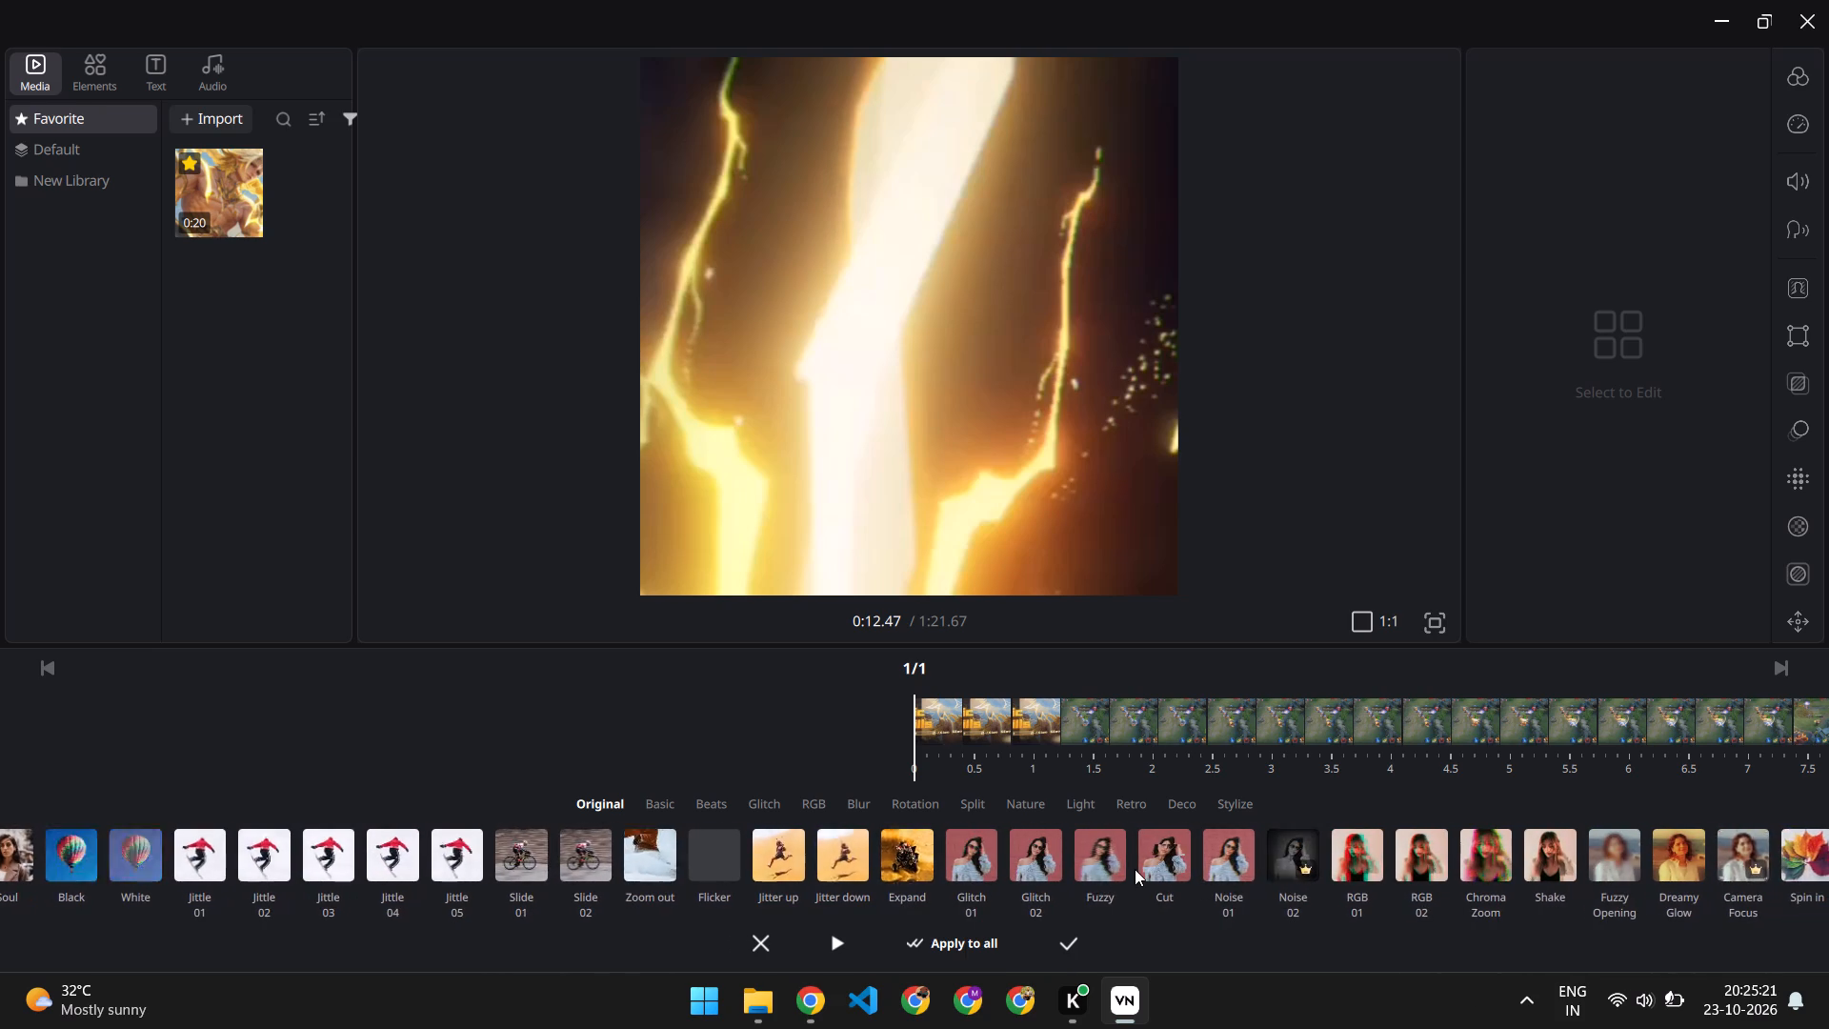
scroll(1135, 869, "right", 20)
scroll(1135, 869, "right", 6)
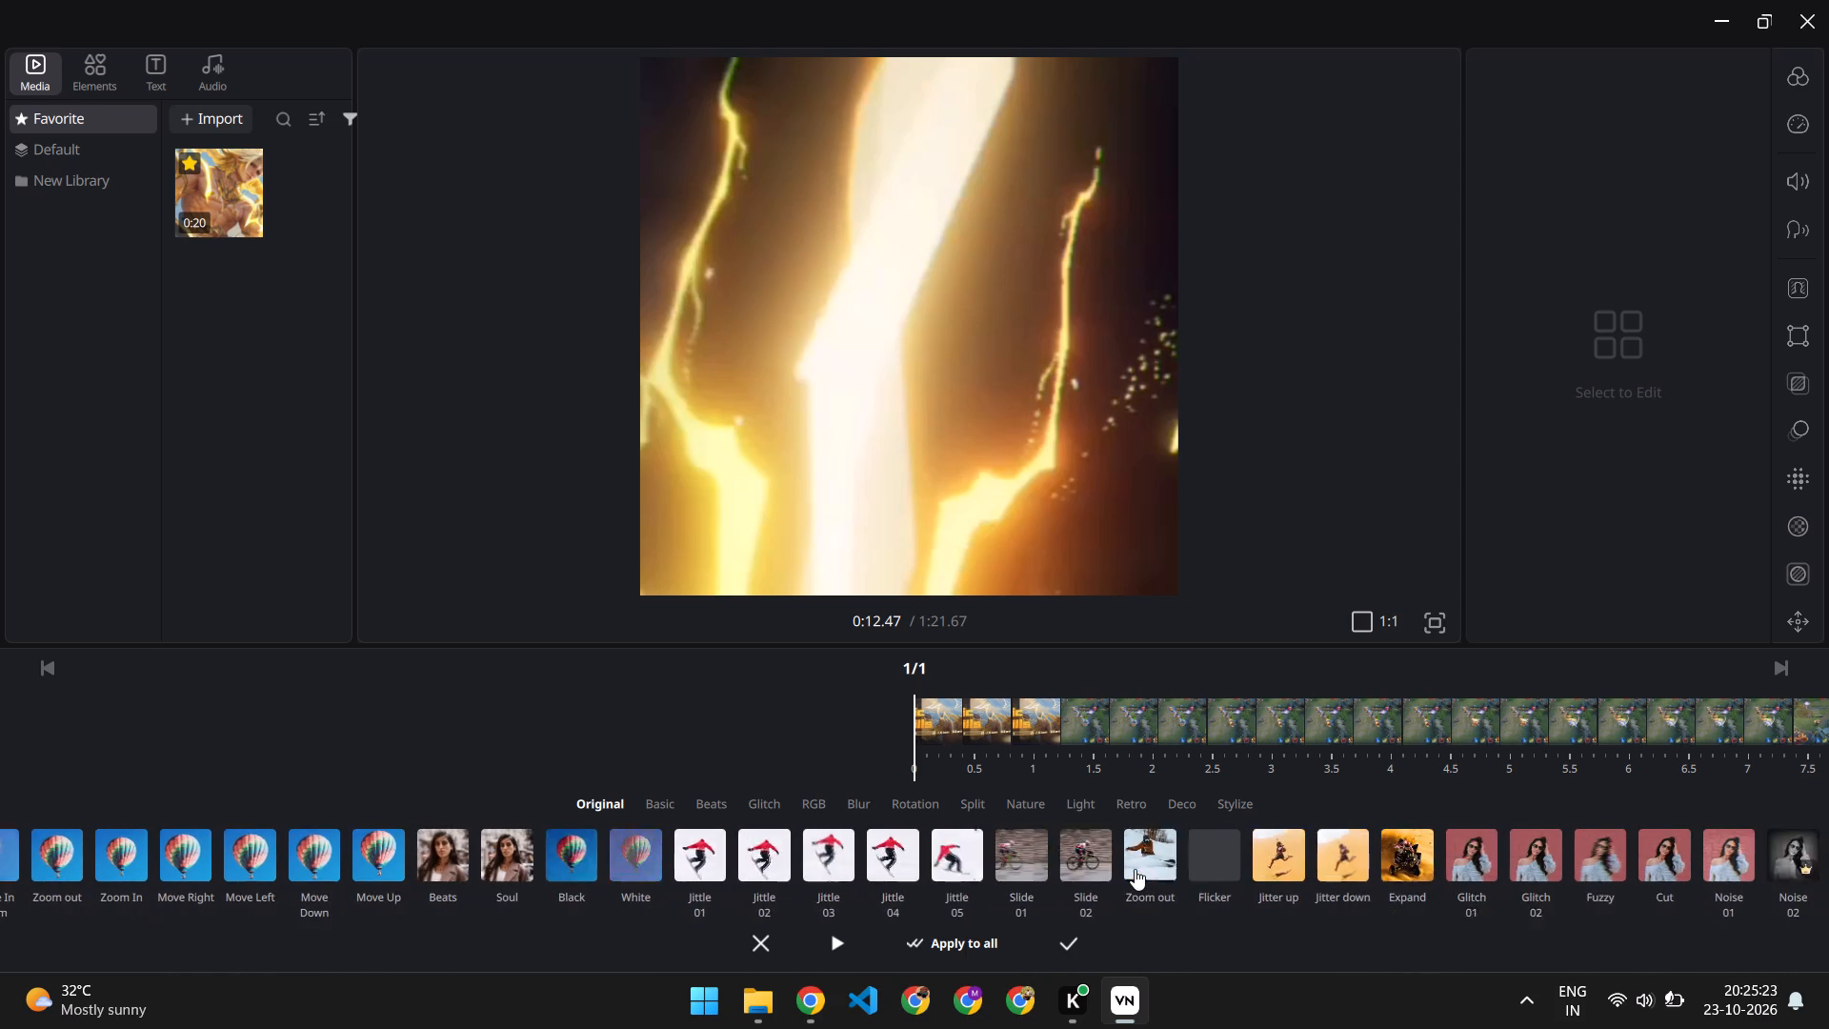
scroll(841, 850, "right", 8)
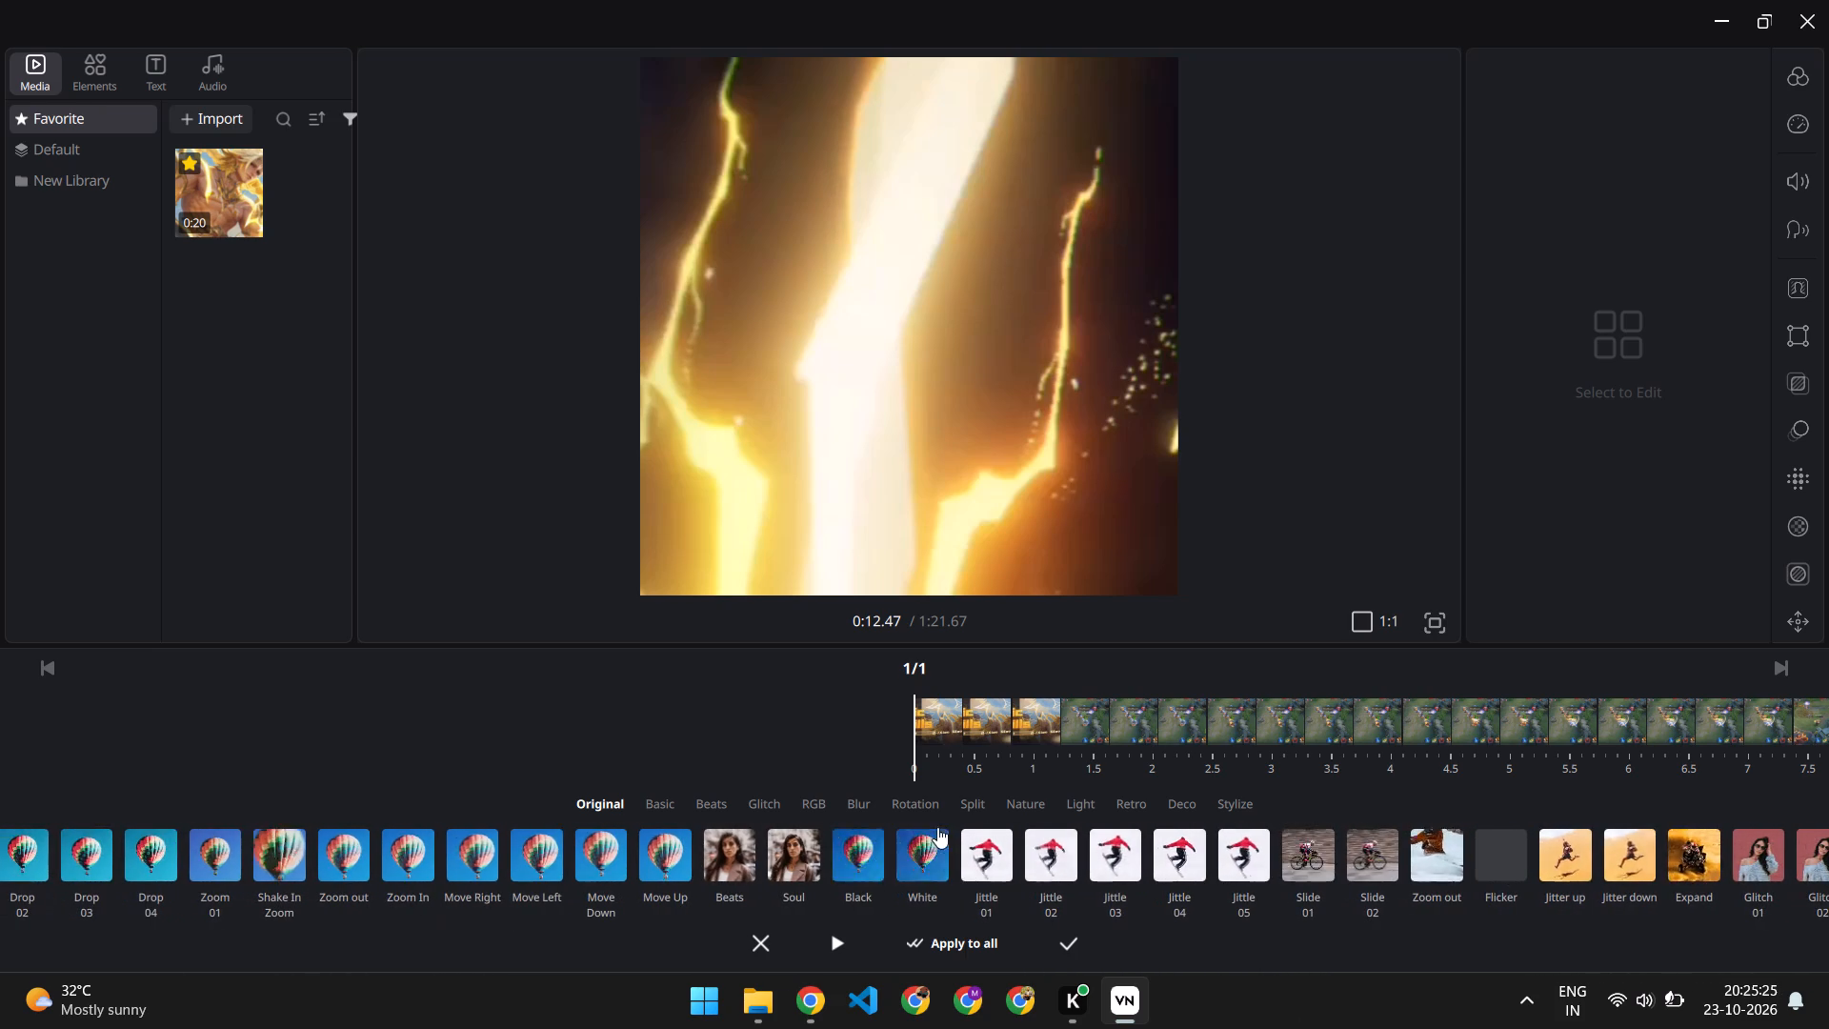
scroll(763, 857, "right", 8)
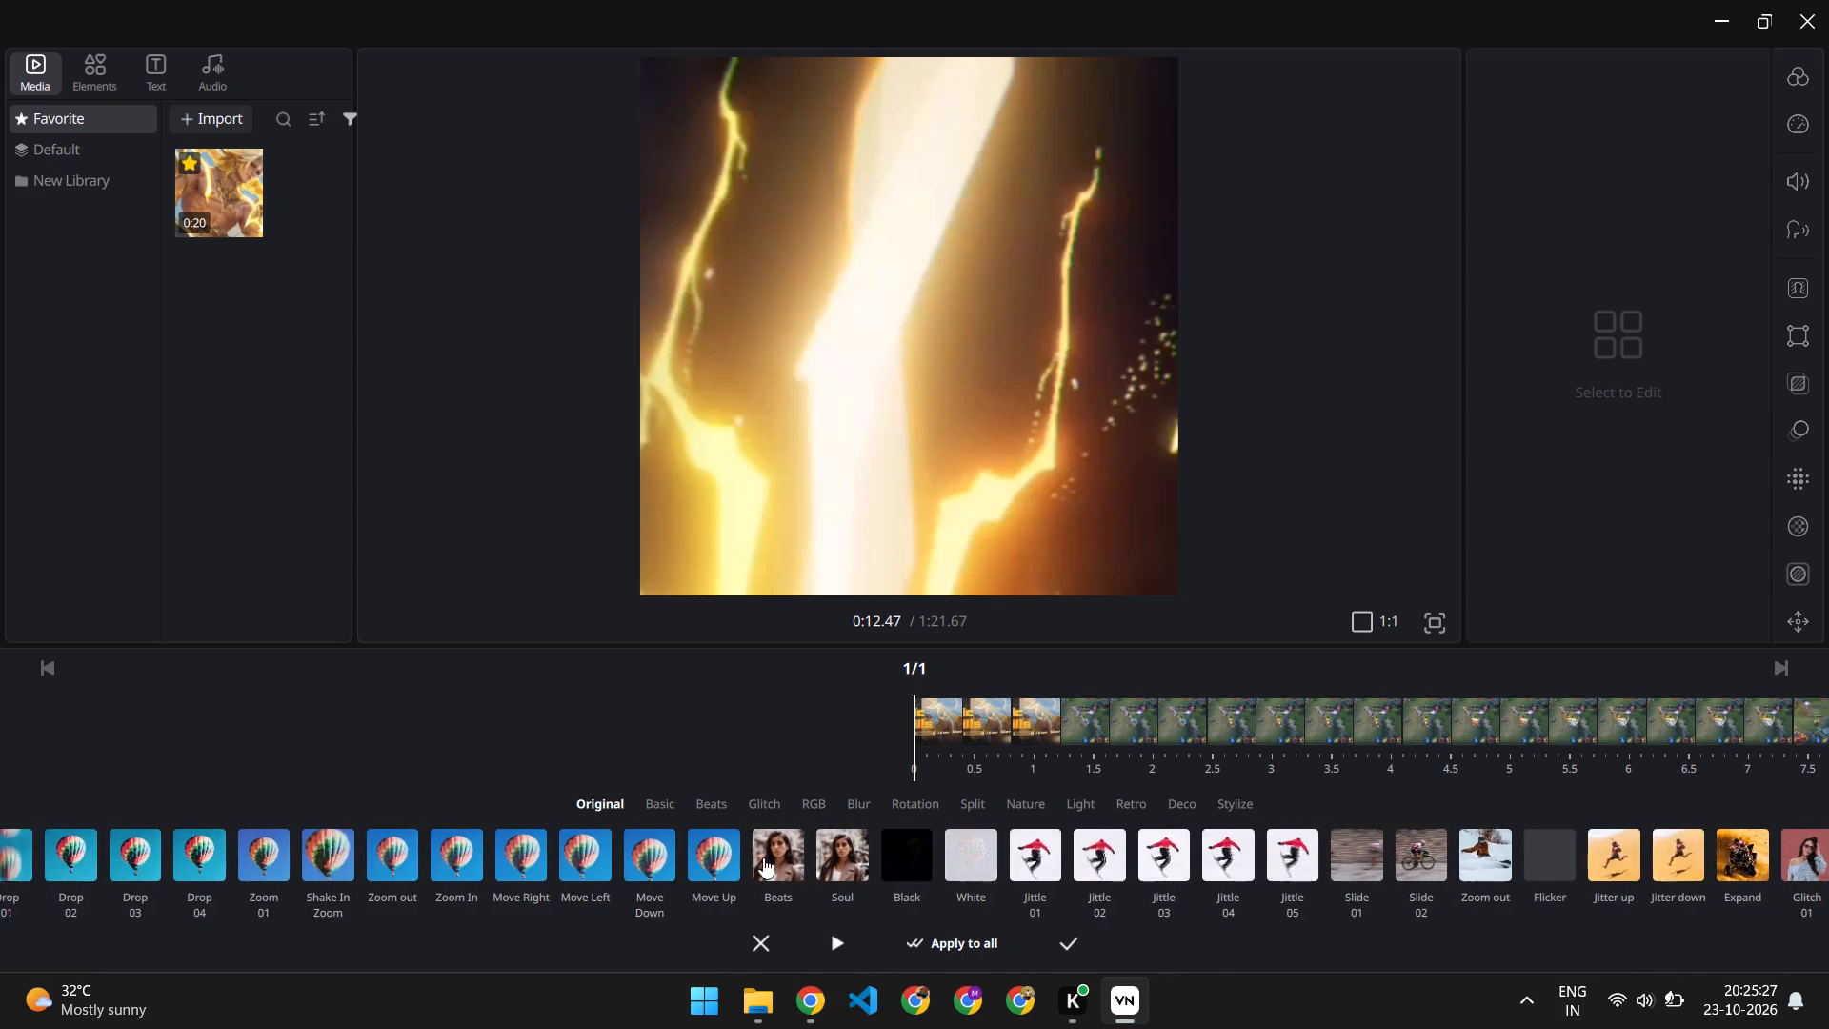
scroll(763, 857, "right", 17)
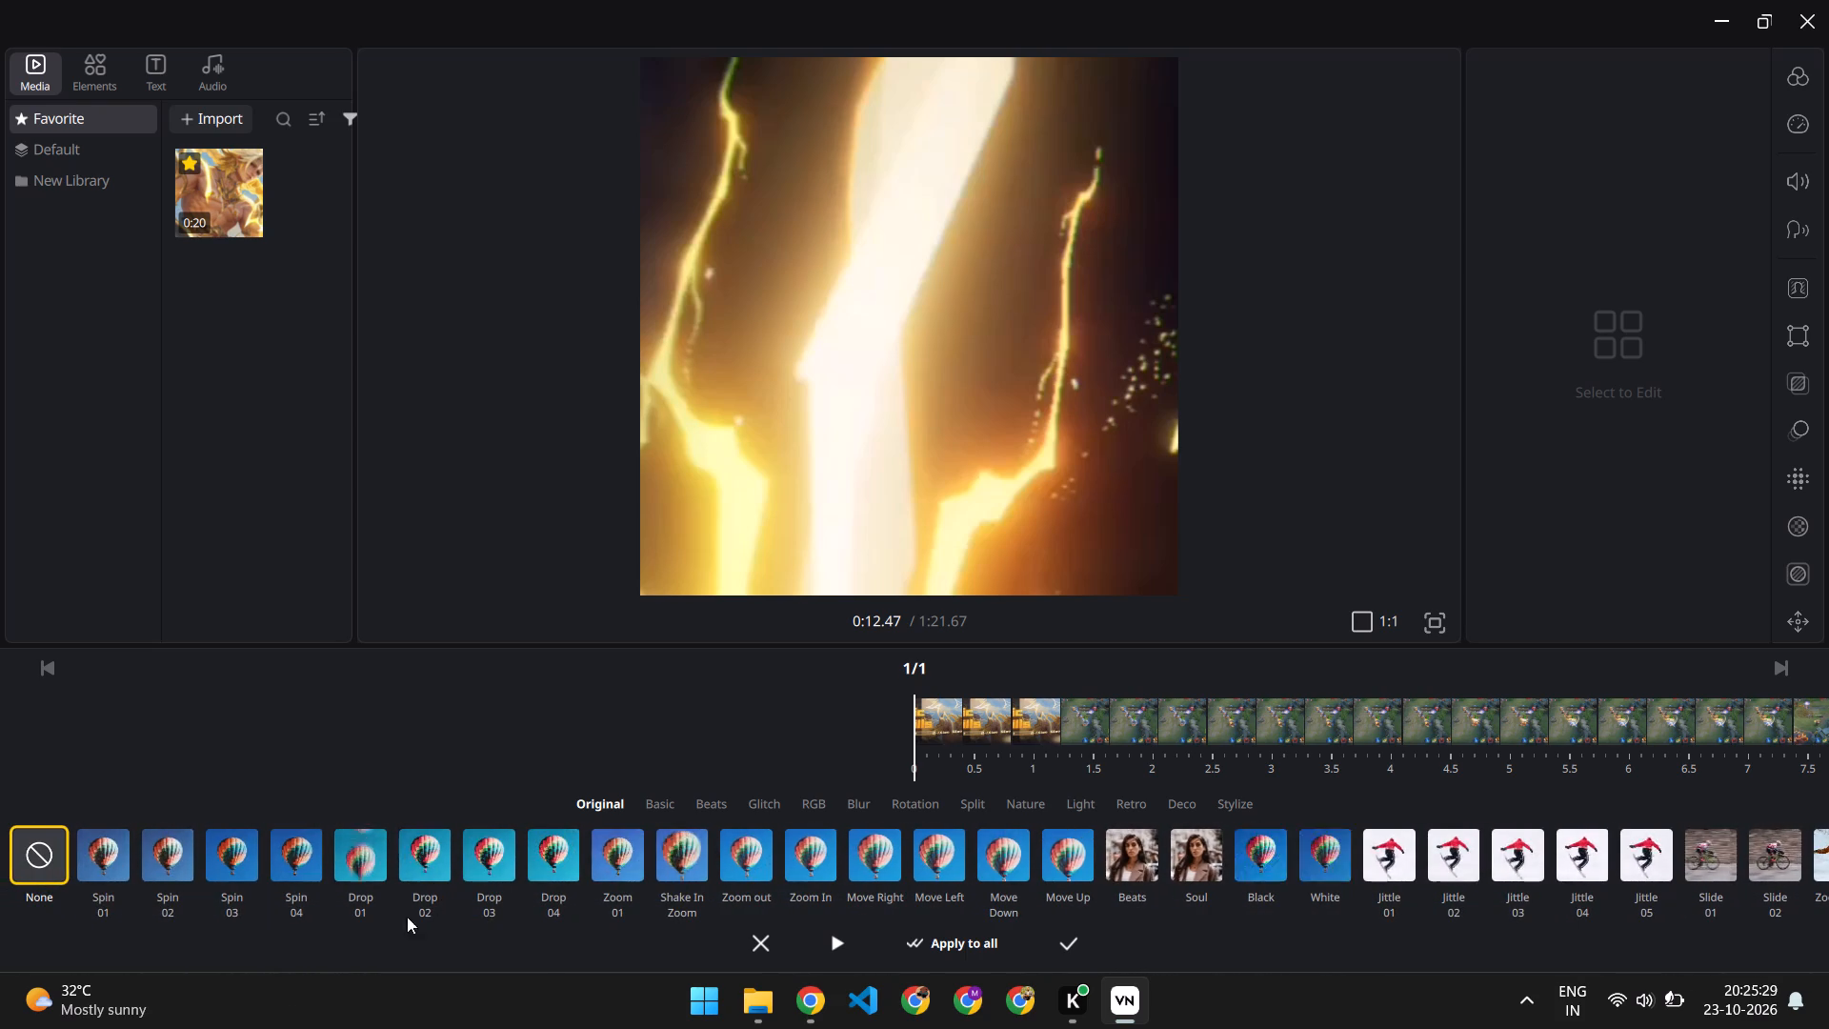
left_click(759, 938)
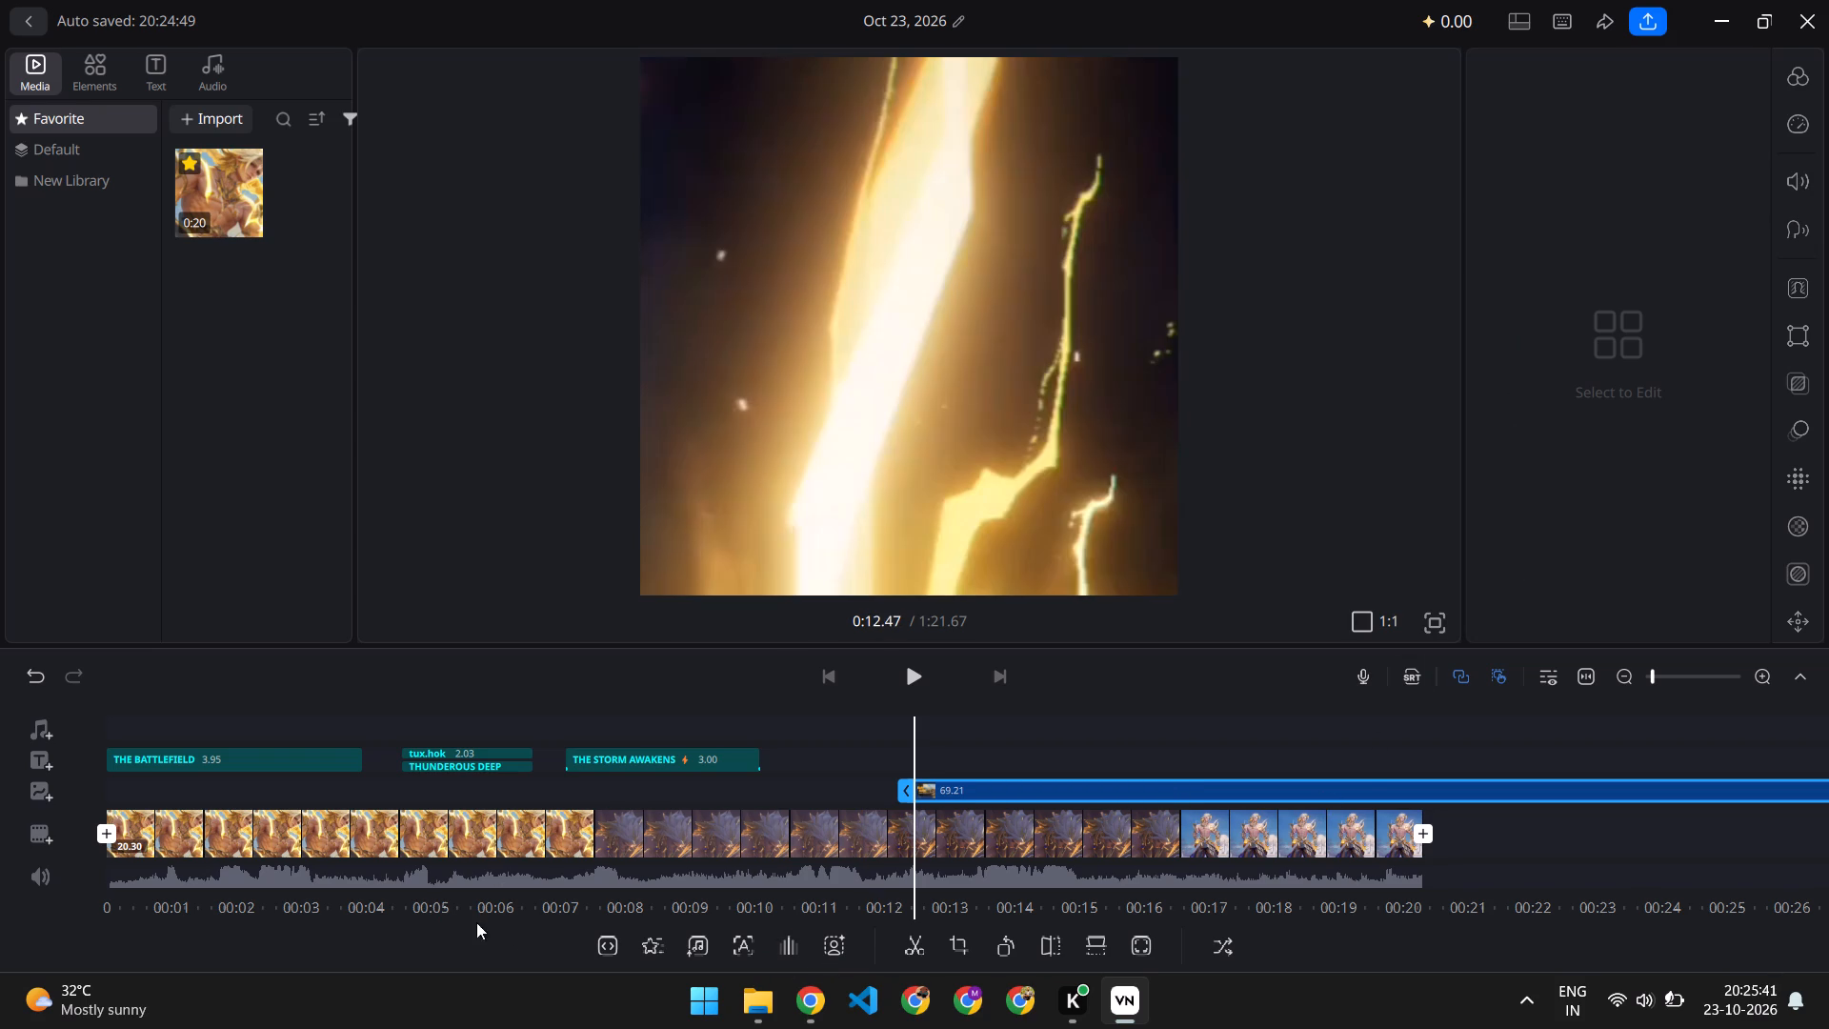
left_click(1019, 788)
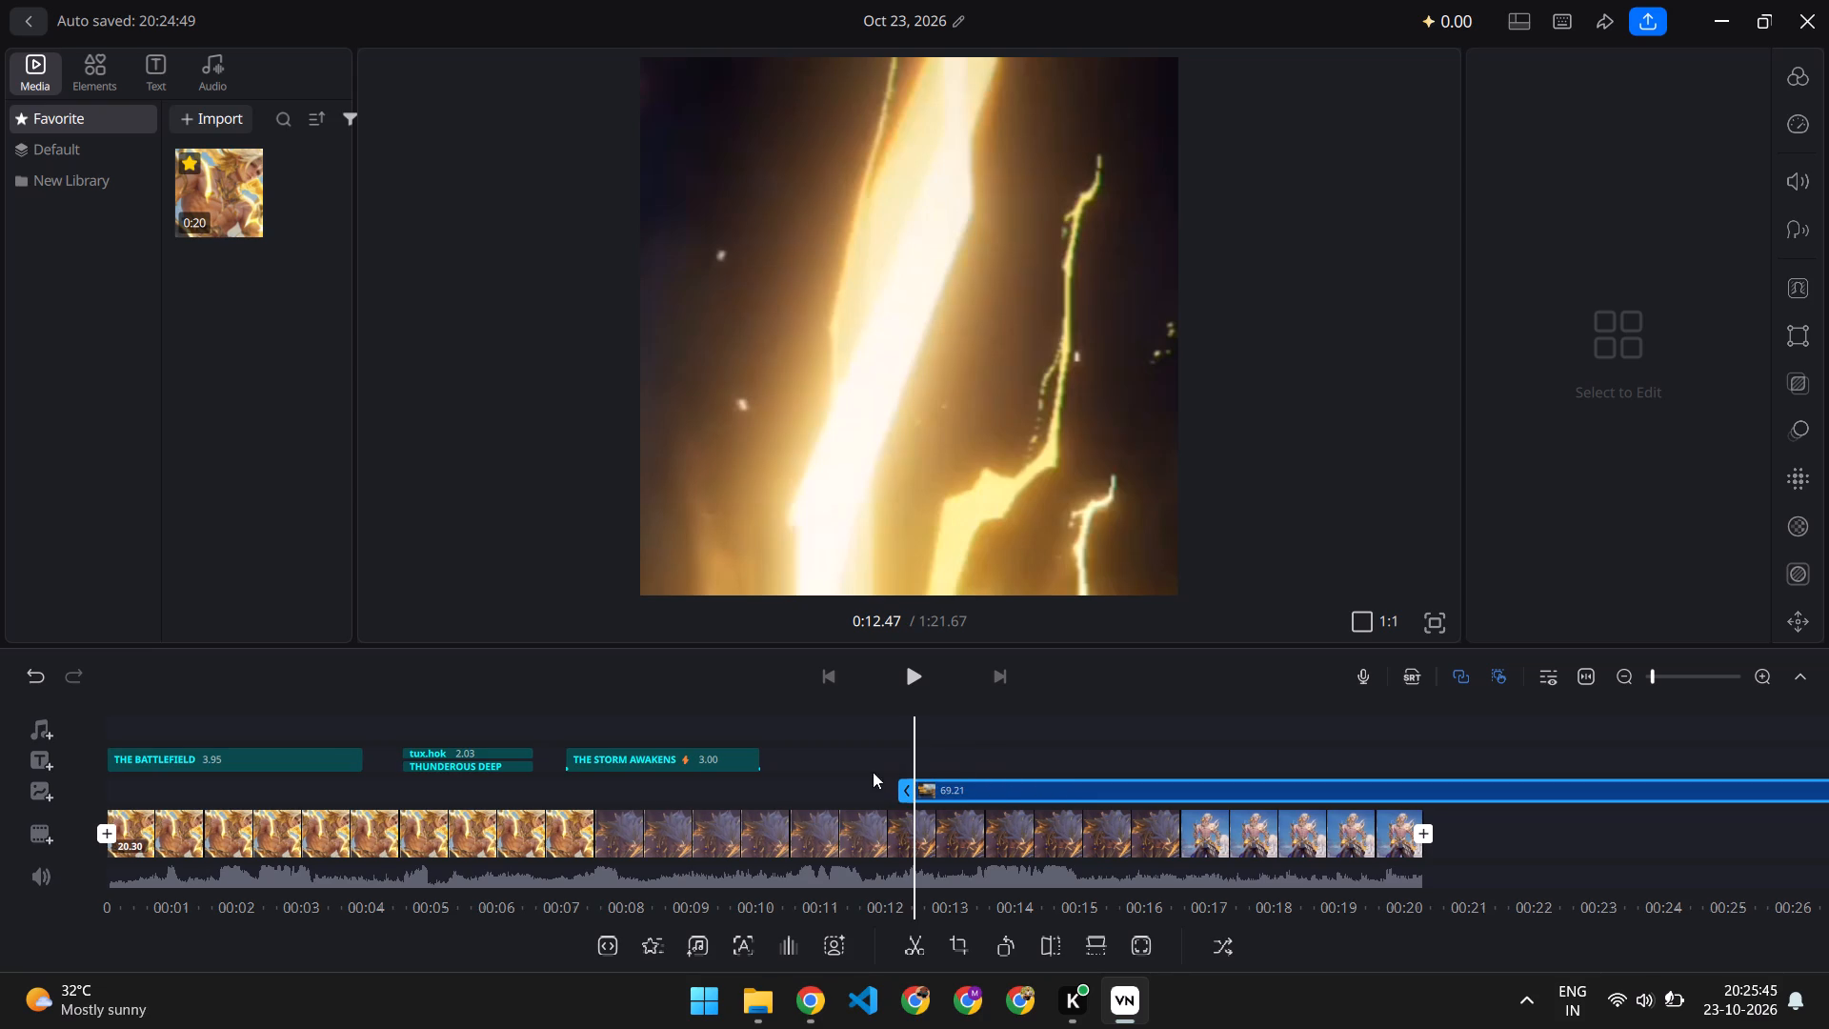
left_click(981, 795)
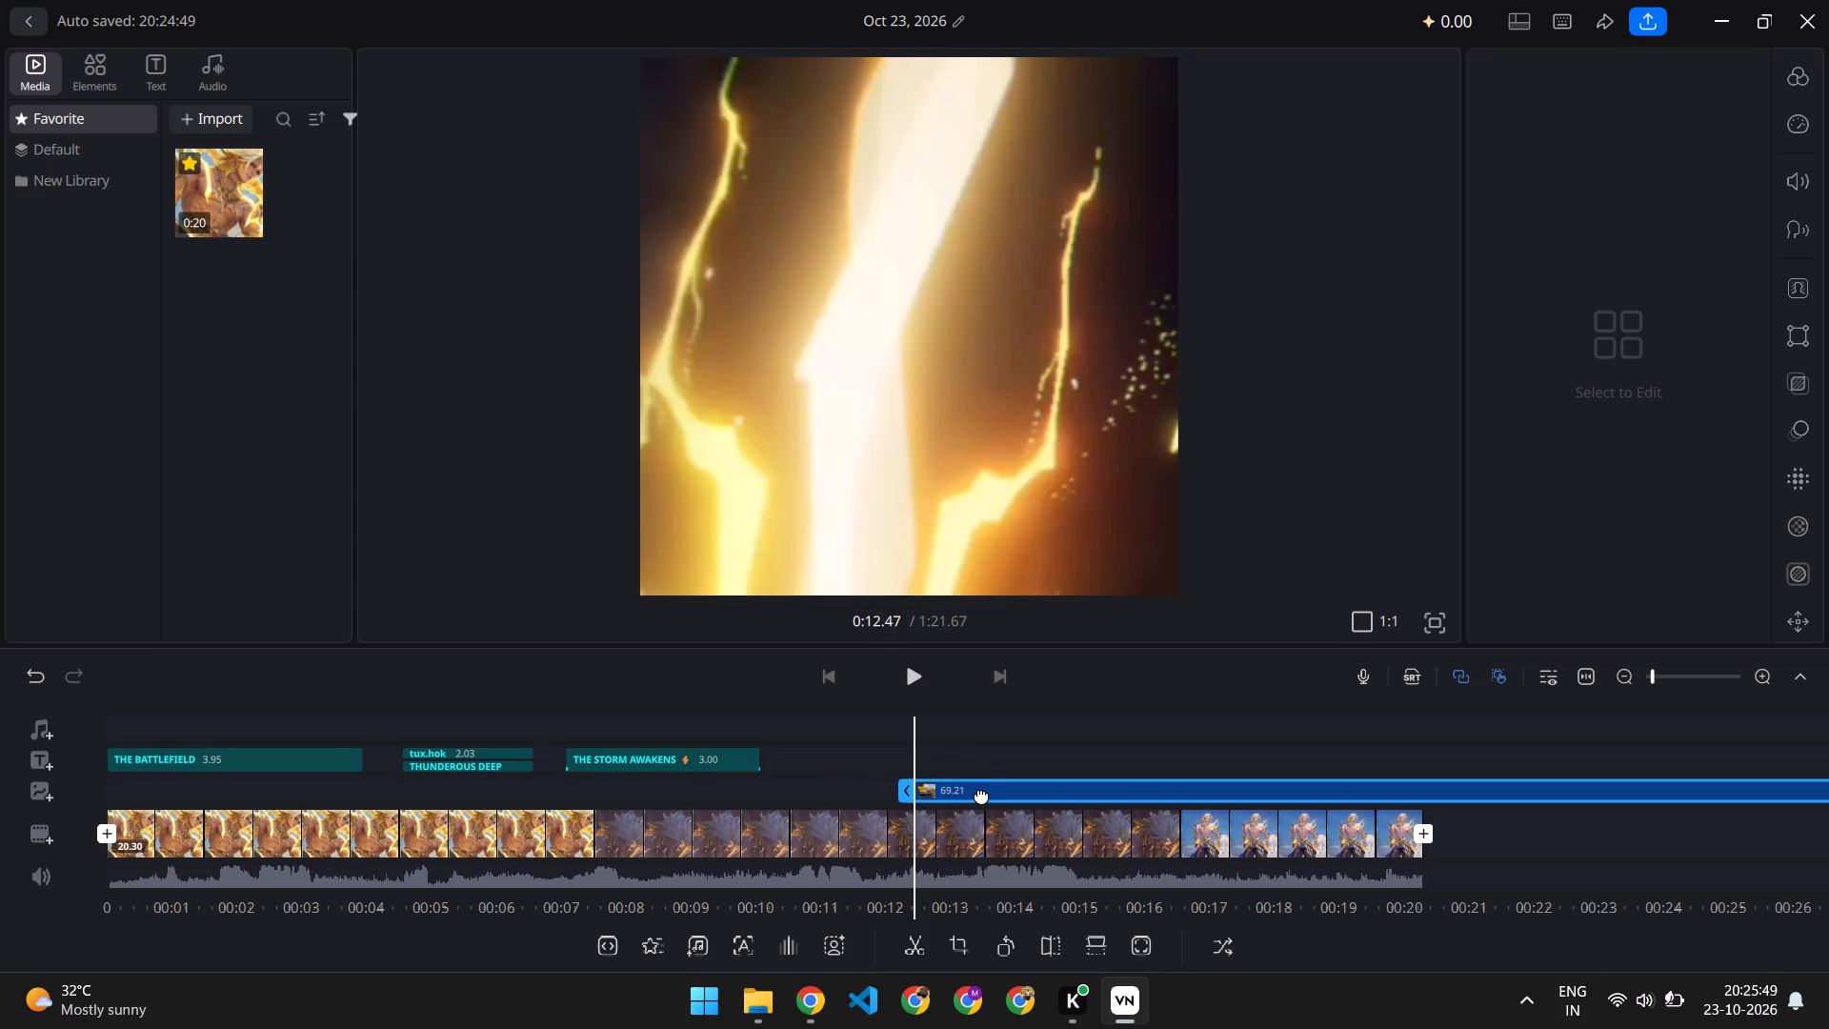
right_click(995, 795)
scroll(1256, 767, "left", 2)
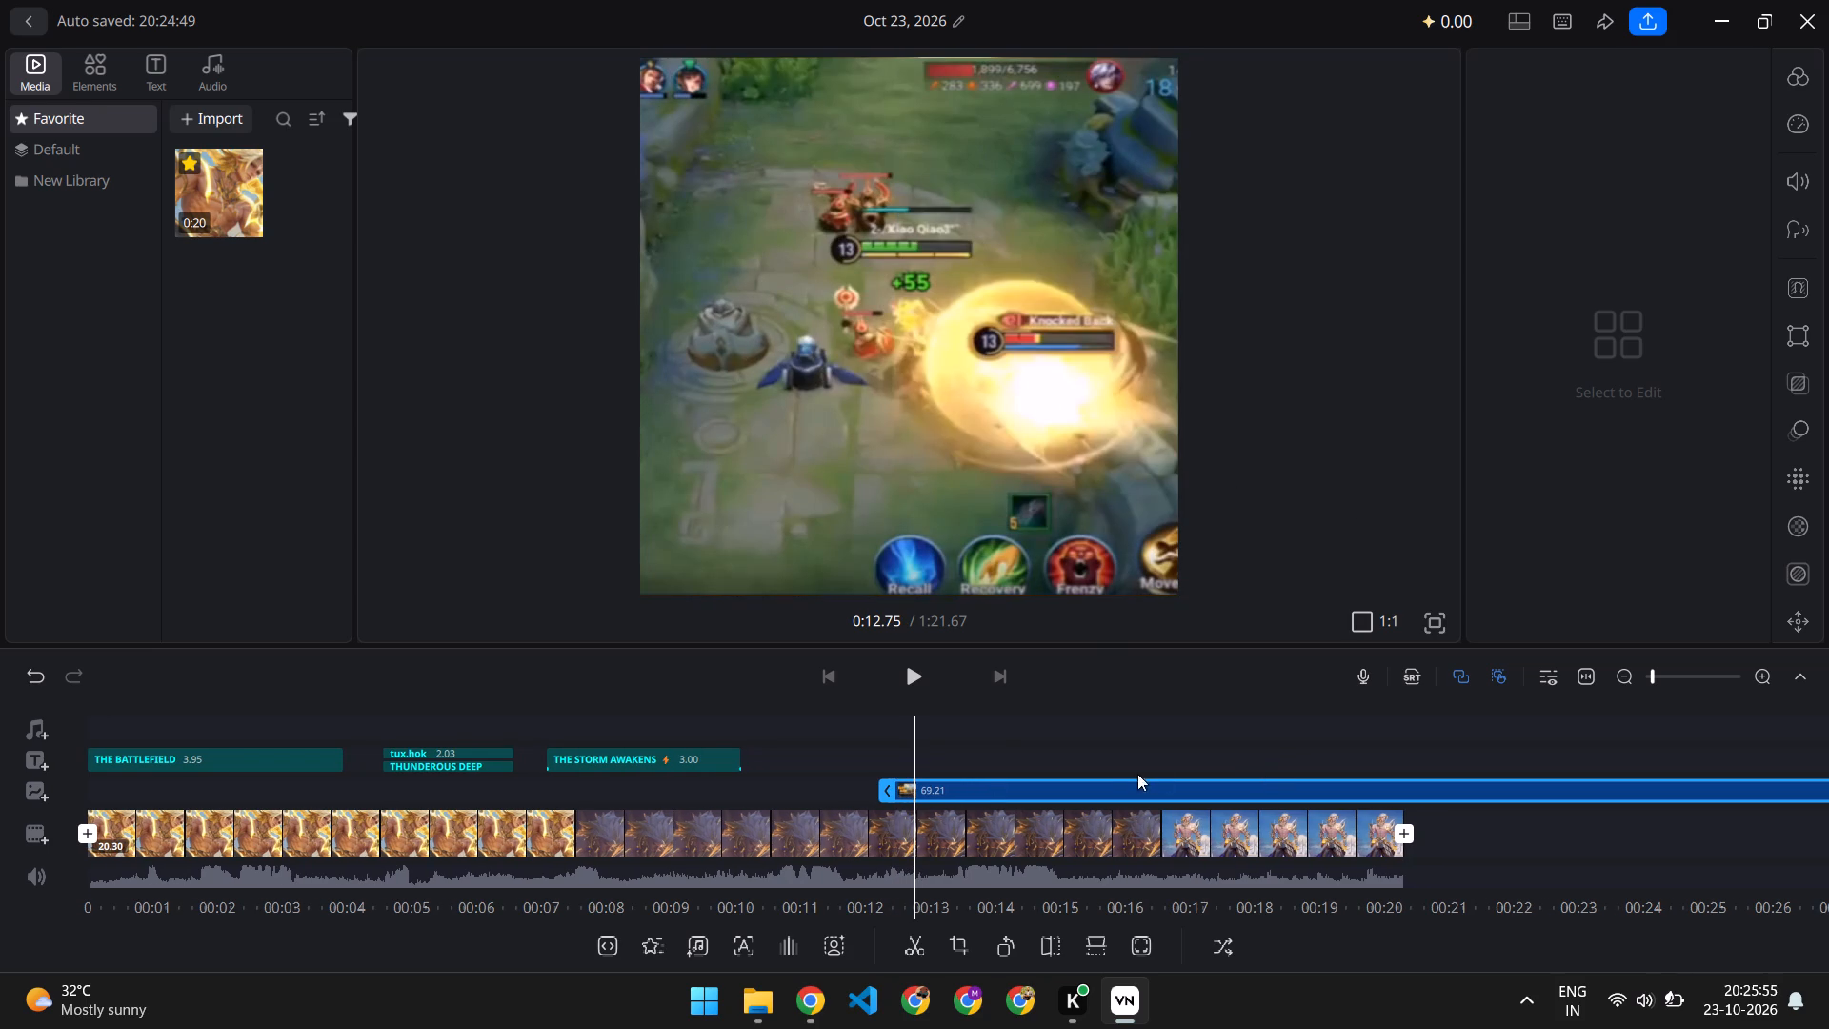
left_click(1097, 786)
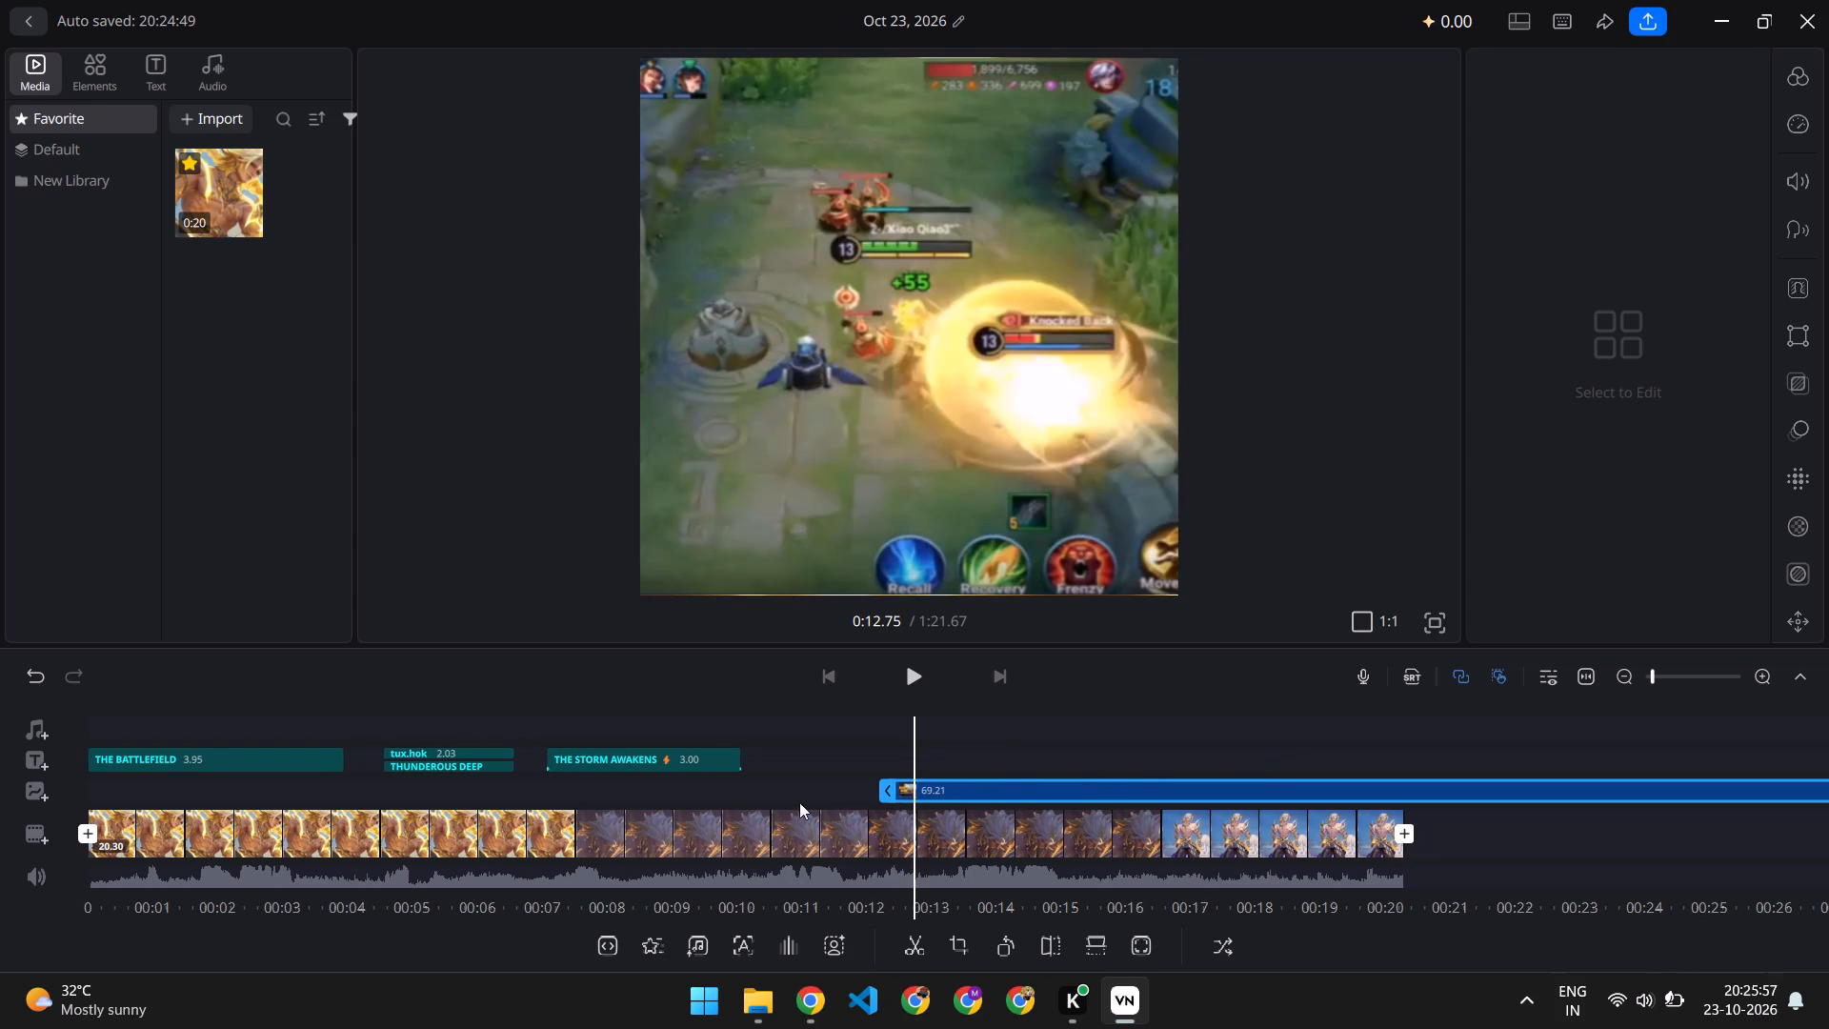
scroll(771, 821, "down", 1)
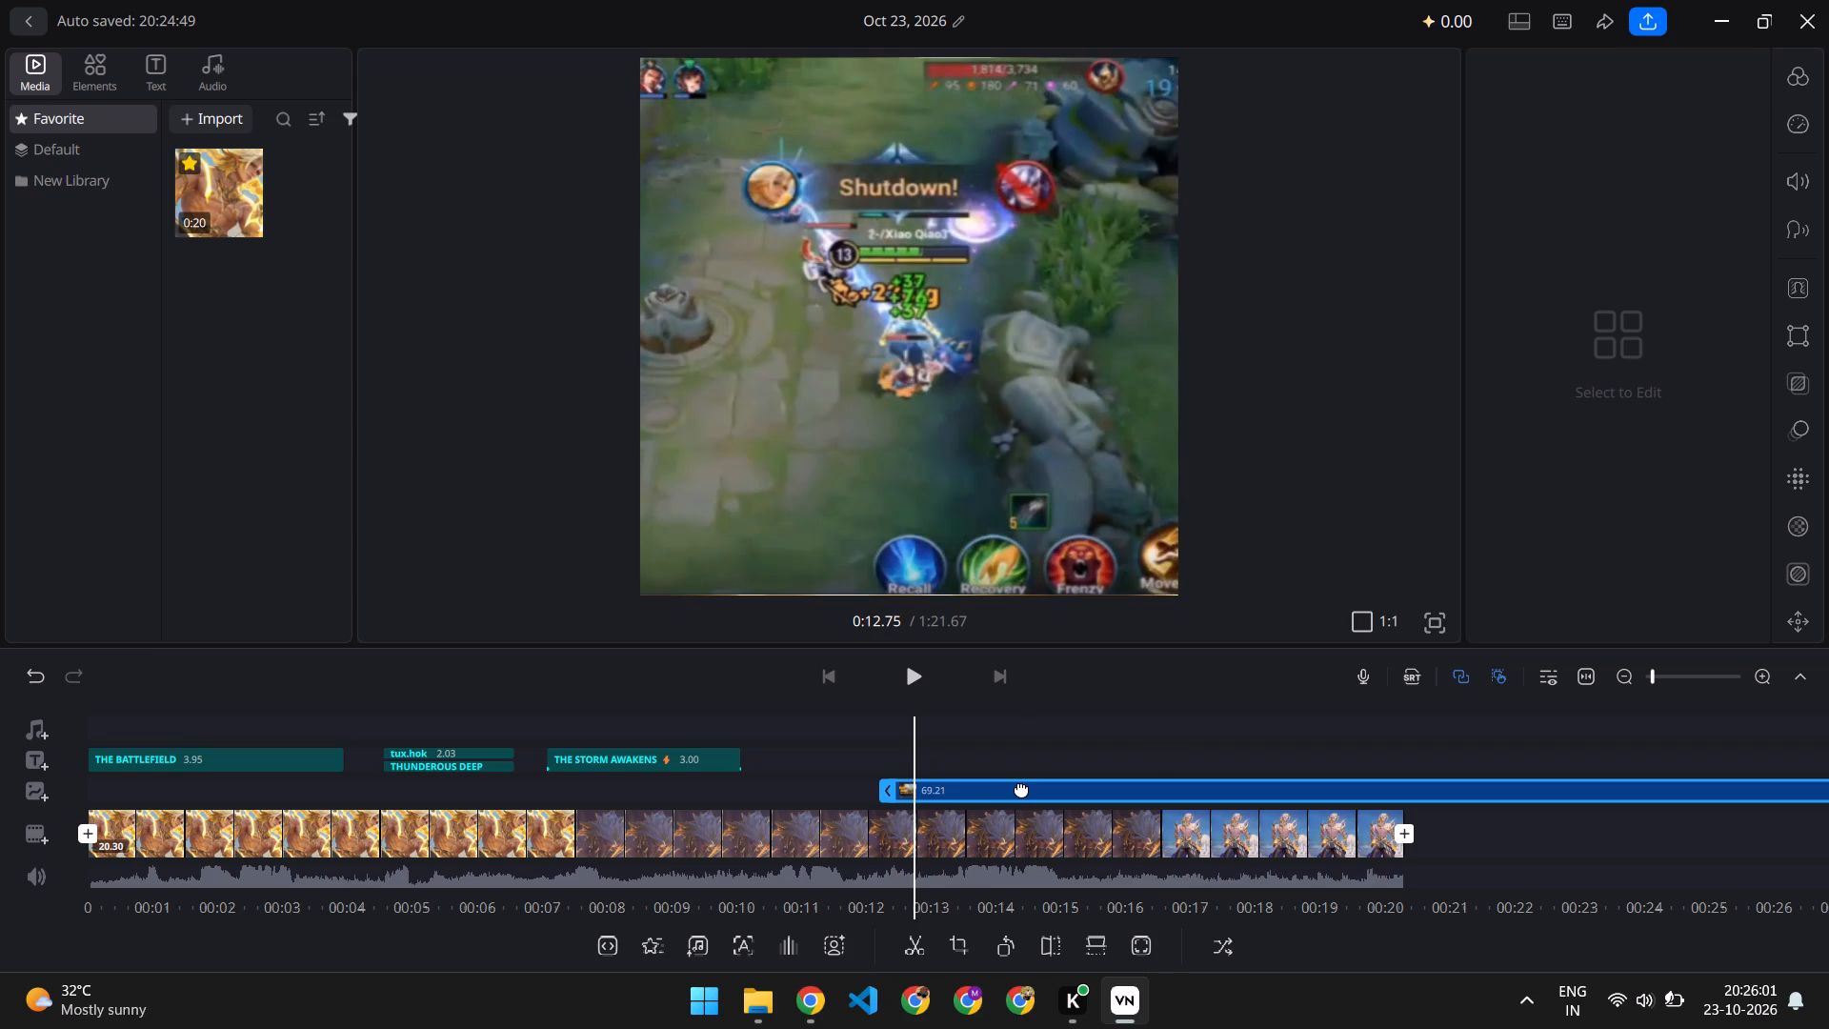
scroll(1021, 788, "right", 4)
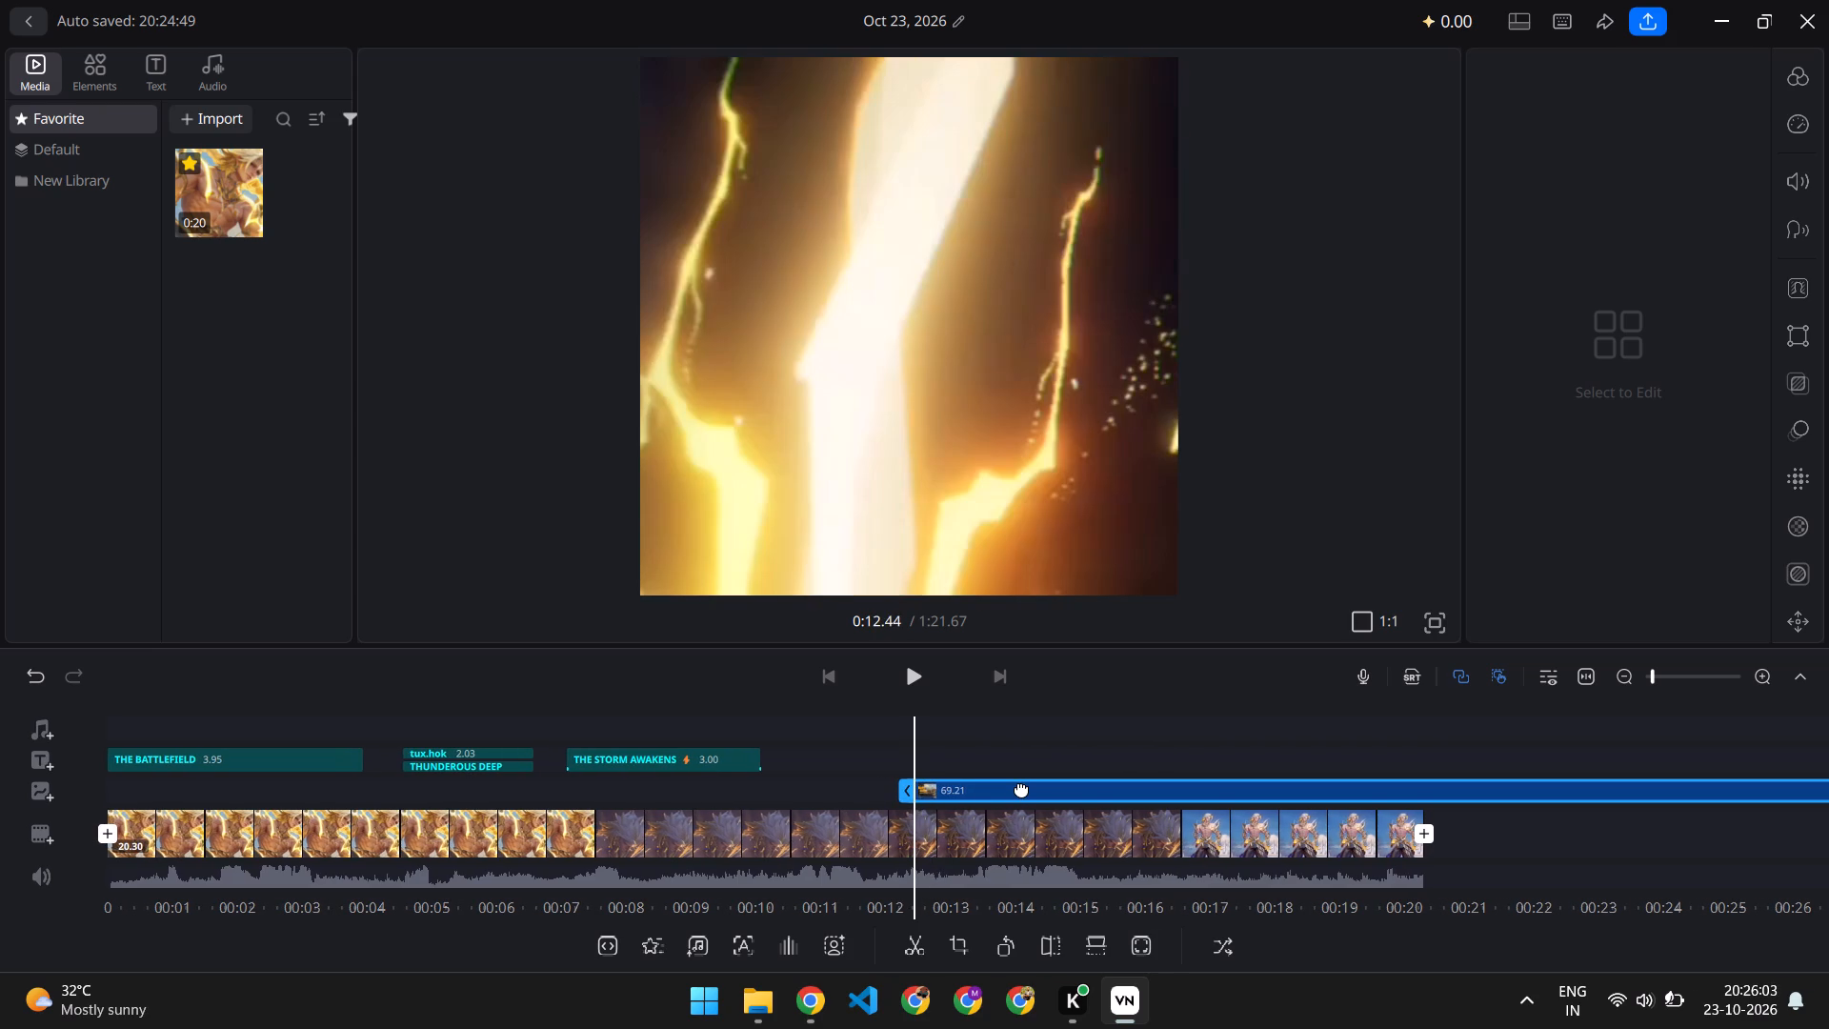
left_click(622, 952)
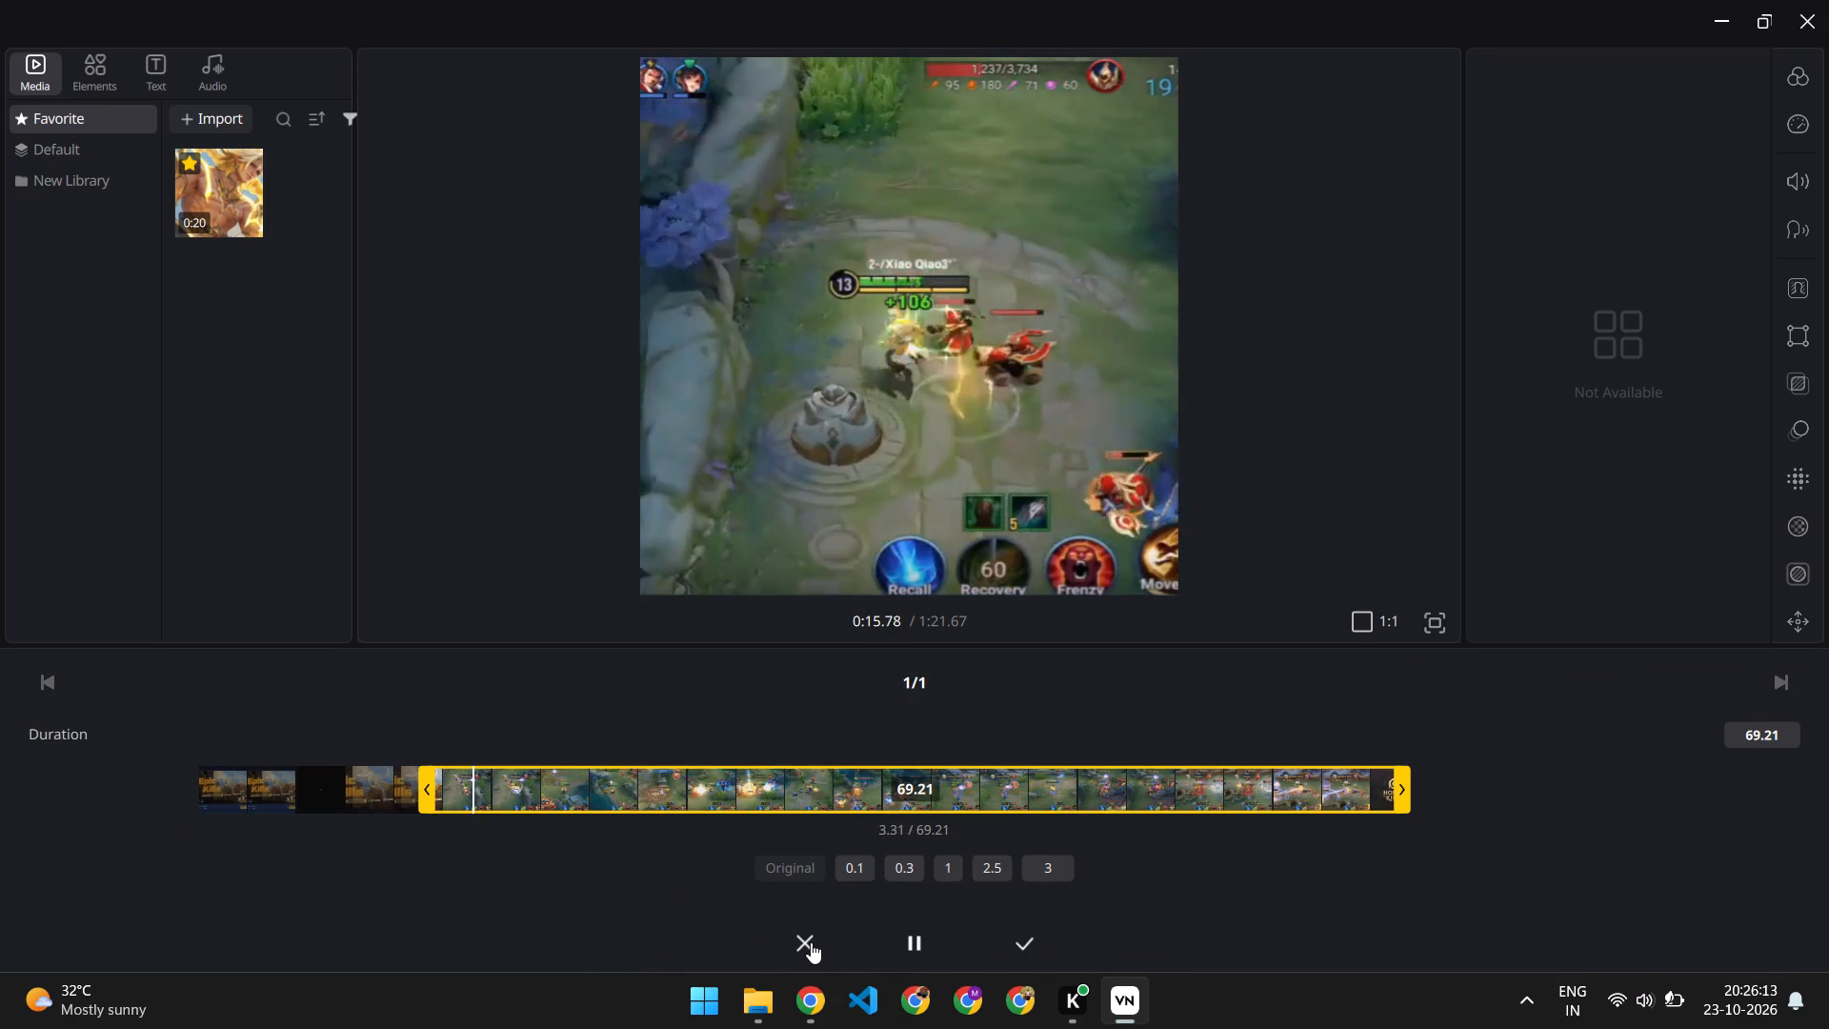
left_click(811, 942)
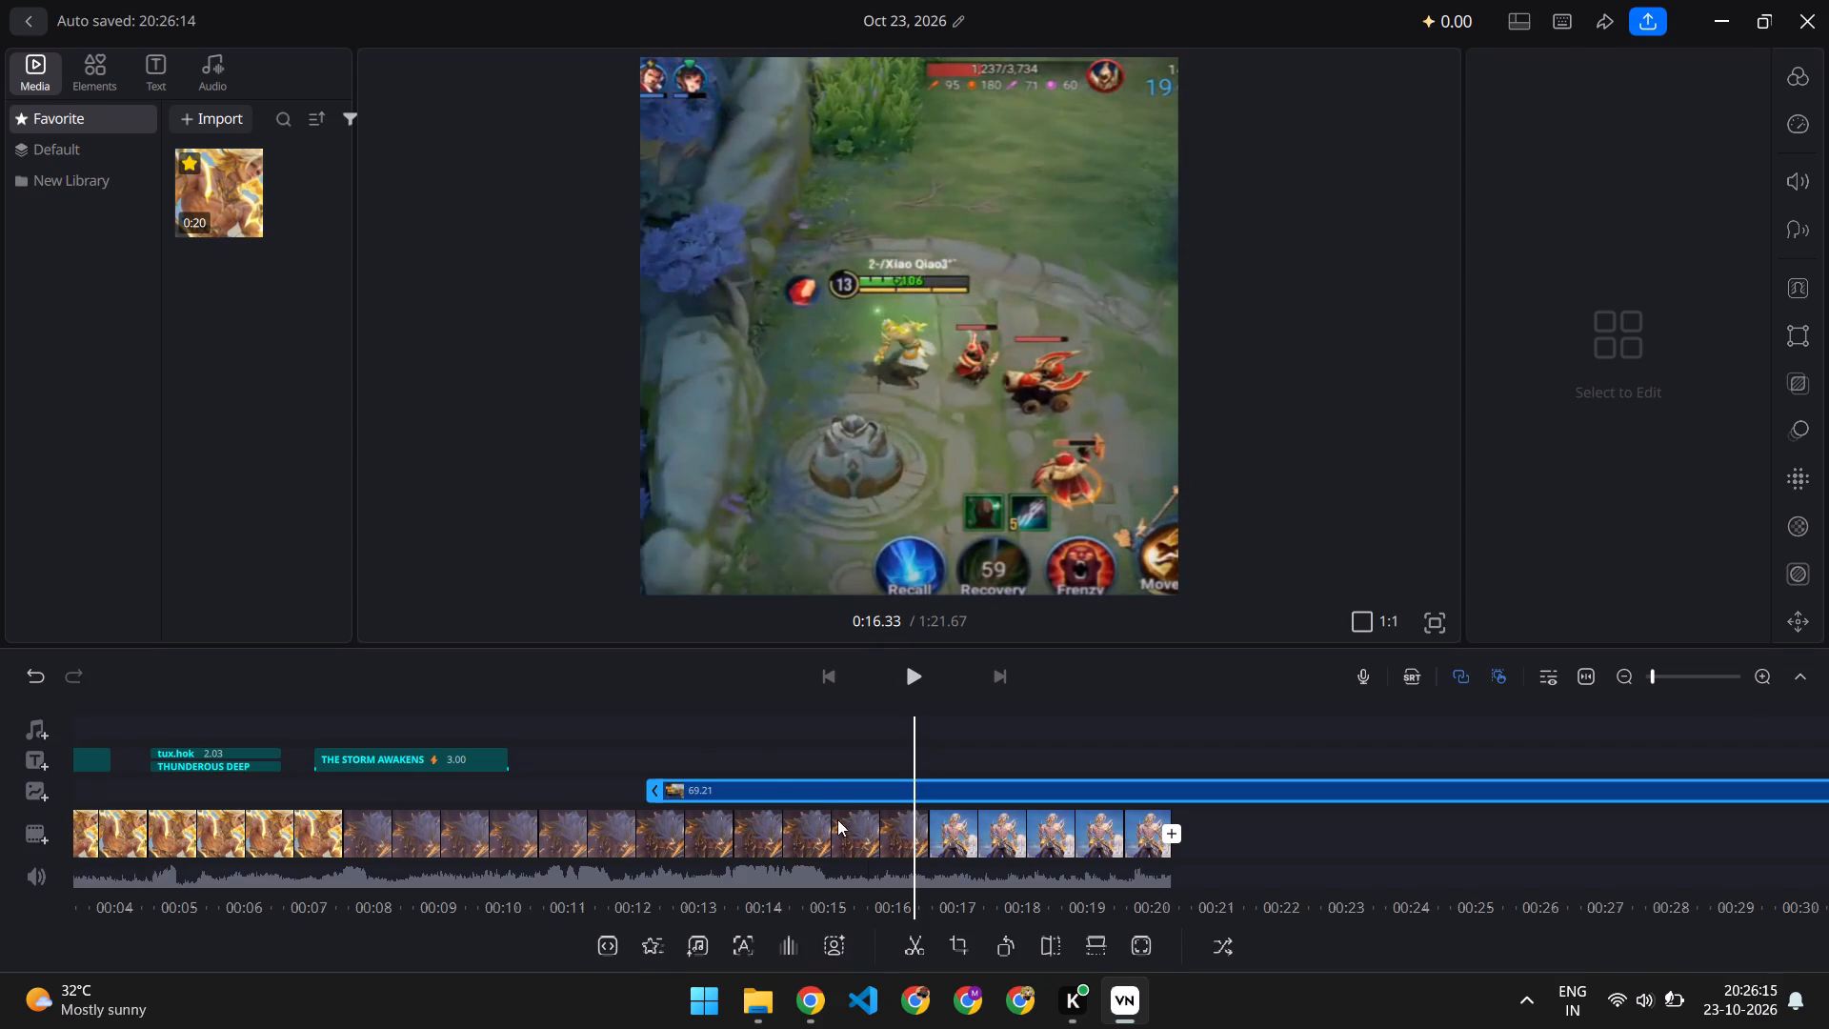
Add a keyframe to the 69.21-second gameplay overlay clip at its start, at 0:12.47.
scroll(704, 745, "right", 9)
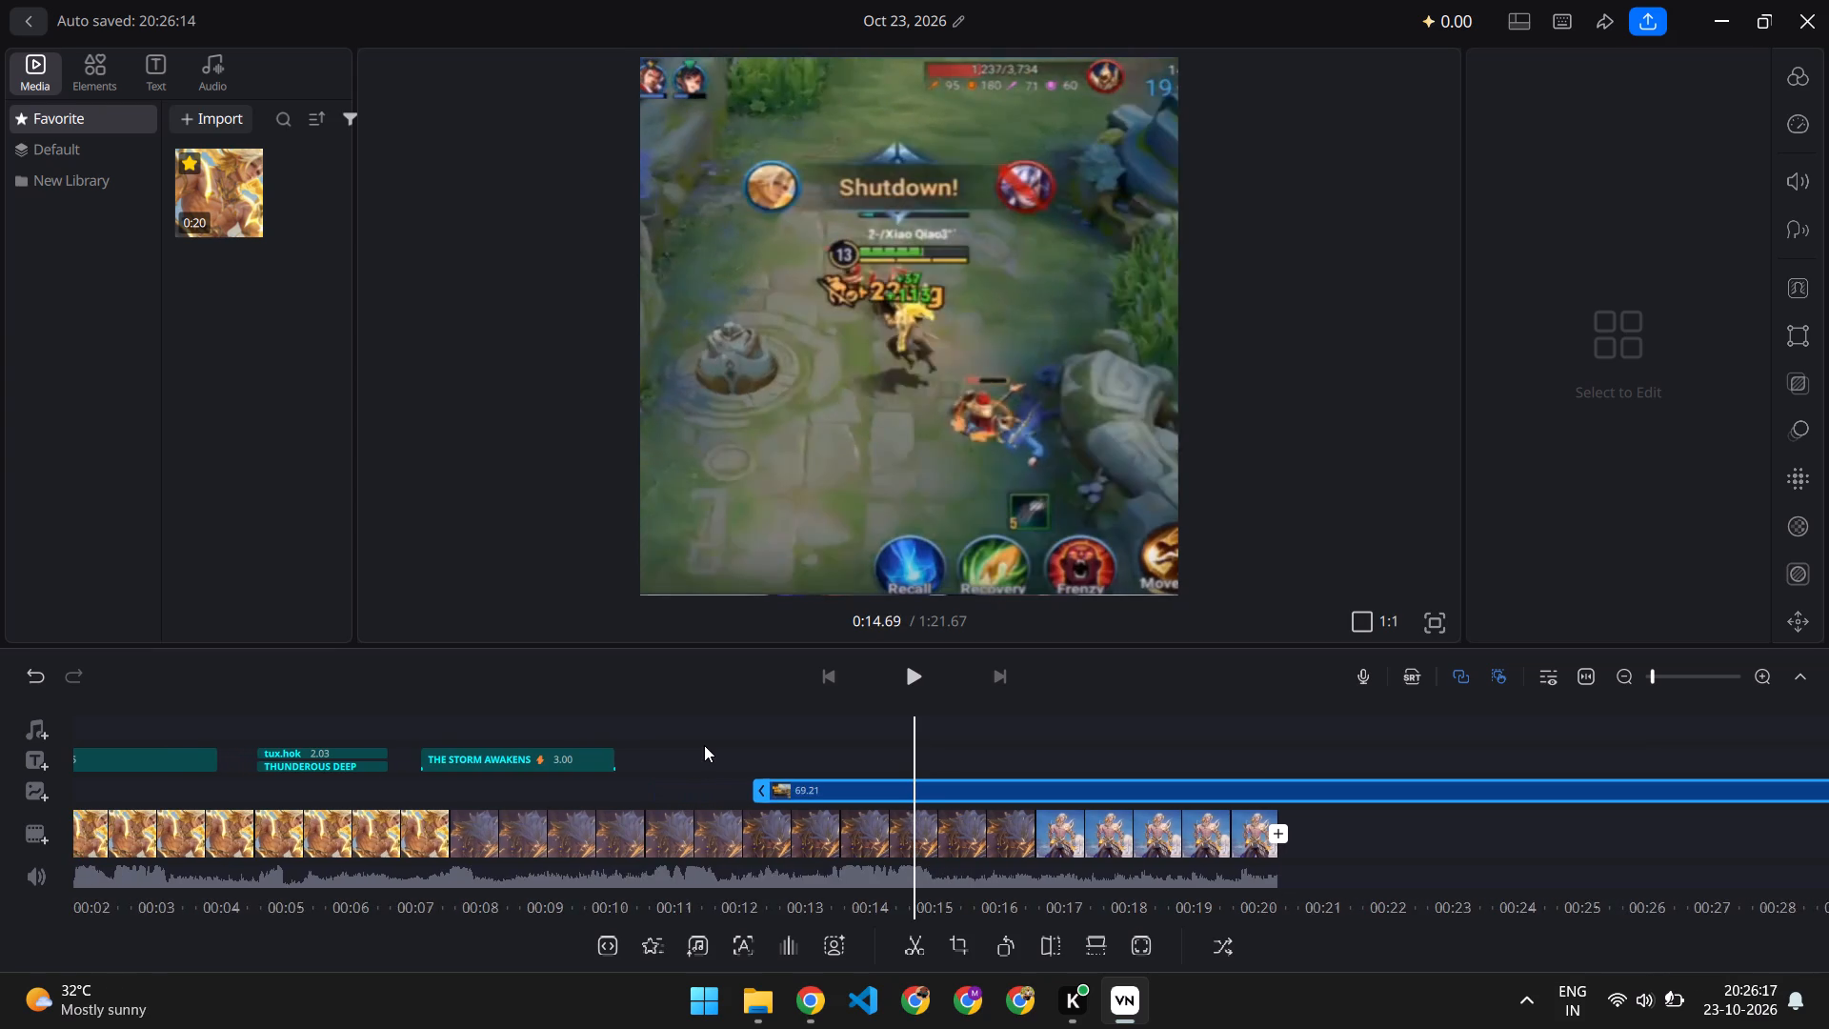
scroll(704, 745, "right", 12)
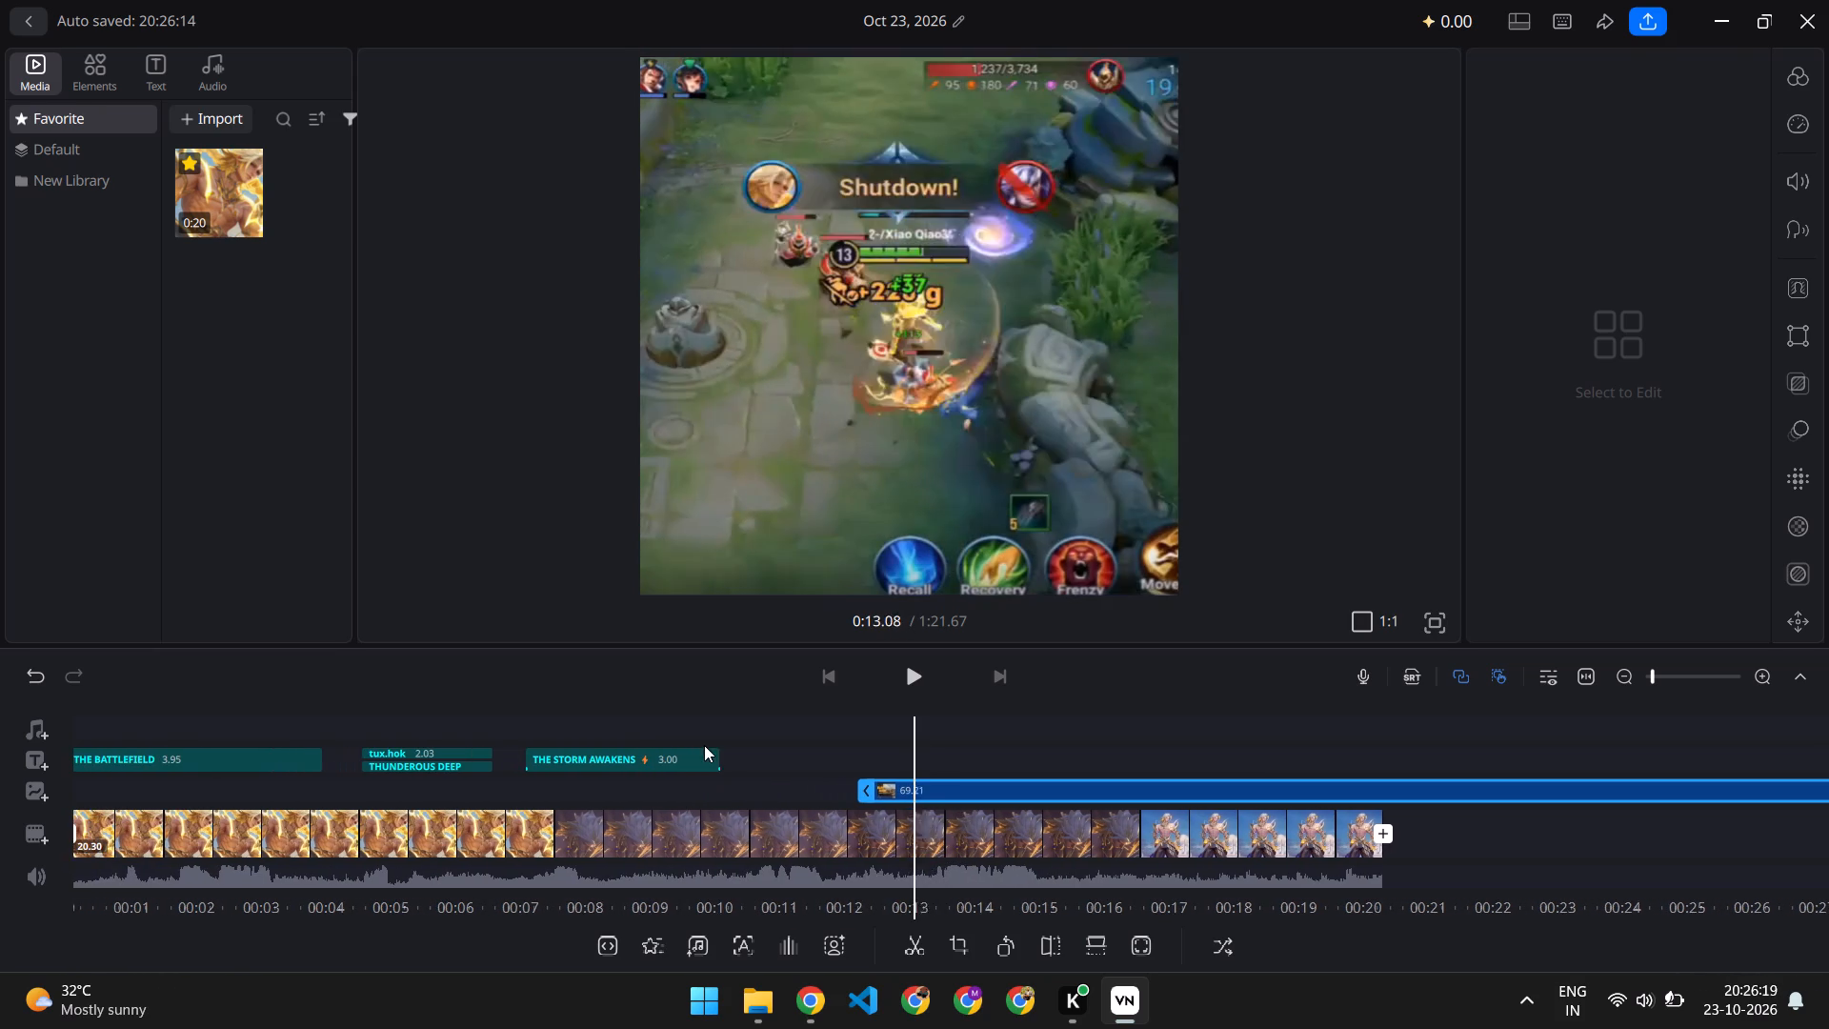
scroll(704, 745, "right", 1)
left_click(956, 786)
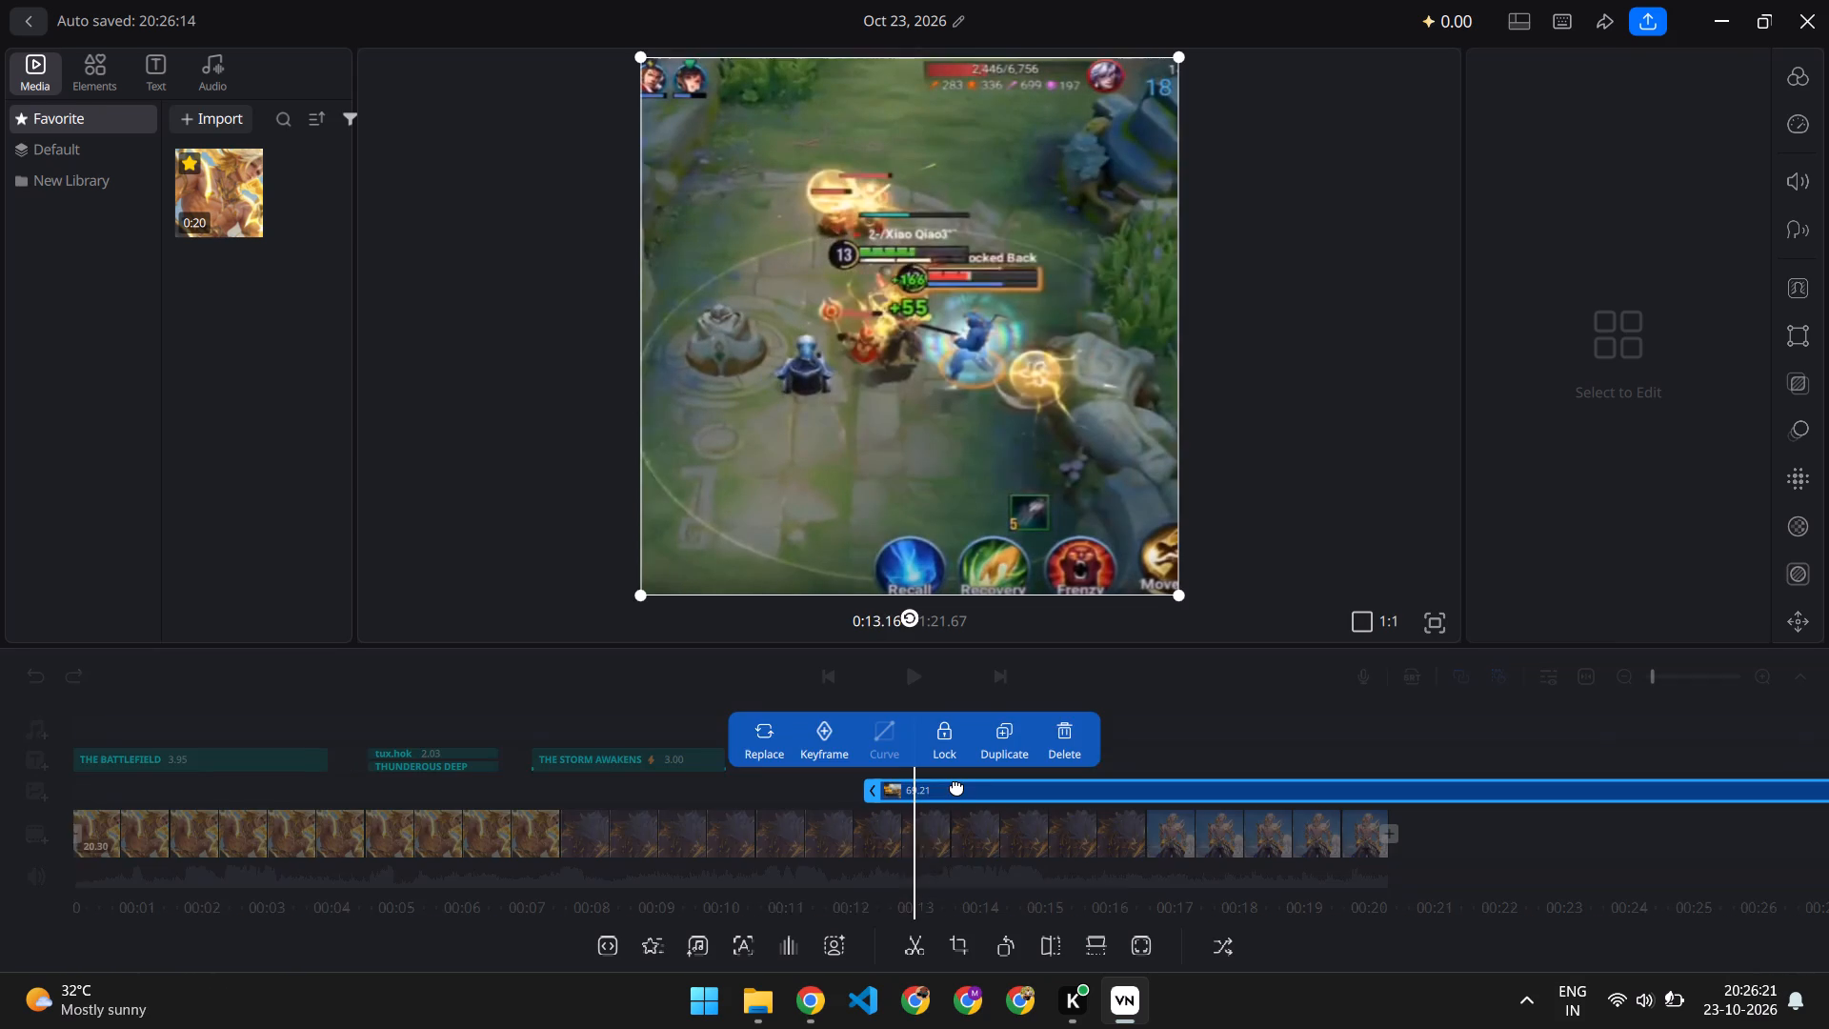
scroll(776, 779, "right", 2)
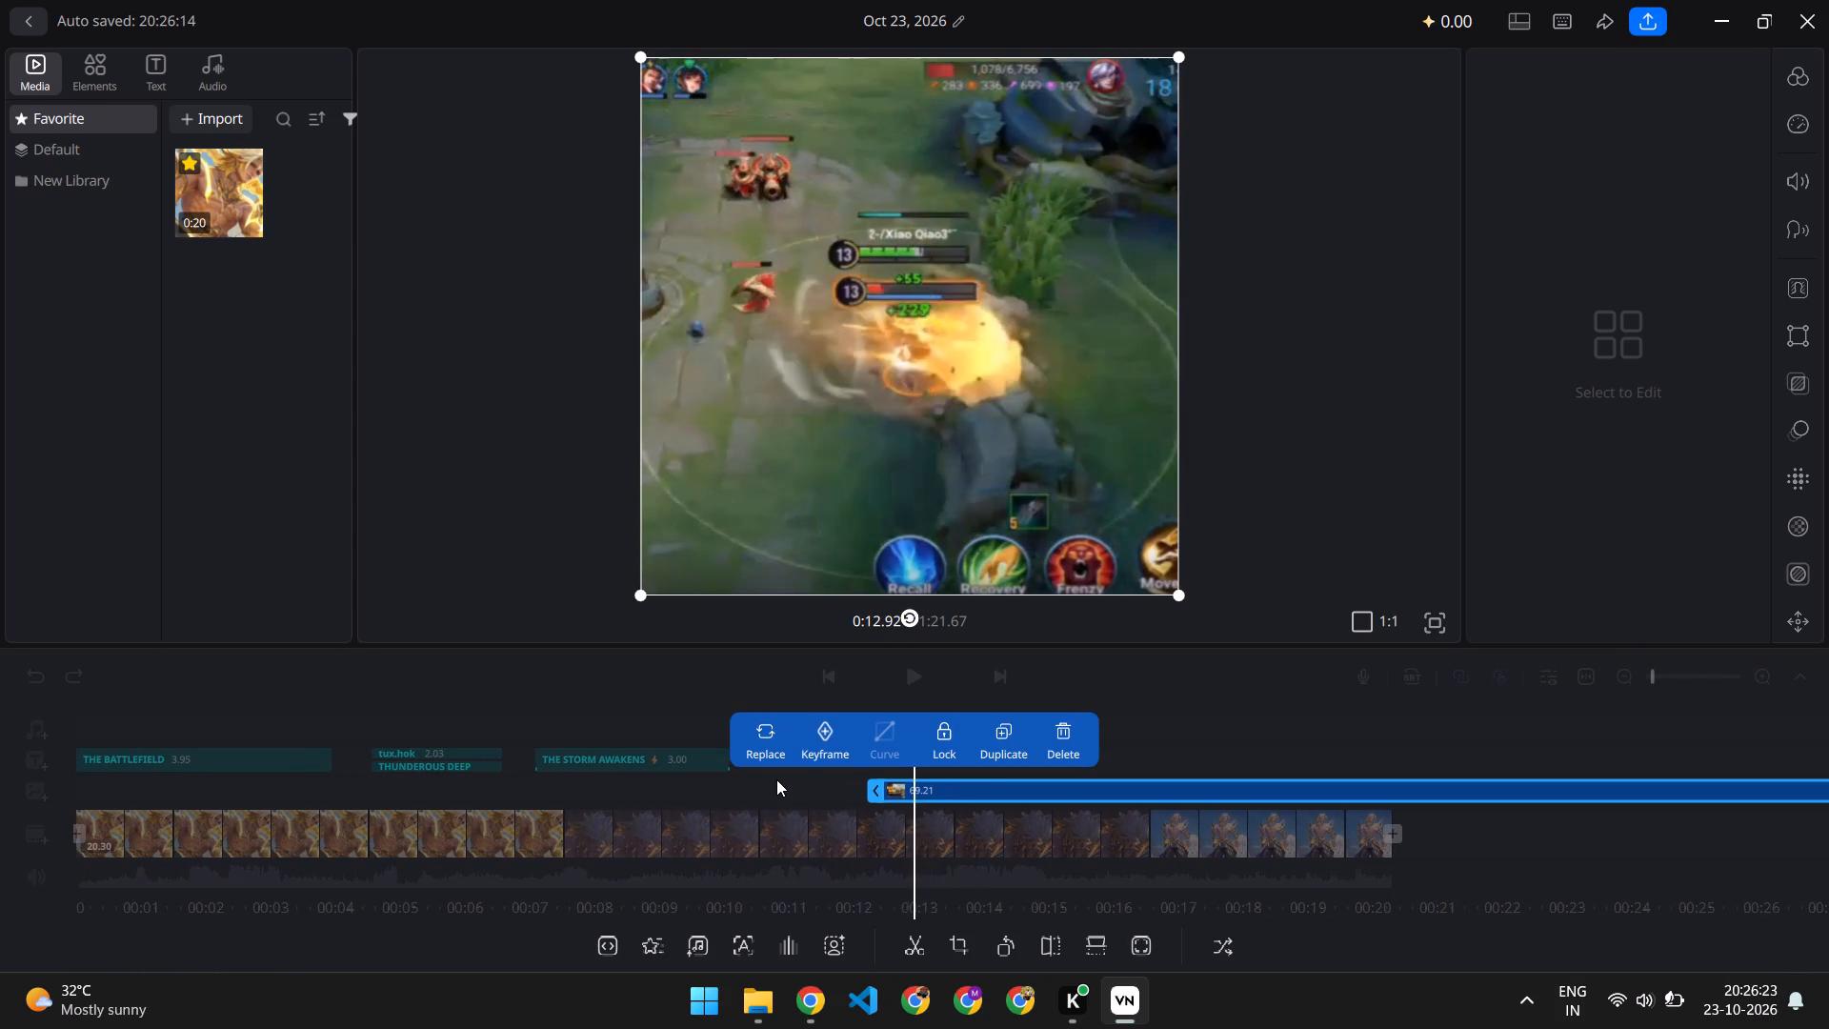
scroll(776, 779, "right", 6)
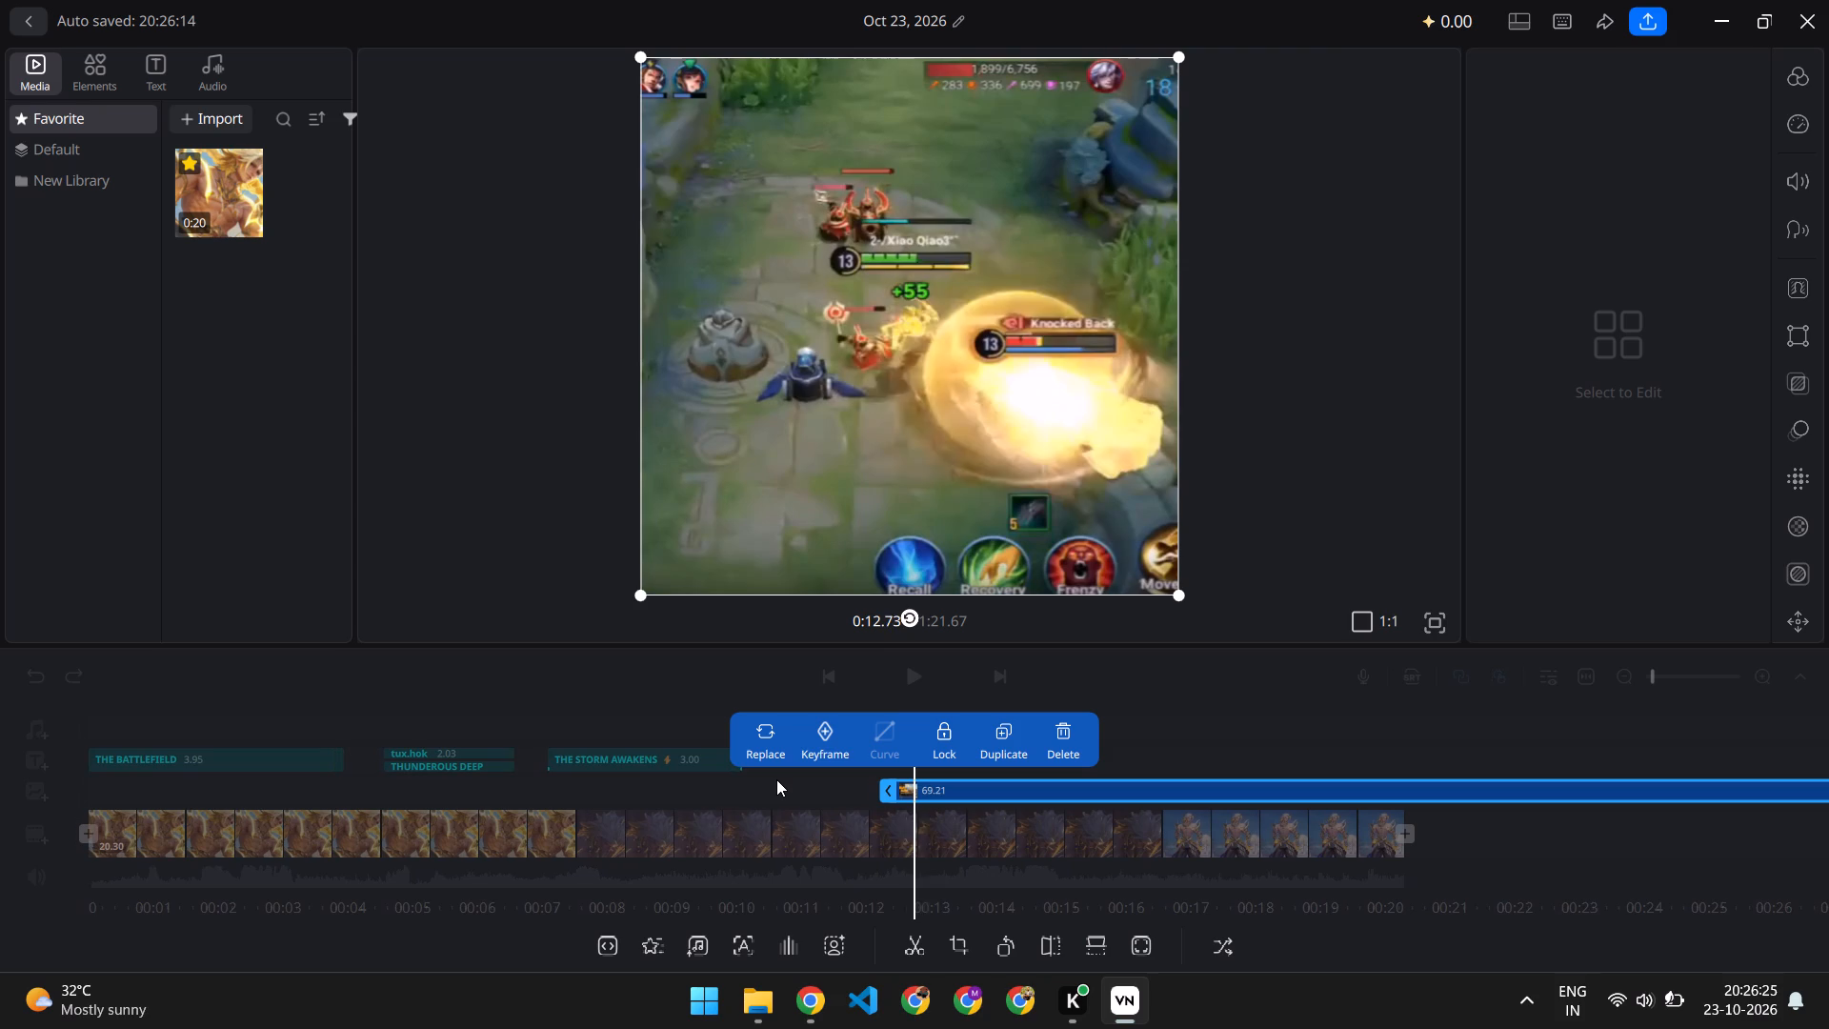
scroll(776, 779, "right", 4)
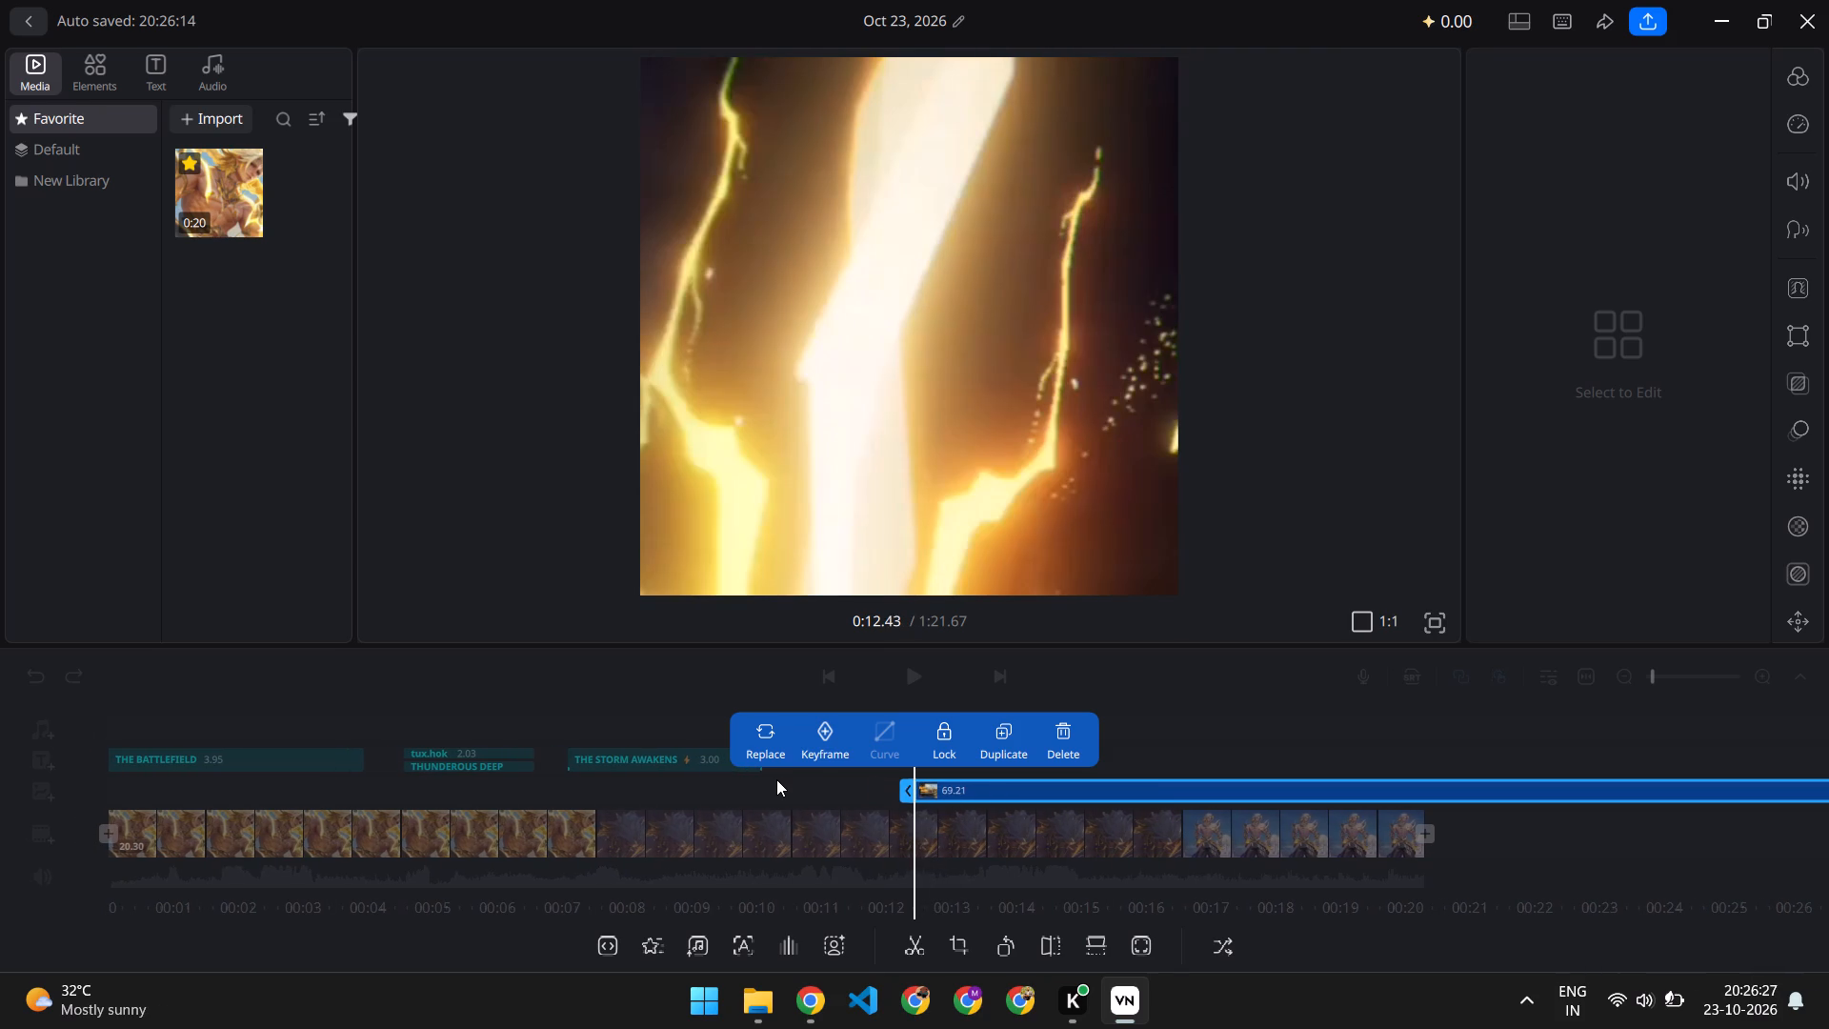
left_click(823, 736)
scroll(880, 781, "left", 1)
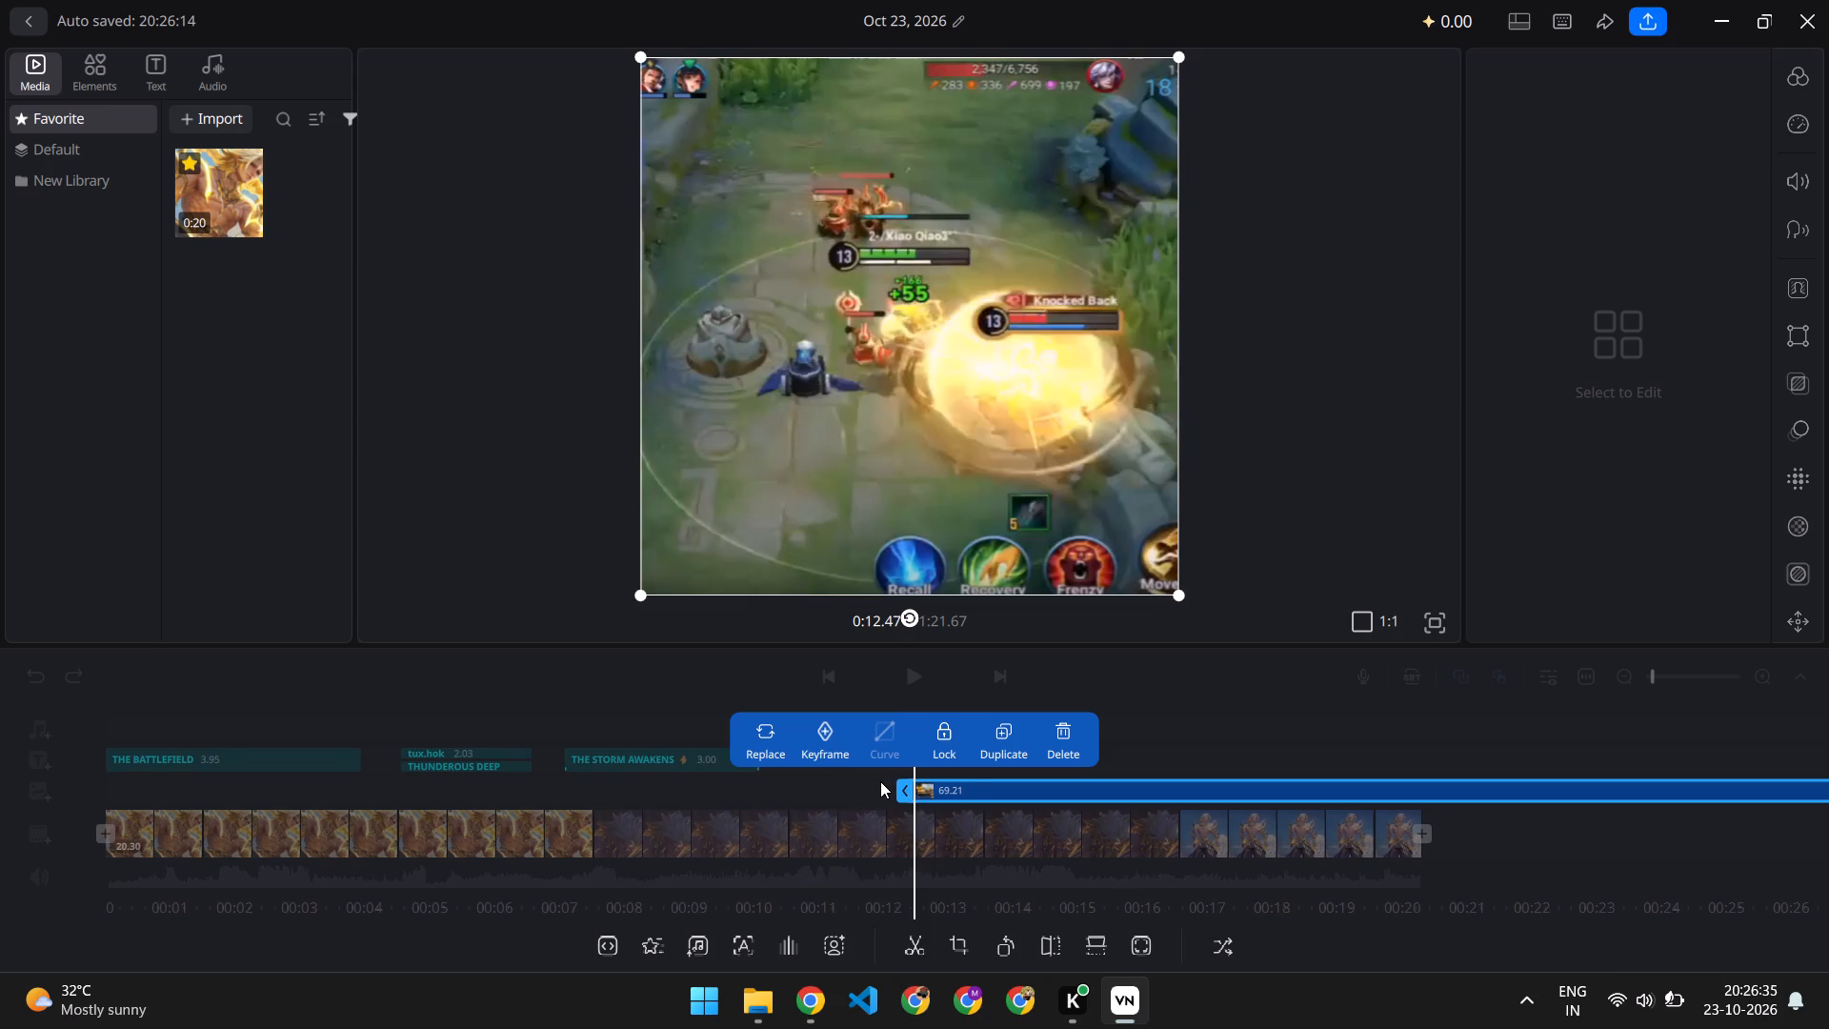
scroll(880, 781, "left", 1)
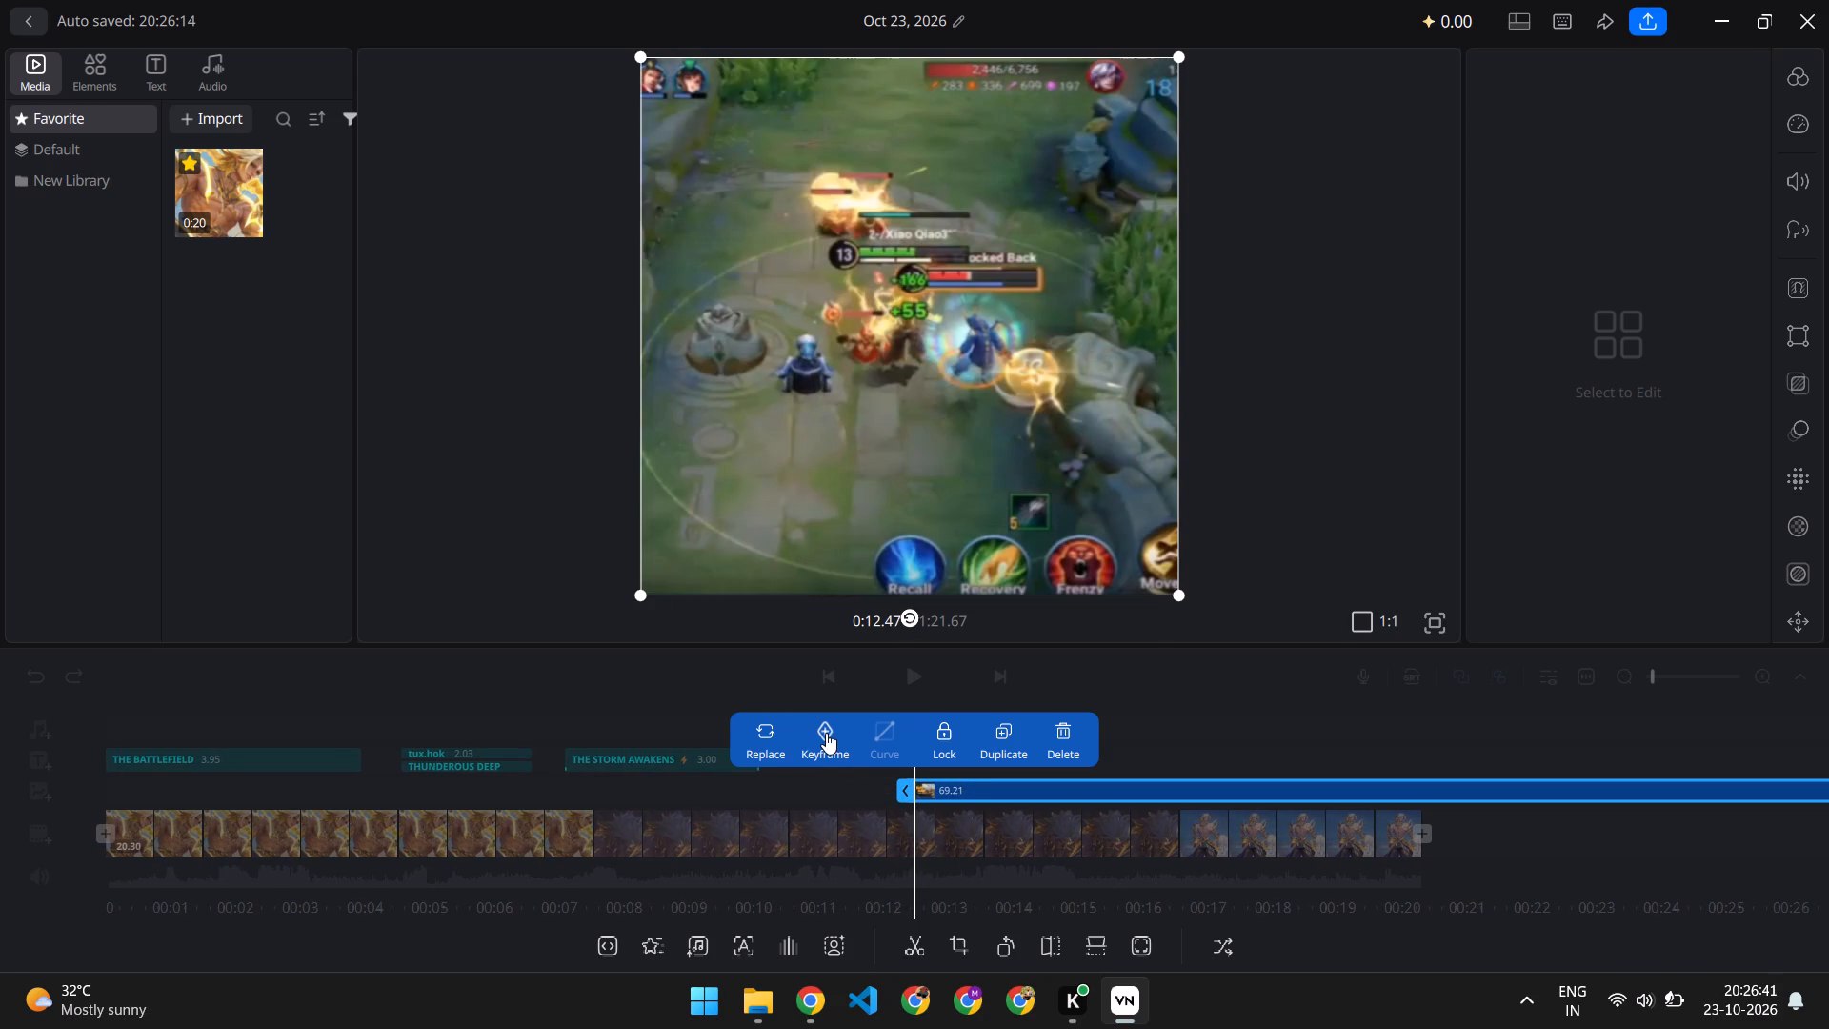
left_click(826, 733)
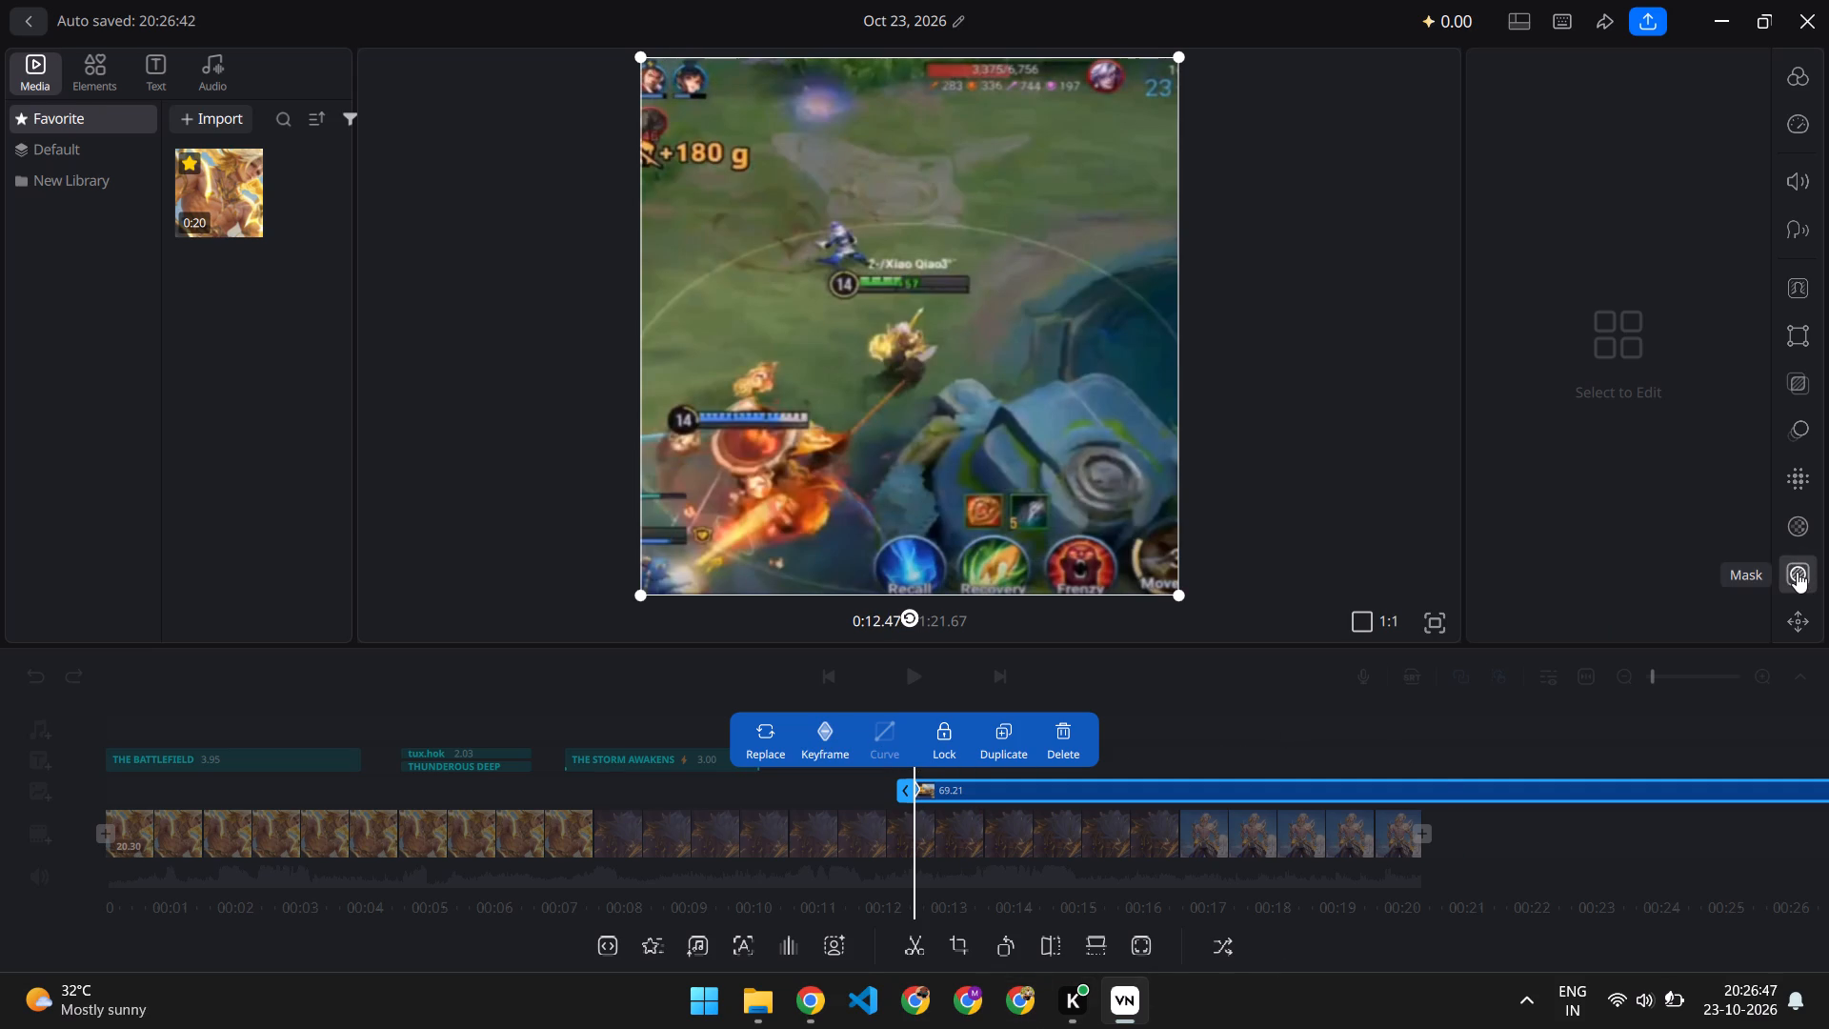
Set the gameplay overlay clip's opacity to 0% at the 0:12.47 keyframe.
left_click(1797, 535)
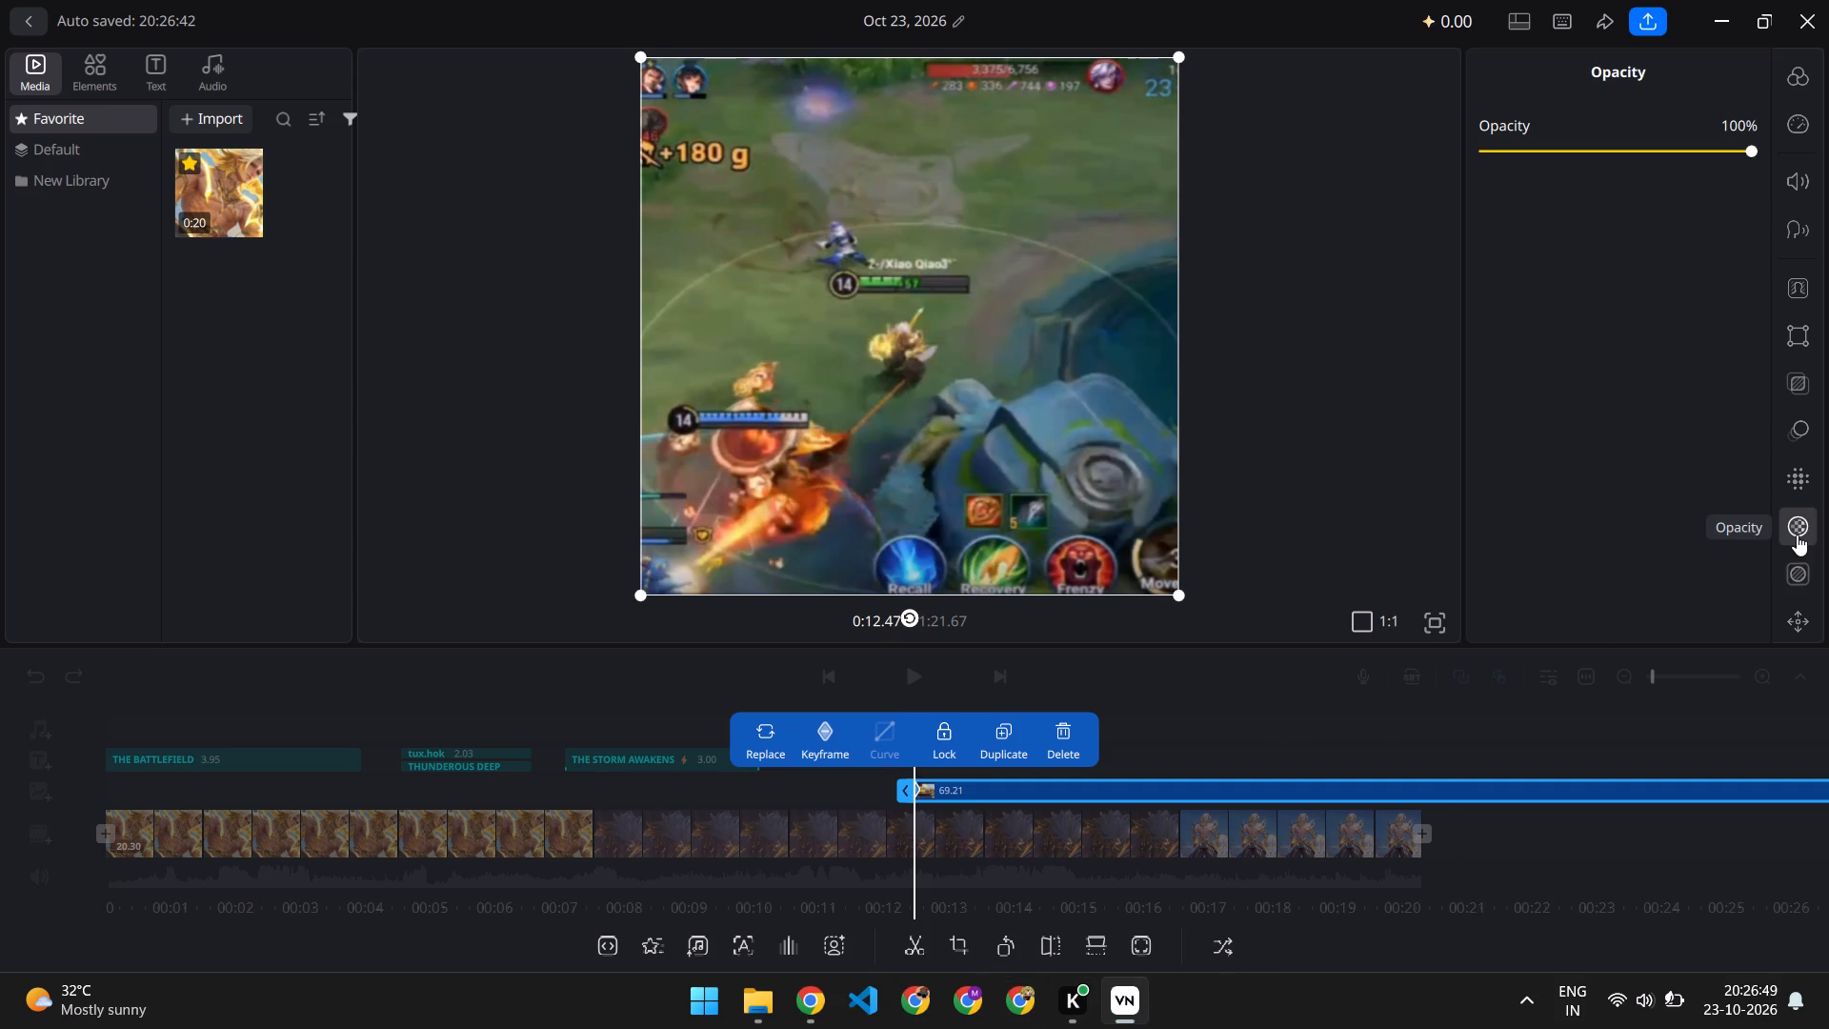
left_click_drag(1742, 148, 1658, 150)
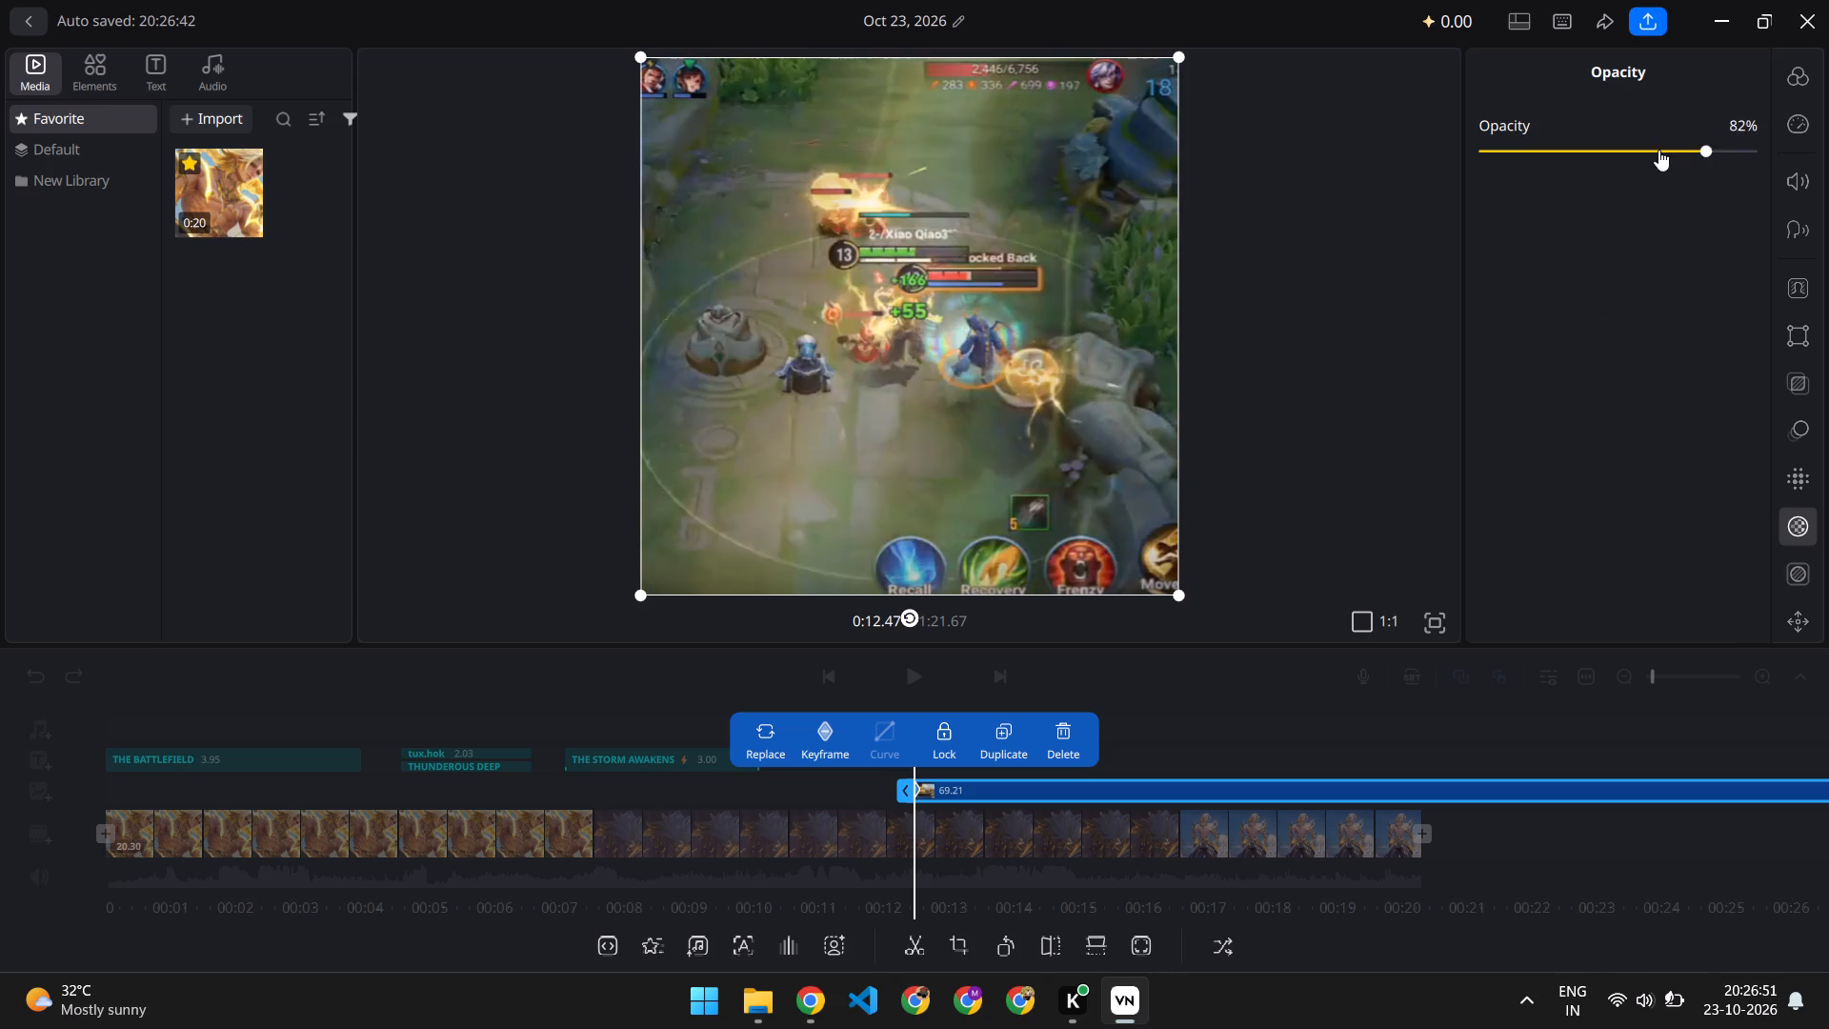
left_click_drag(1658, 150, 1459, 152)
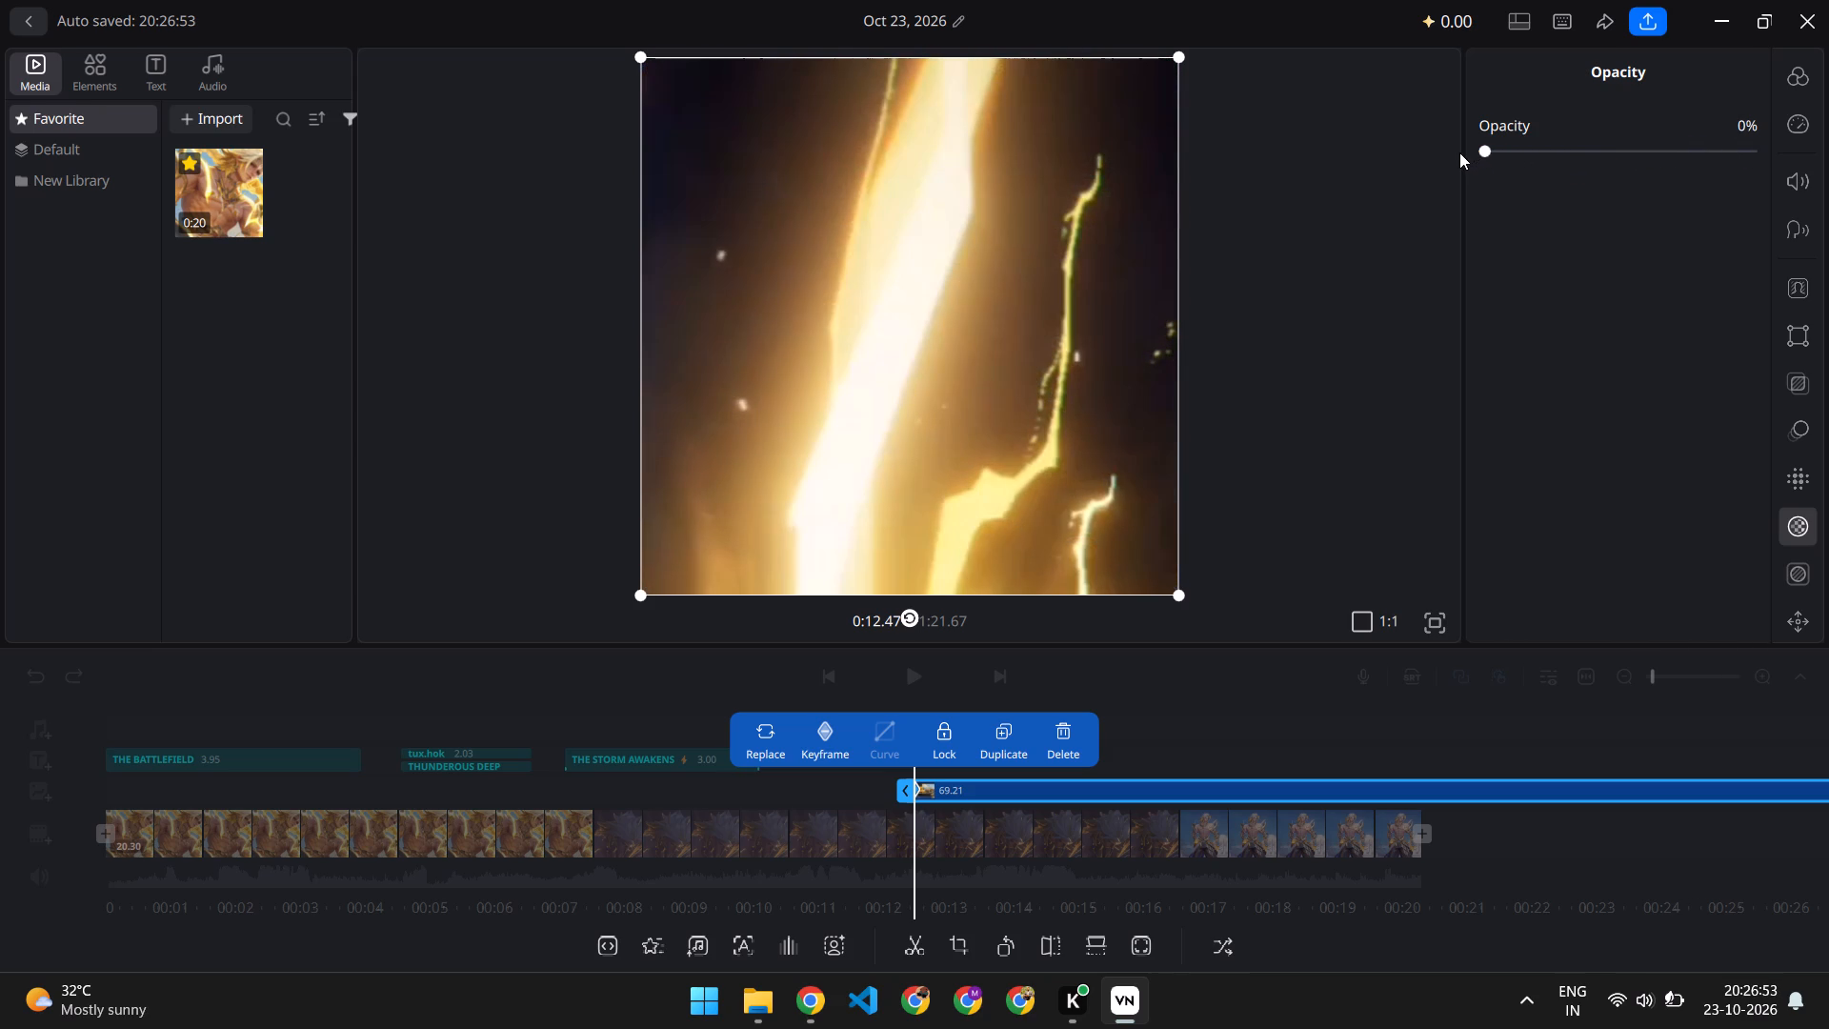
Add a second keyframe to the gameplay overlay clip at 0:13.01 and set its opacity there to 100%.
scroll(1225, 754, "left", 3)
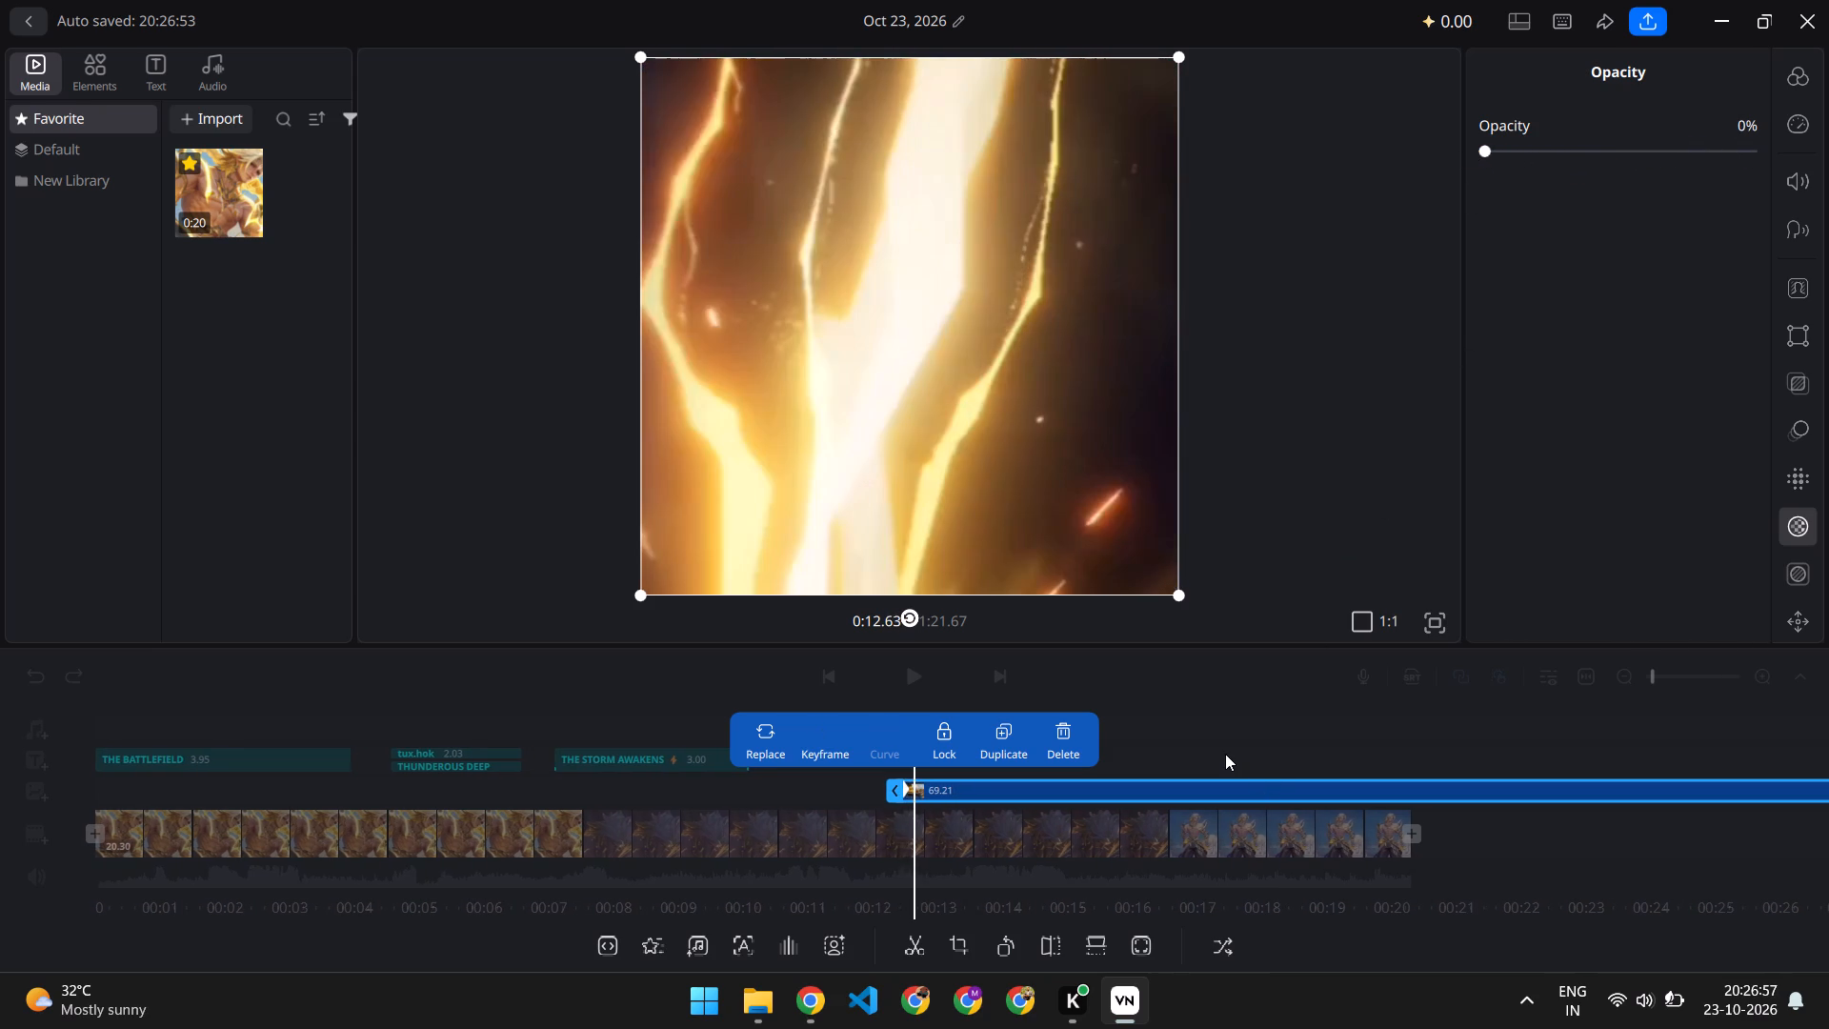
scroll(1225, 754, "left", 2)
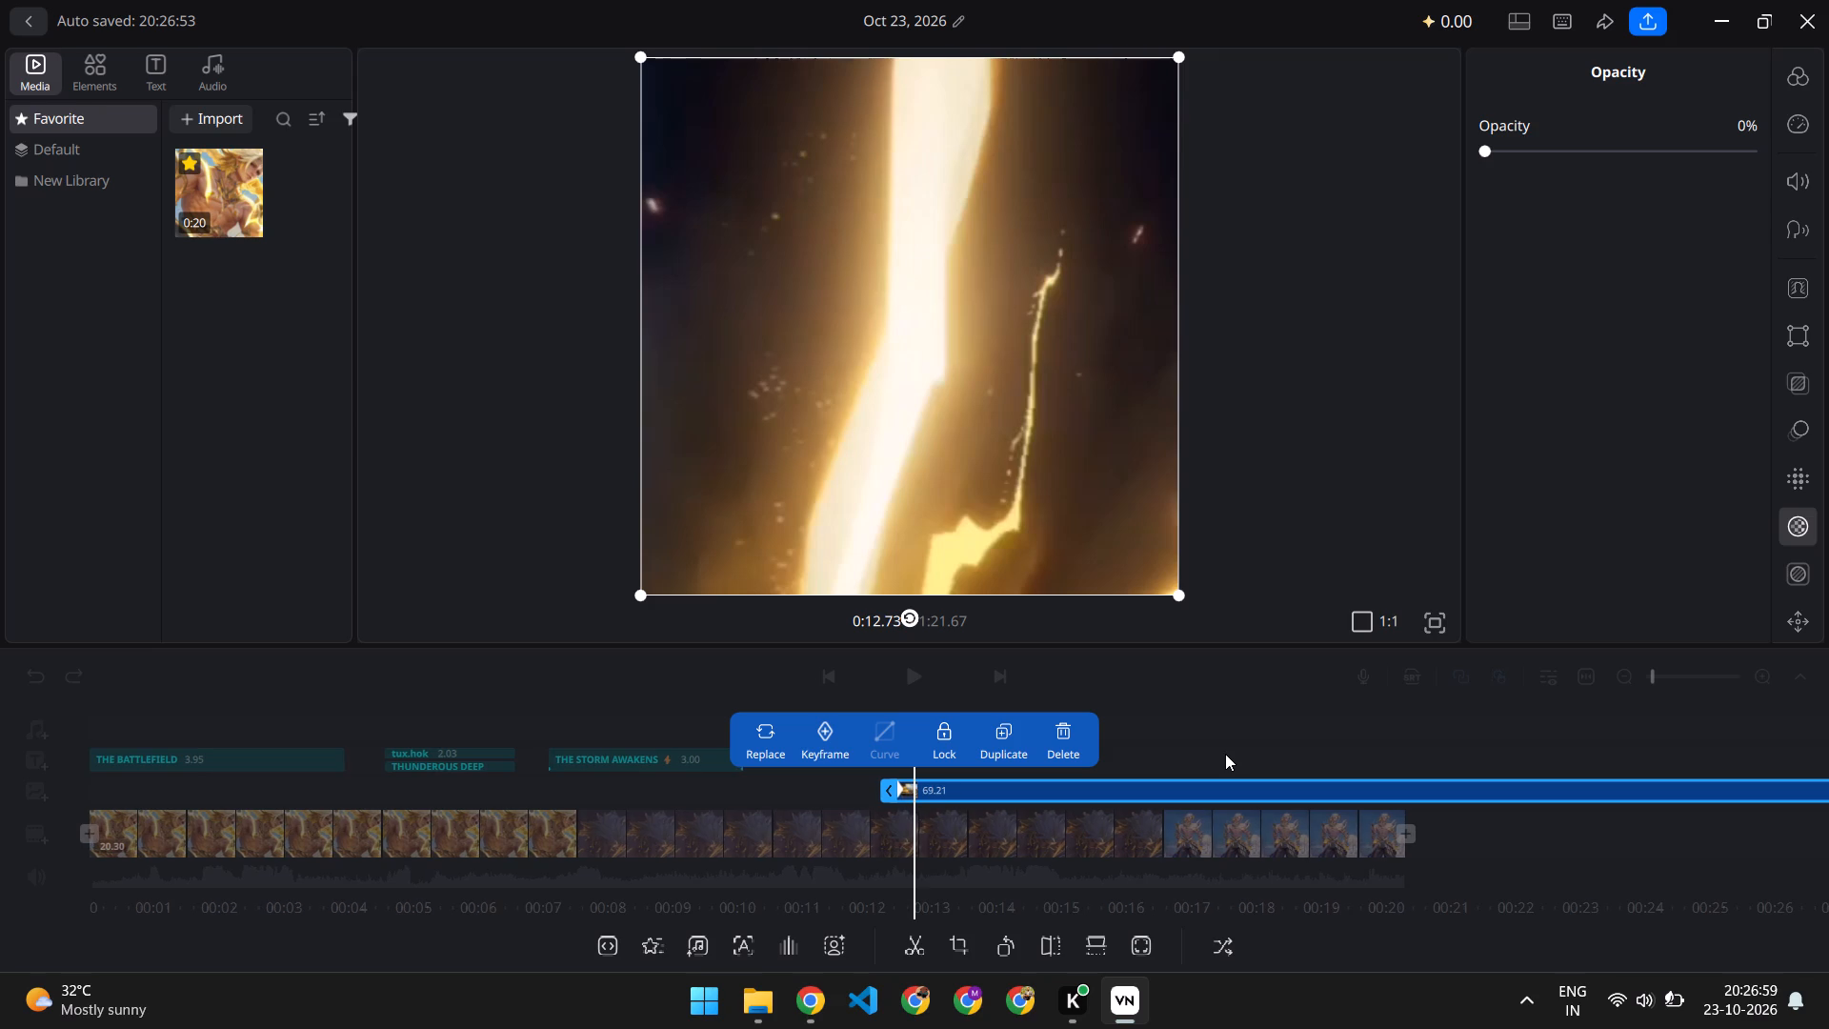
scroll(1225, 754, "left", 1)
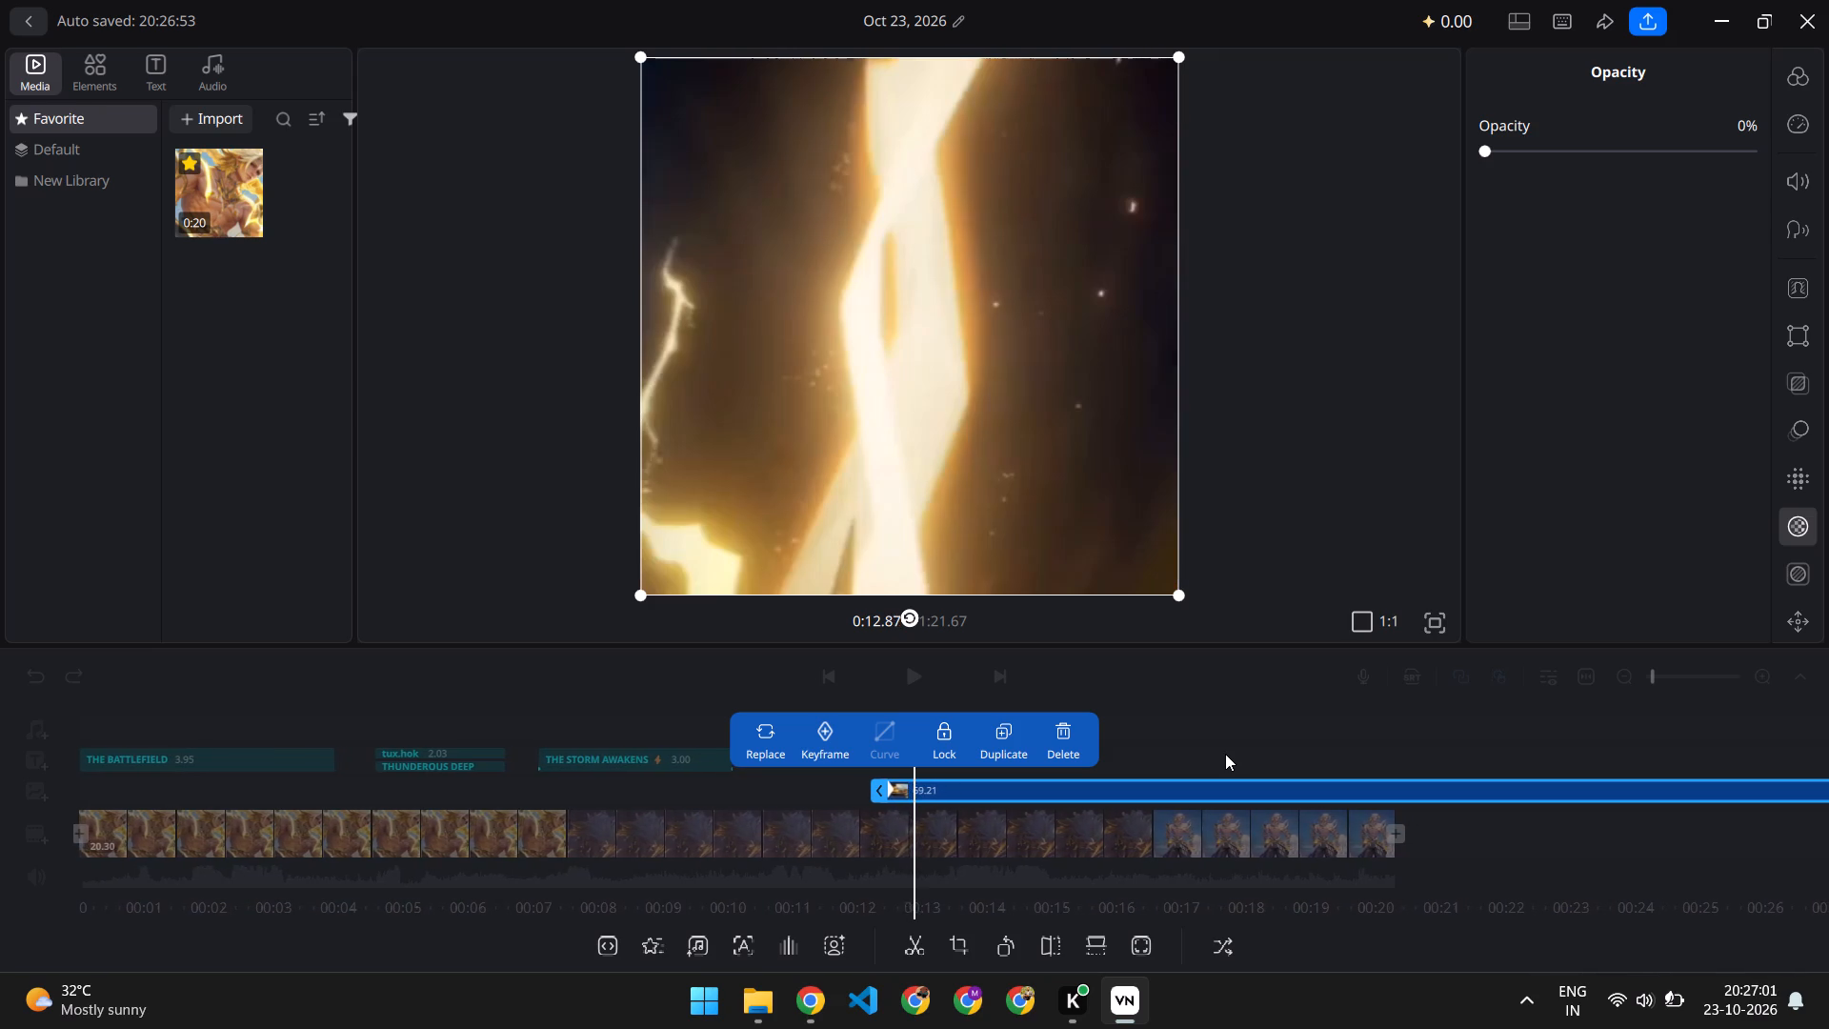
scroll(1225, 754, "left", 1)
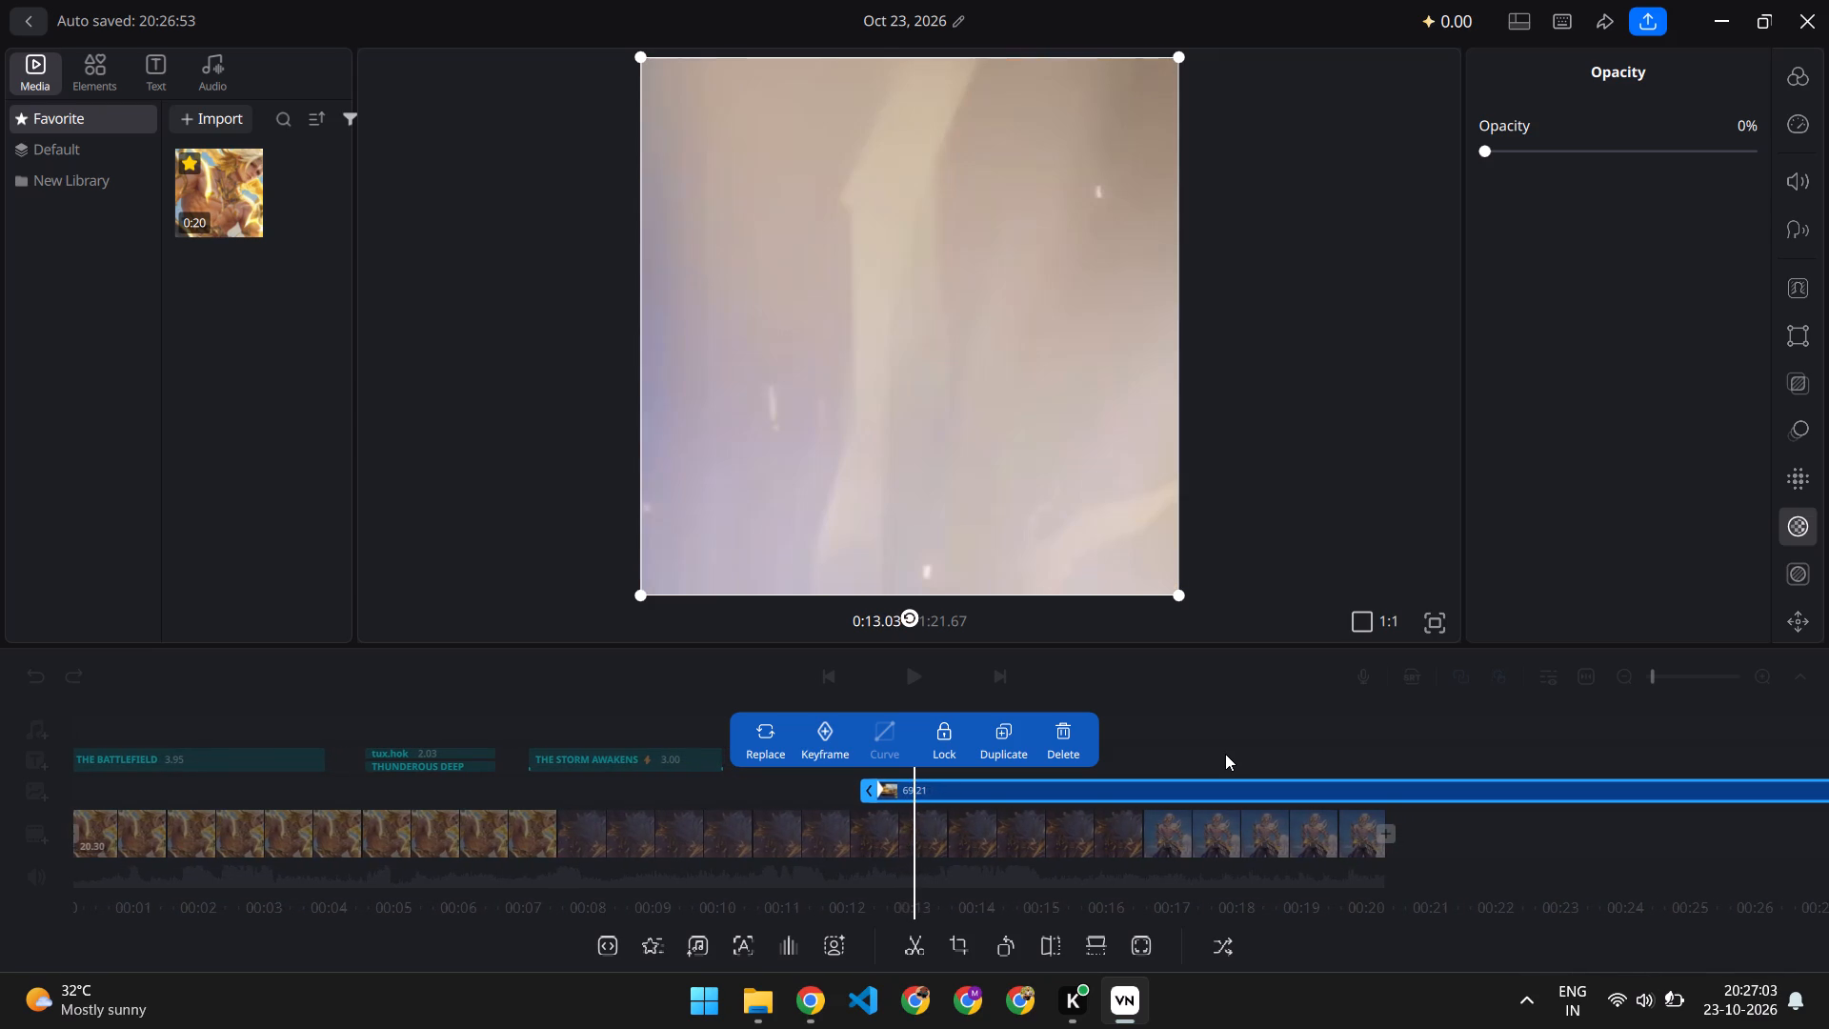
scroll(1225, 754, "left", 1)
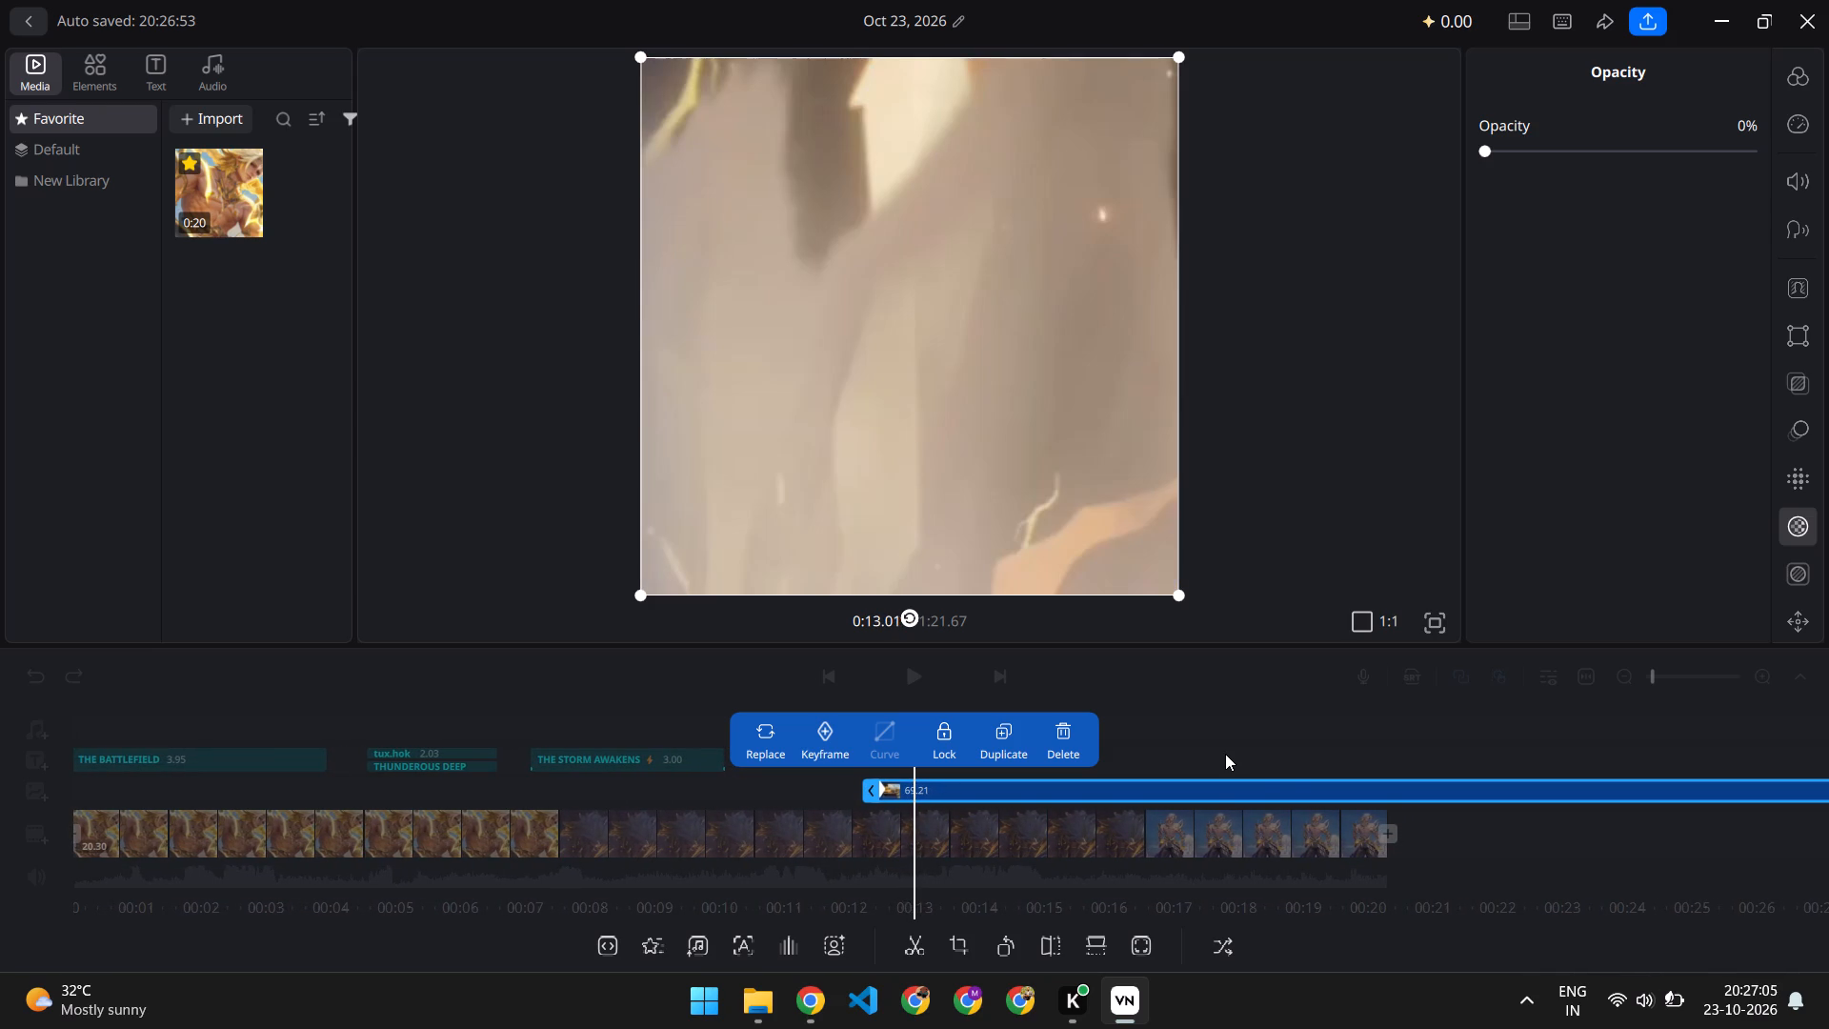
left_click(833, 753)
left_click_drag(1485, 152, 1517, 150)
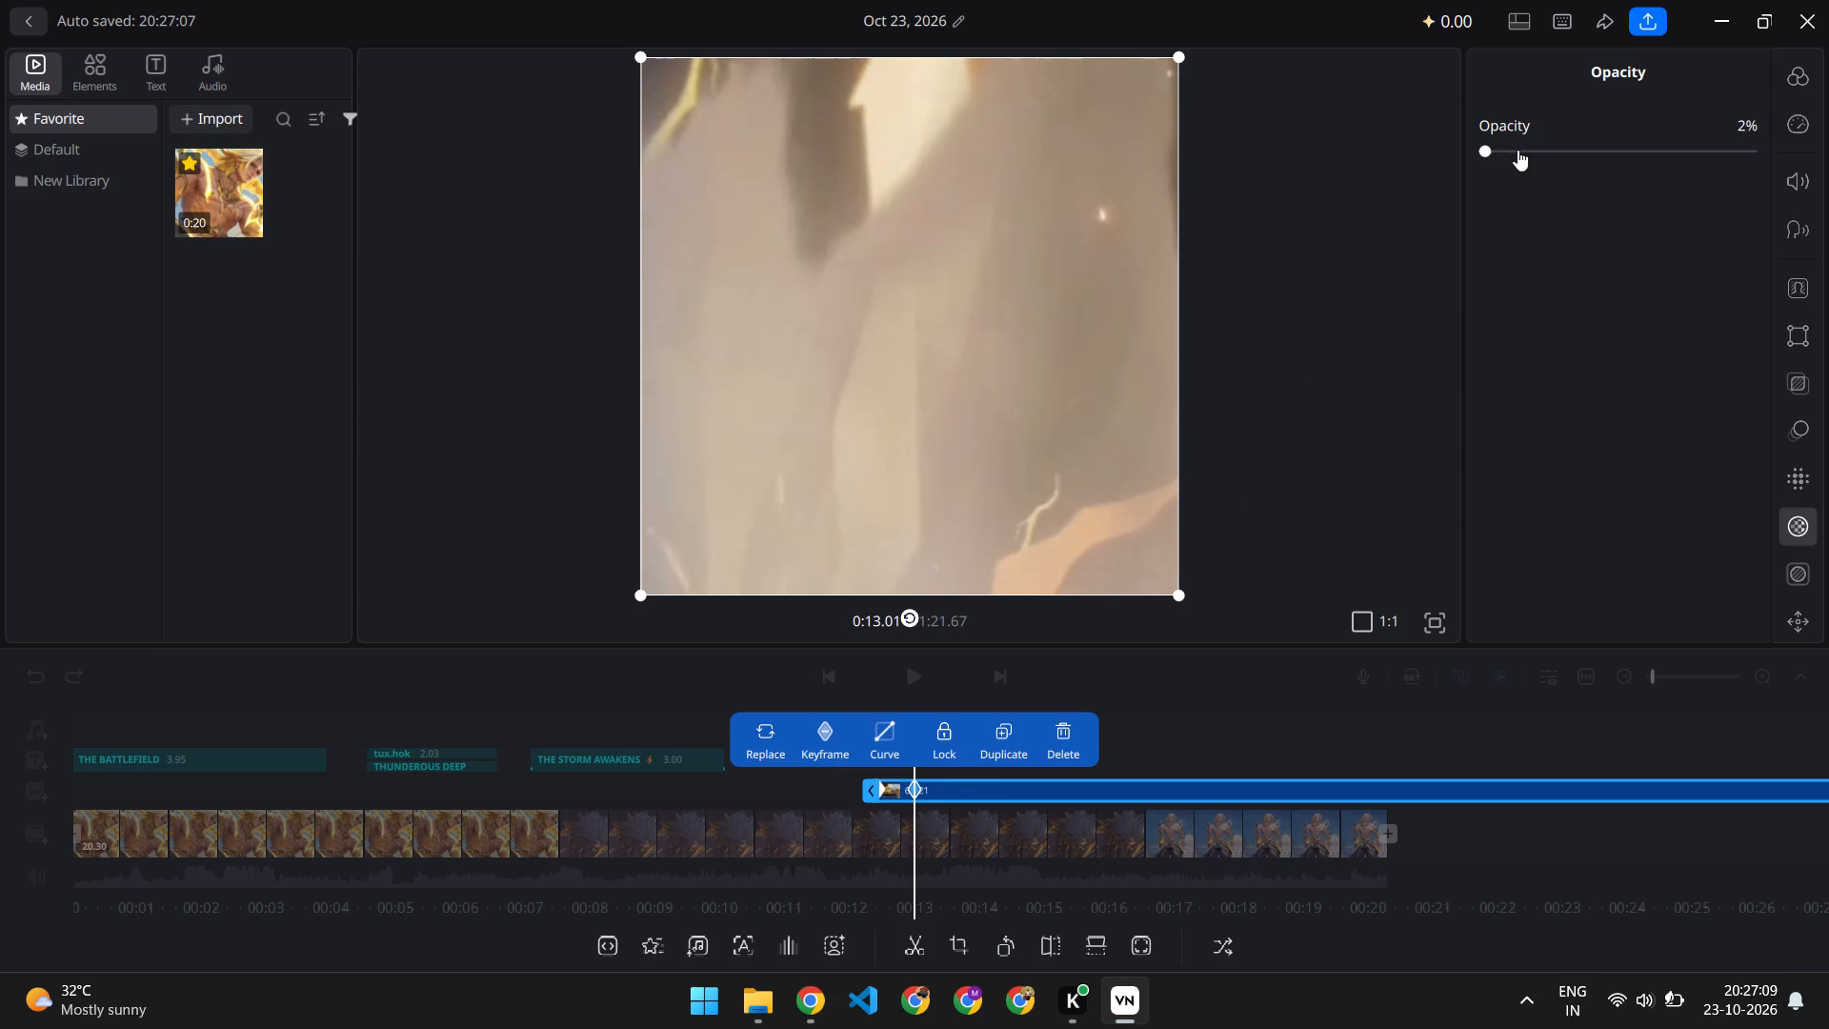
left_click_drag(1517, 150, 1651, 143)
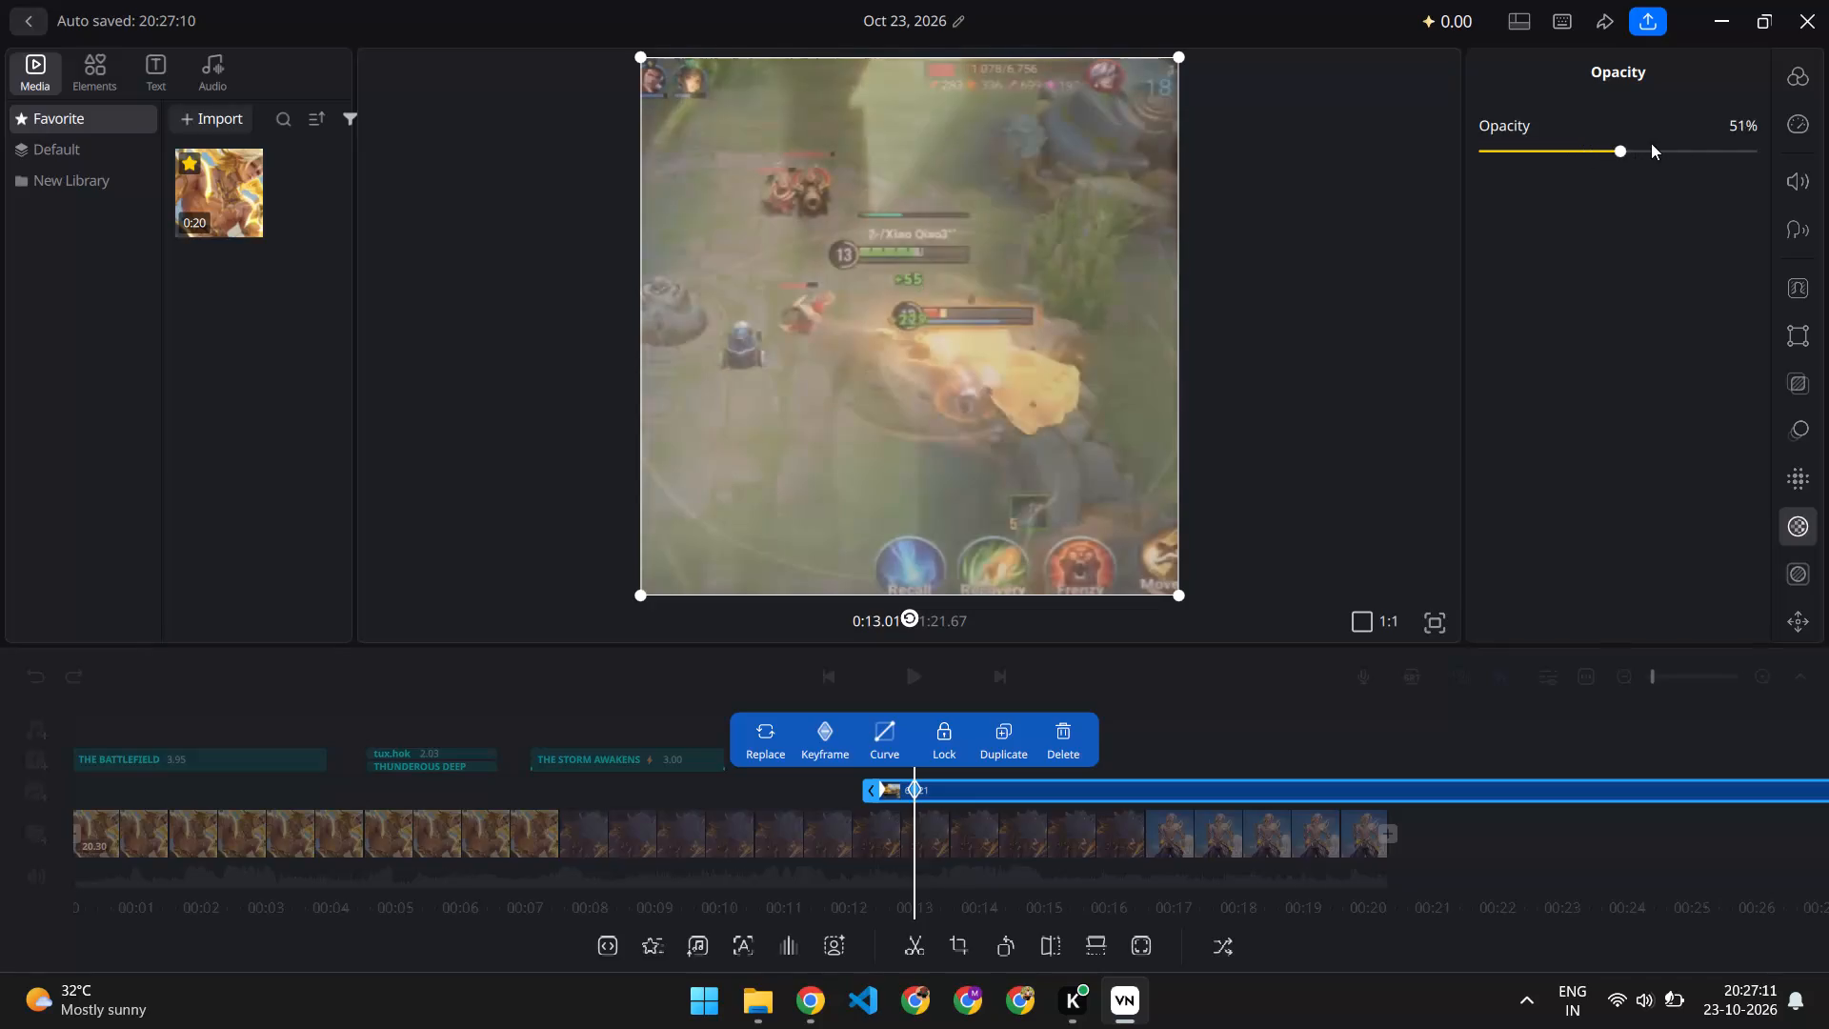
left_click_drag(1651, 143, 1774, 149)
left_click(1335, 321)
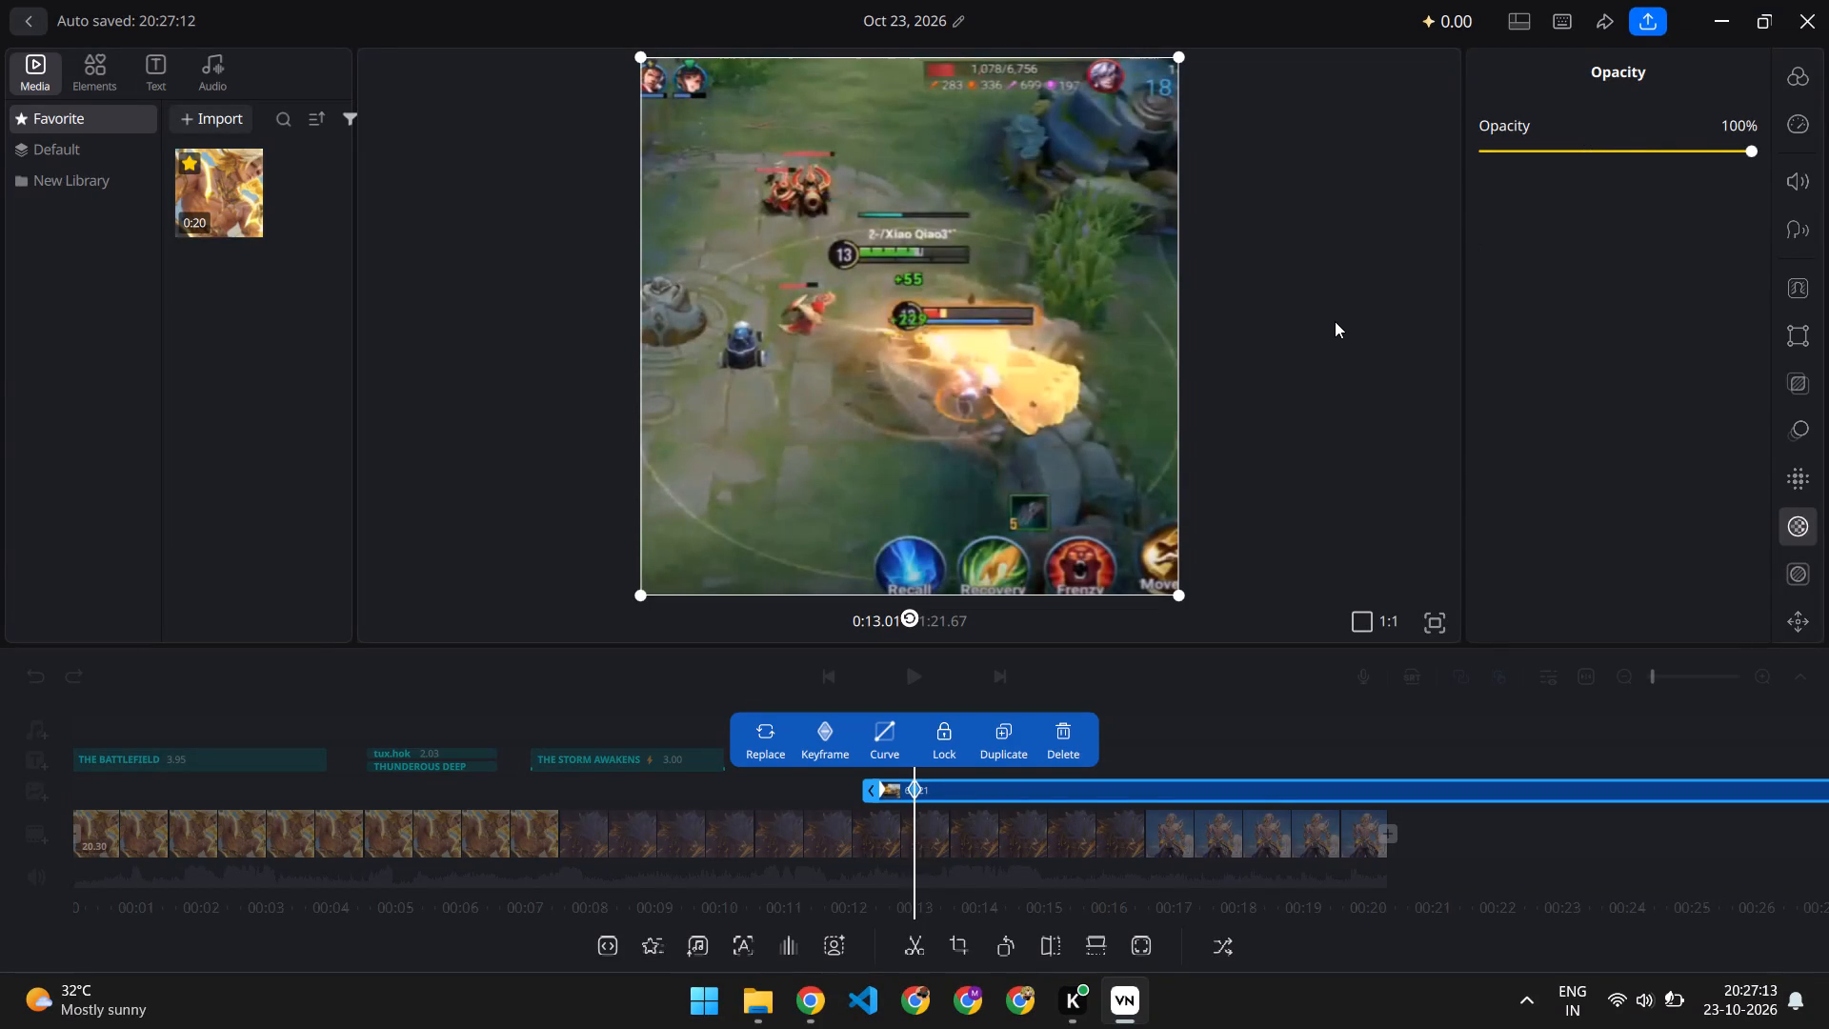
Play the fade from the intro clip to the gameplay overlay twice, dismissing the Windows build notice, and go back to about 0:11.9.
scroll(726, 696, "right", 5)
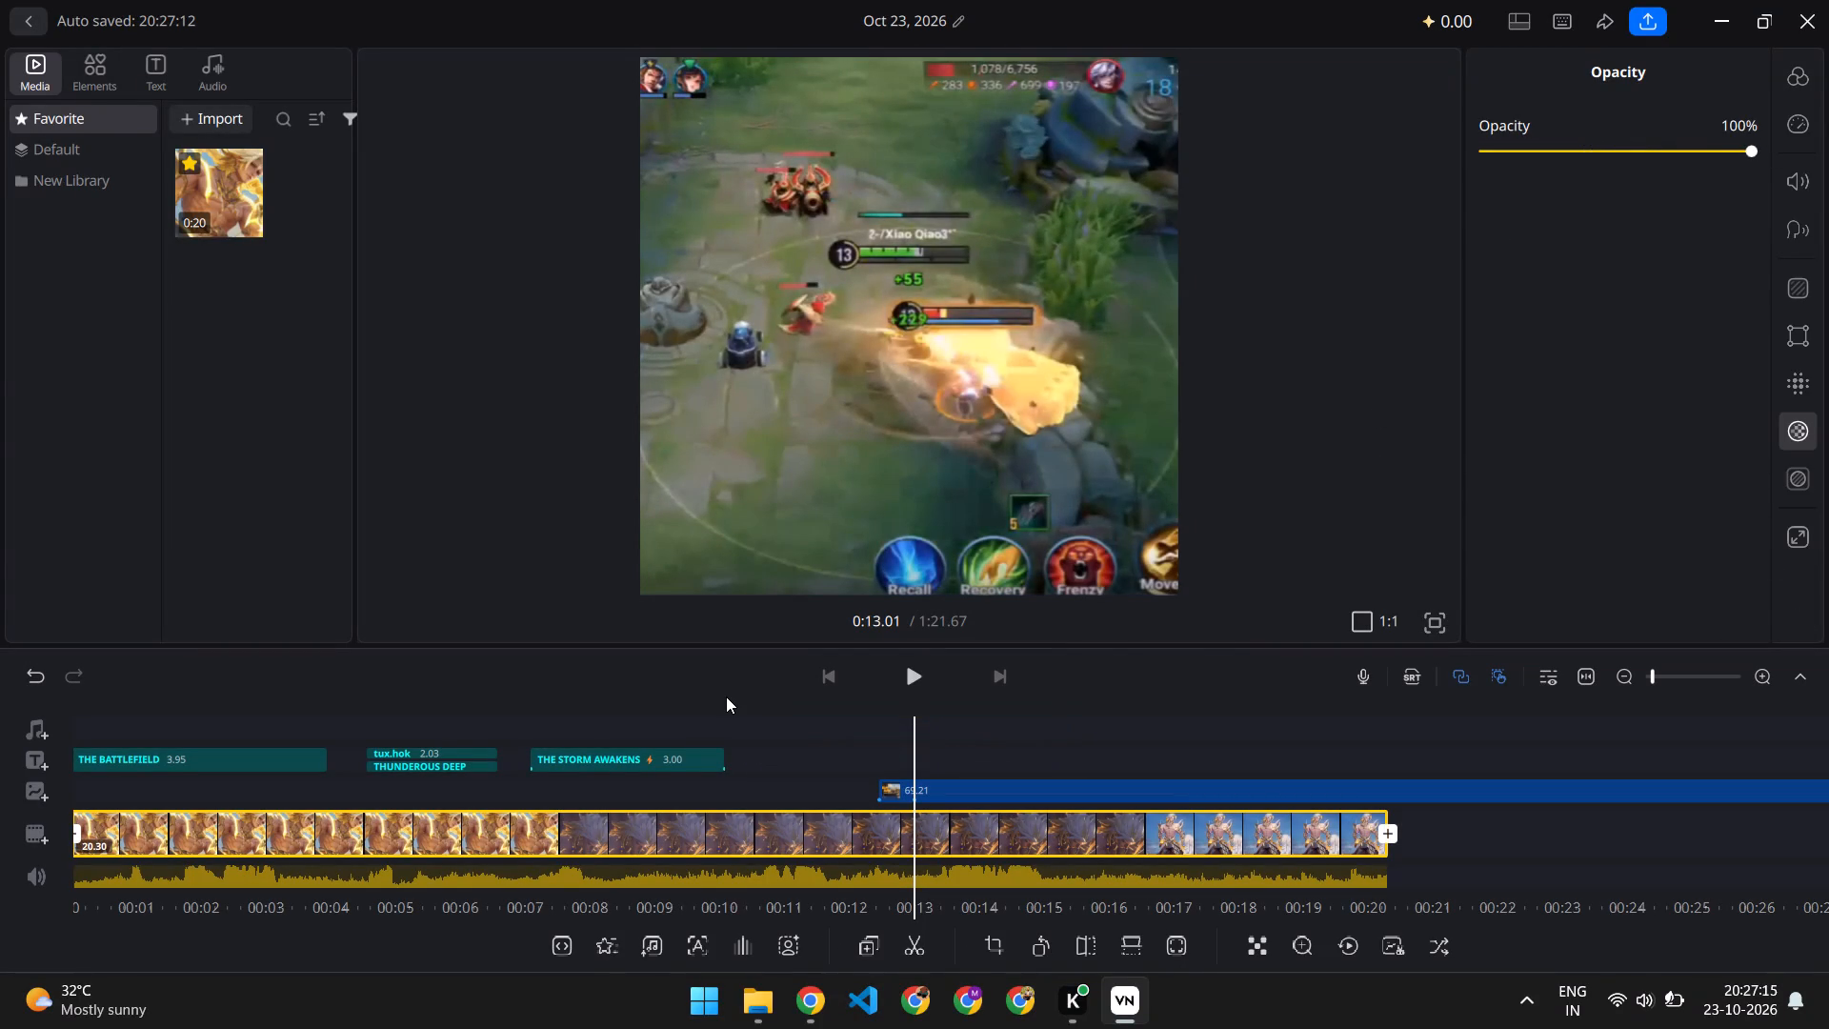
scroll(726, 696, "right", 5)
scroll(740, 777, "right", 7)
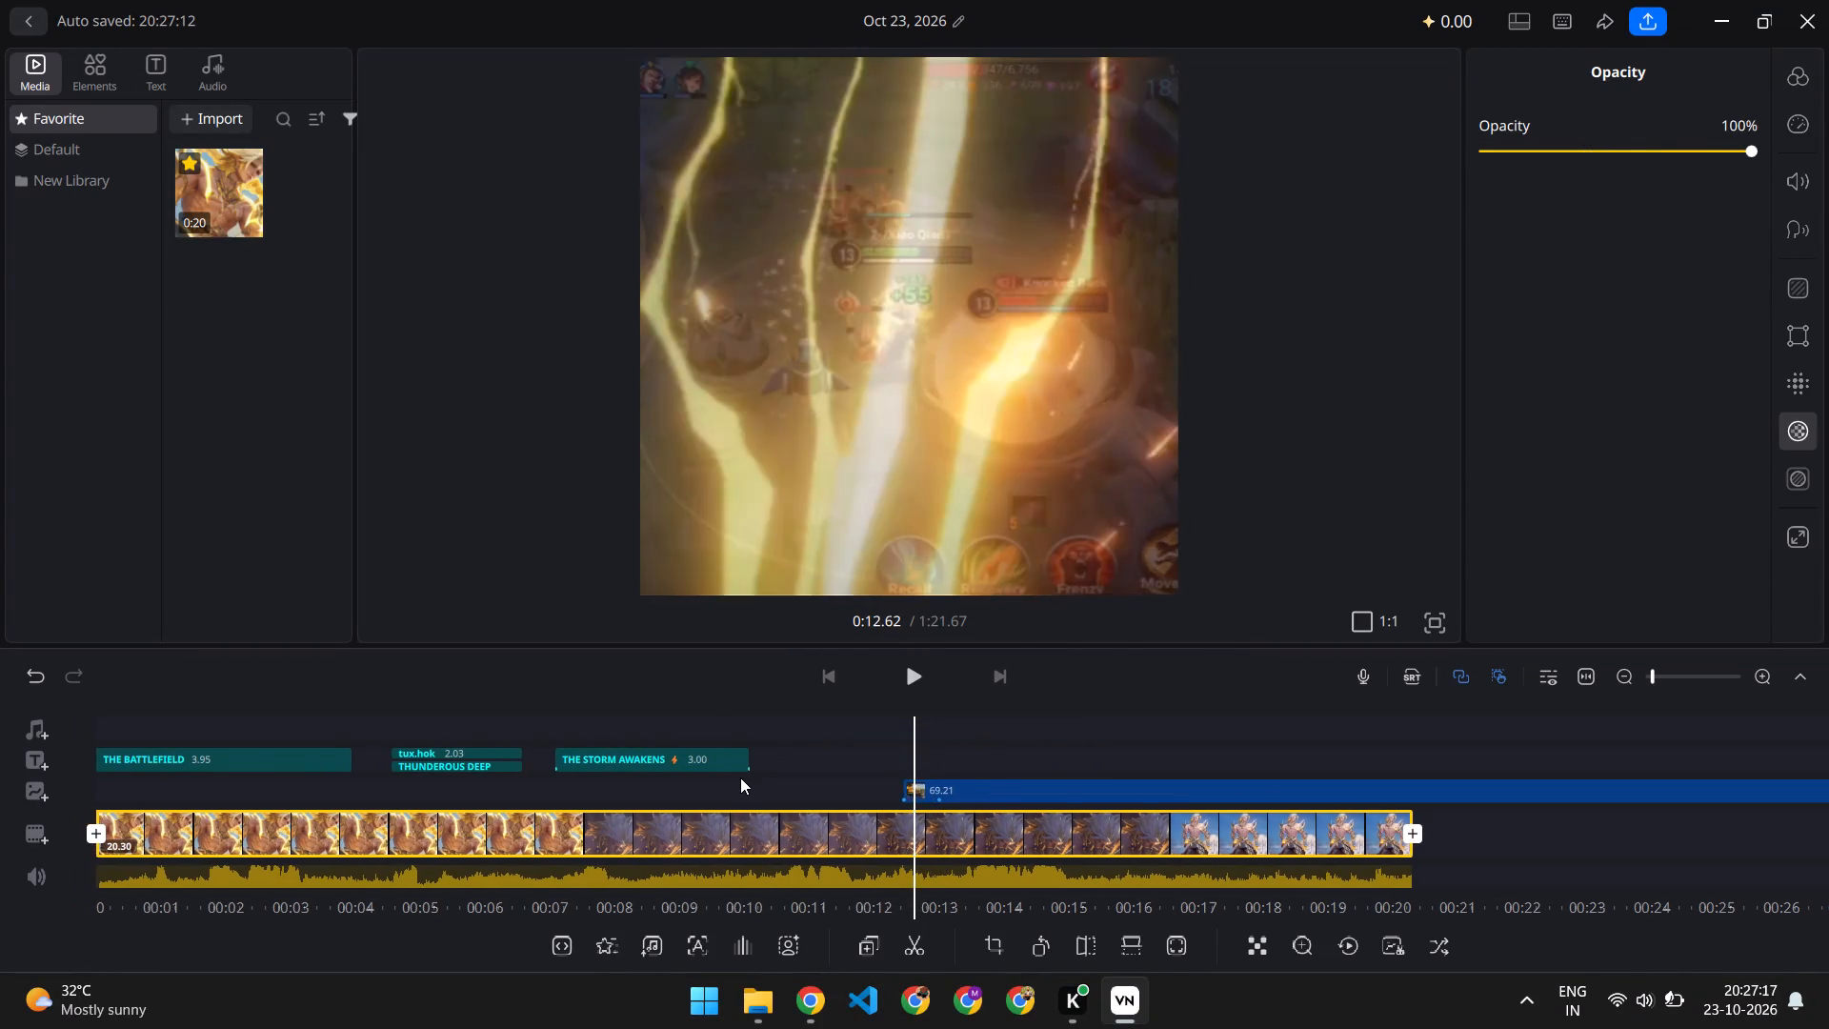
scroll(740, 777, "right", 8)
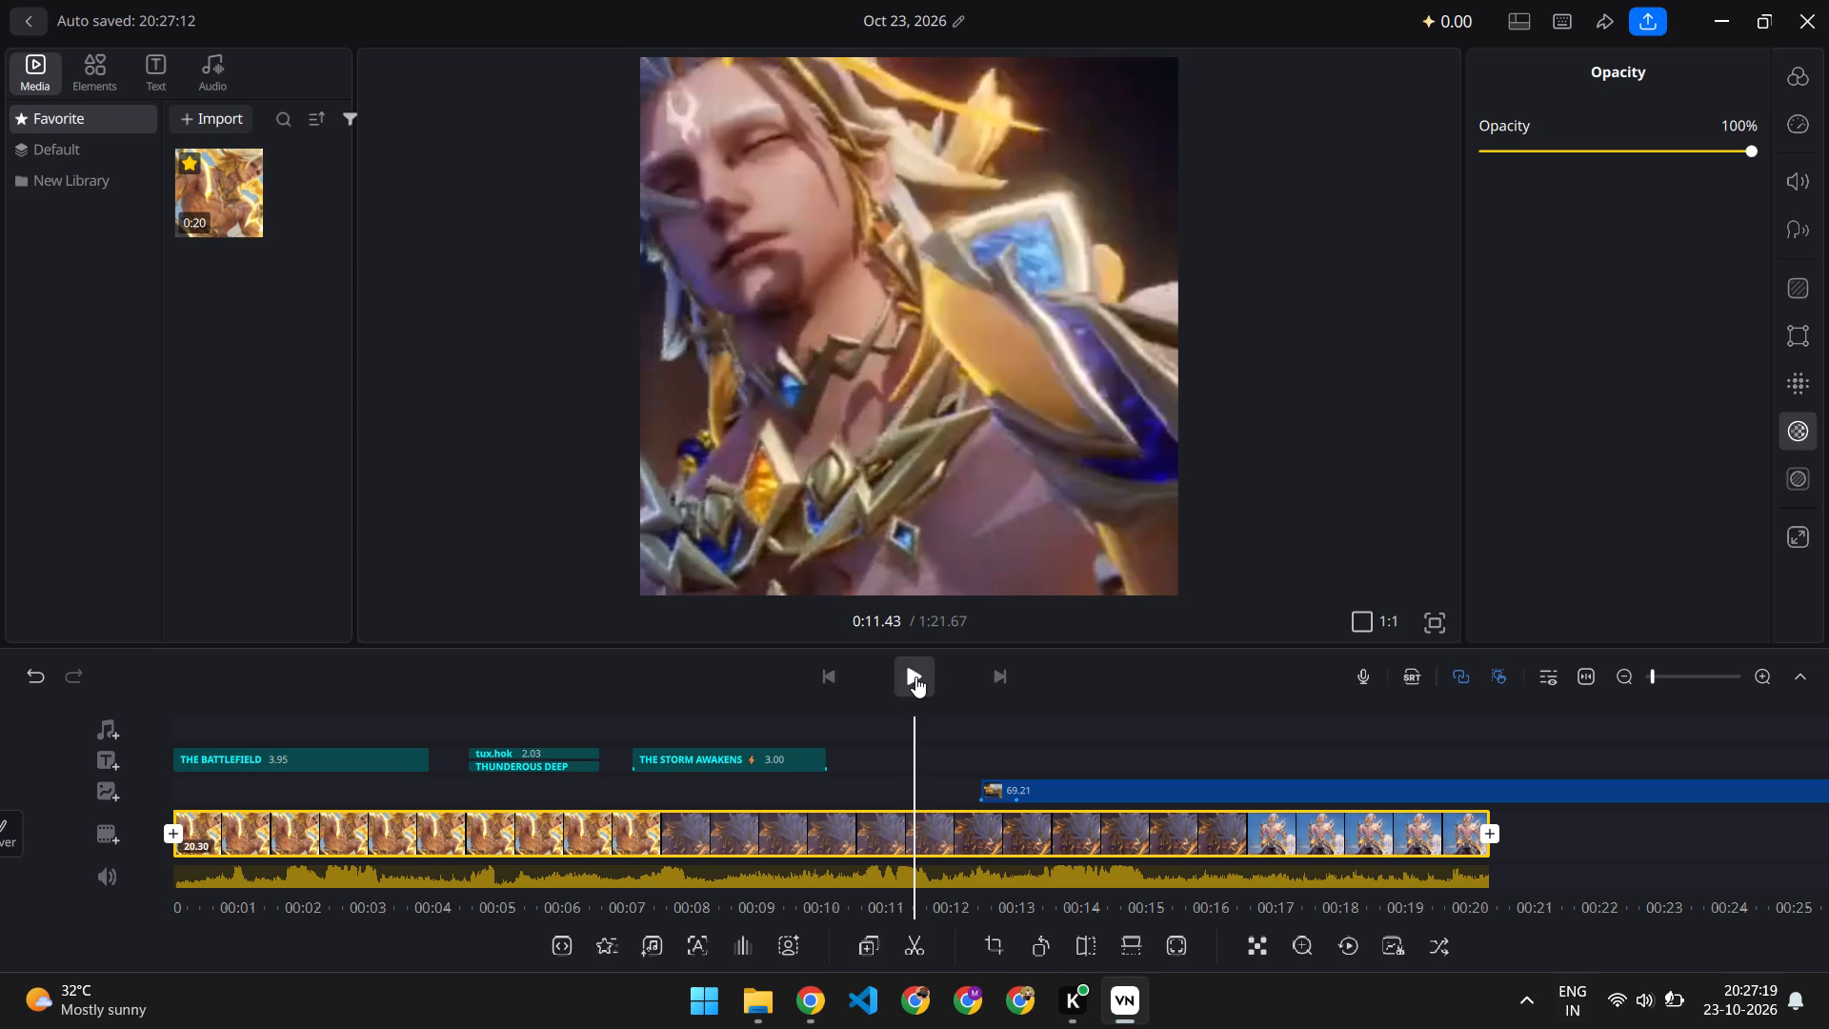
left_click(915, 676)
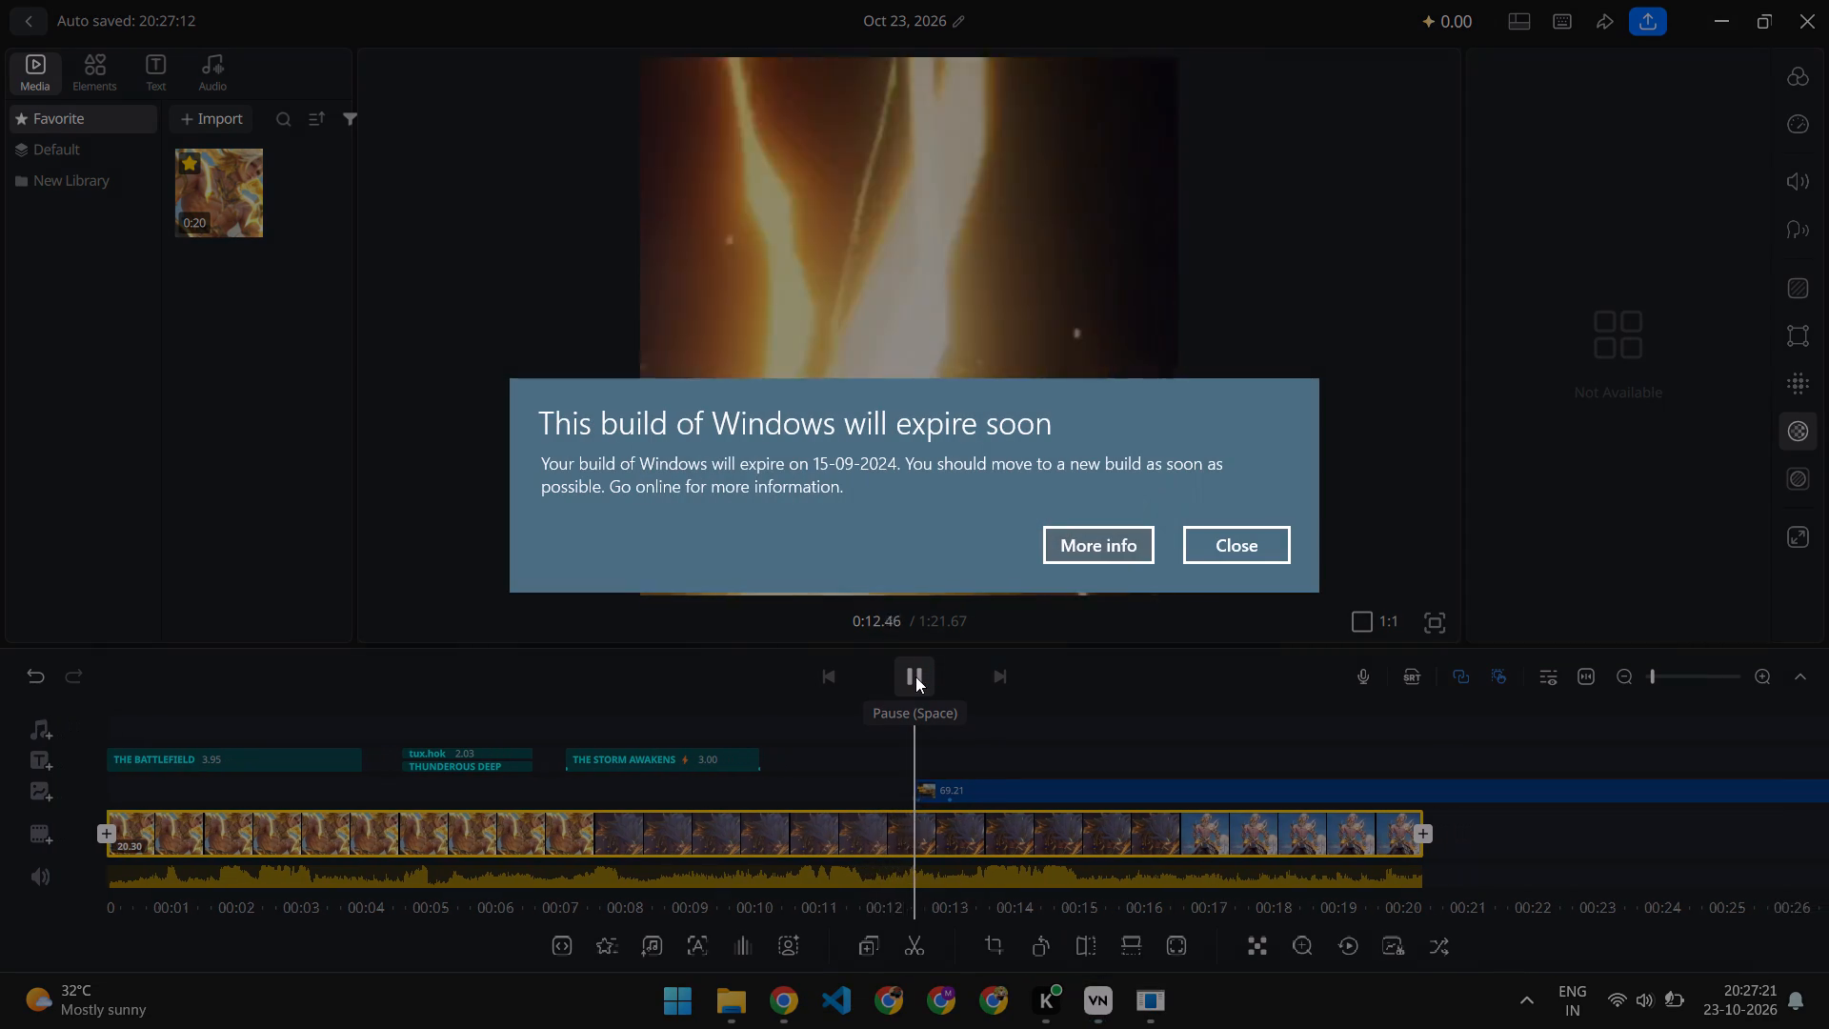
left_click(1219, 547)
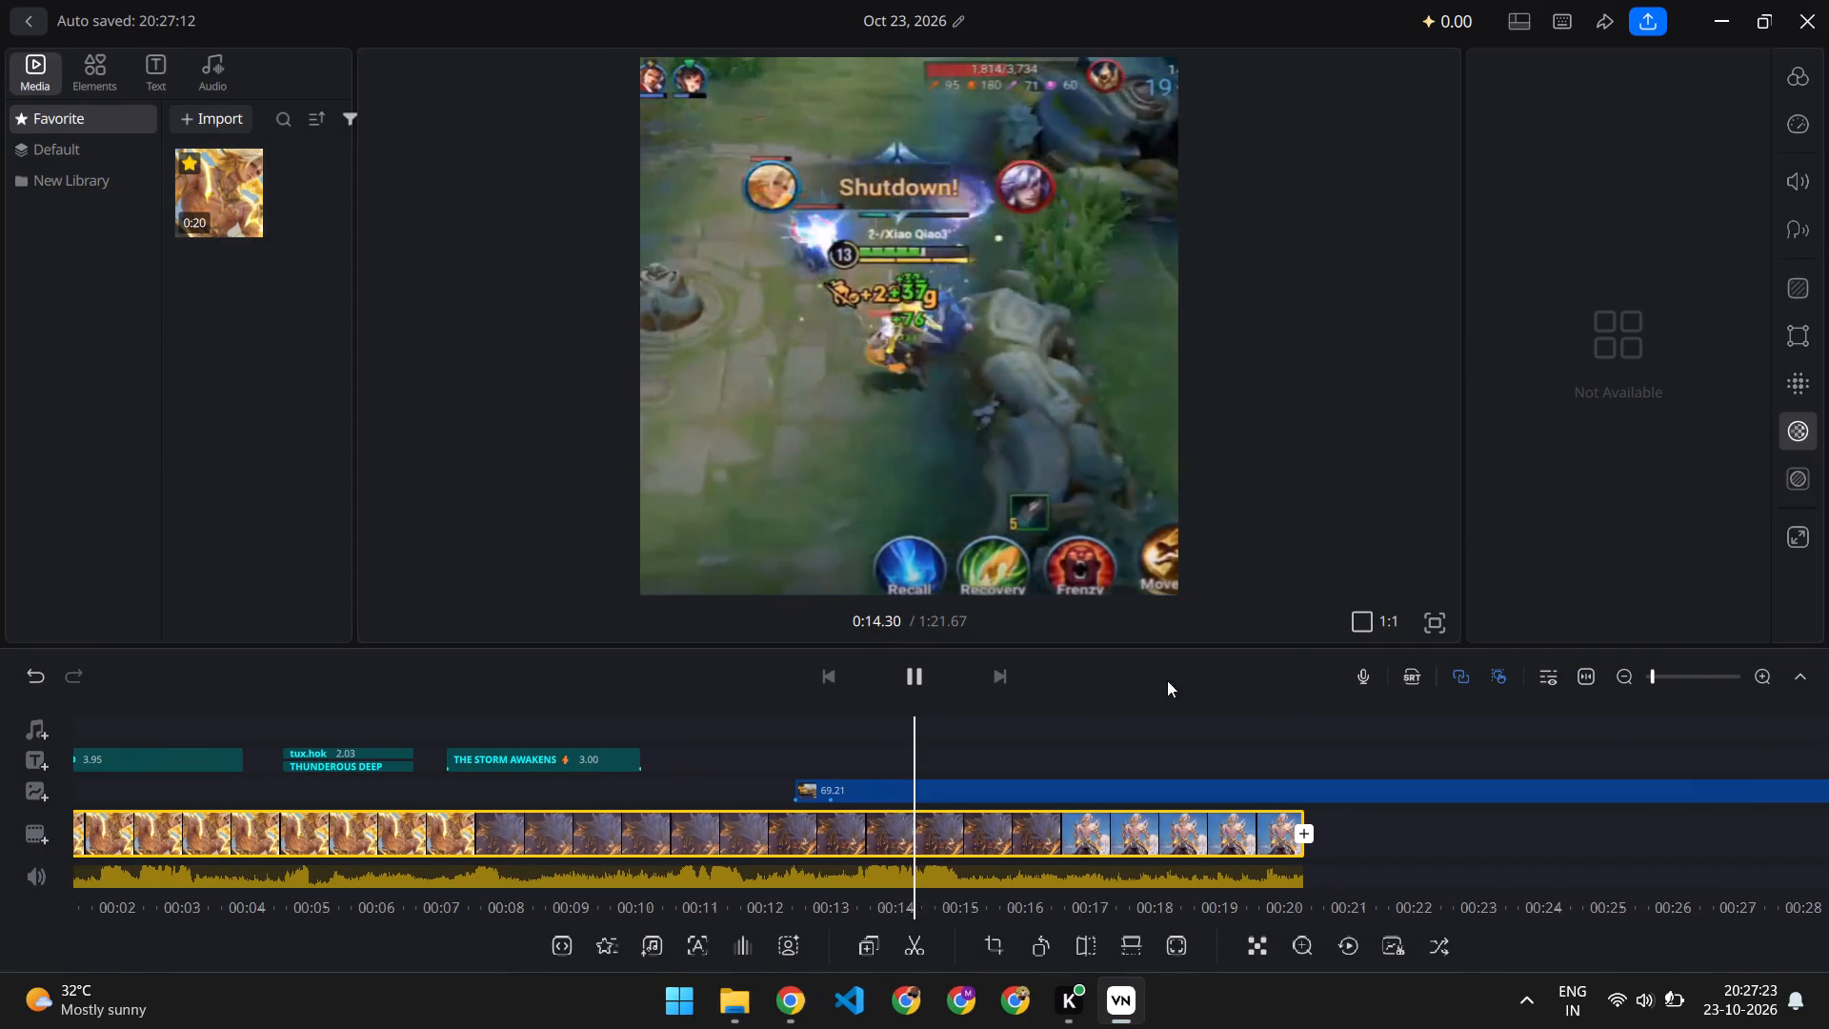
scroll(1030, 708, "right", 20)
scroll(1030, 708, "right", 10)
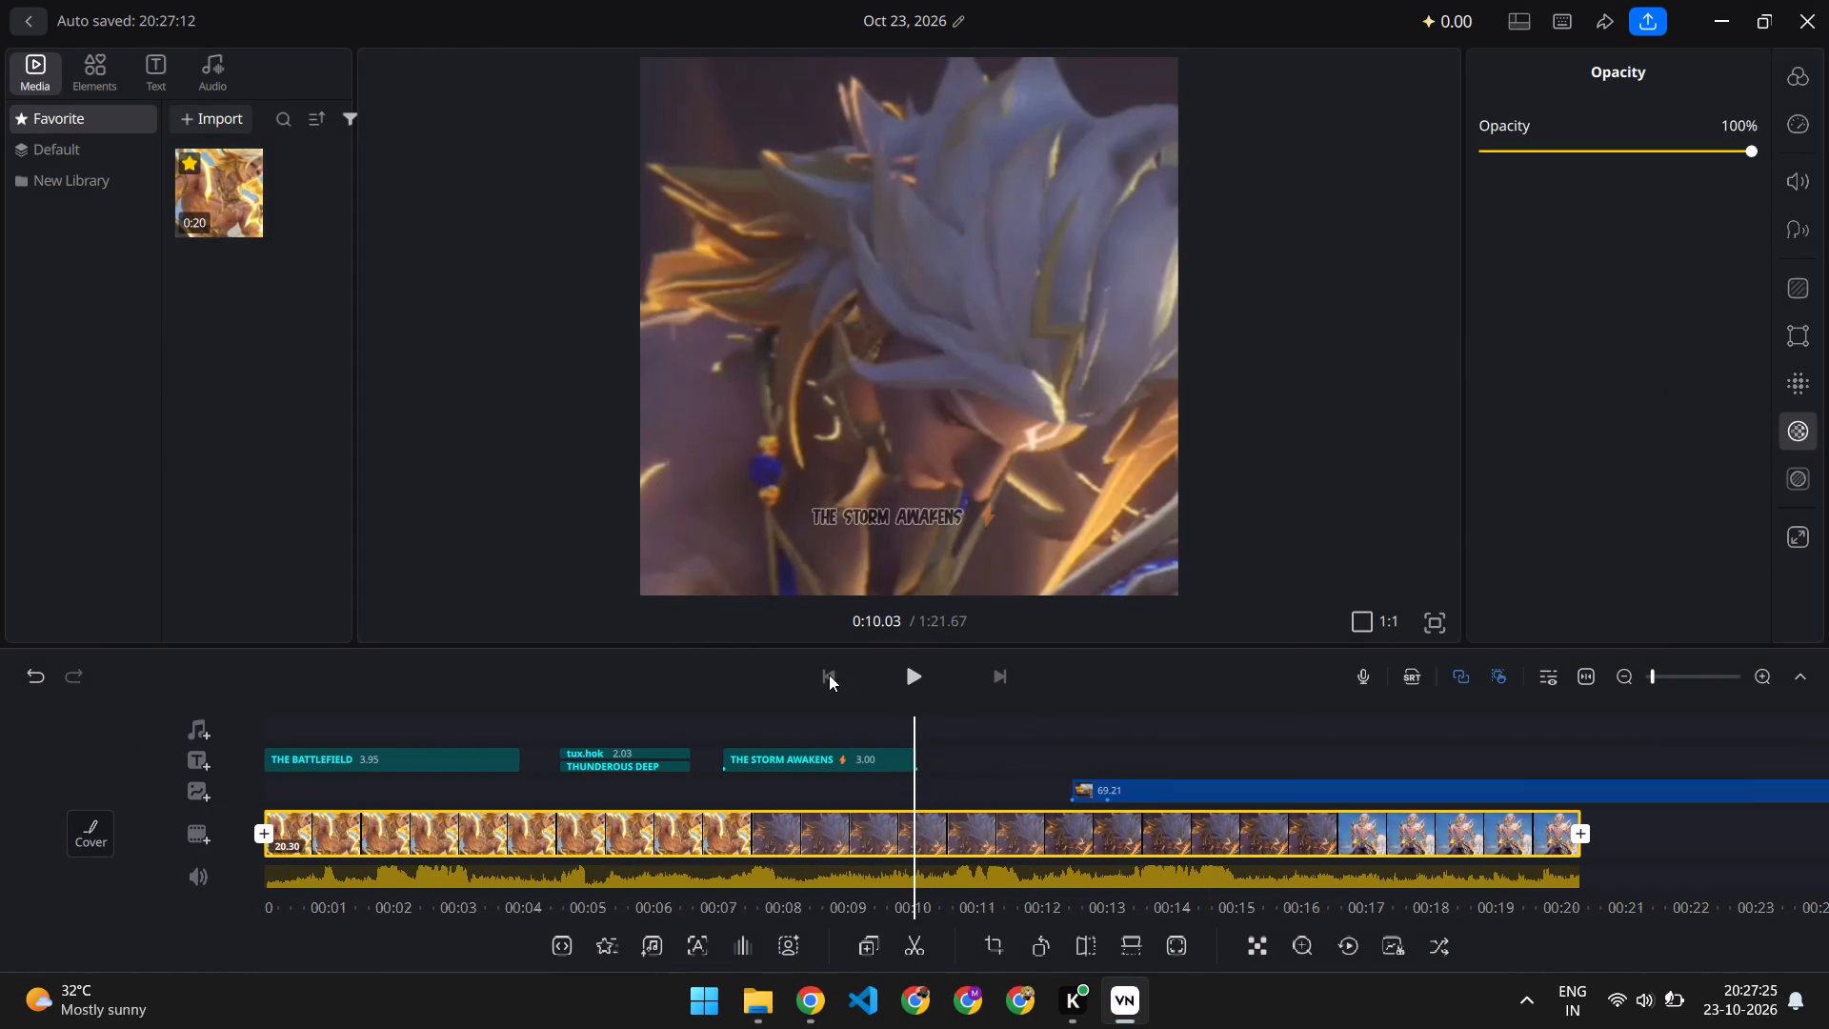
left_click(903, 681)
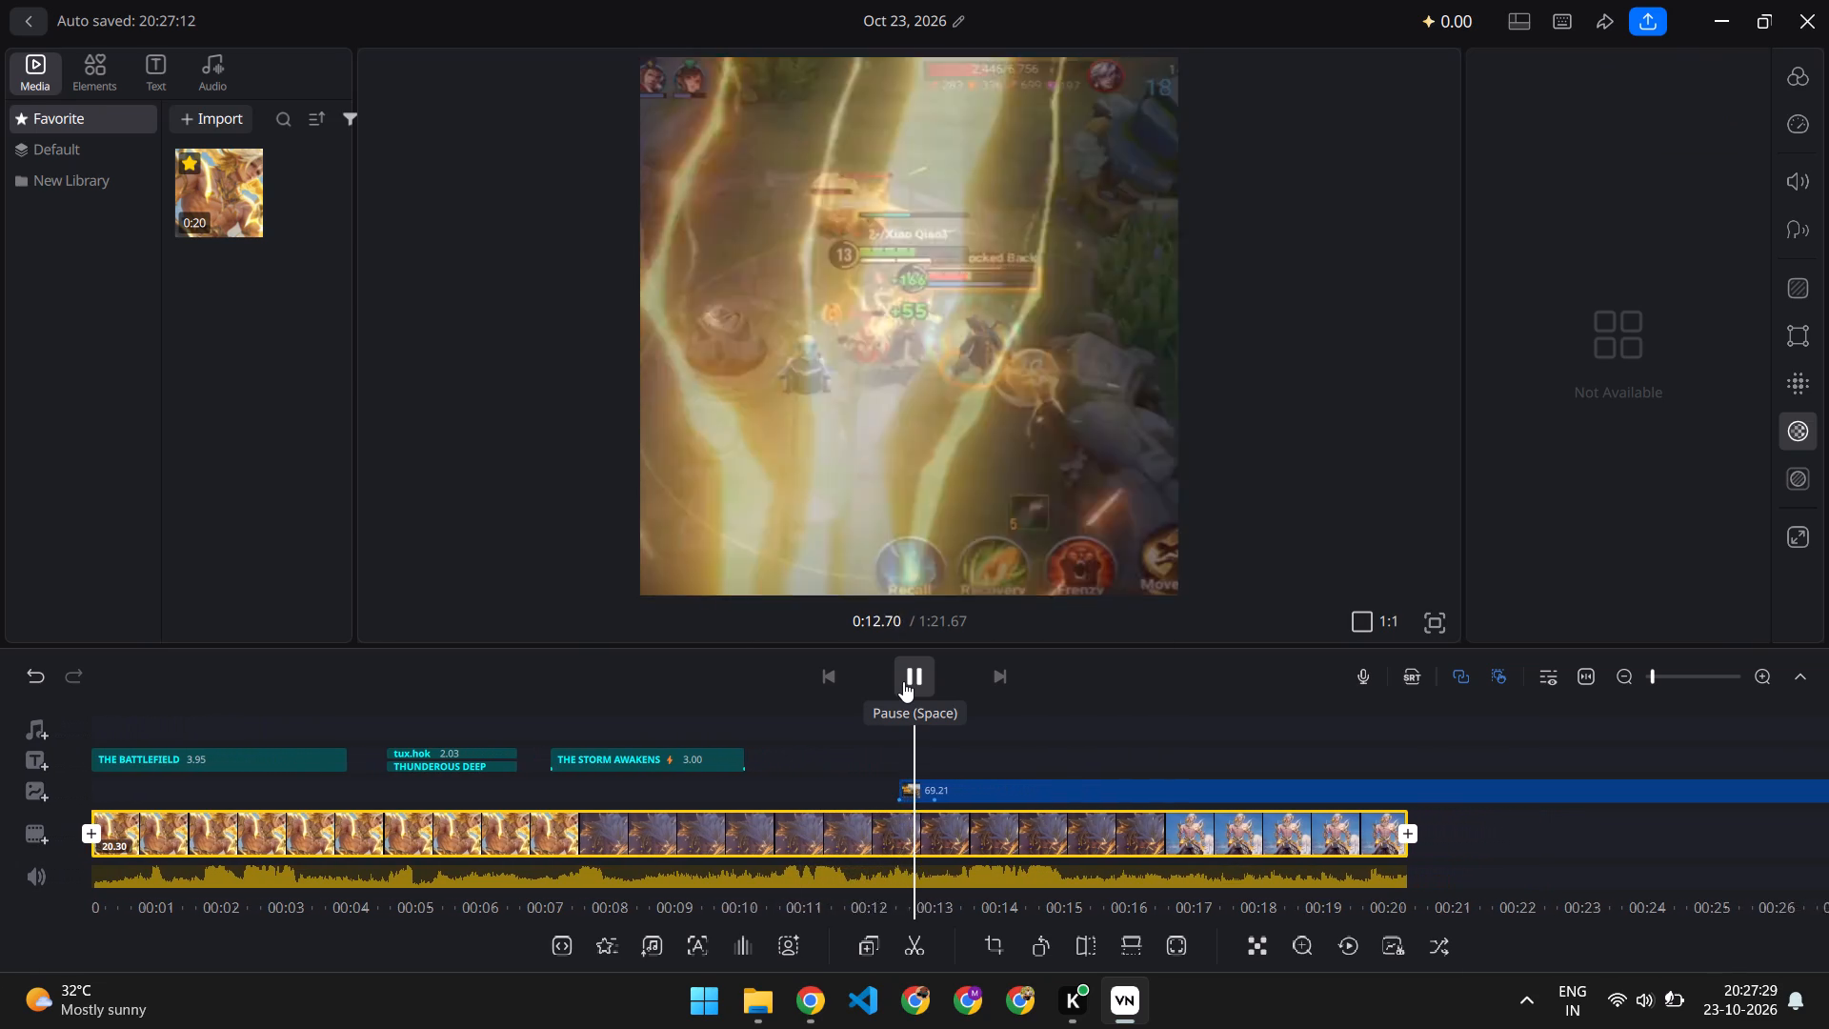
left_click(903, 681)
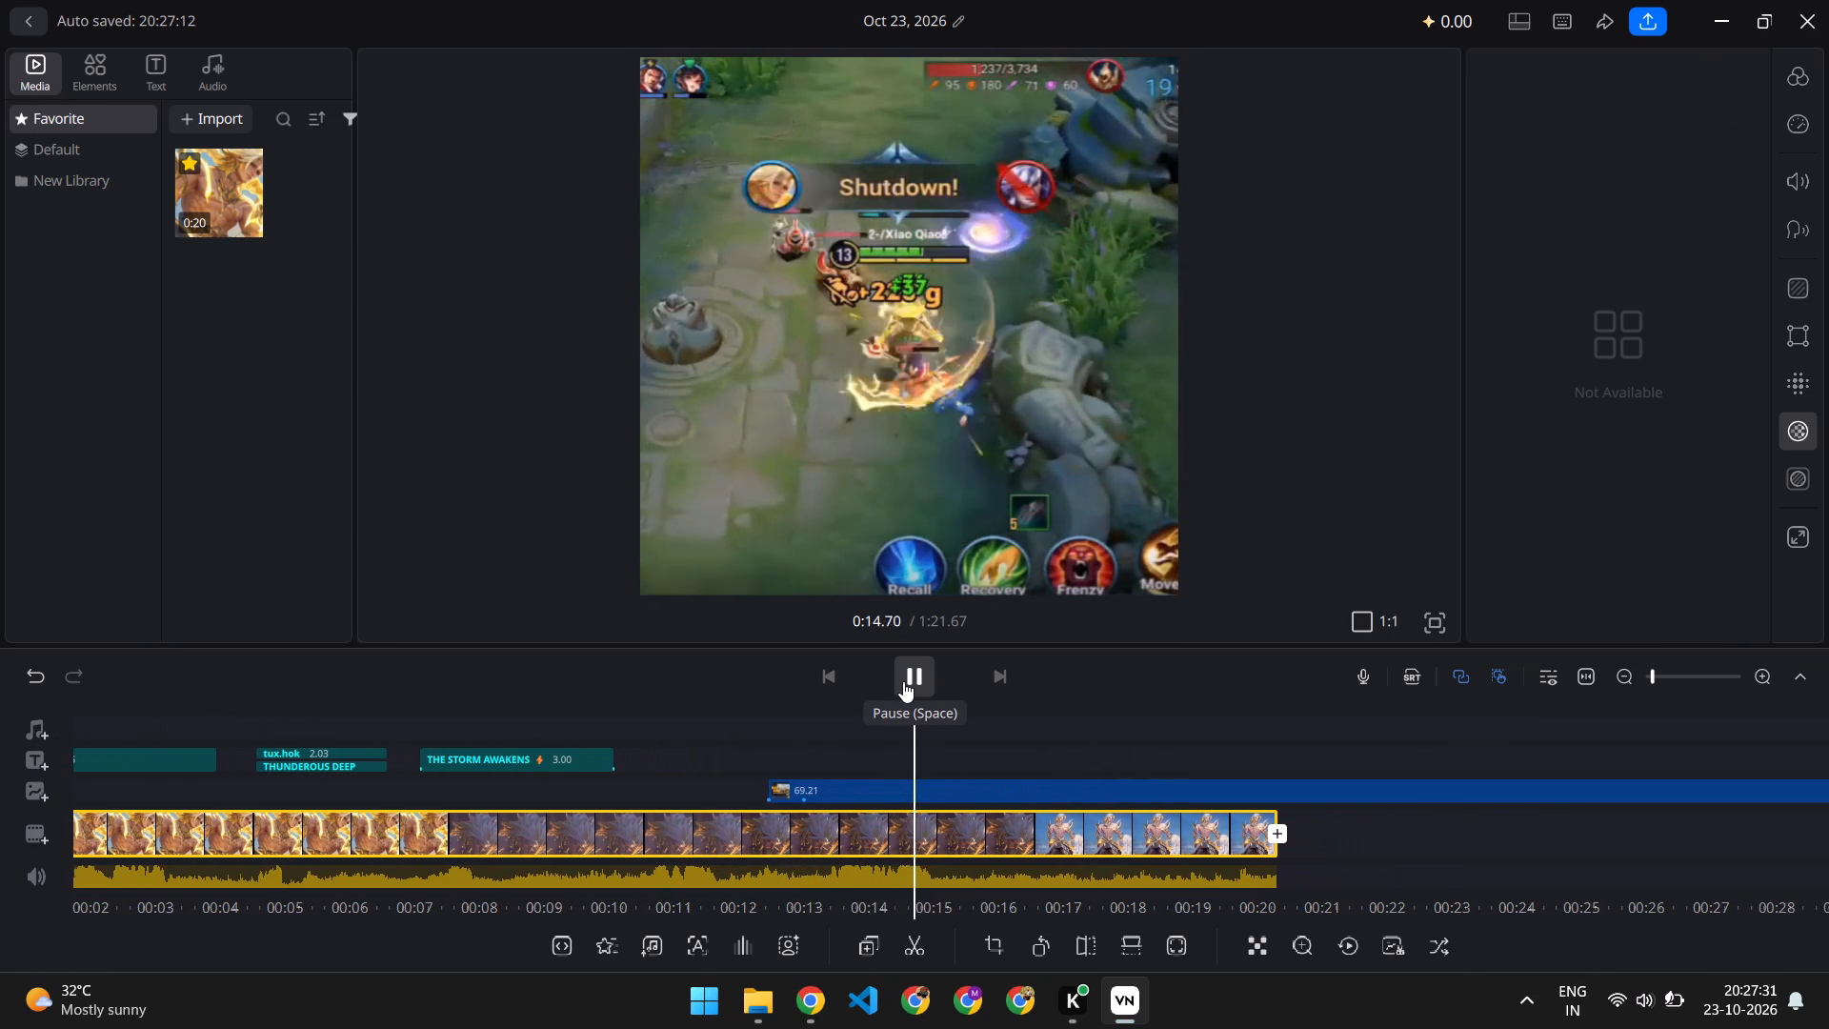
scroll(771, 767, "right", 13)
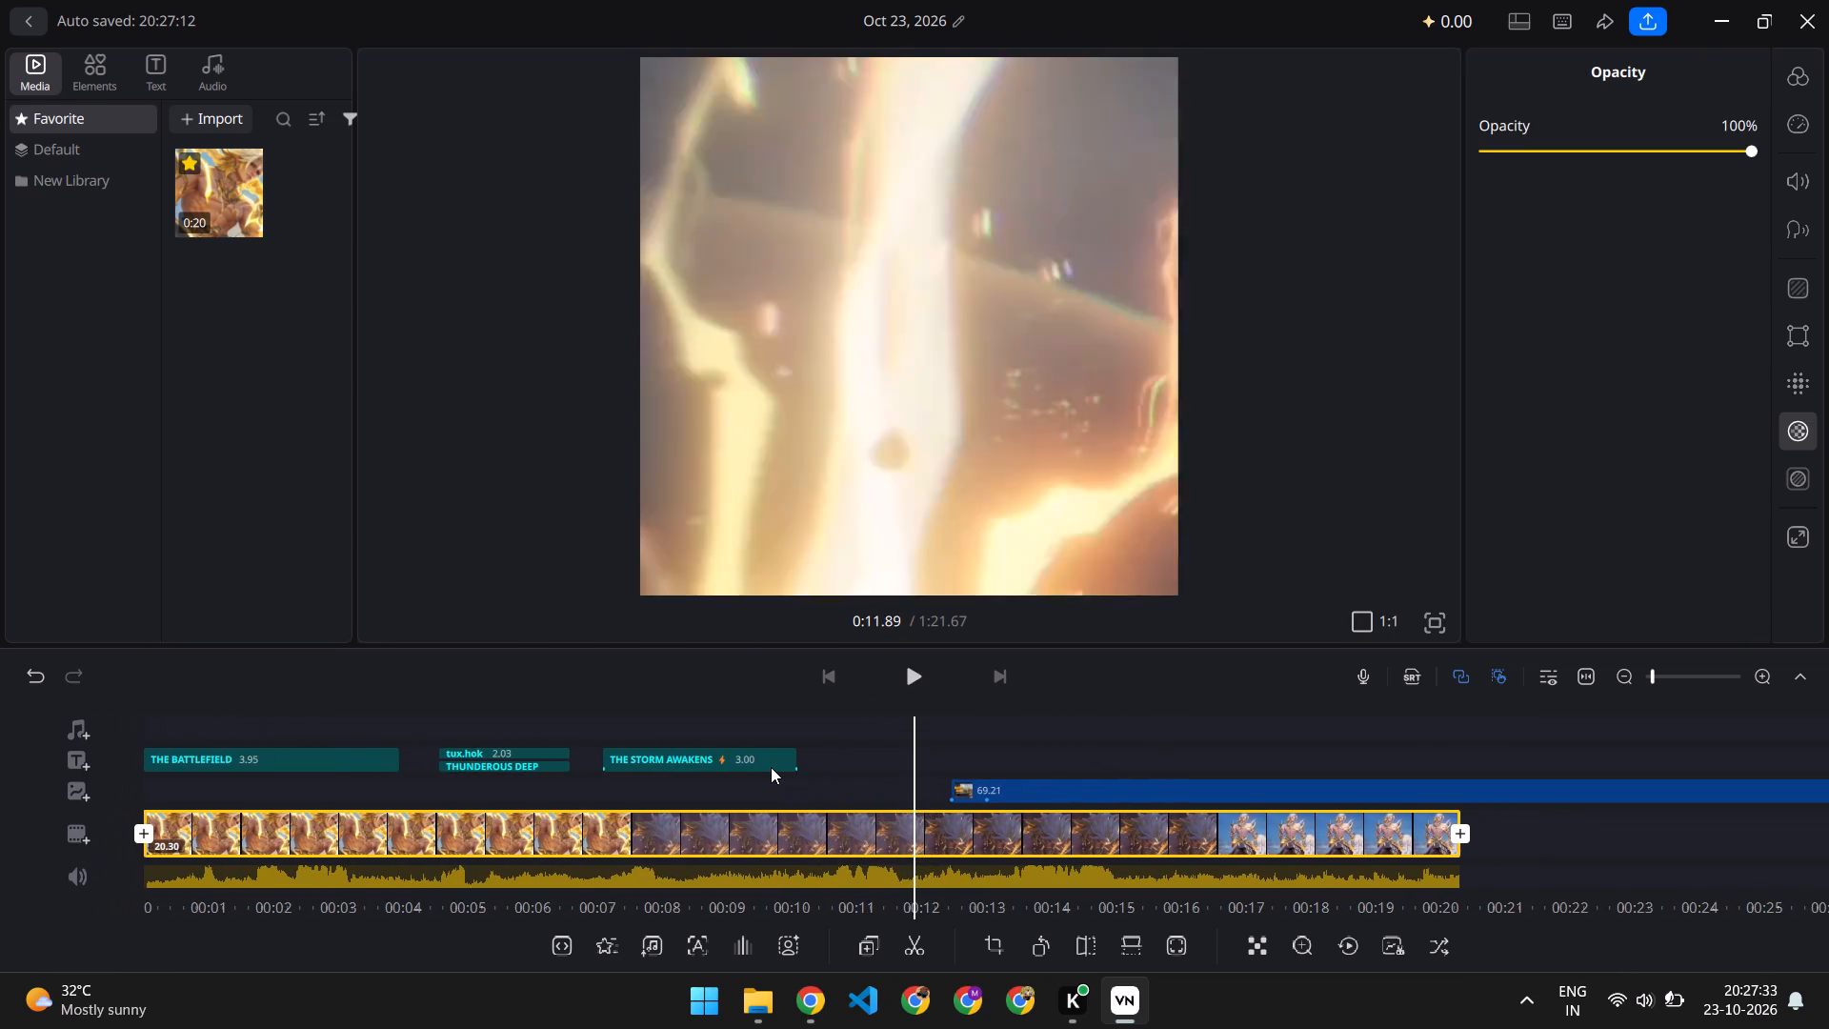
Set the font of the THE STORM AWAKENS title to Peace Sans, after trying Shrikhand.
scroll(771, 767, "right", 9)
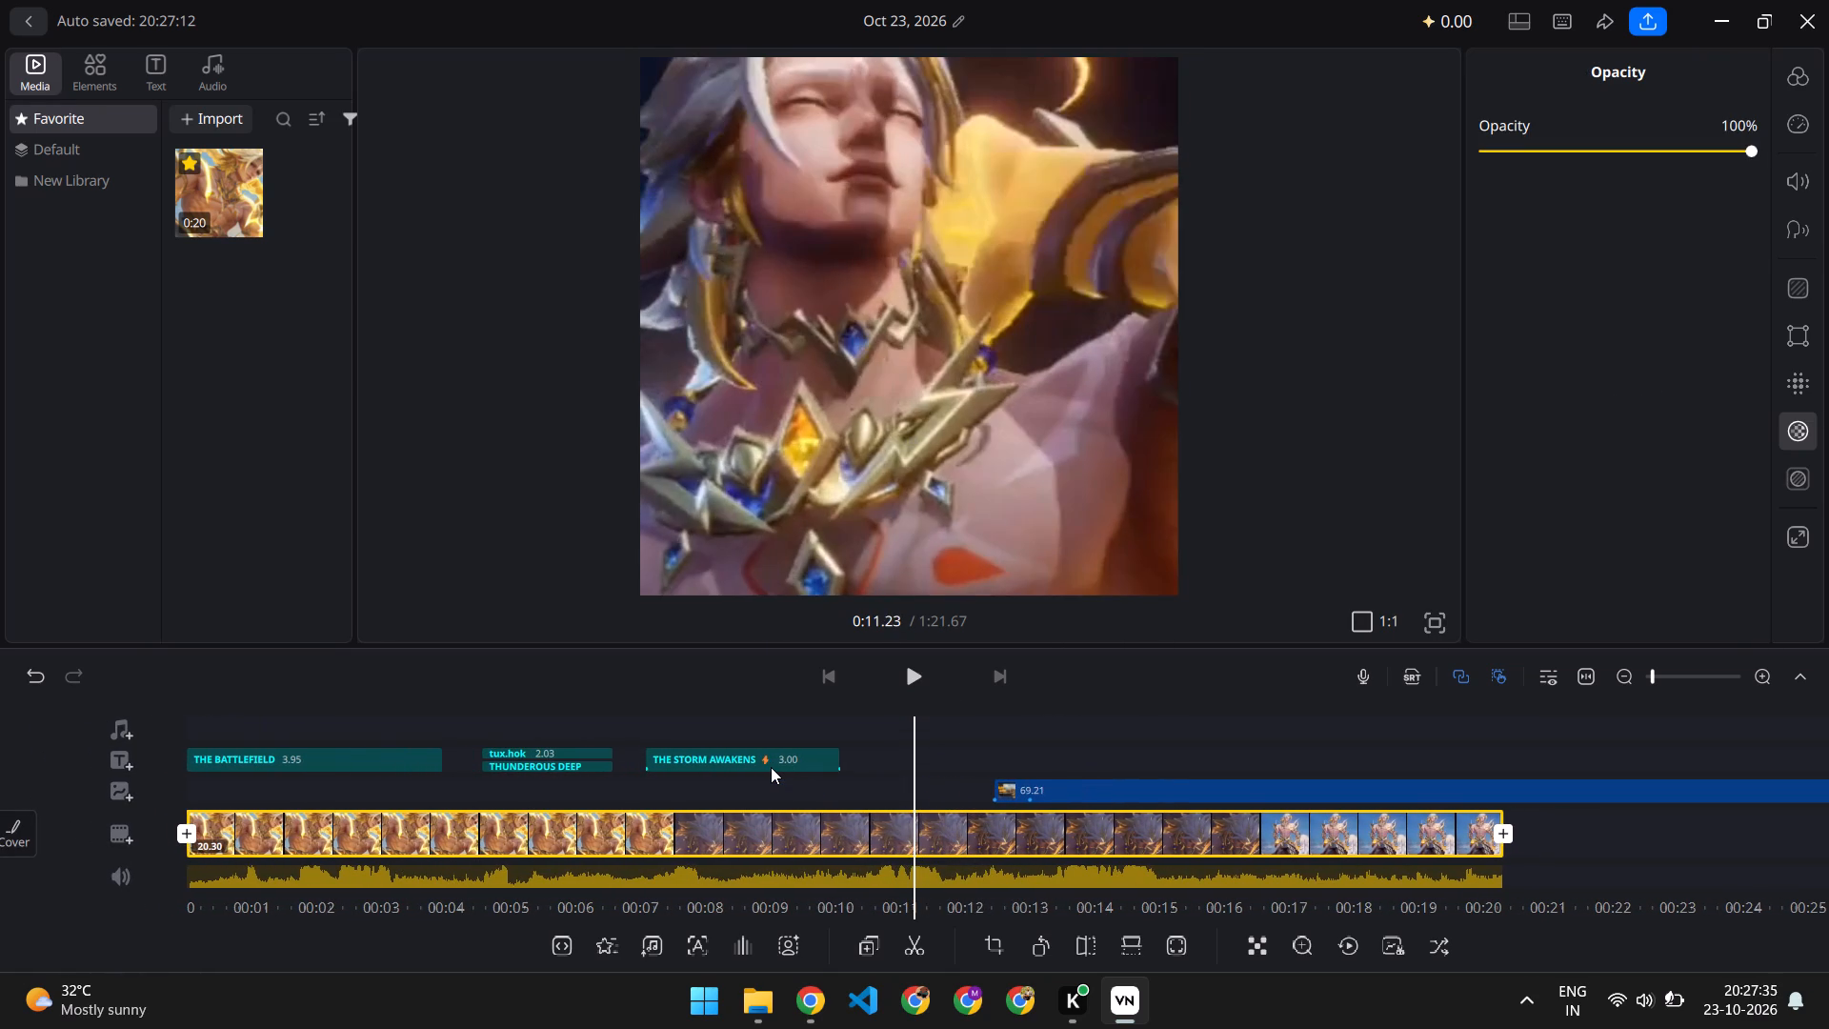
scroll(771, 767, "right", 13)
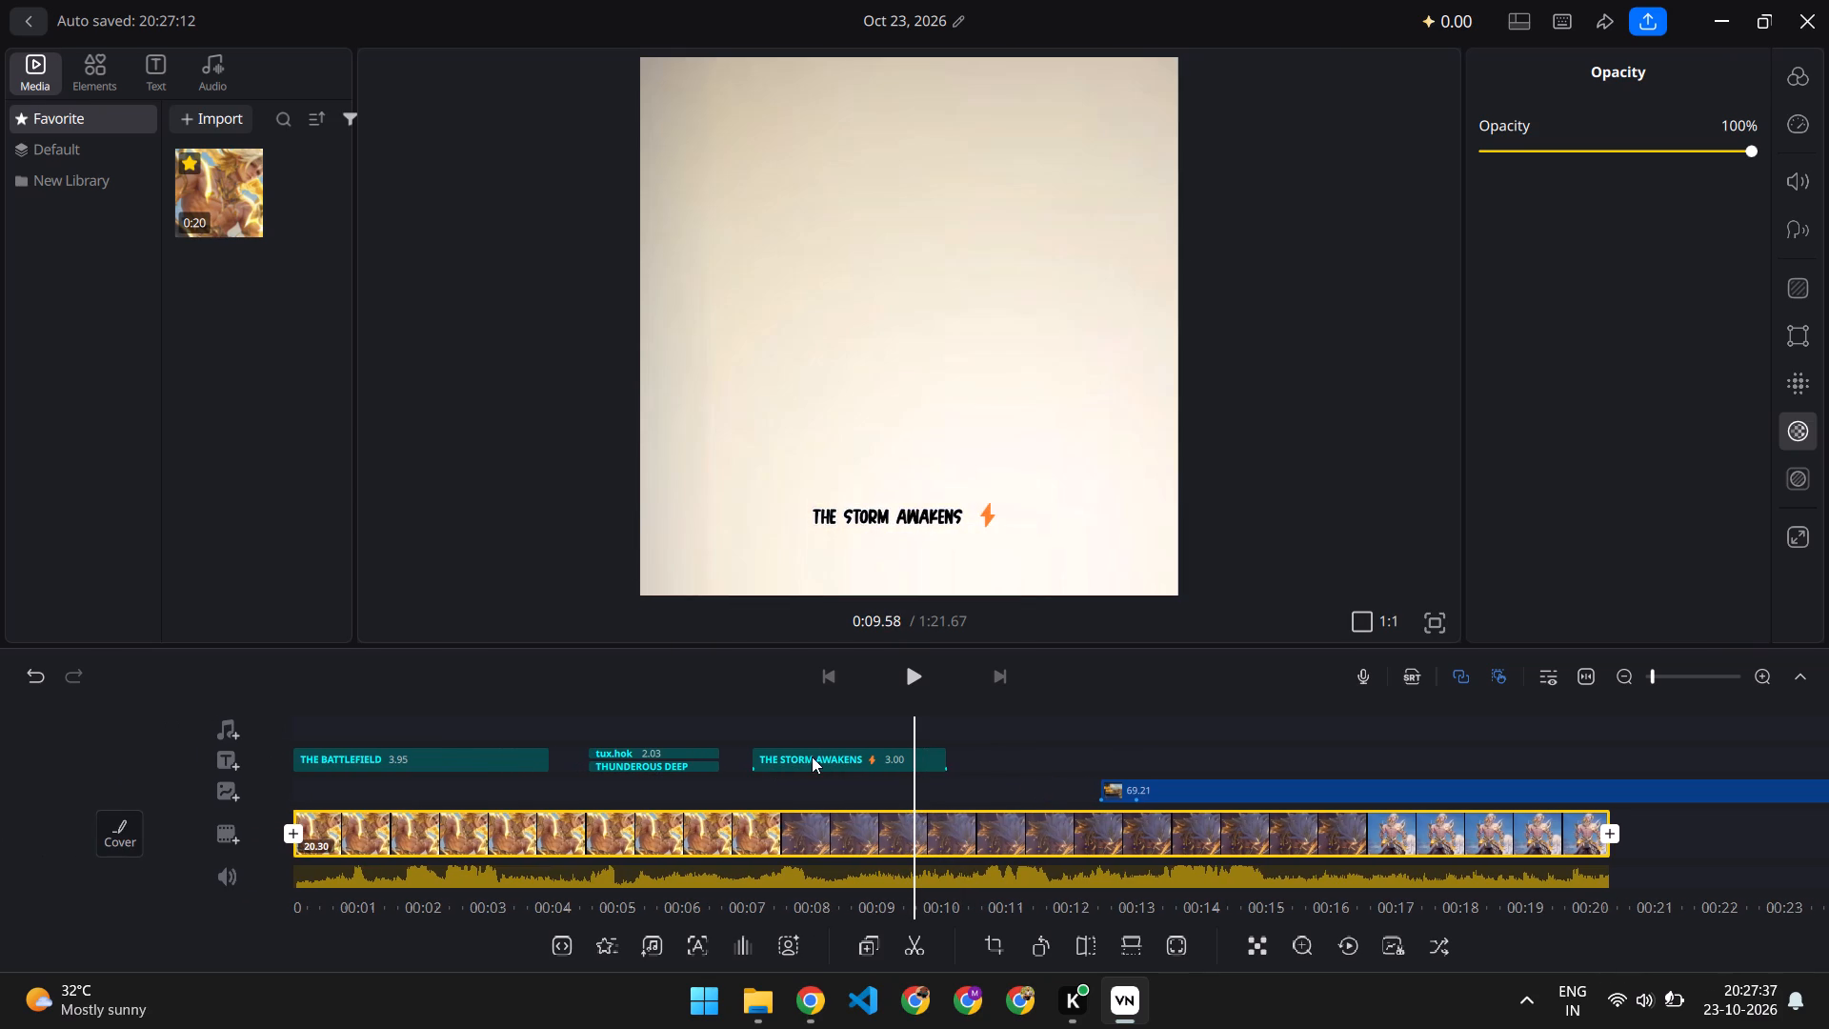
left_click(814, 755)
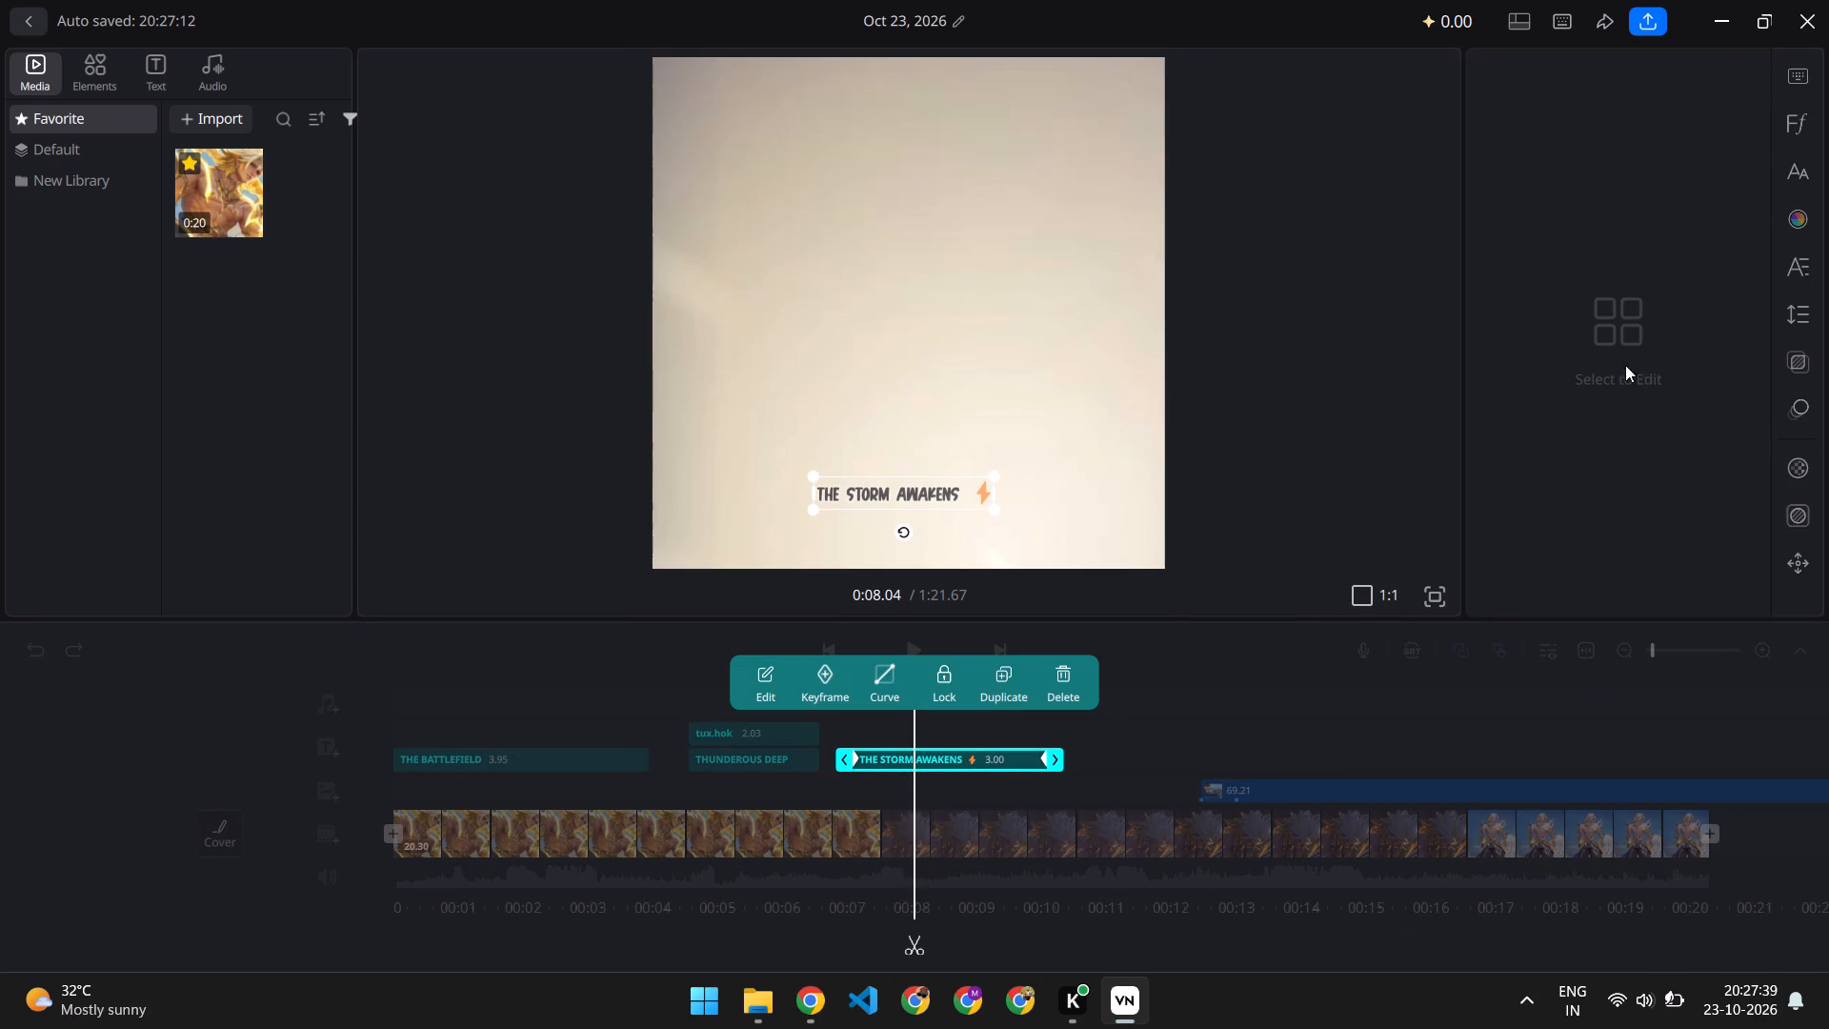
left_click(1782, 173)
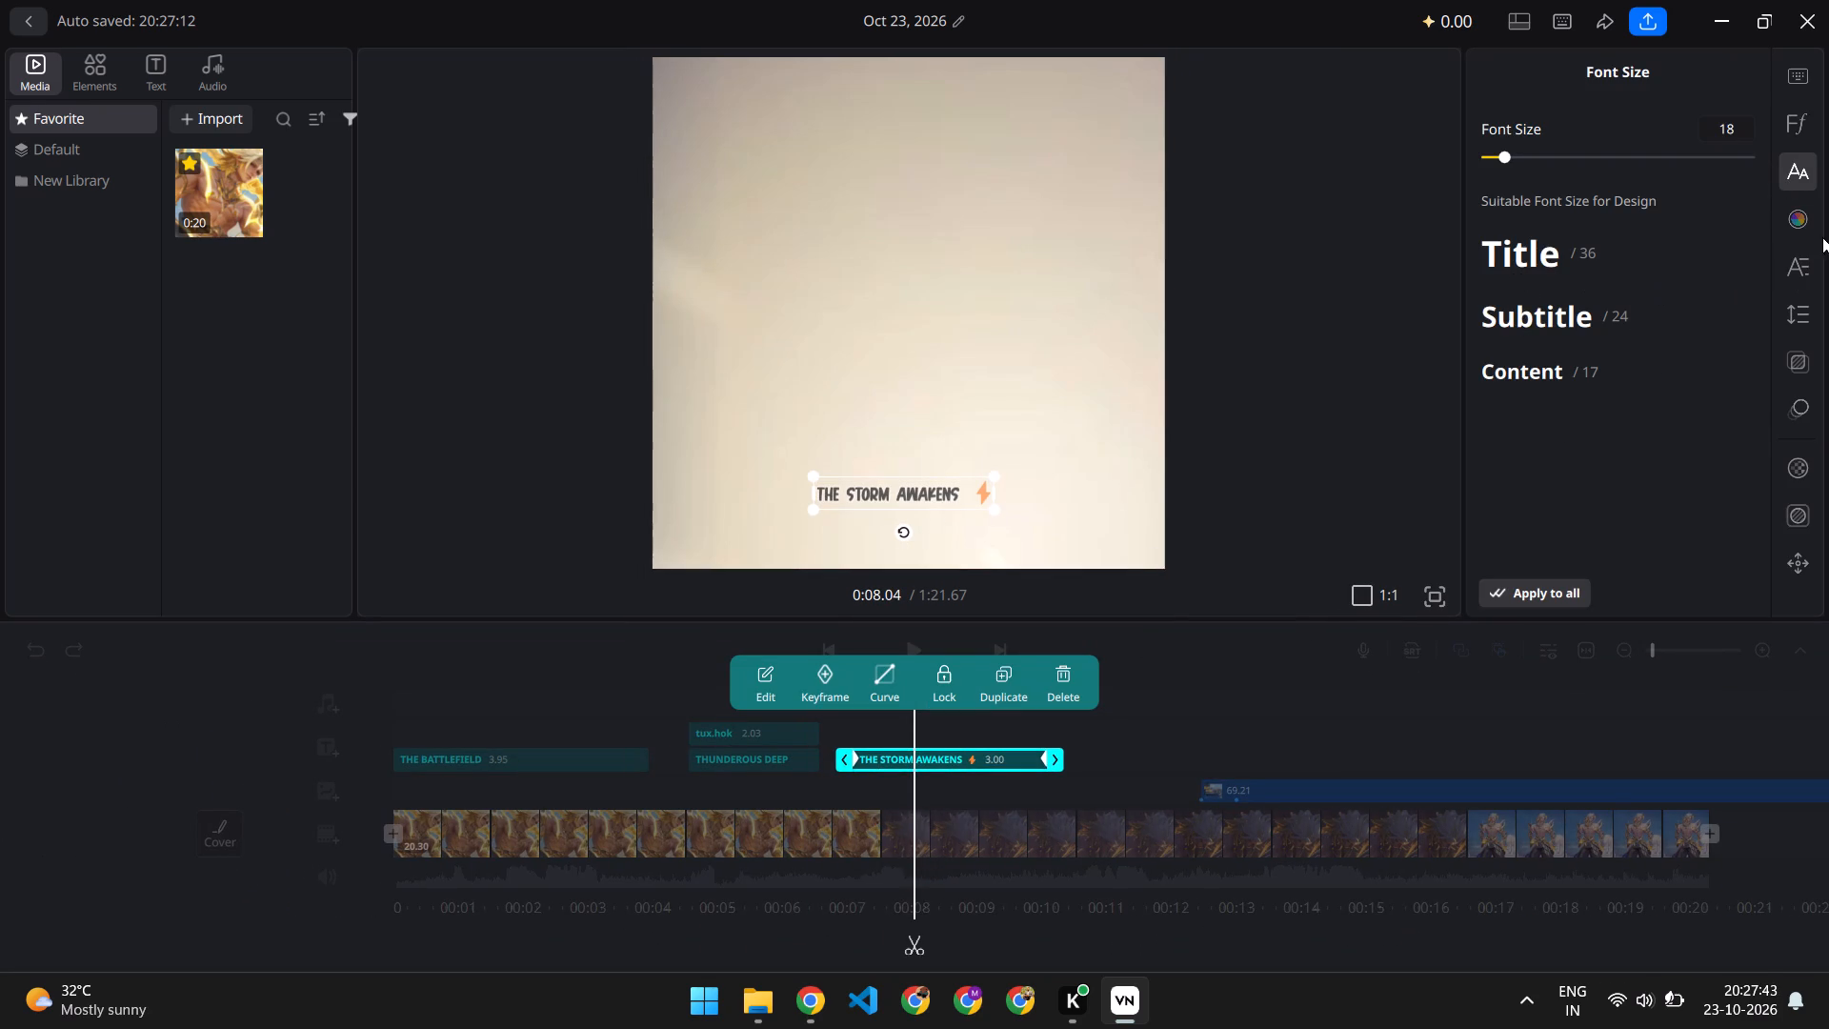
left_click(1799, 127)
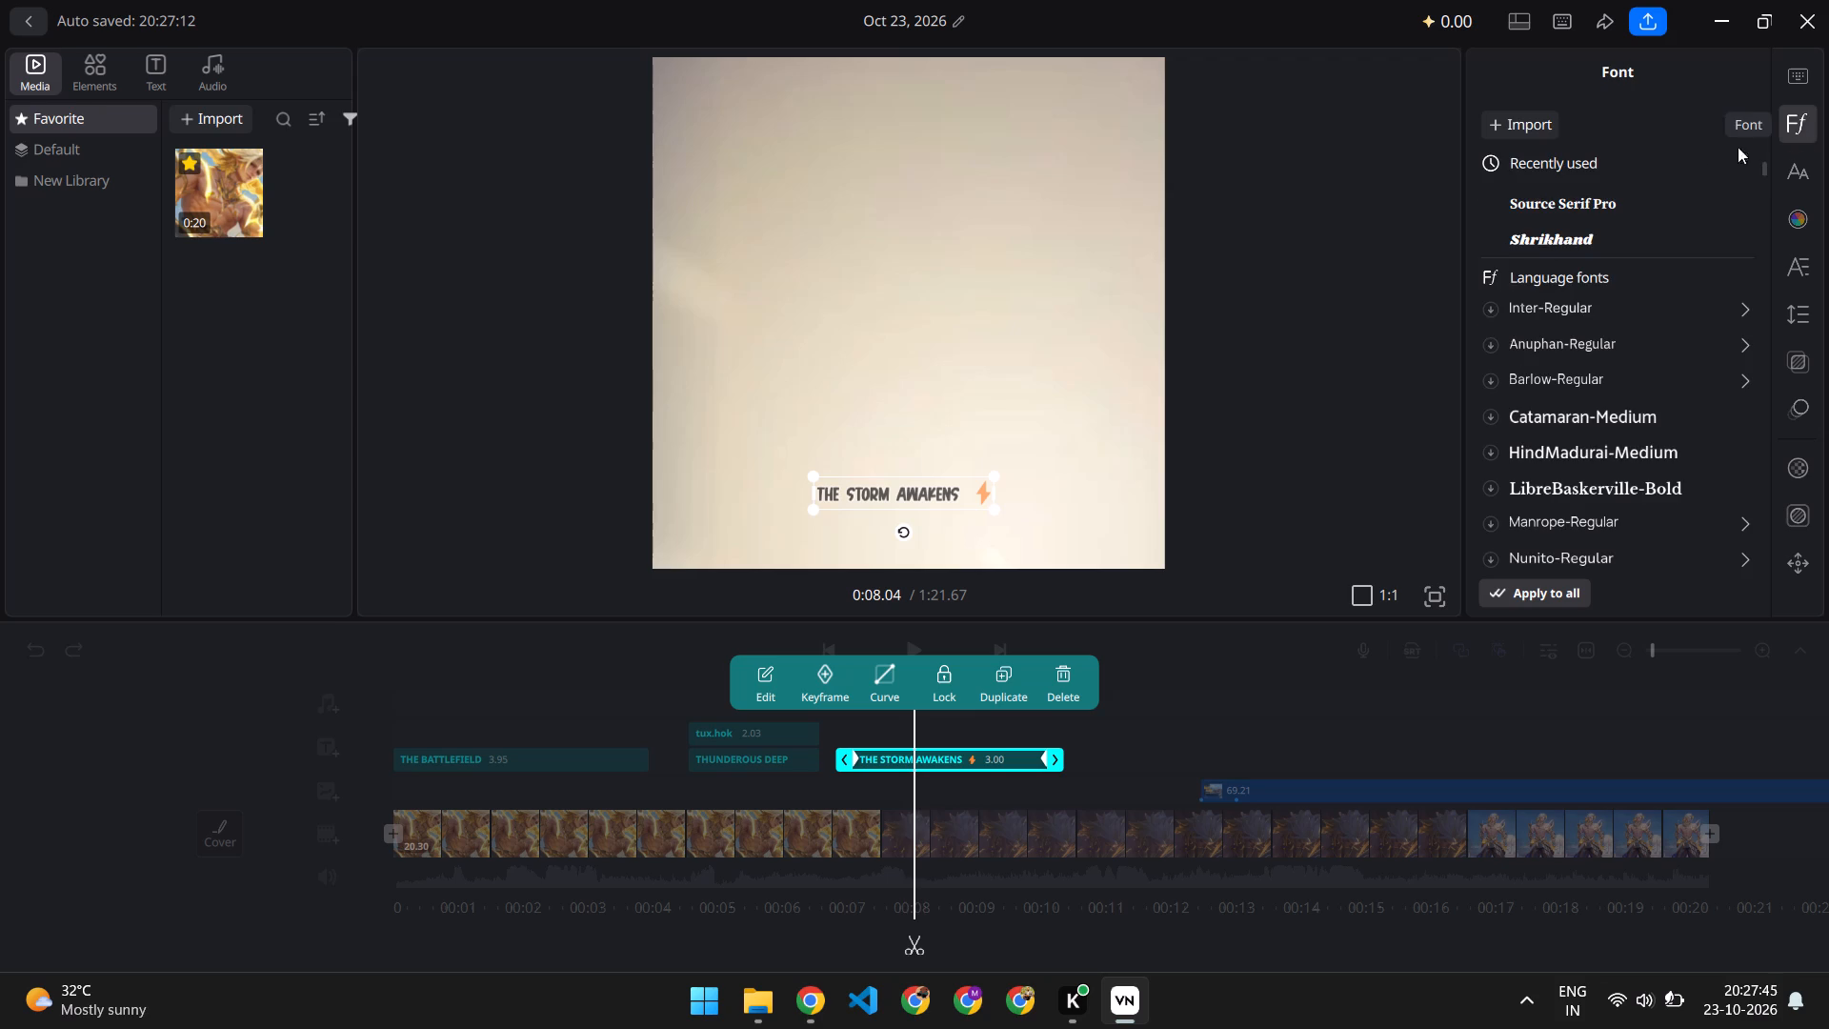
left_click(1597, 227)
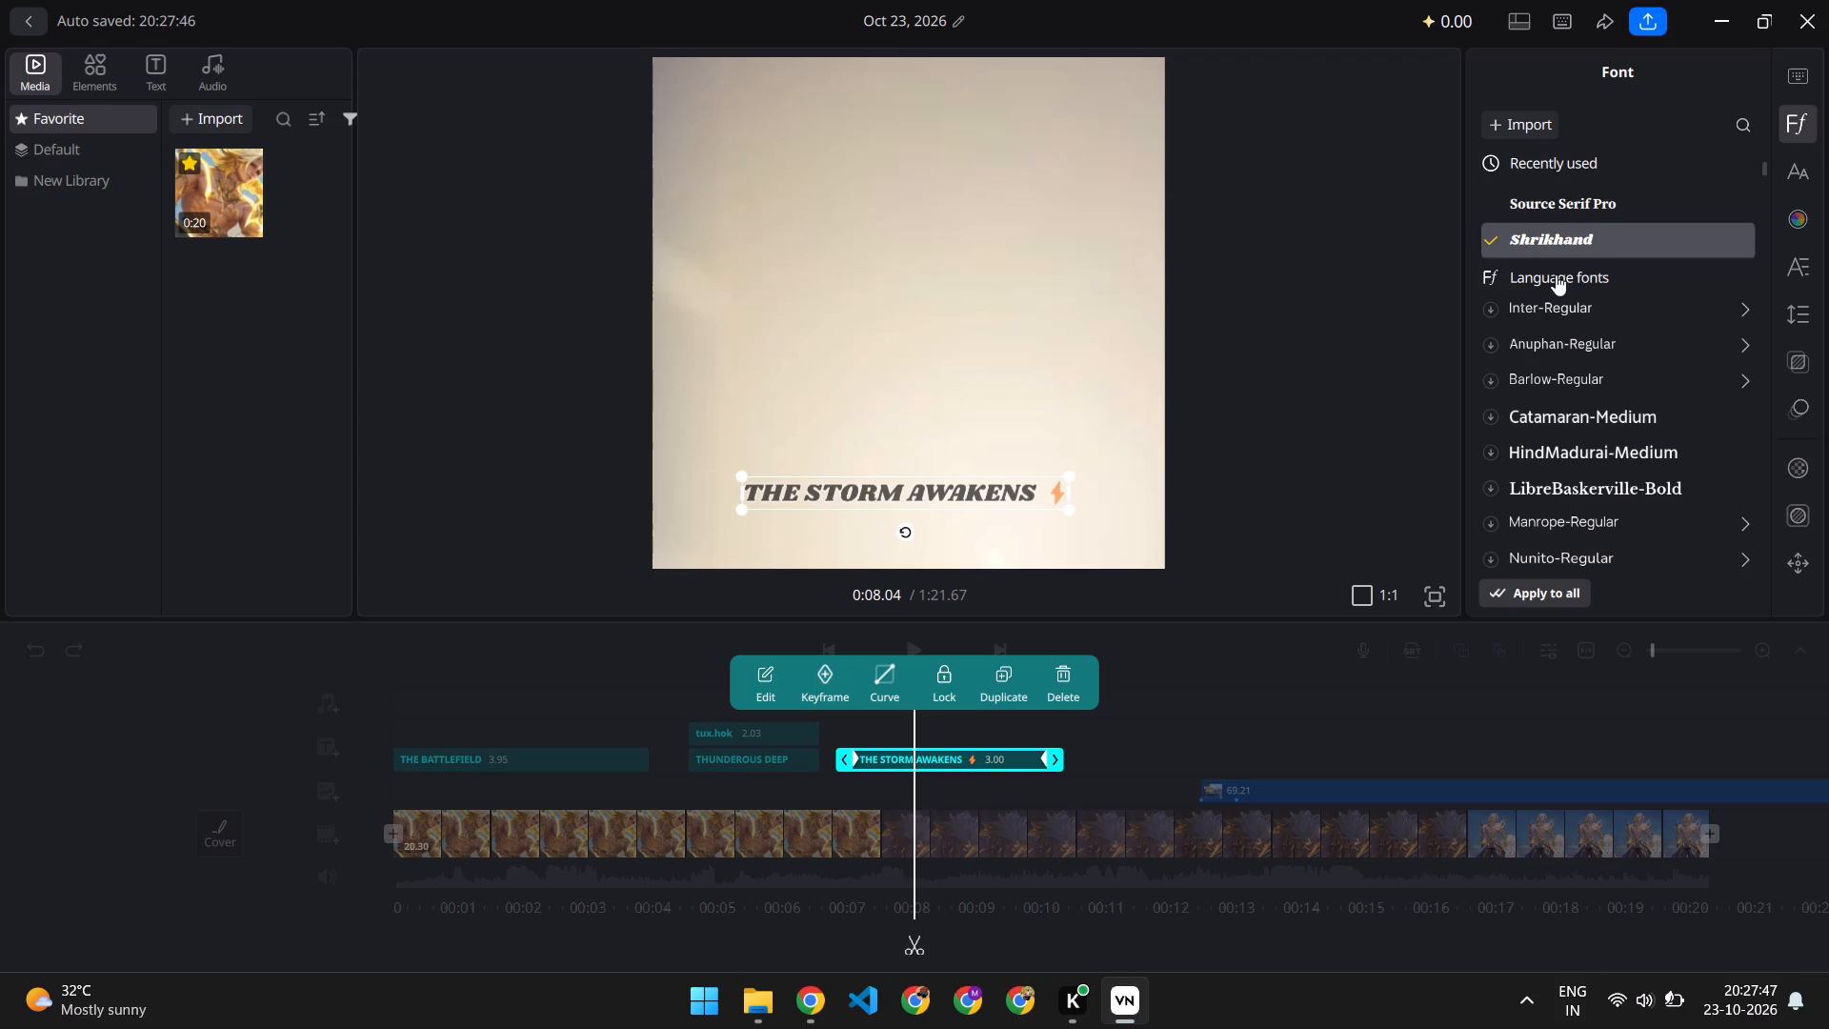
scroll(1568, 315, "down", 2)
scroll(1568, 315, "up", 3)
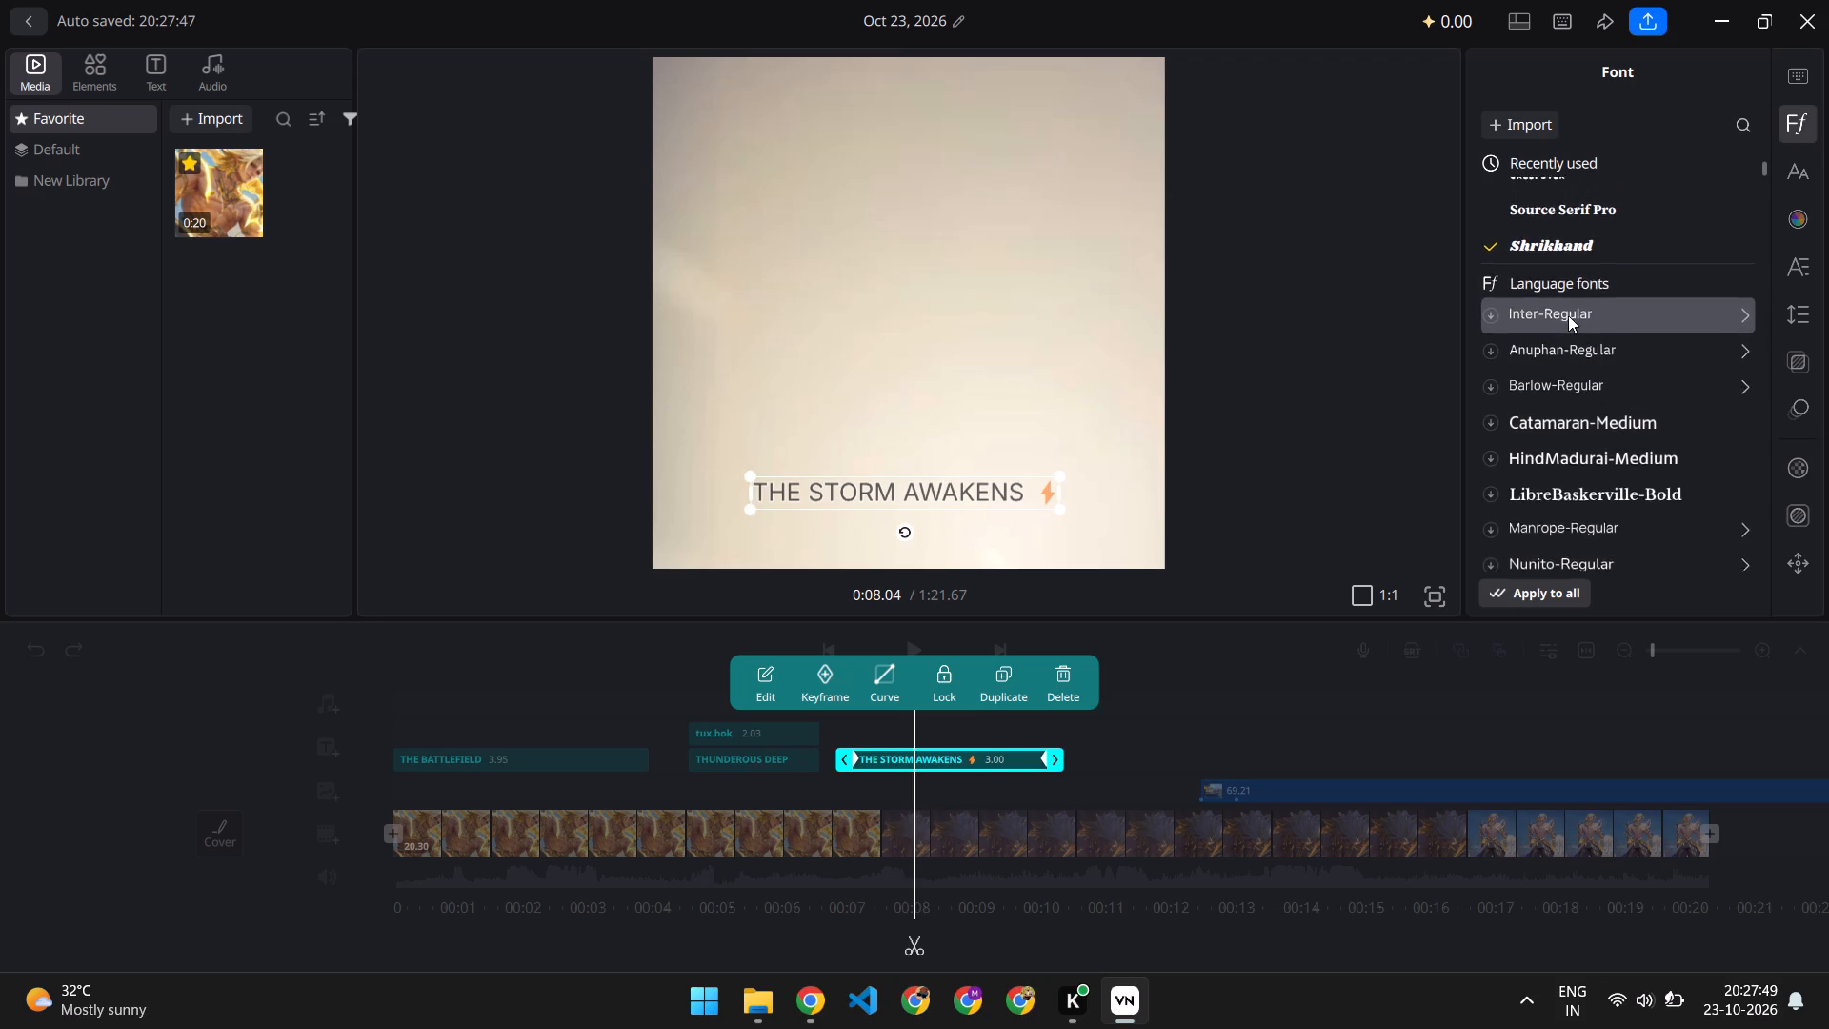
scroll(1595, 221, "up", 7)
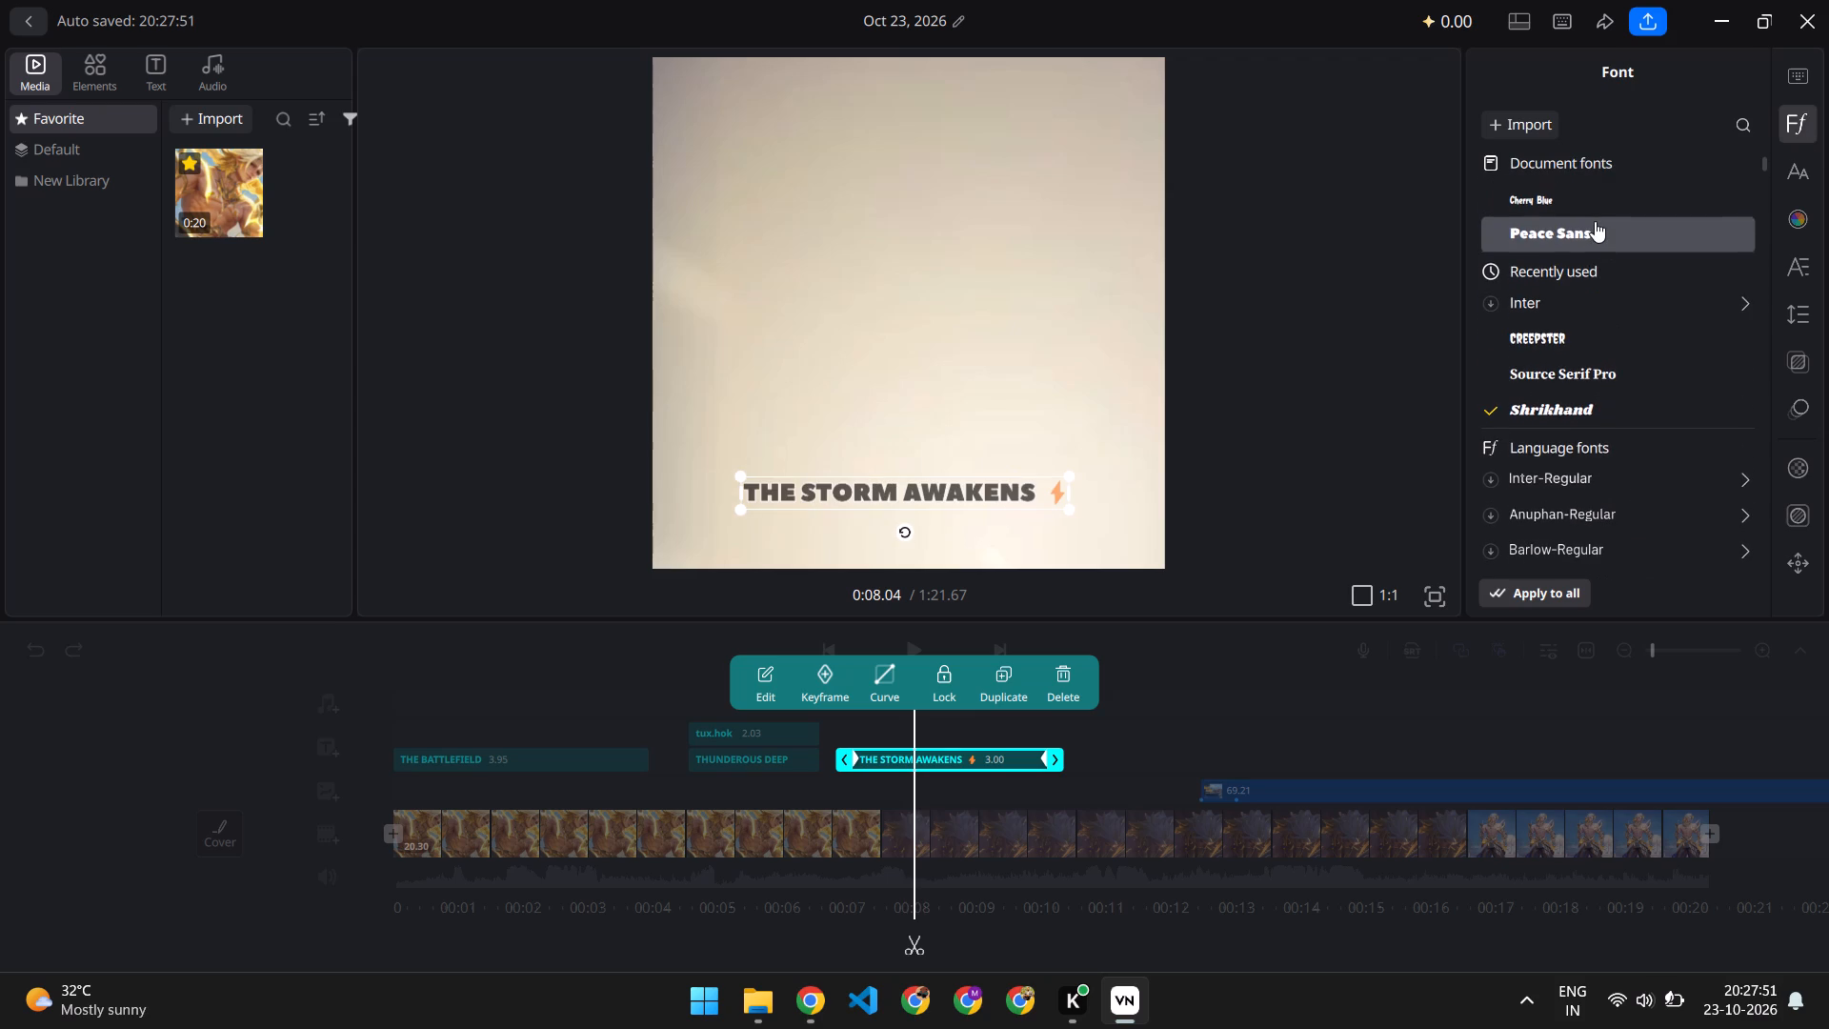
left_click(1572, 234)
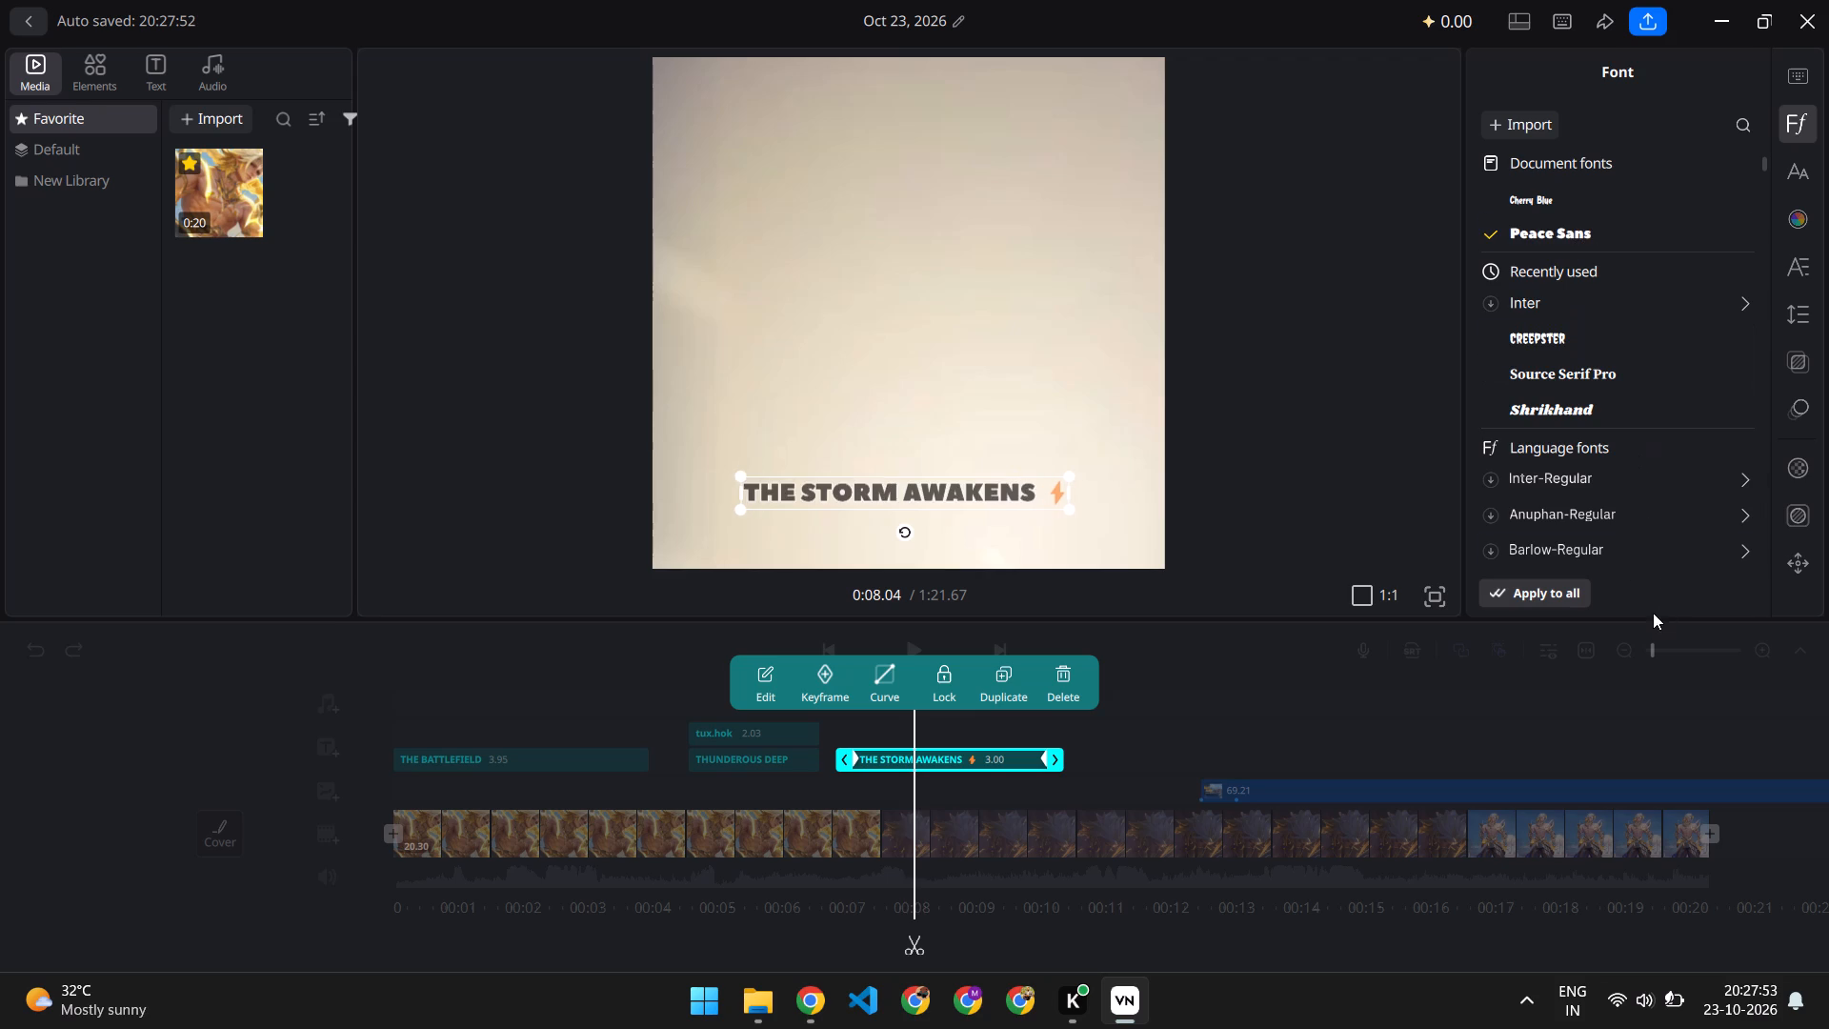
left_click(1566, 232)
Apply the first Active caption animation, the one with yellow highlighting, to the THE STORM AWAKENS title.
left_click(1795, 413)
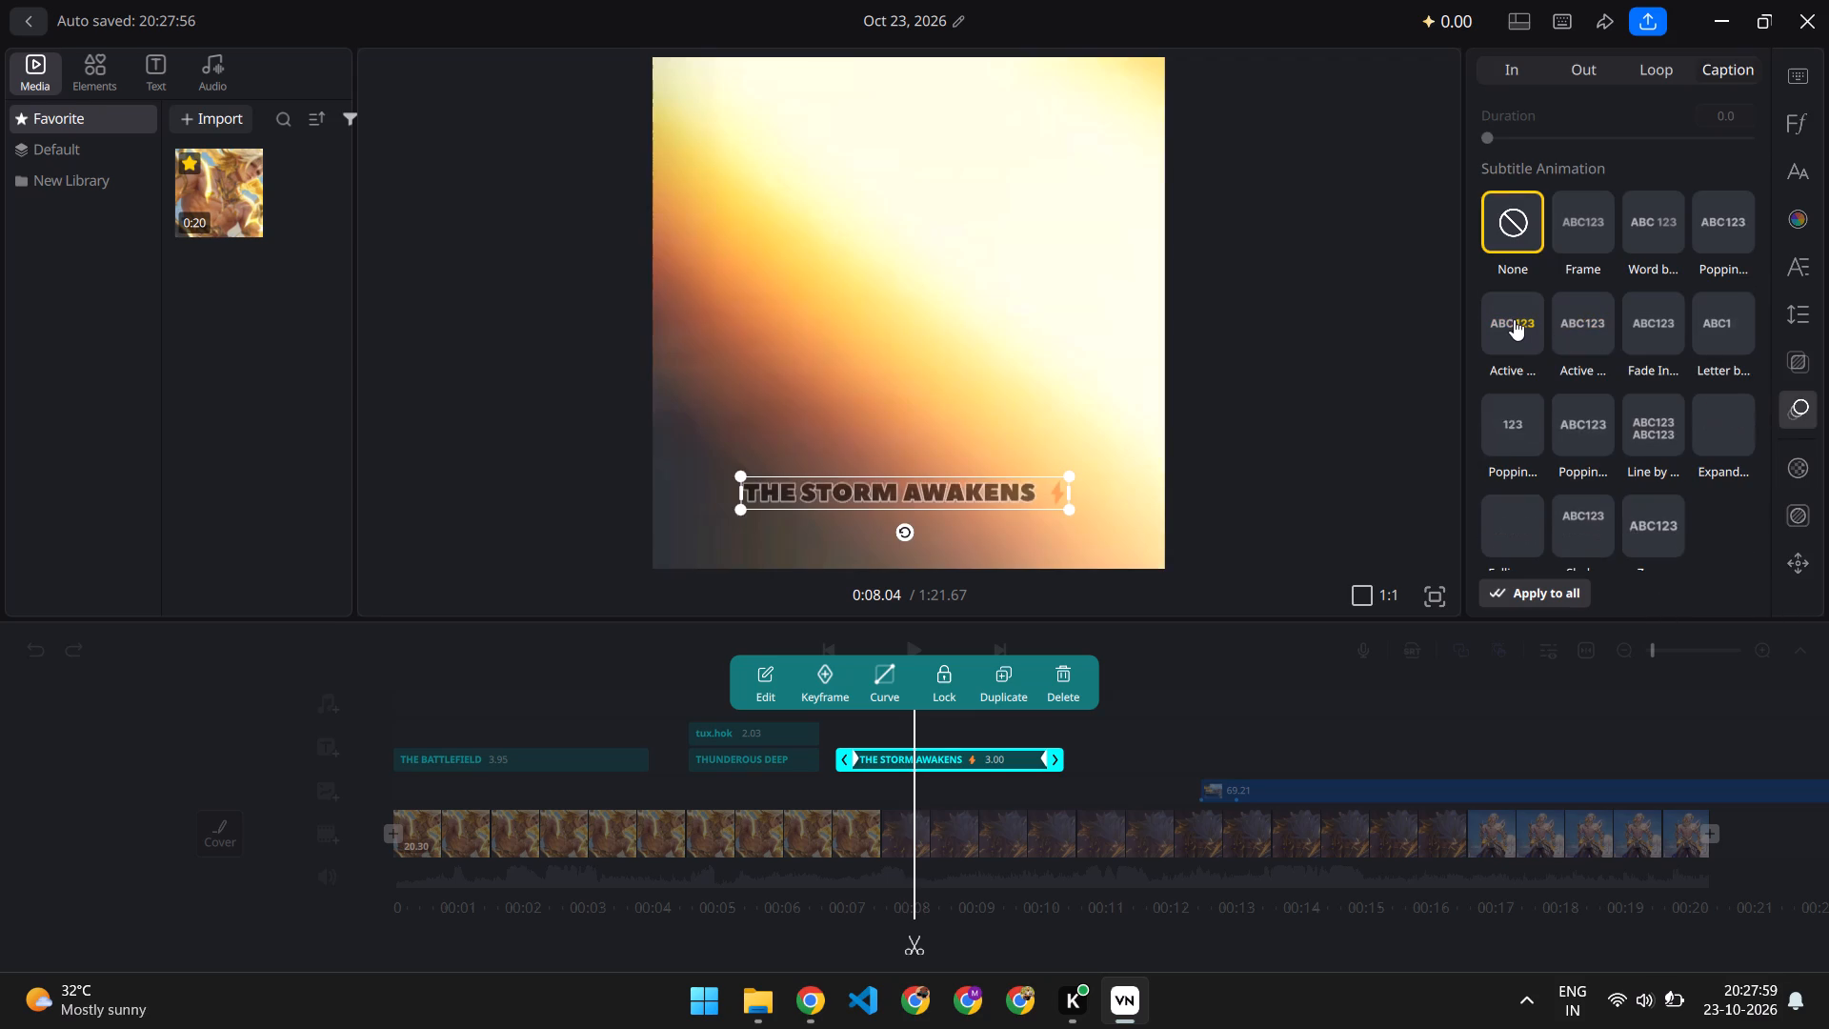
left_click(1514, 319)
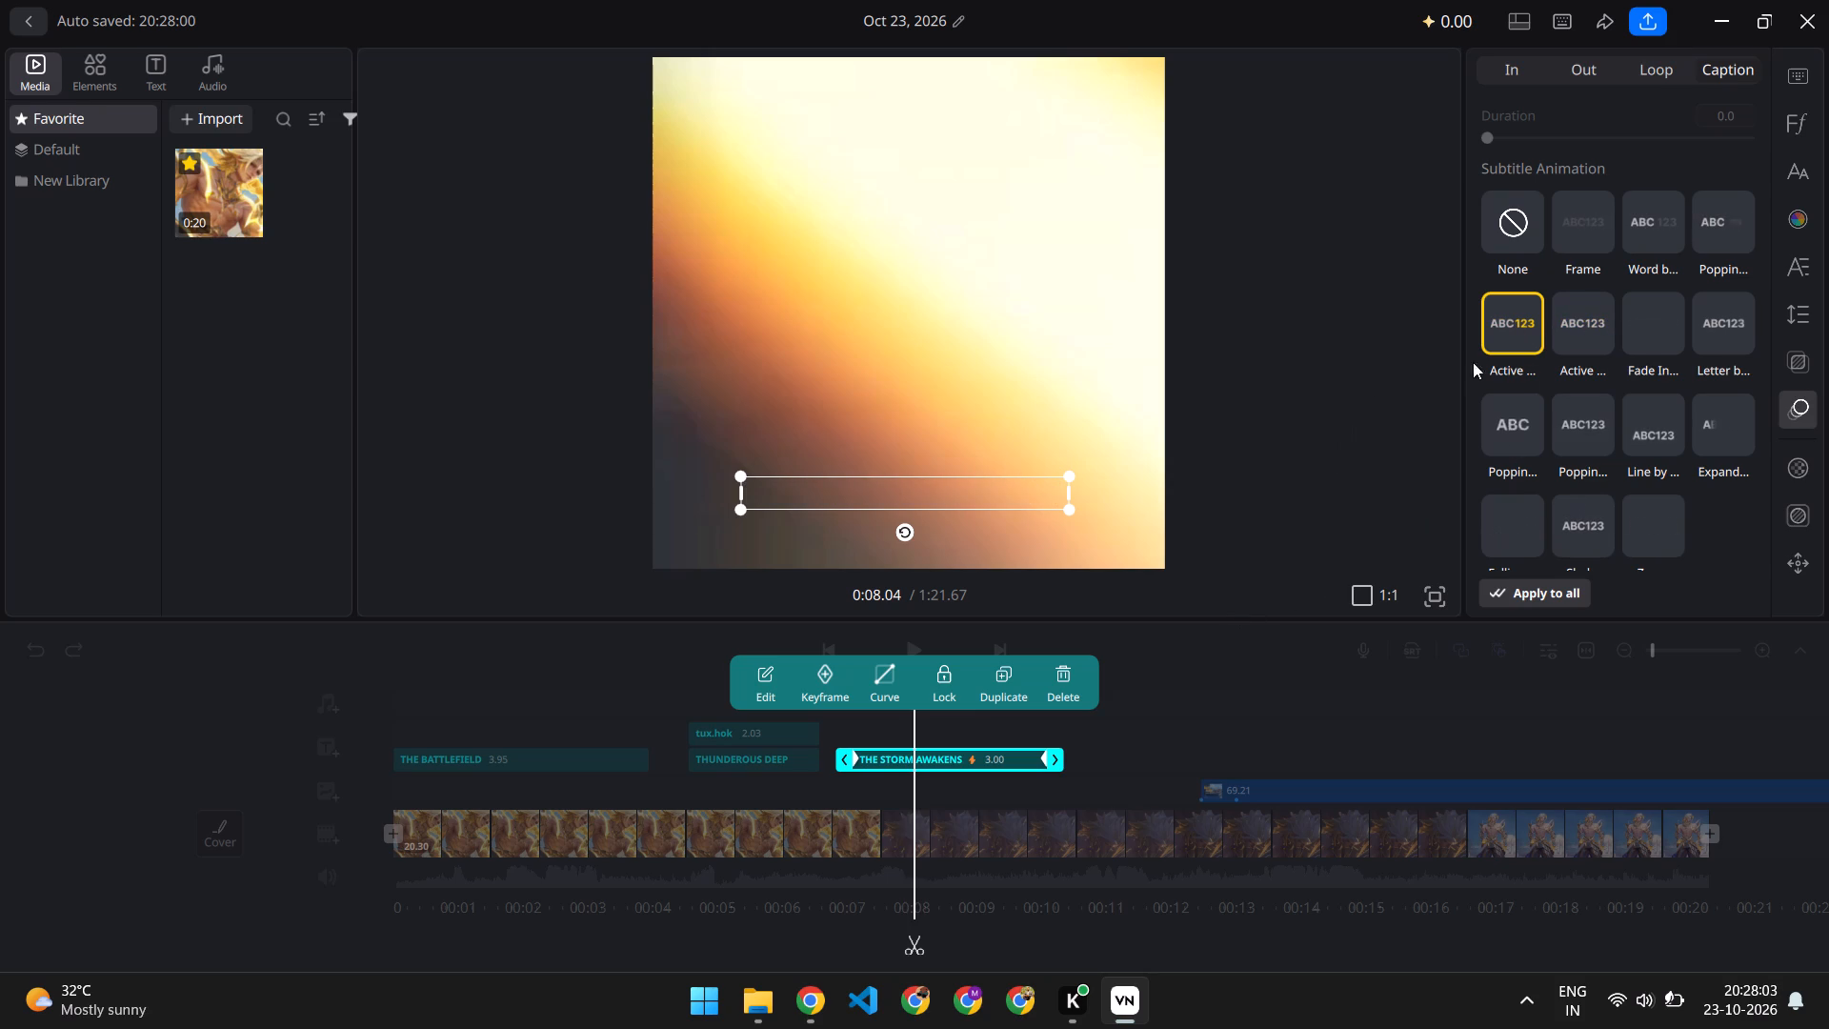
Apply the yellow F2C94C text style with a black stroke to the THE STORM AWAKENS title and deselect it.
left_click(1798, 223)
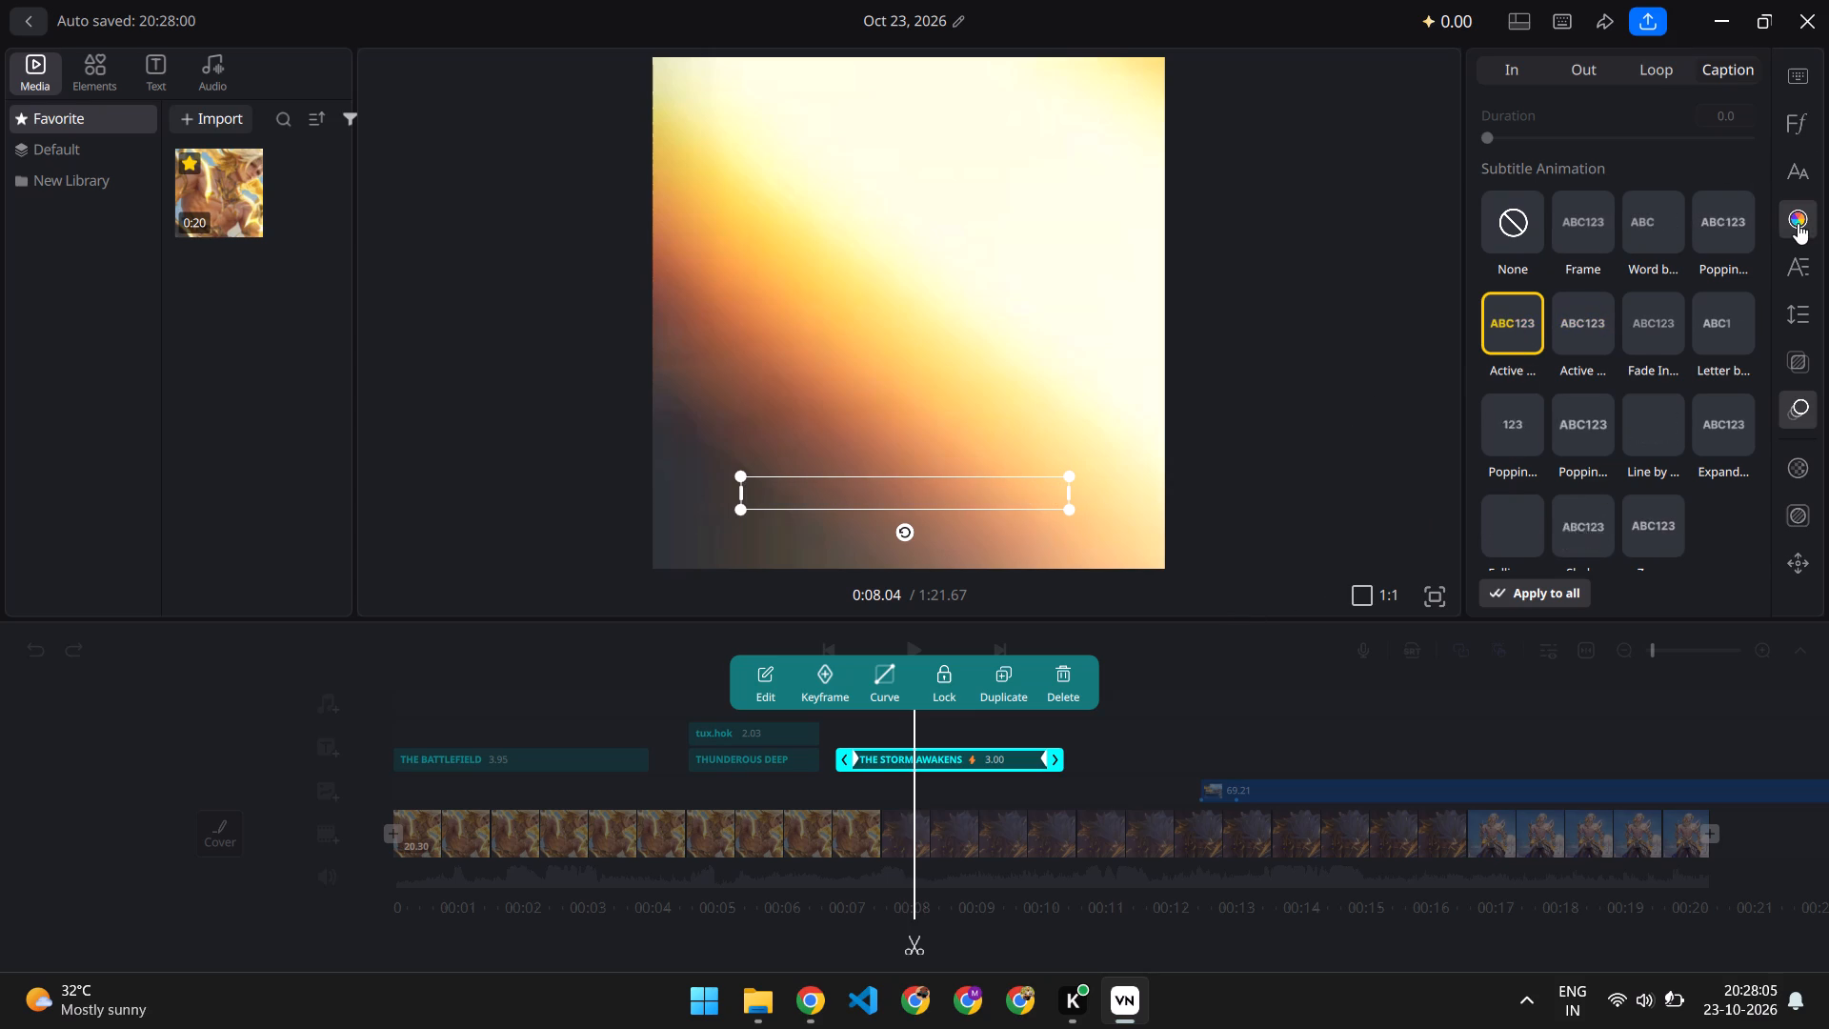
left_click(1688, 163)
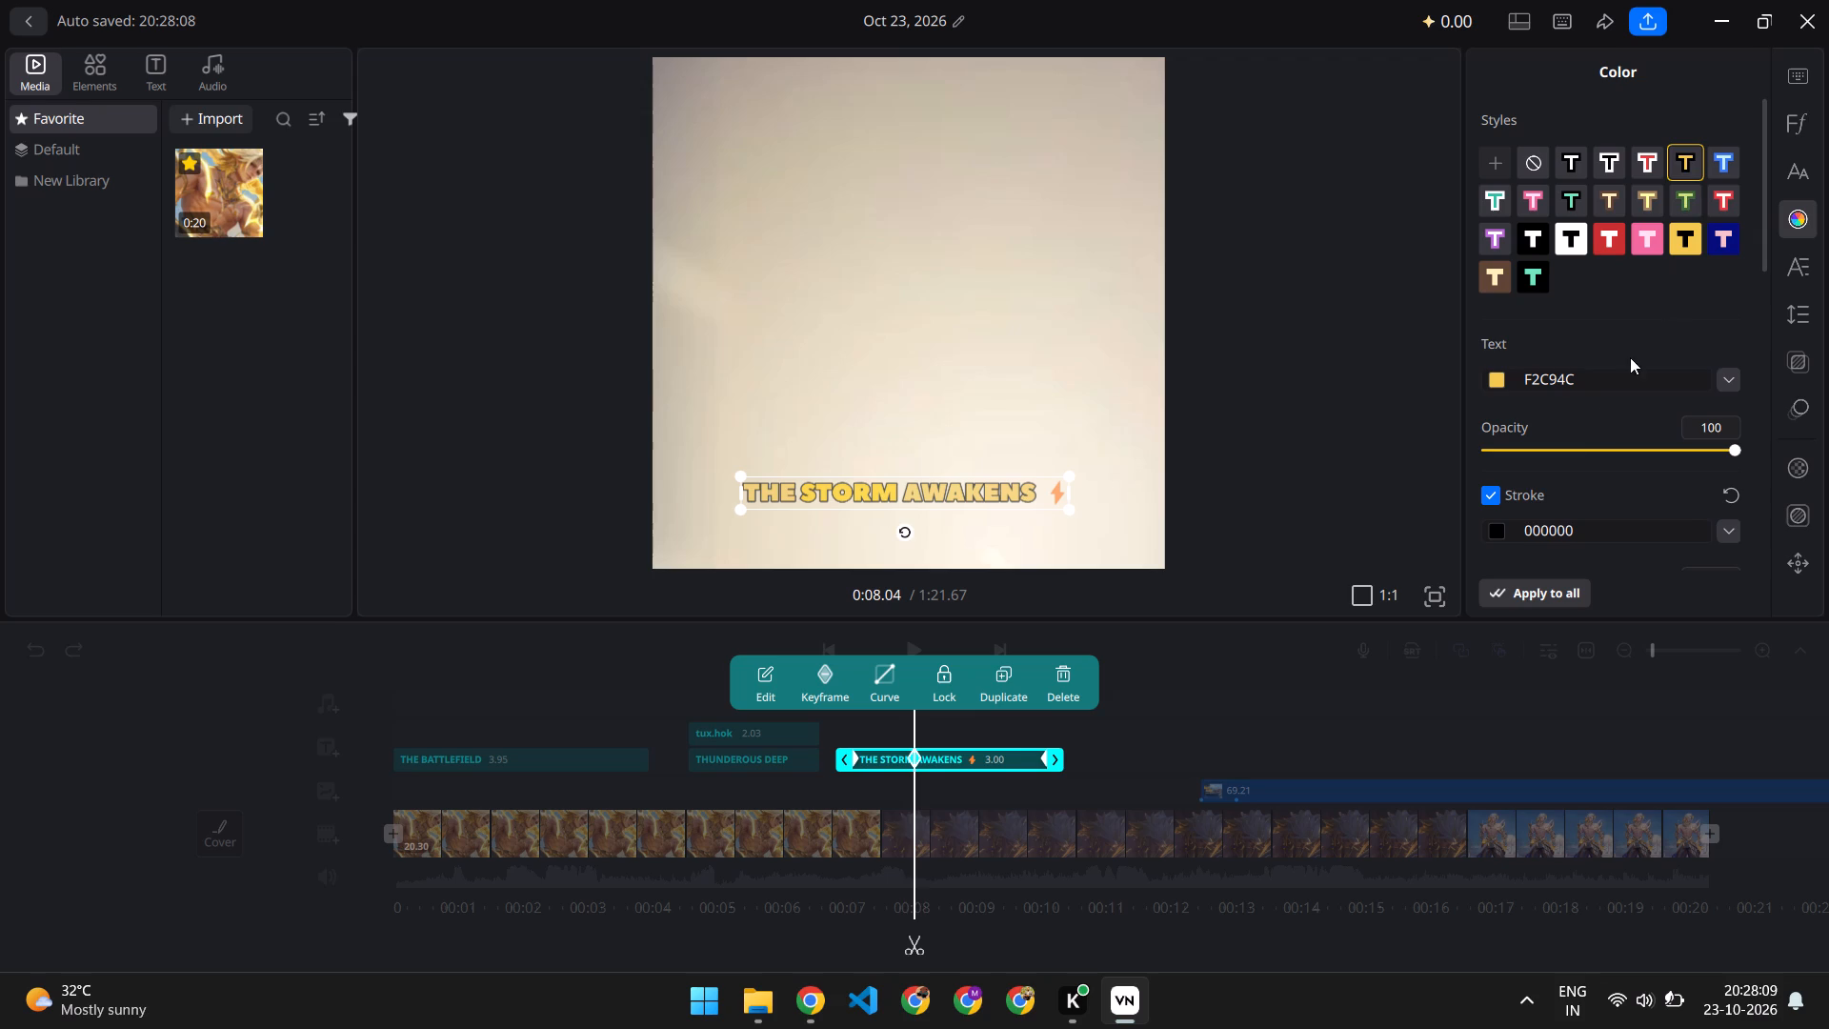
left_click(1799, 408)
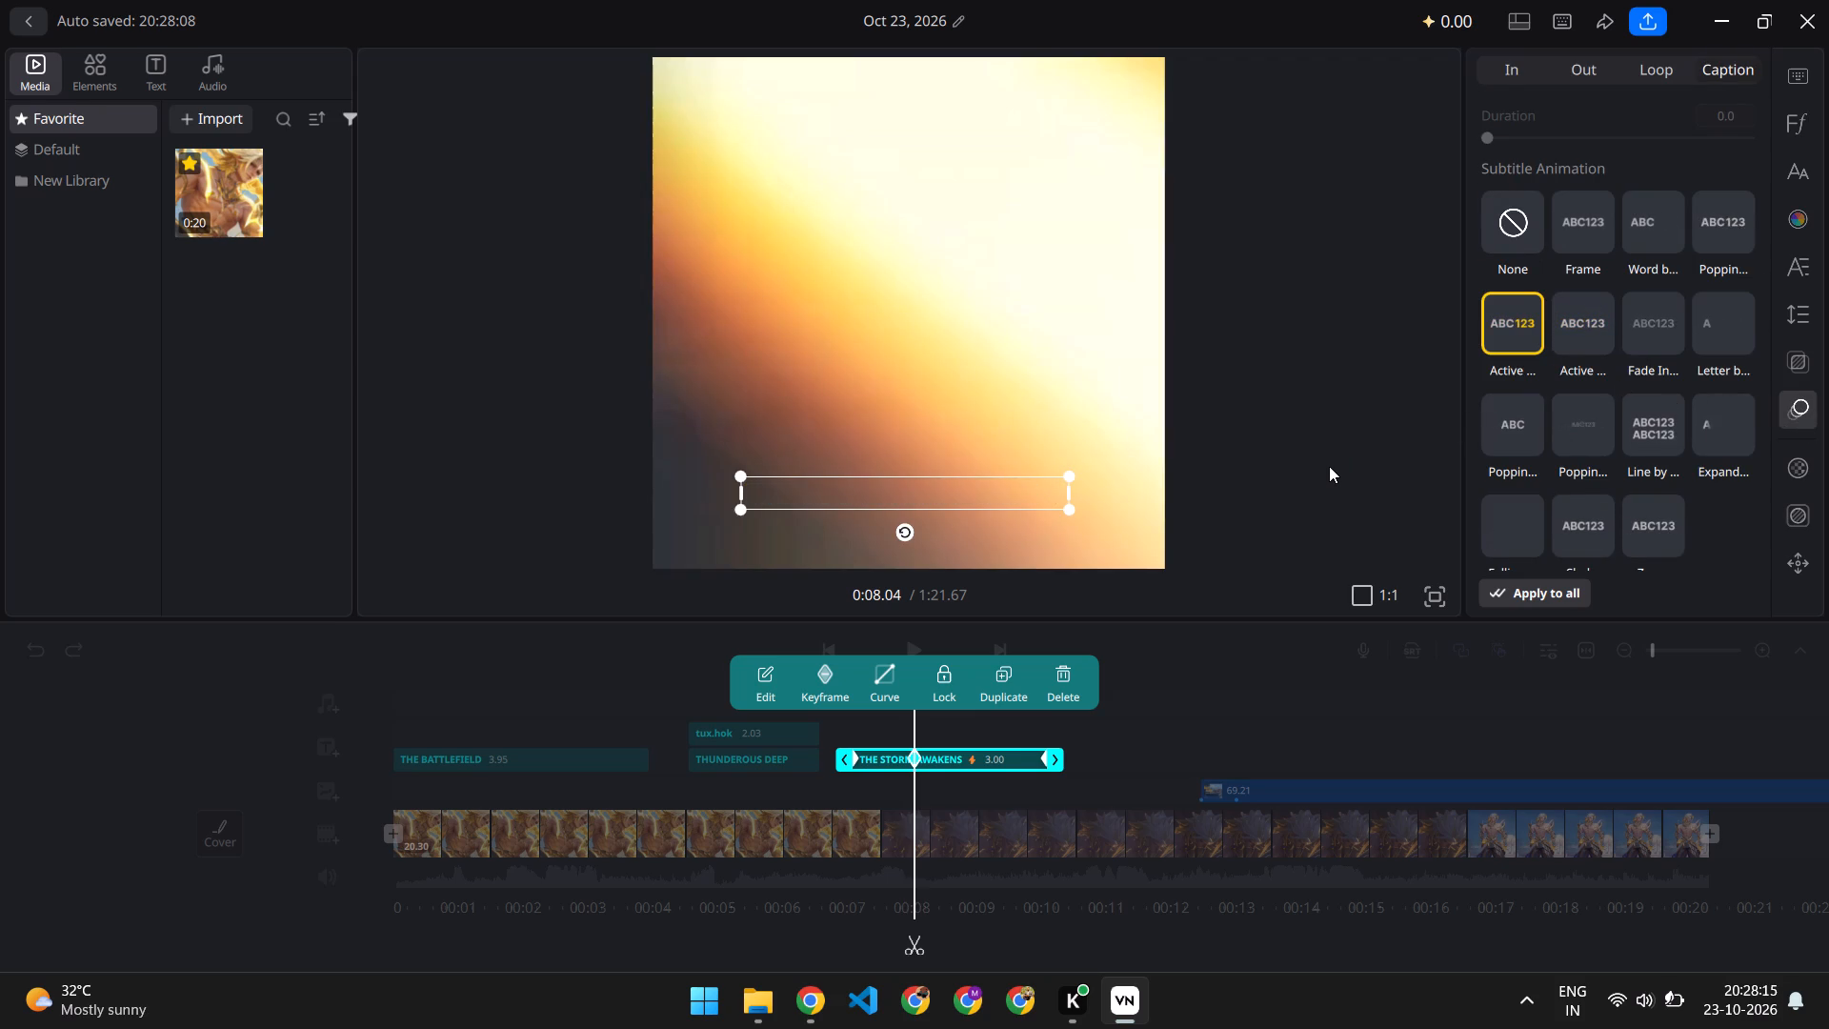
left_click(1136, 712)
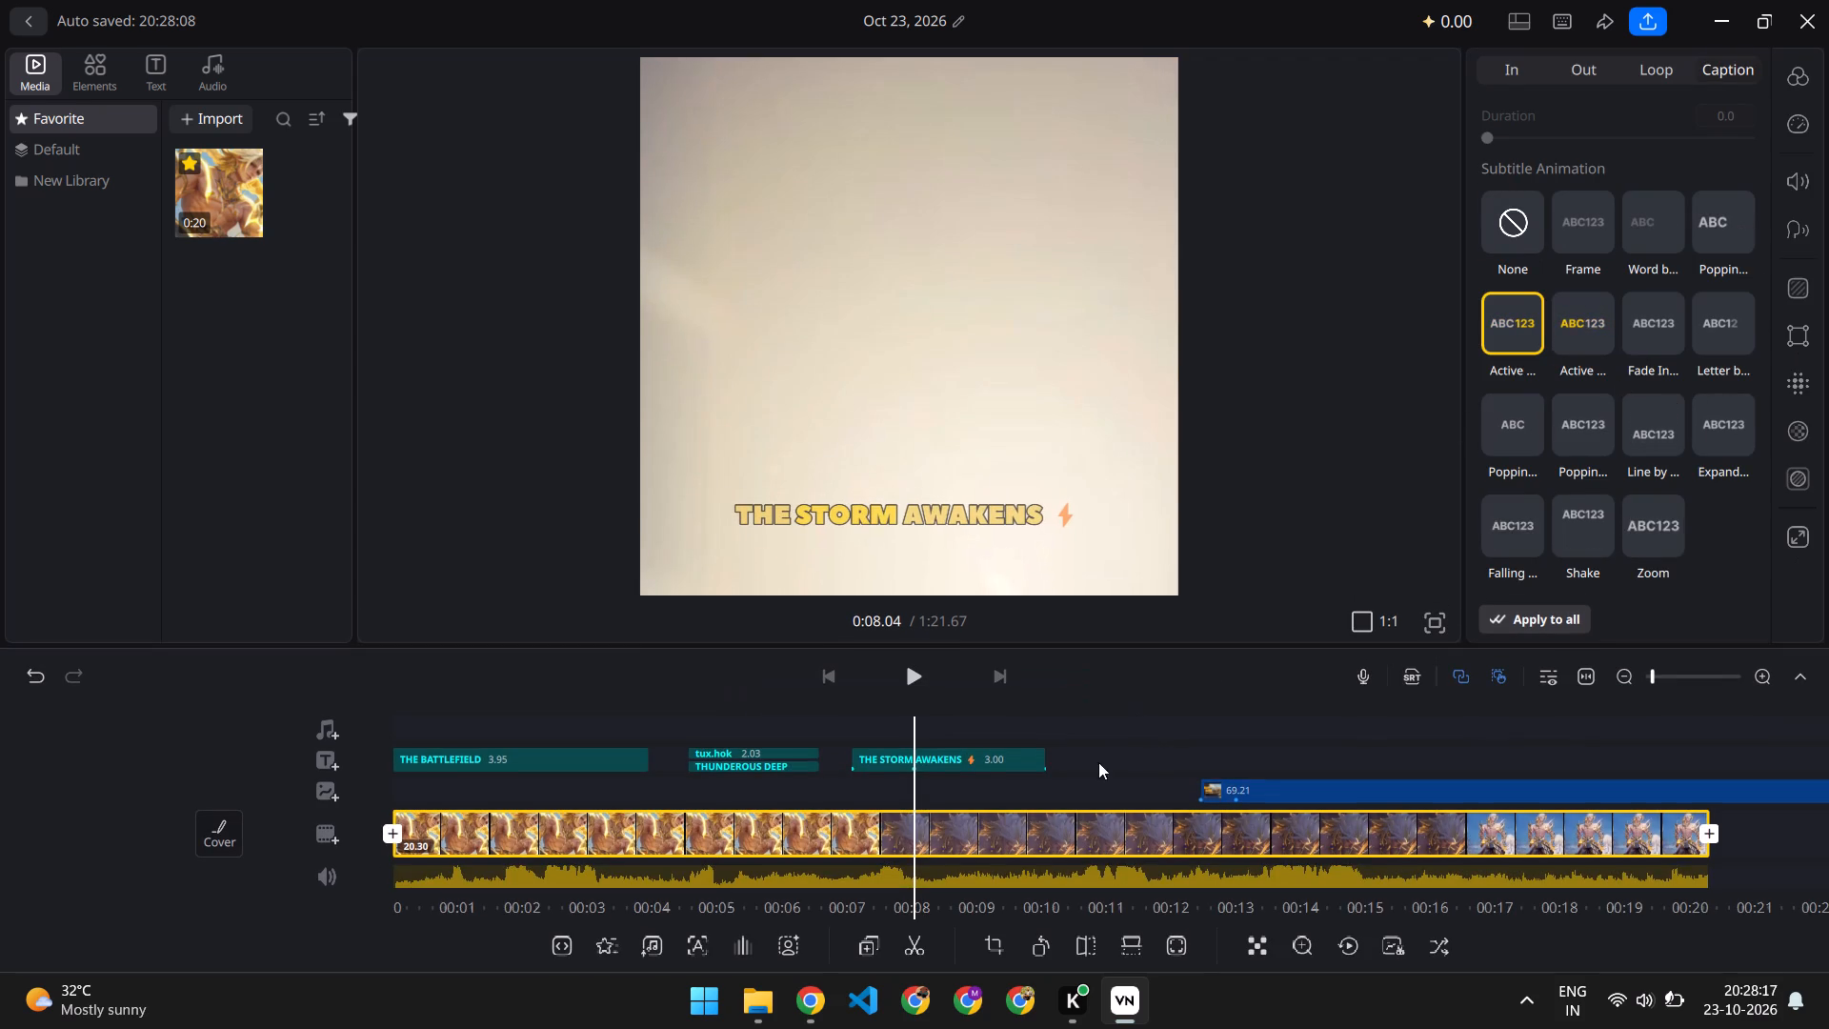
Set the font of the THUNDEROUS DEEP title to Peace Sans.
scroll(719, 806, "right", 10)
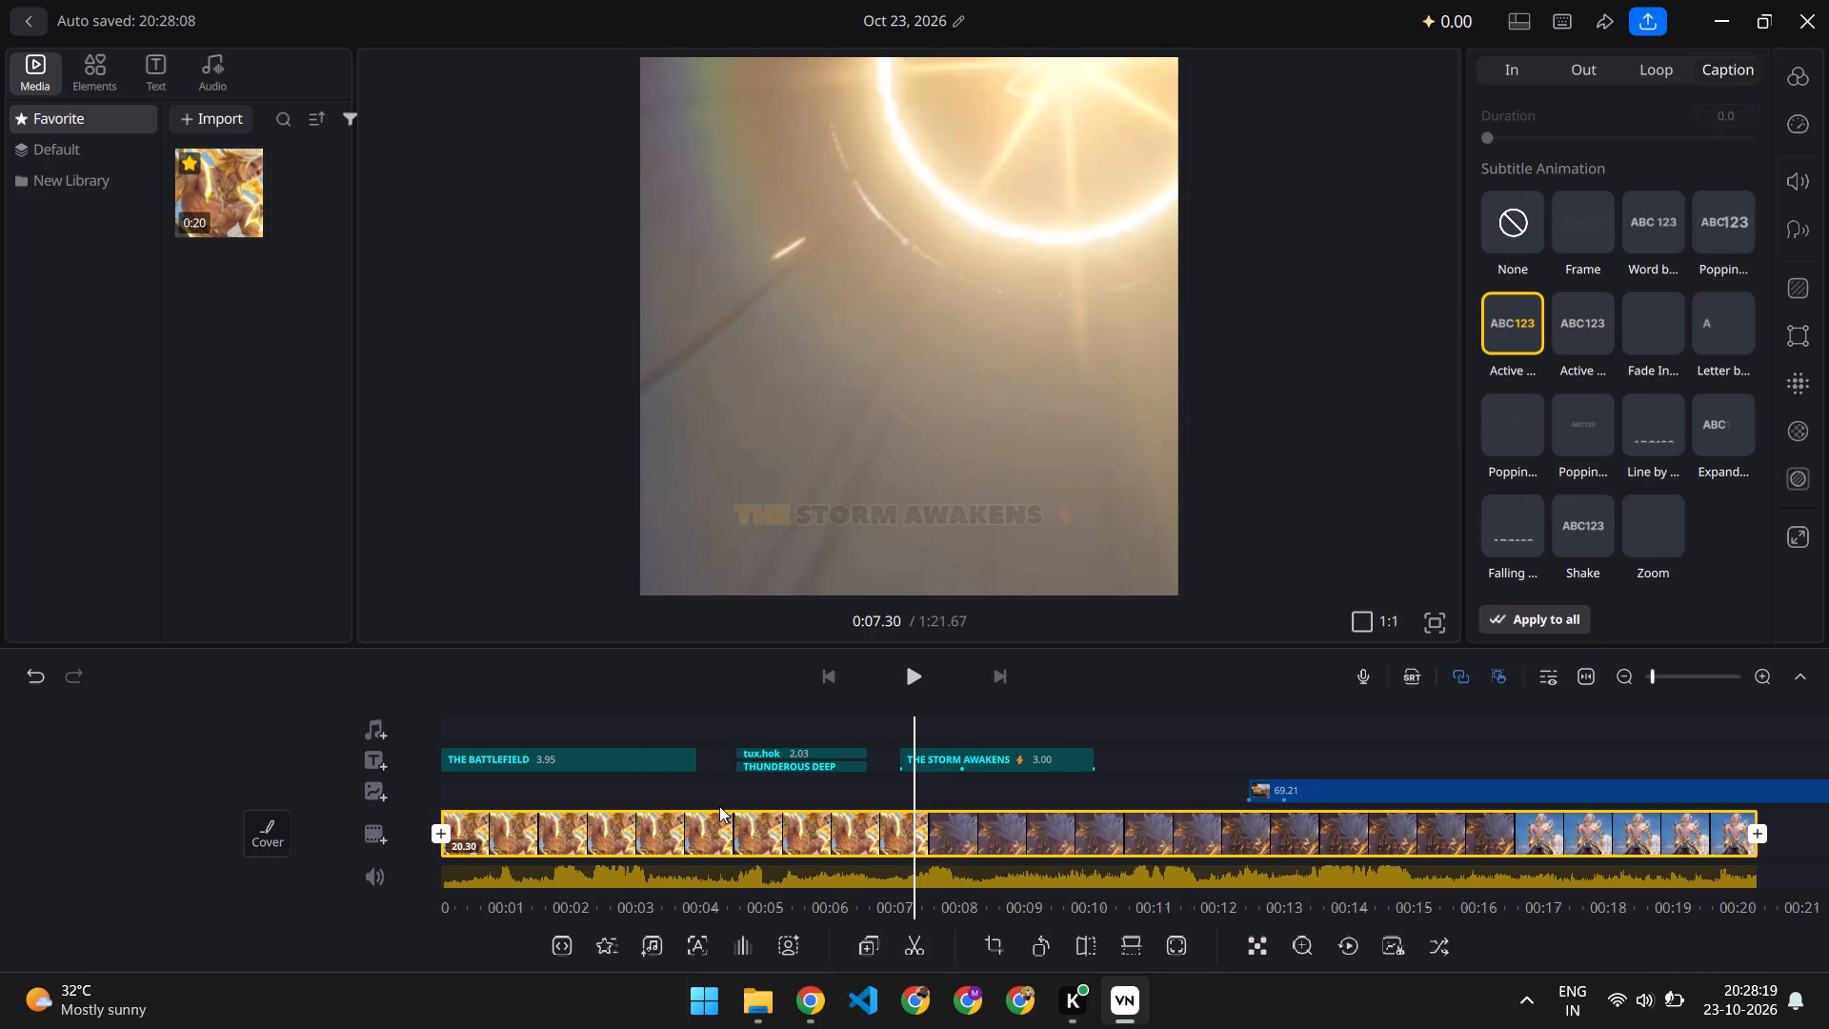
scroll(719, 806, "right", 10)
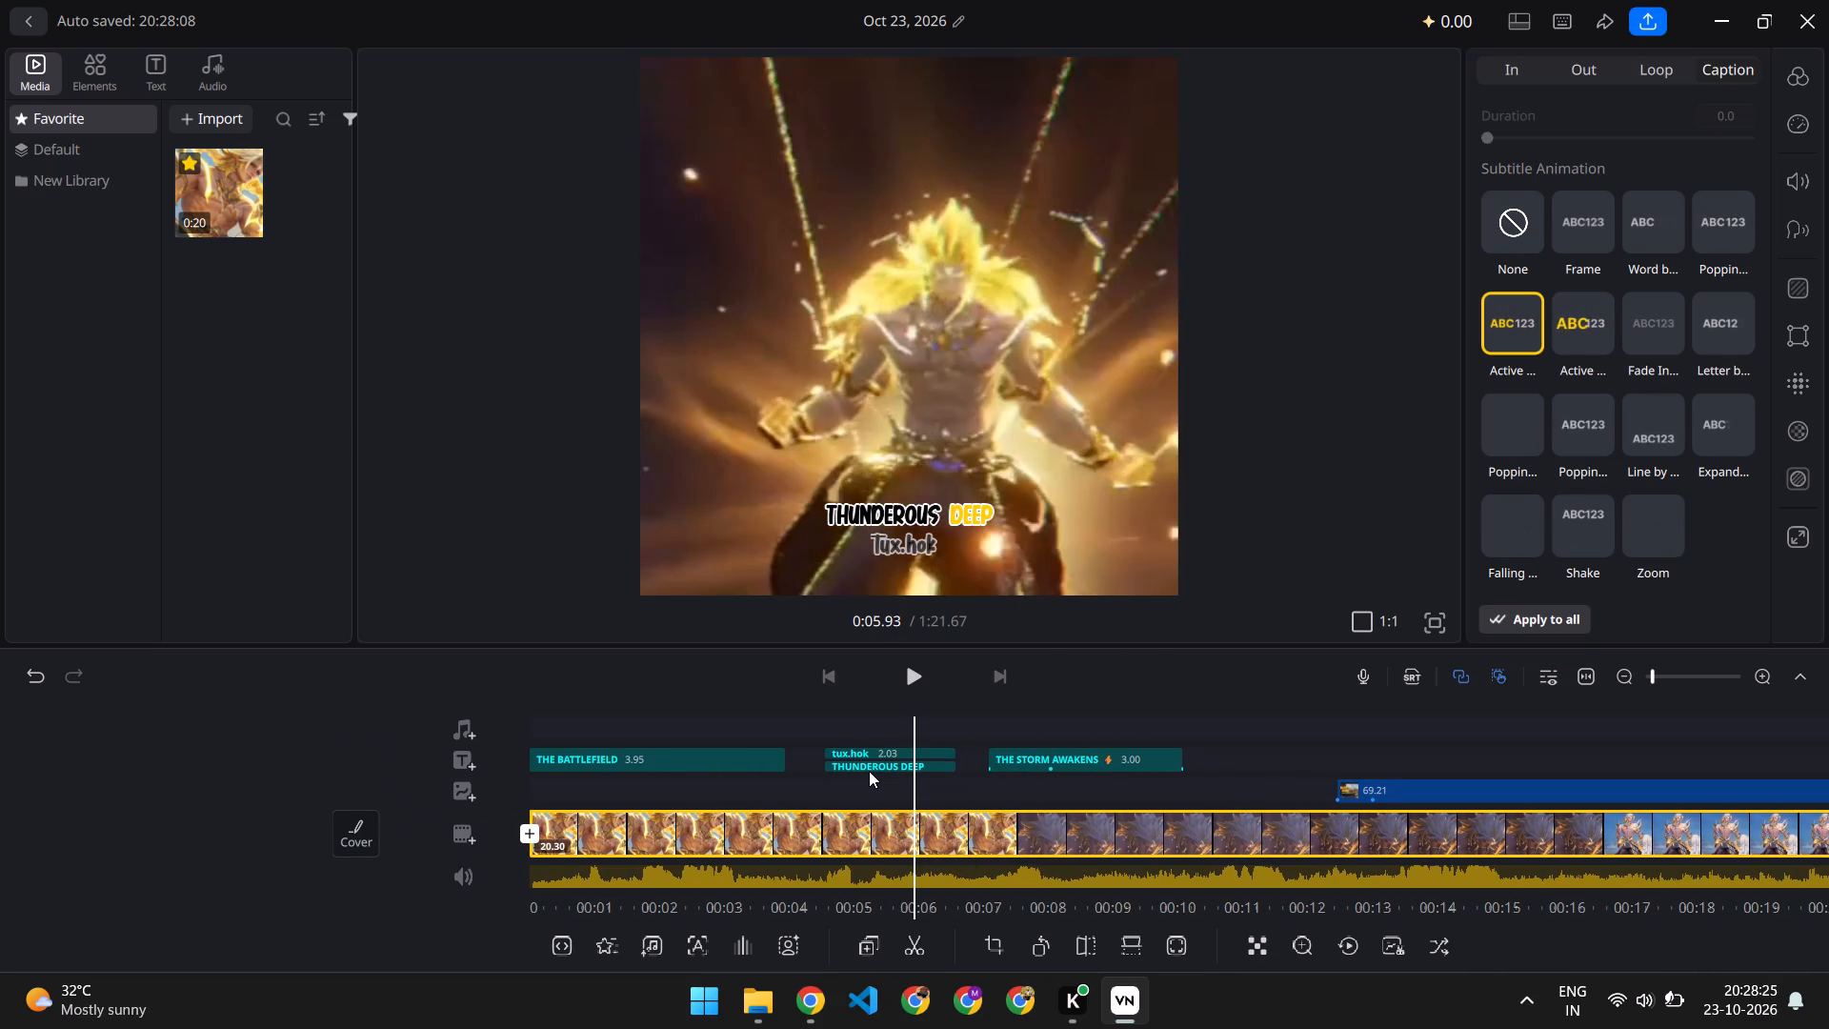
left_click(872, 766)
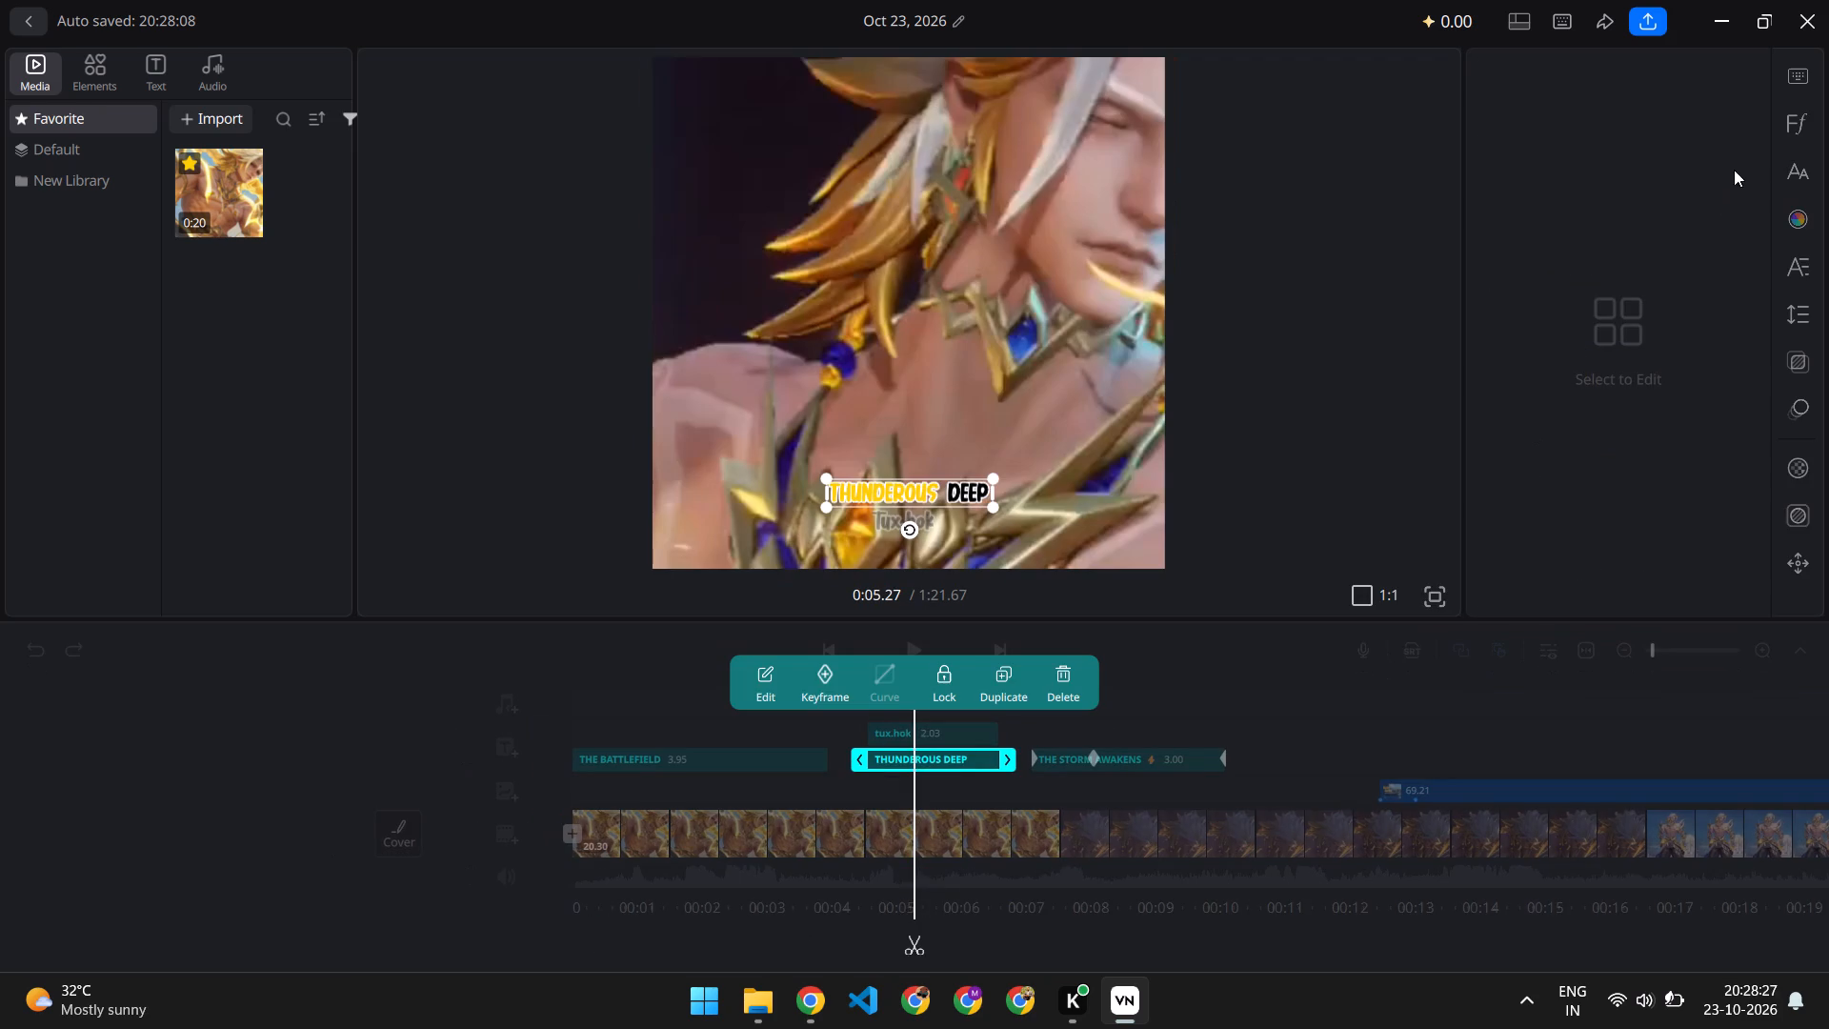
left_click(1792, 138)
left_click(1535, 210)
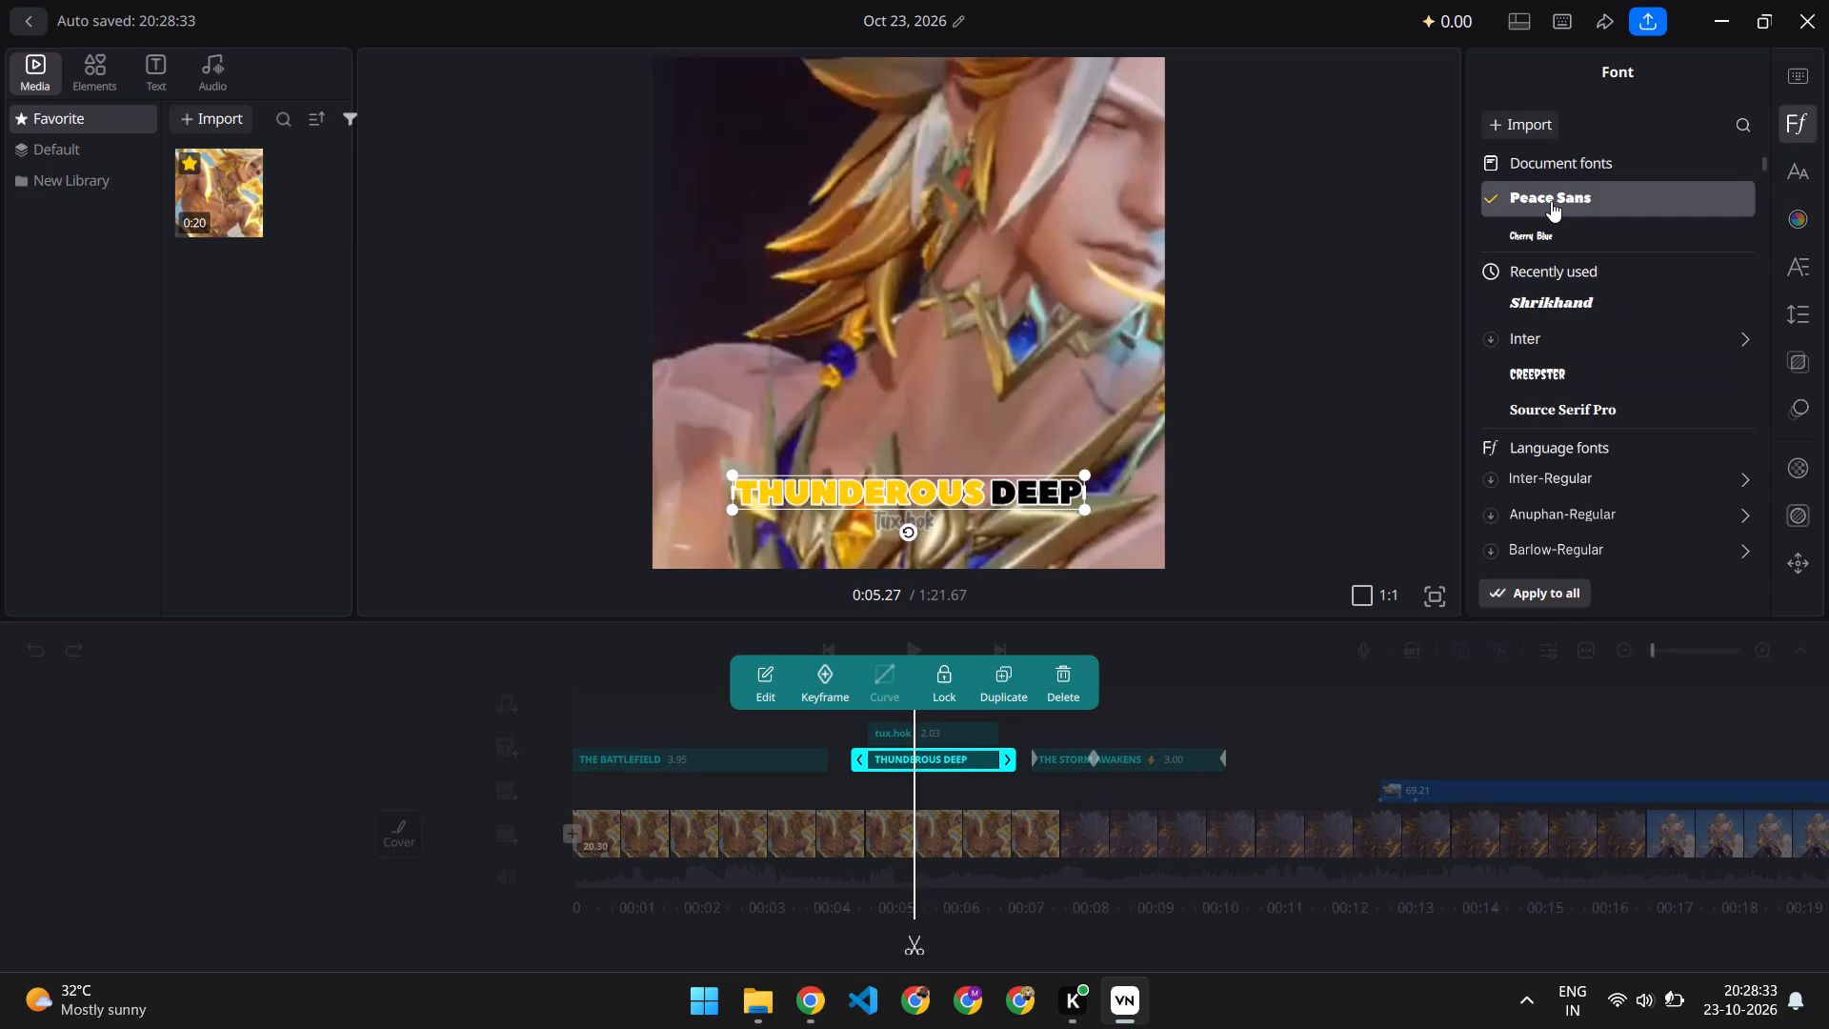
left_click(1551, 201)
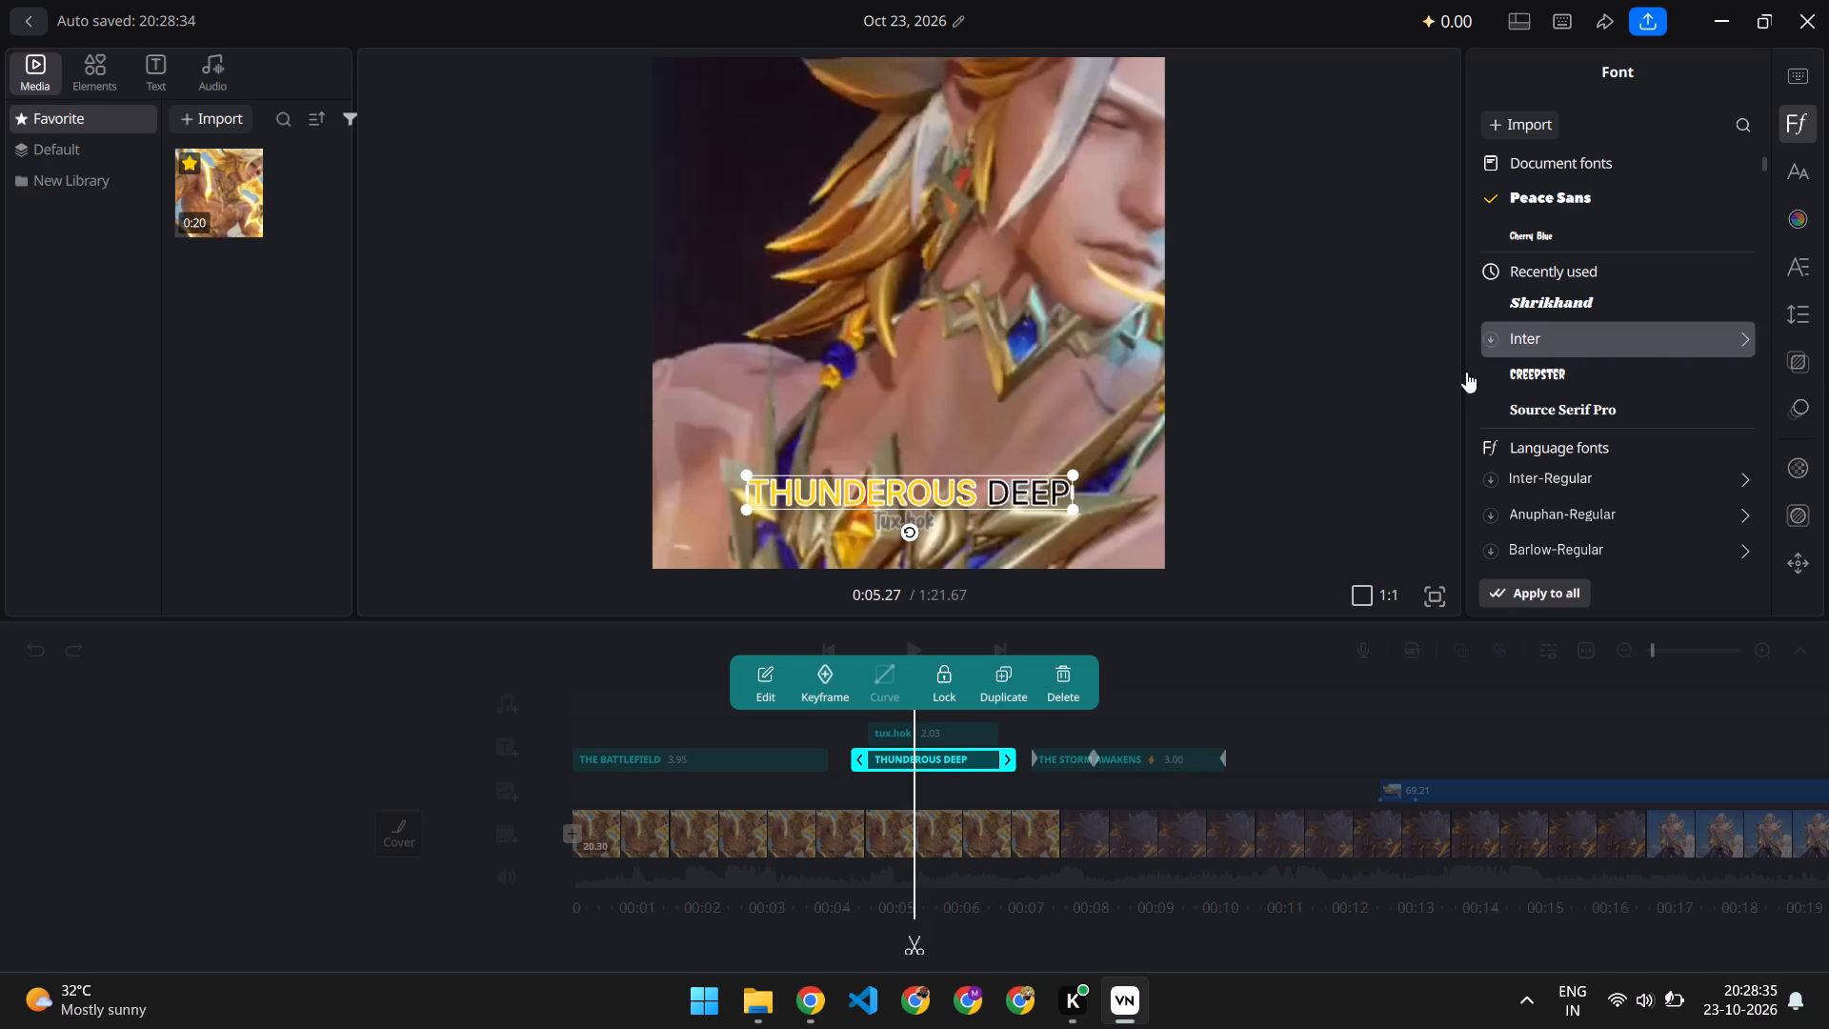
left_click(1383, 420)
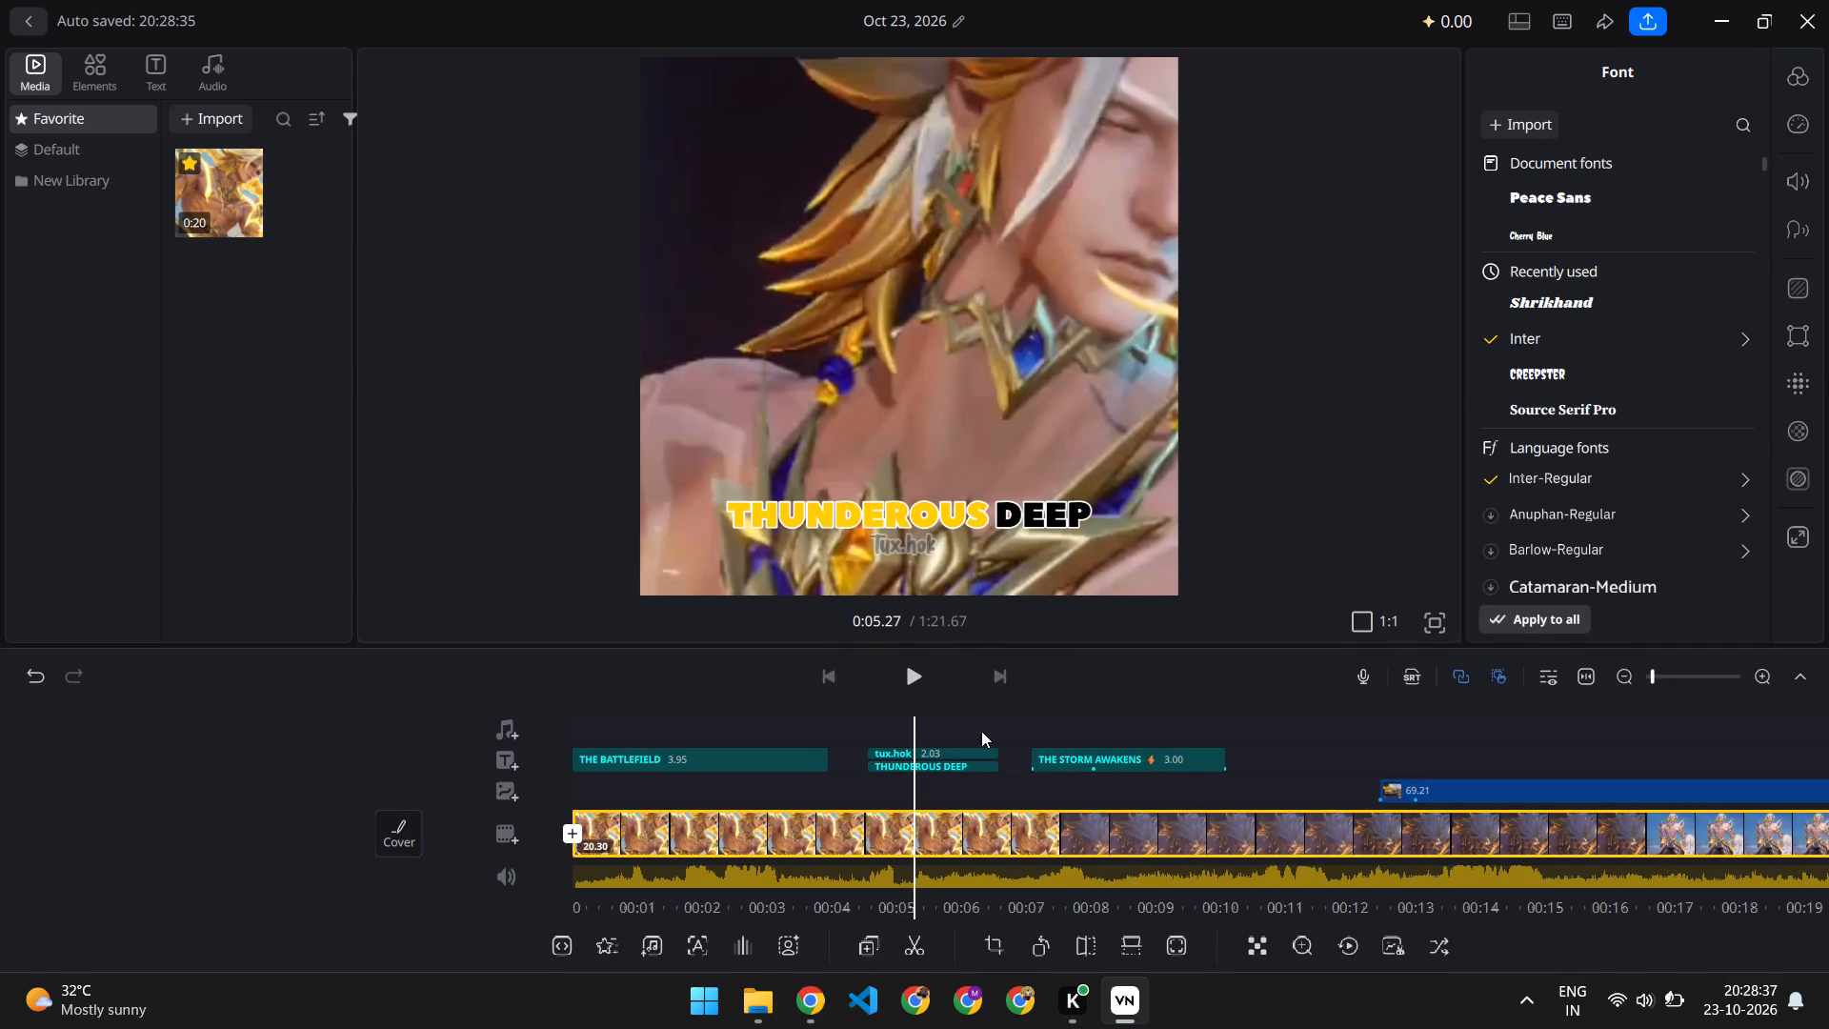
Set the font of the tux.hok caption to Peace Sans.
left_click(923, 754)
left_click(1543, 209)
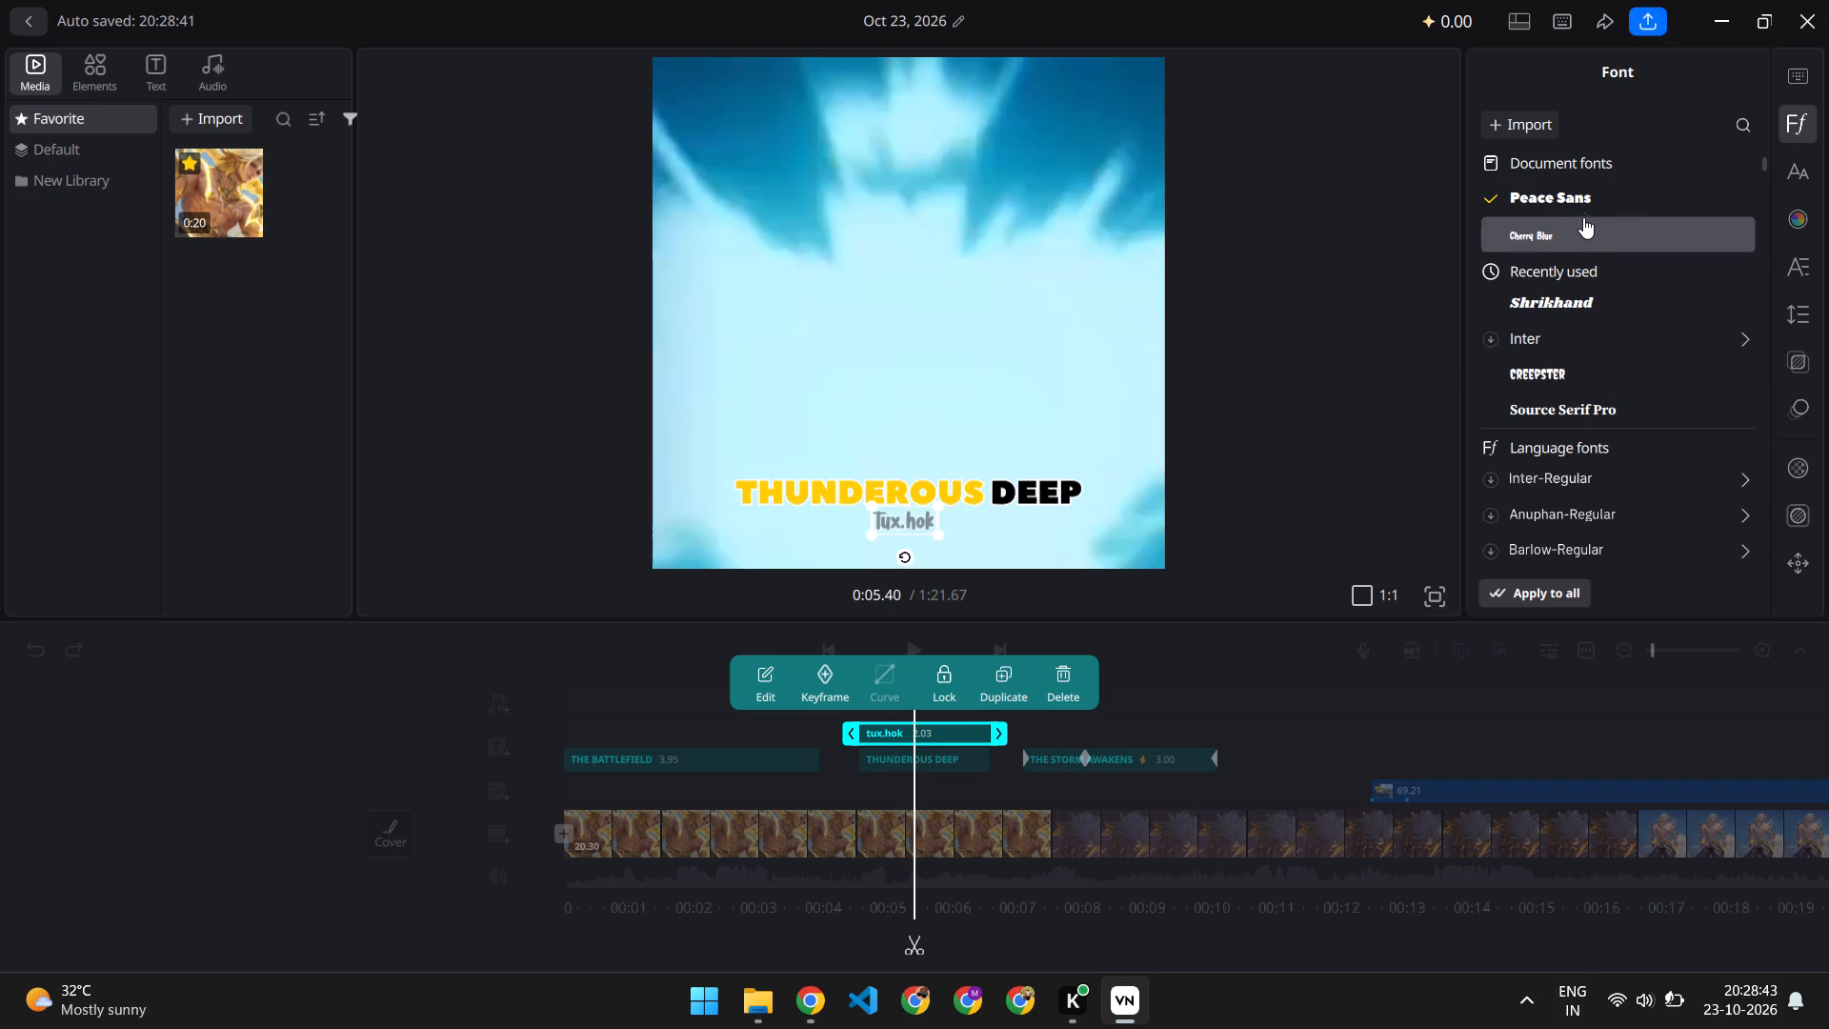
left_click(1588, 195)
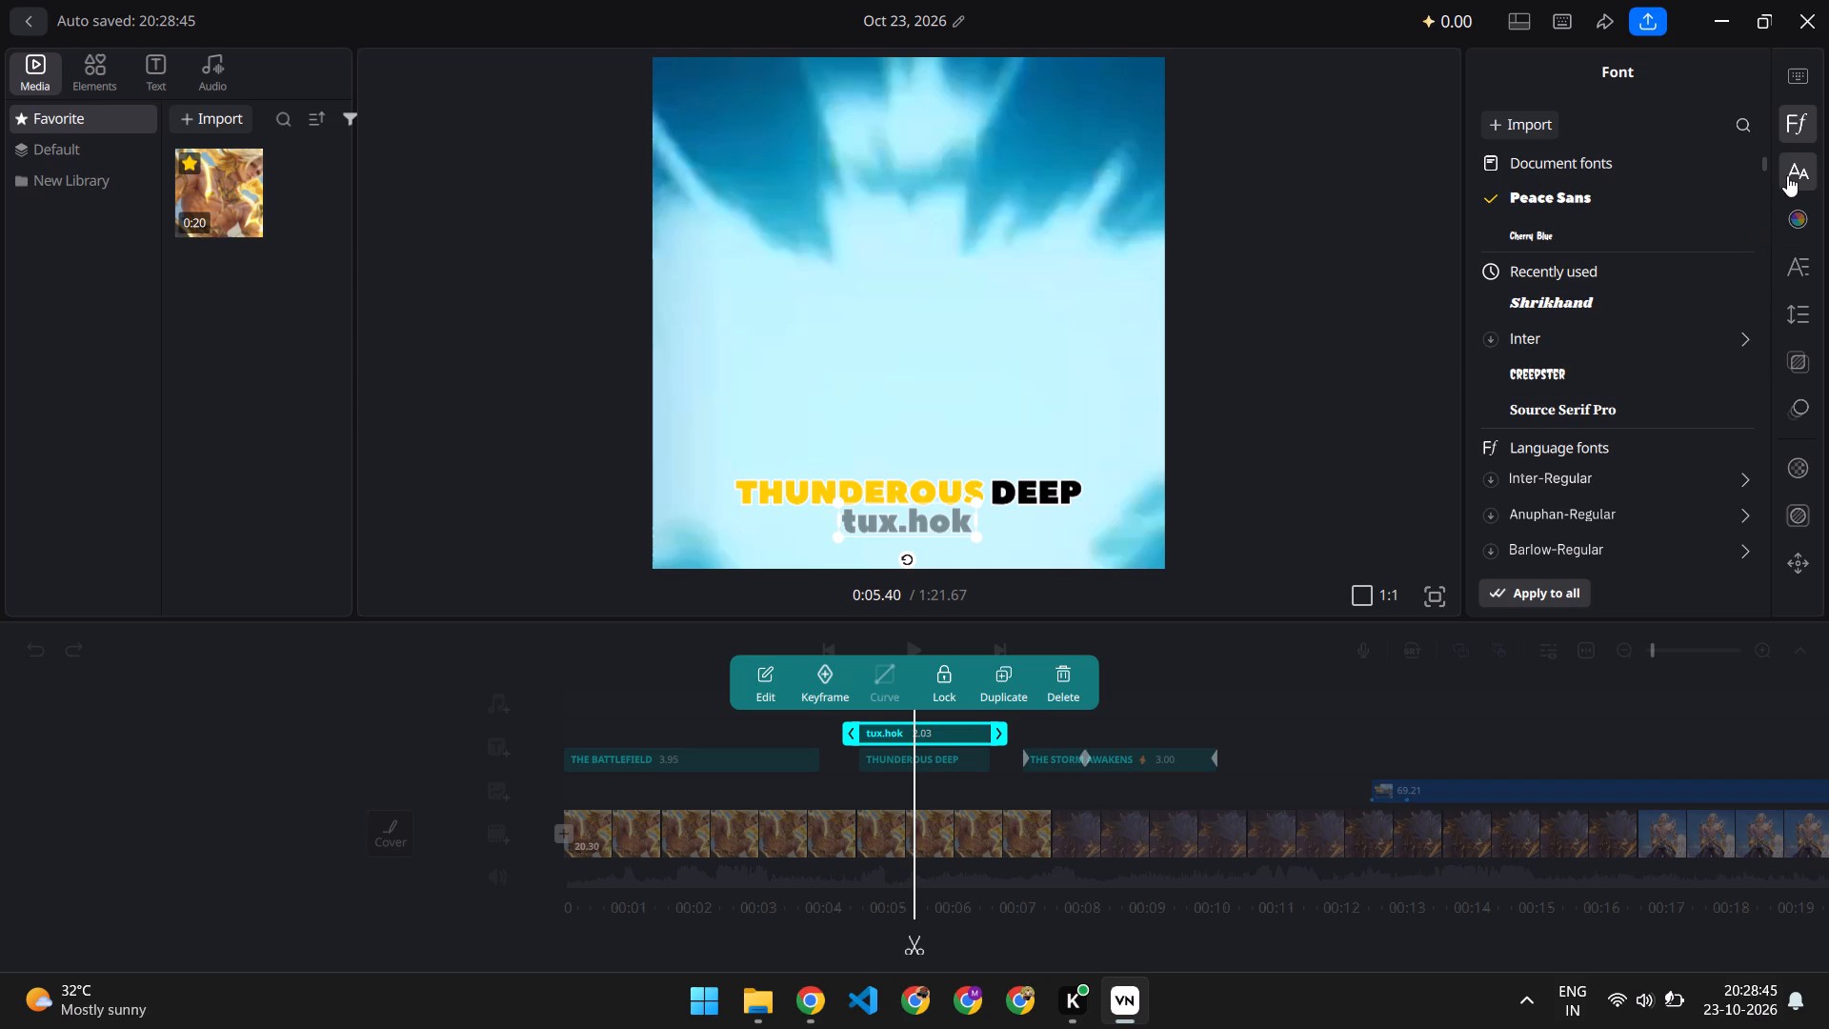
Reduce the font size of the tux.hok caption to 9 and deselect it.
left_click(1787, 175)
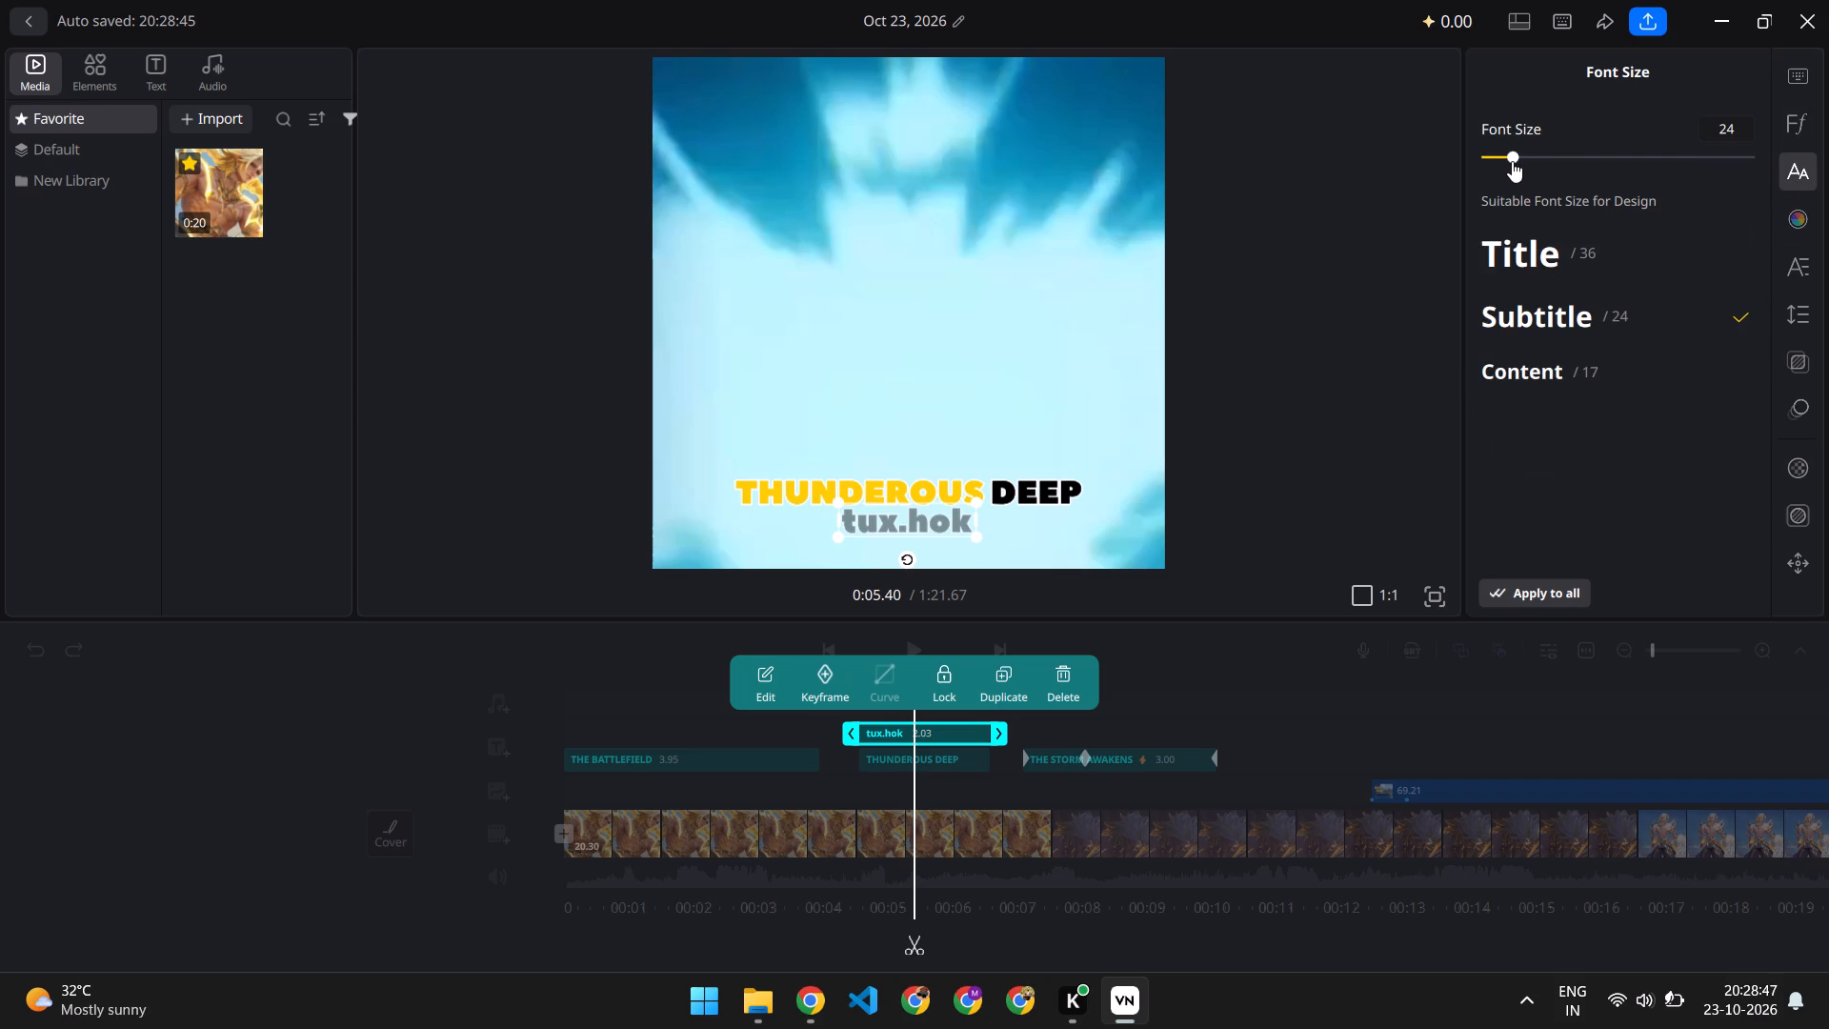
left_click(1509, 364)
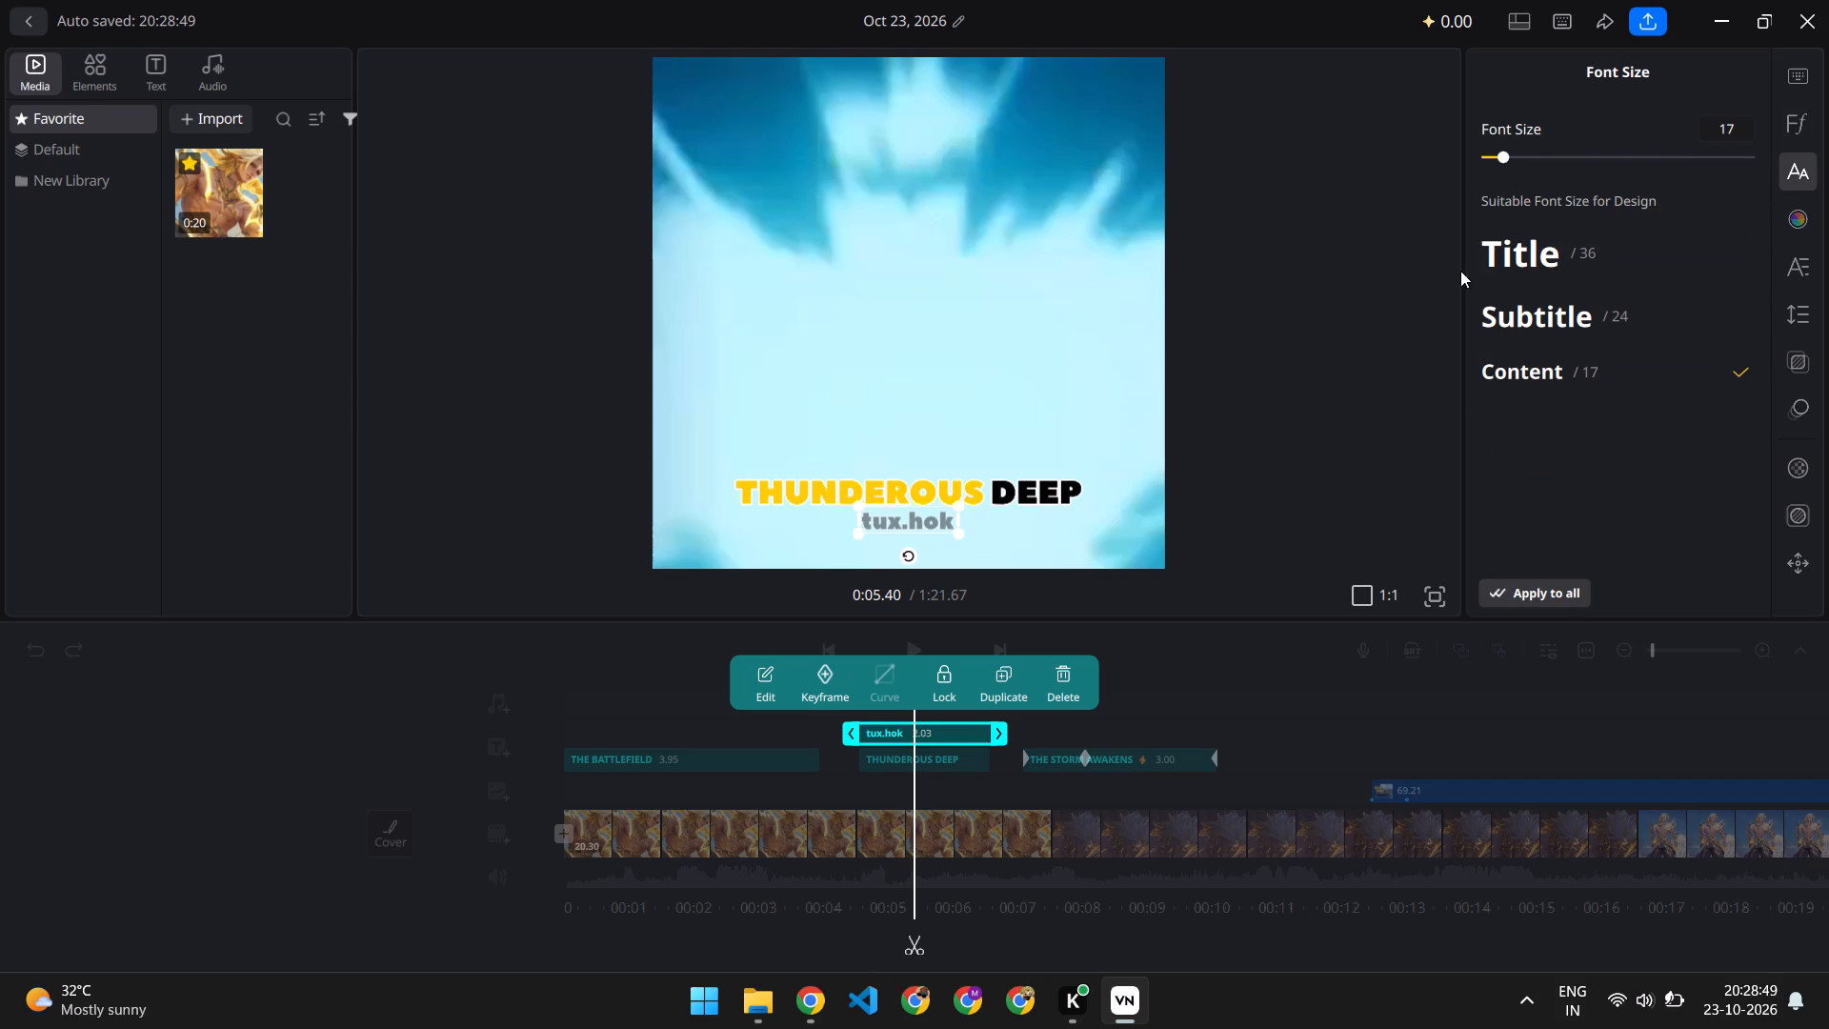
left_click(1497, 161)
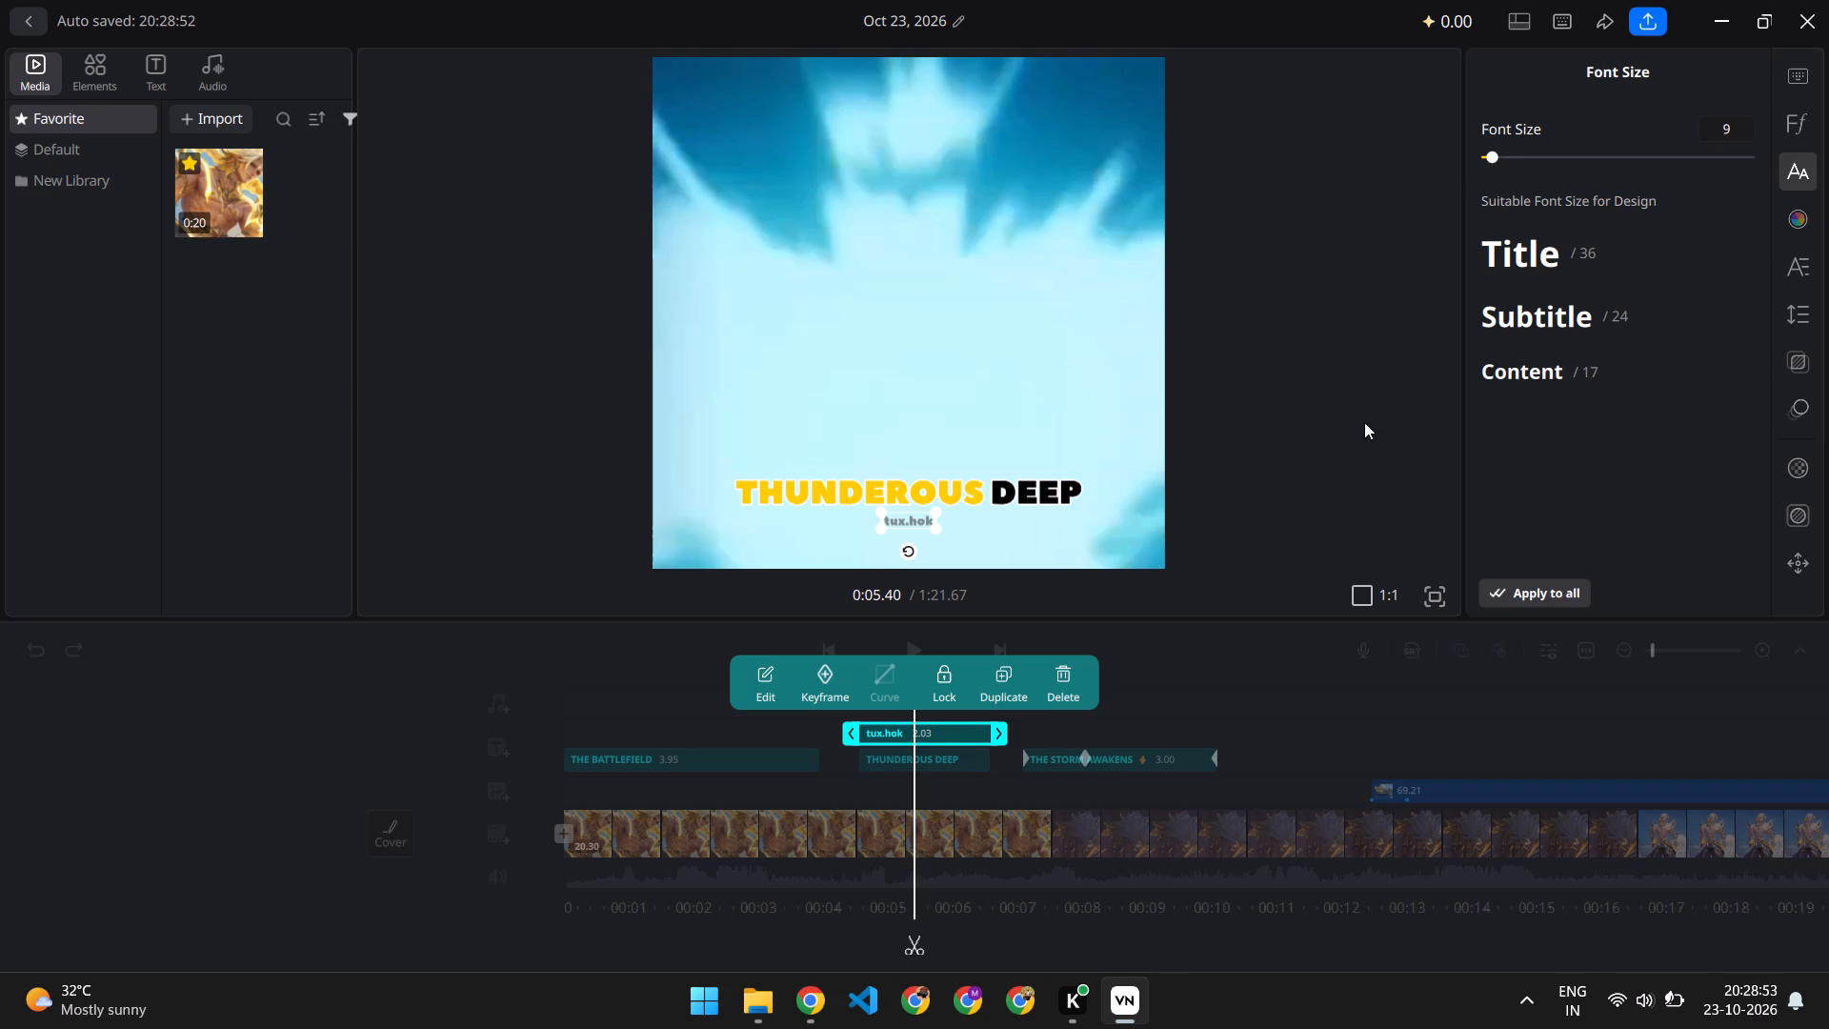
left_click(1328, 436)
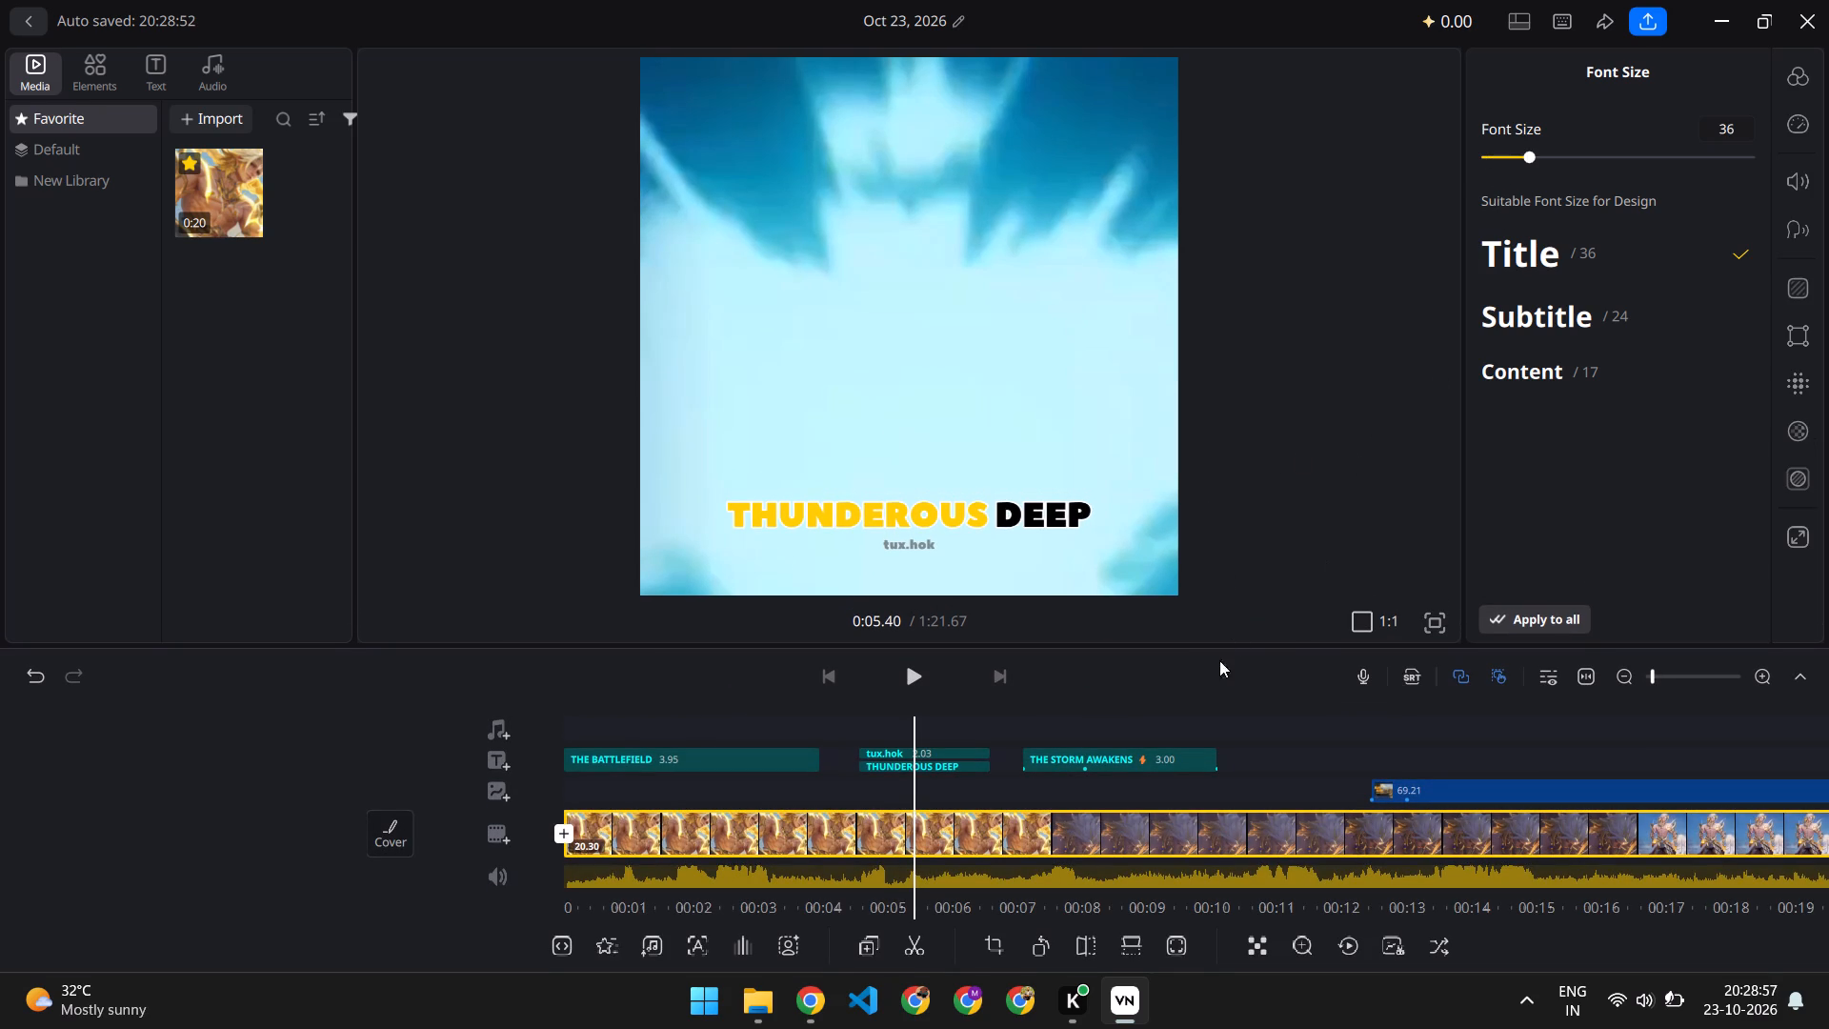
Set the font of the THE BATTLEFIELD IS CALLING... title to Peace Sans.
scroll(1086, 712, "right", 7)
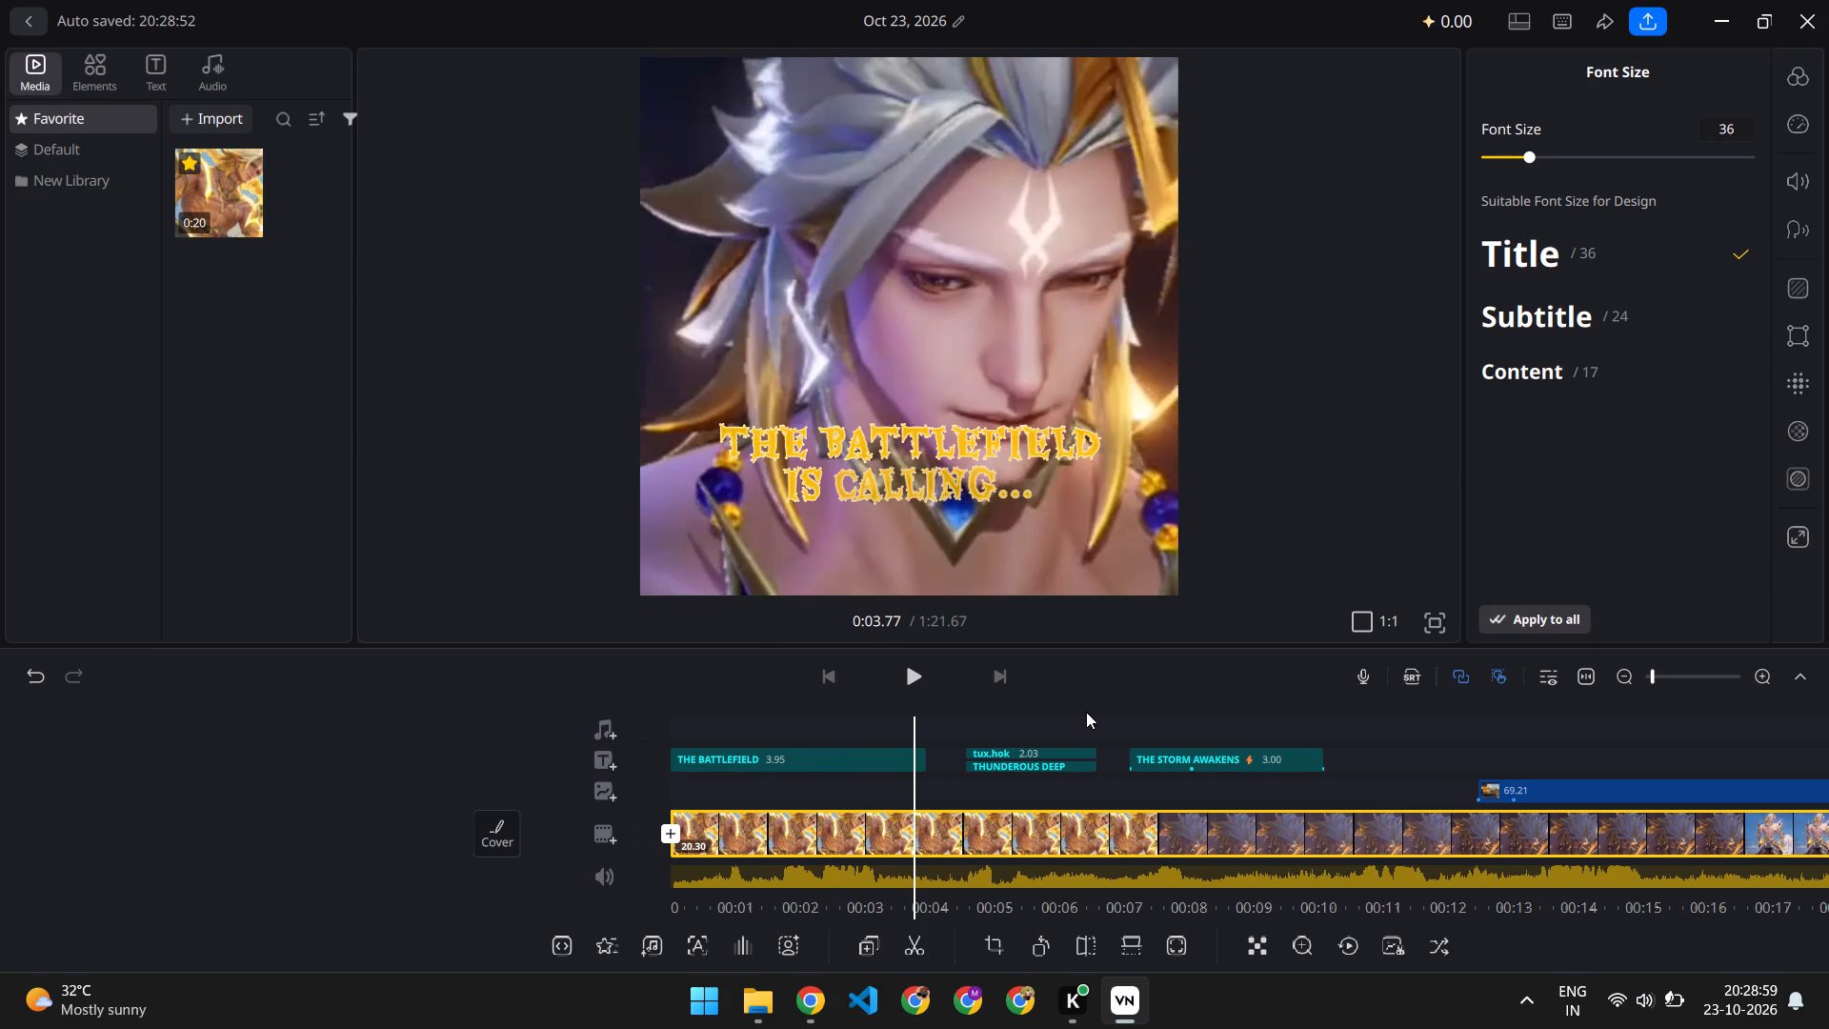
left_click(766, 757)
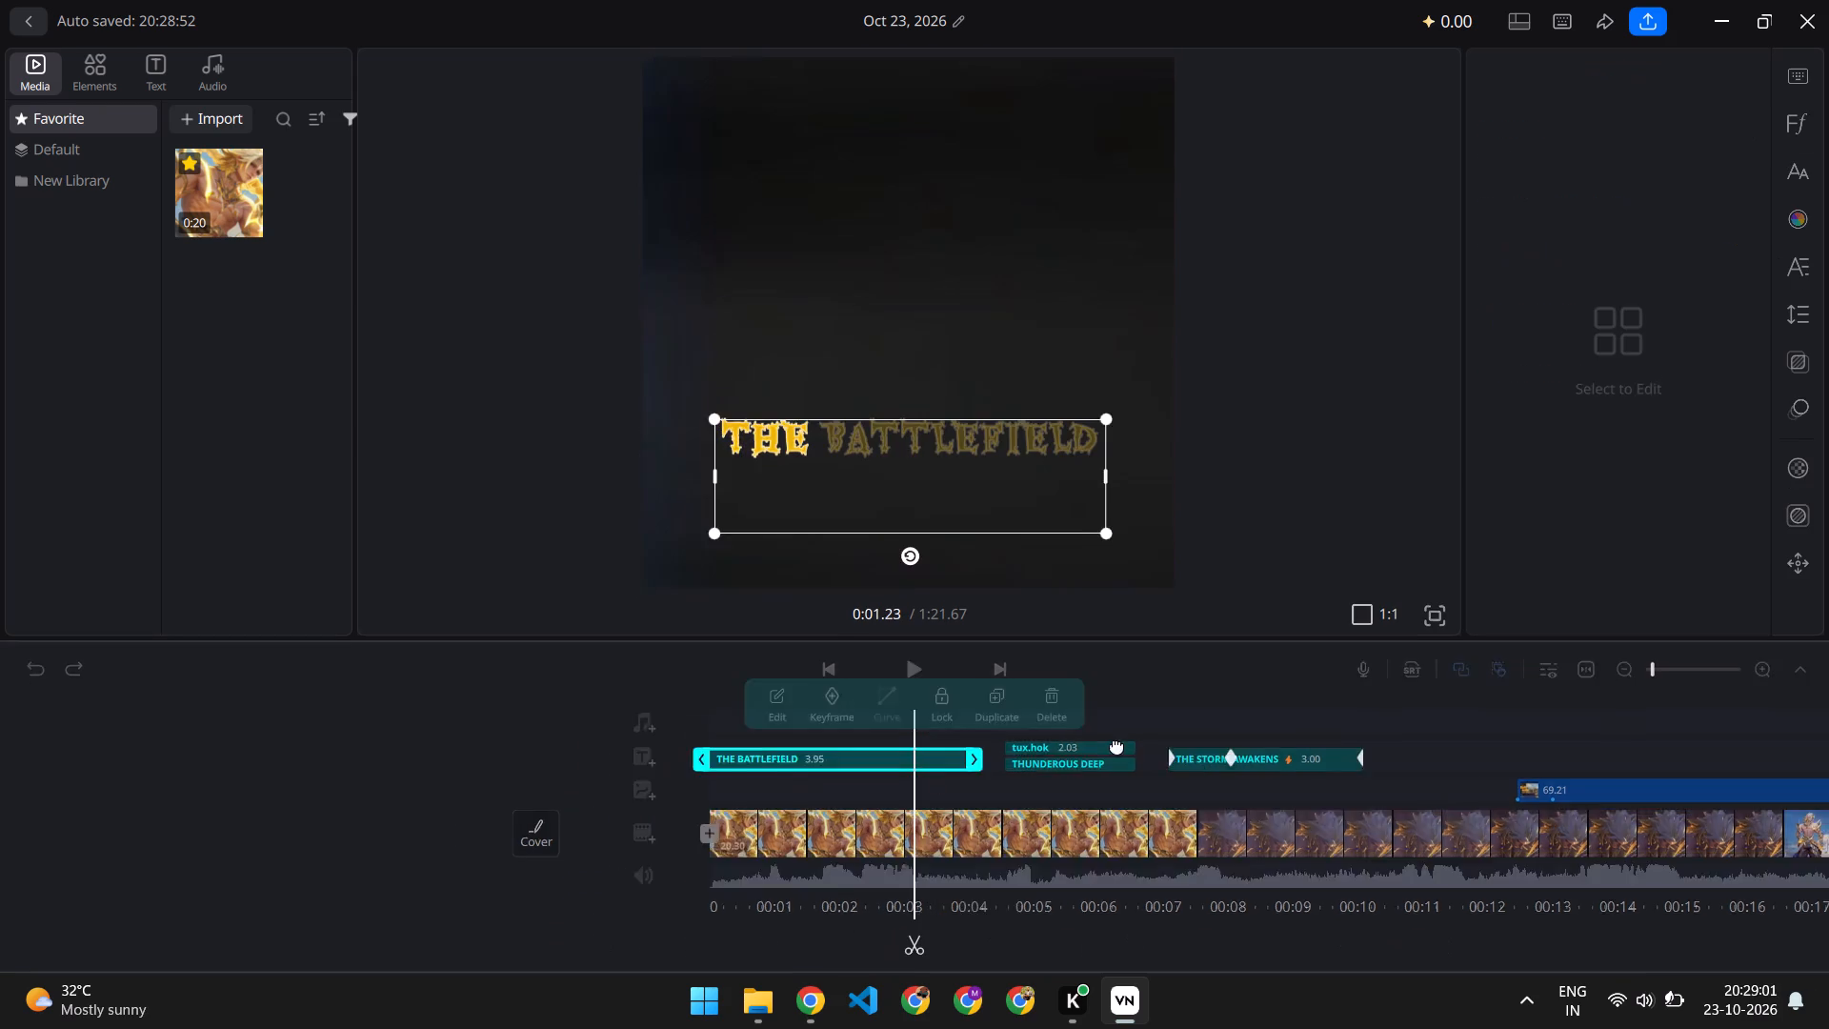
left_click(1801, 136)
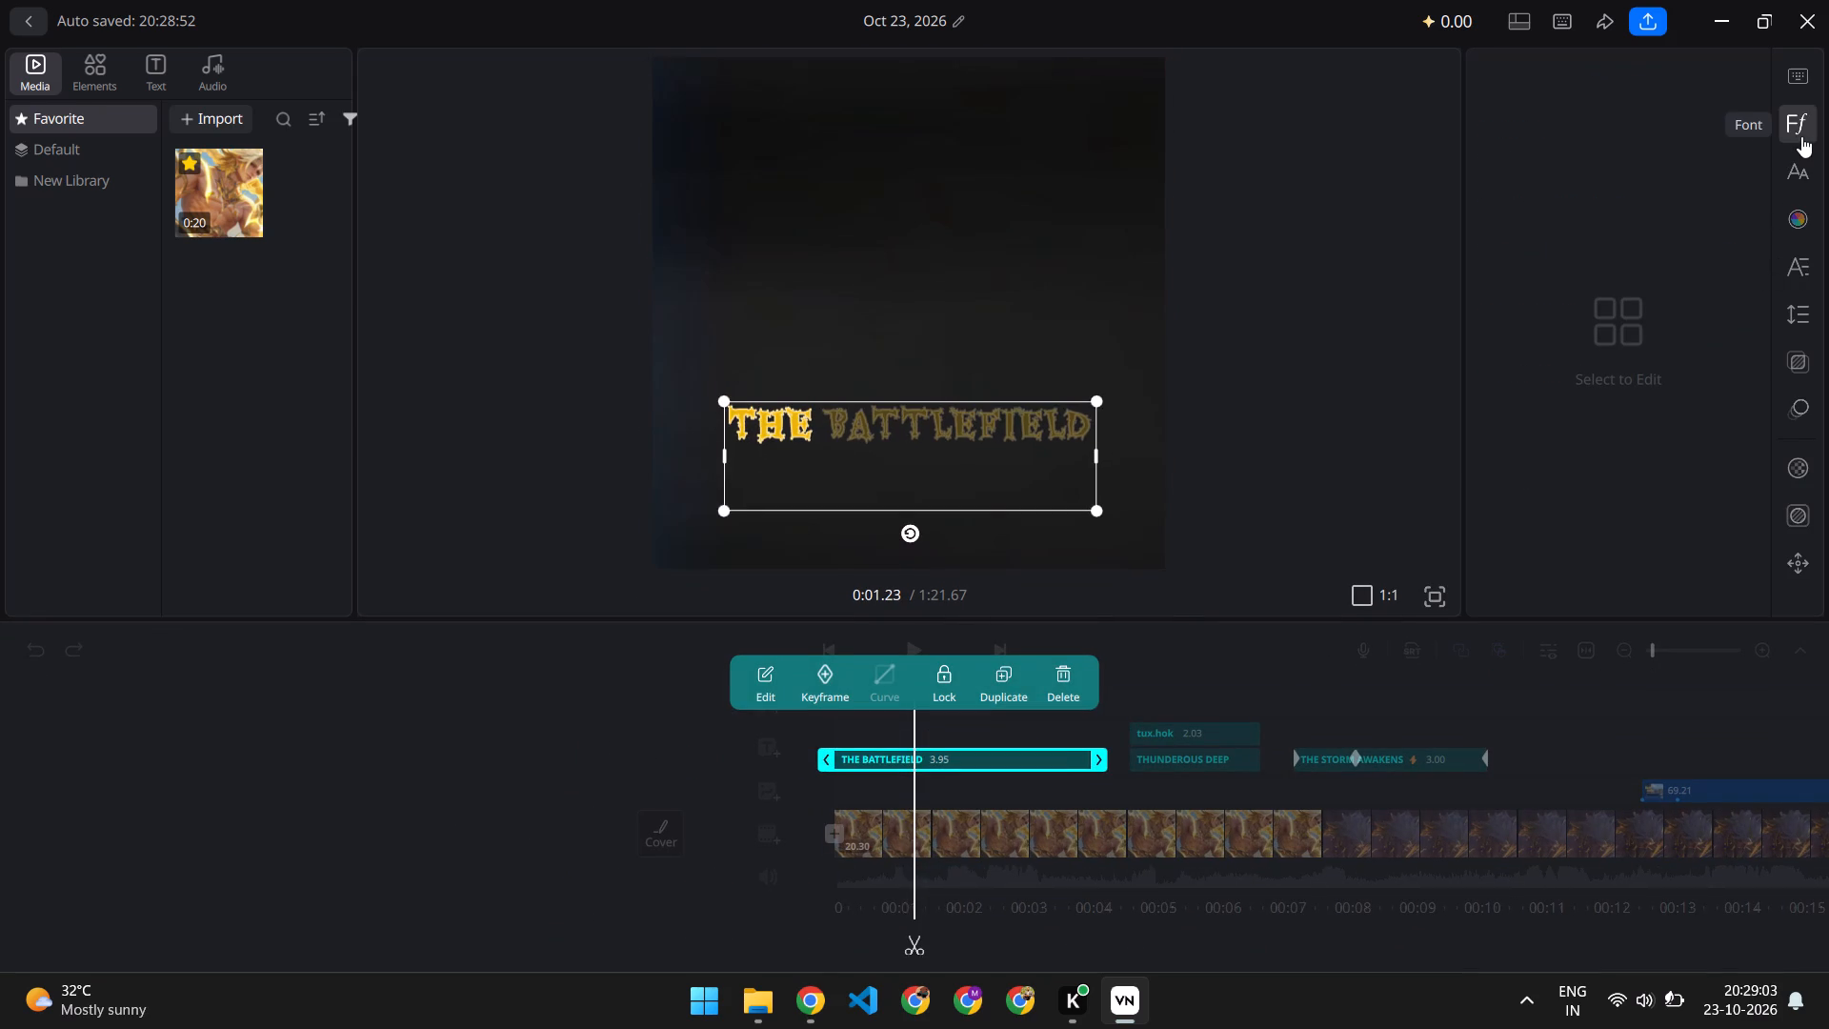
left_click(1585, 191)
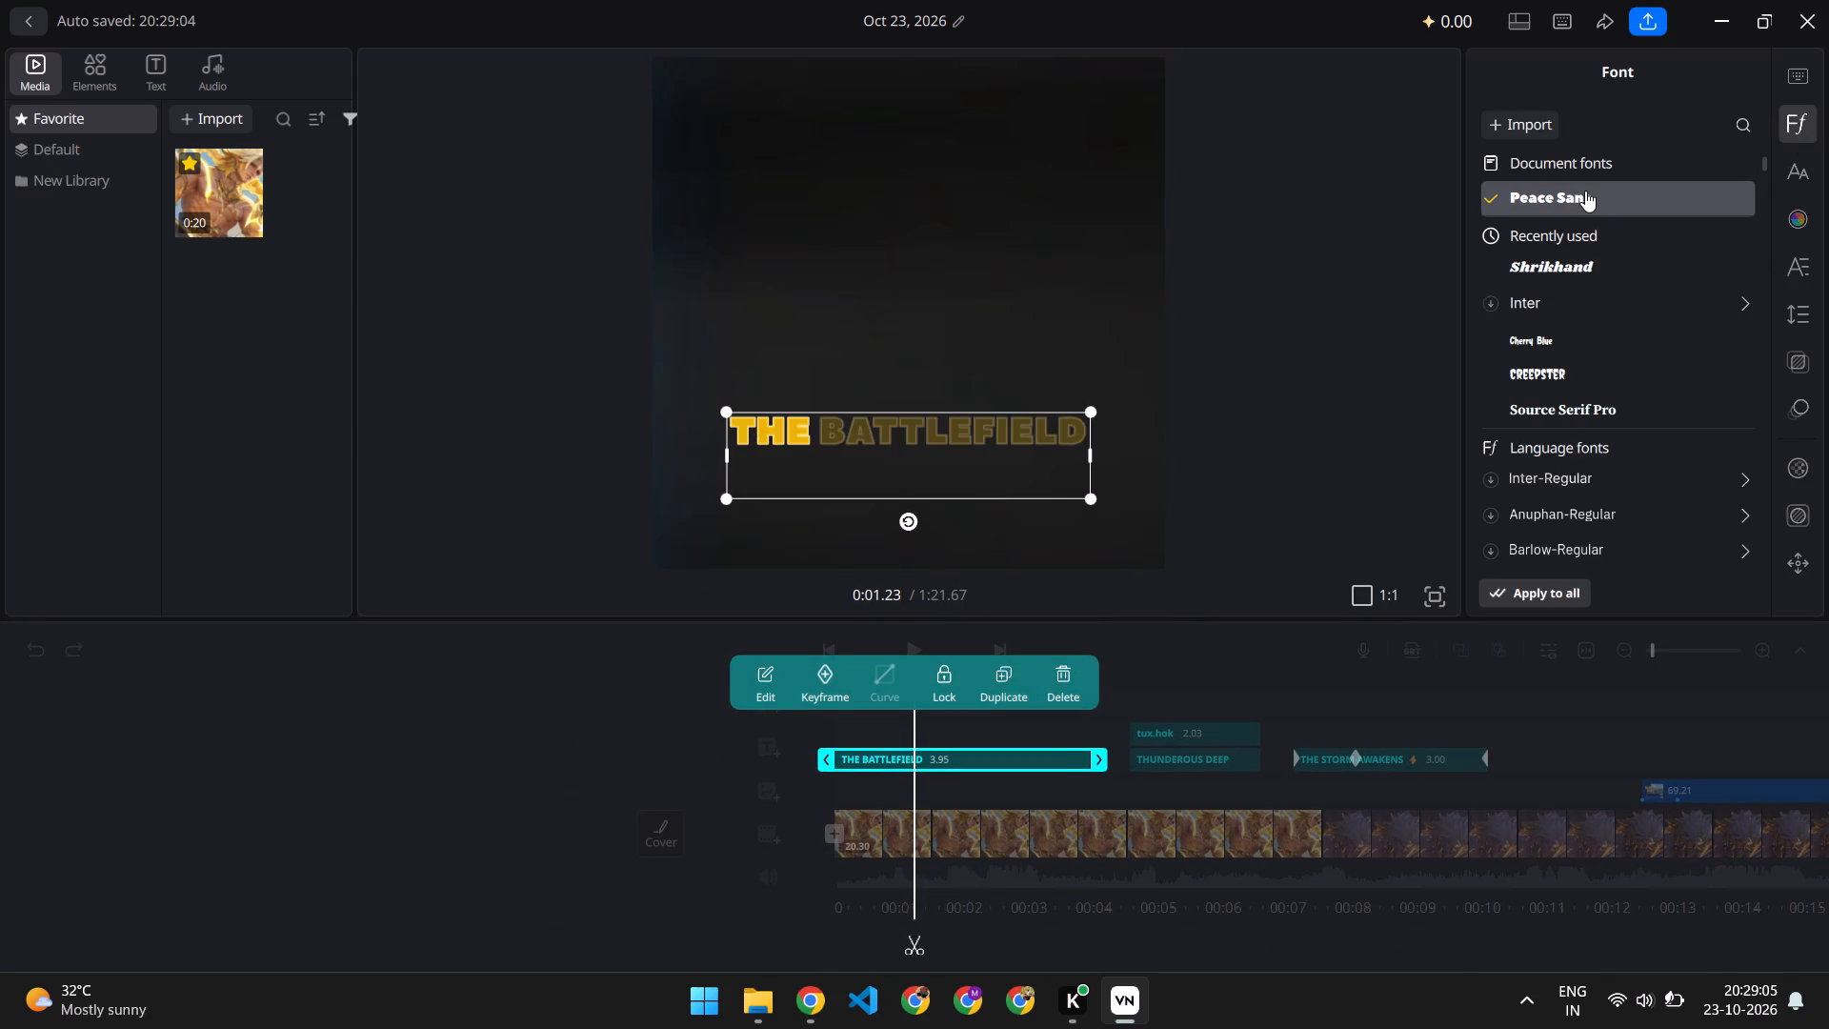
Set the font size of the THE BATTLEFIELD title to the Title preset, 36.
left_click(1796, 184)
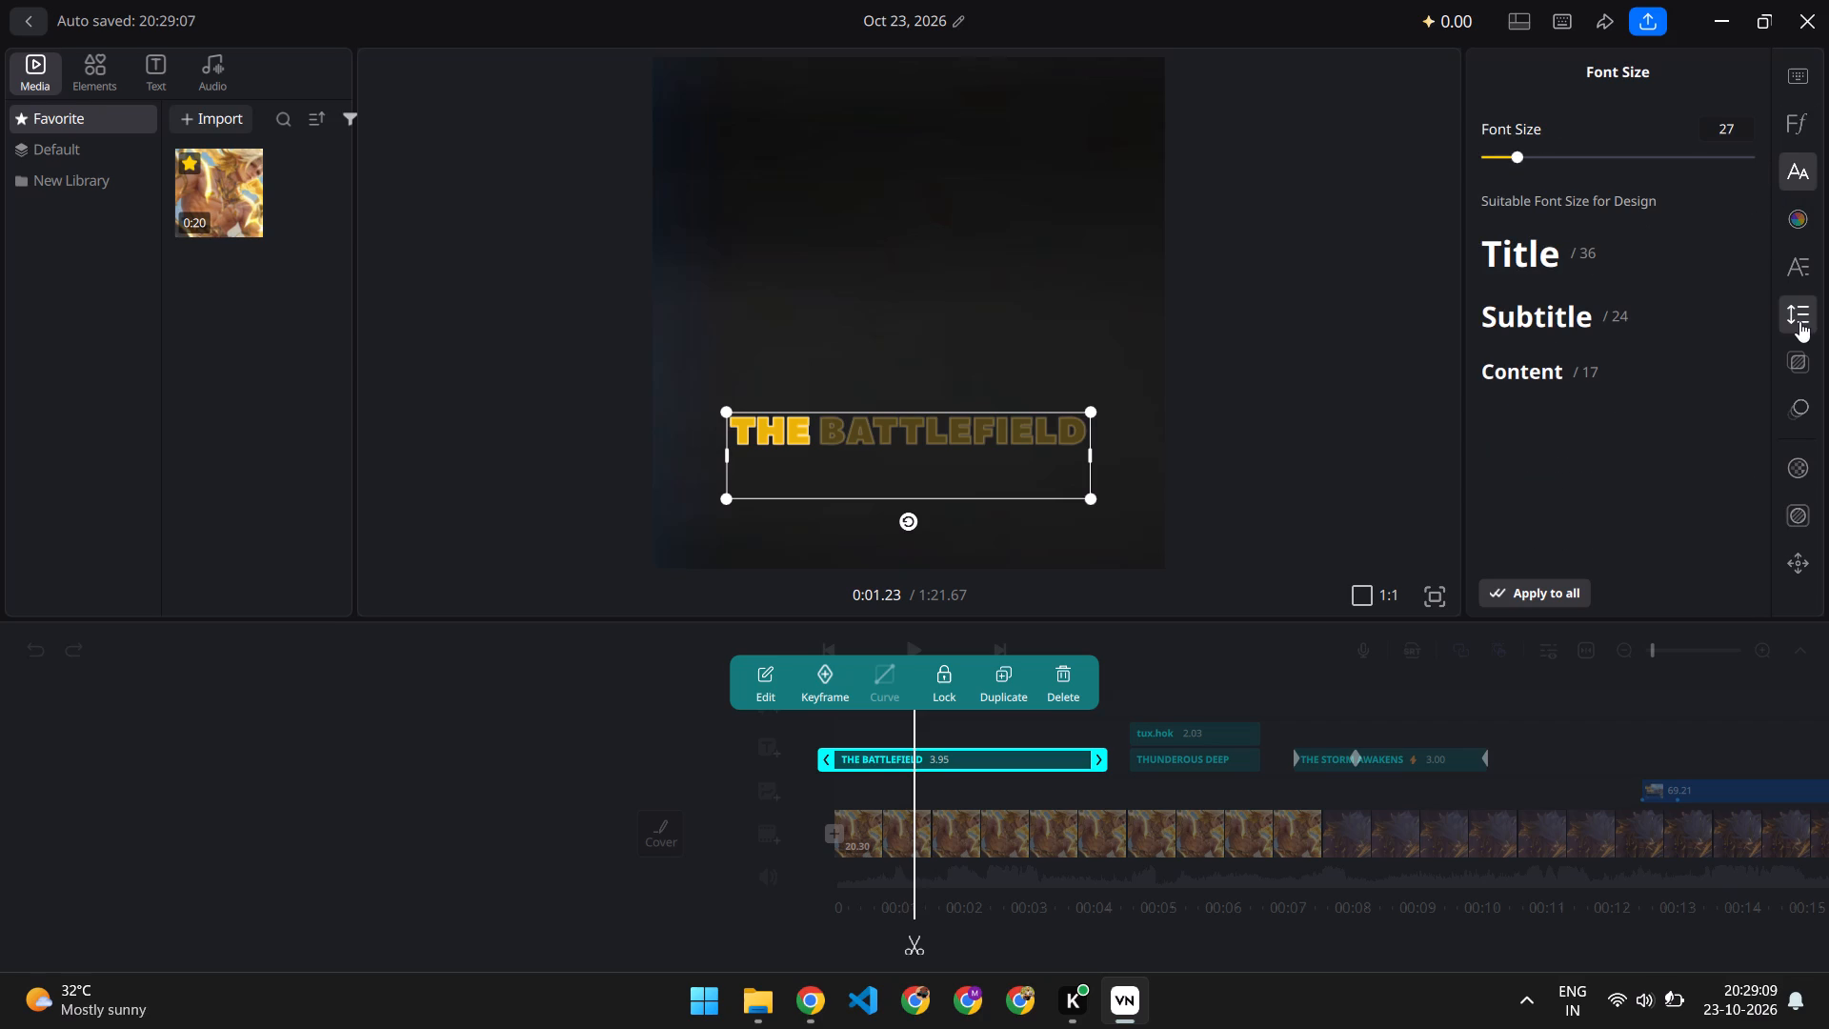
left_click(1507, 247)
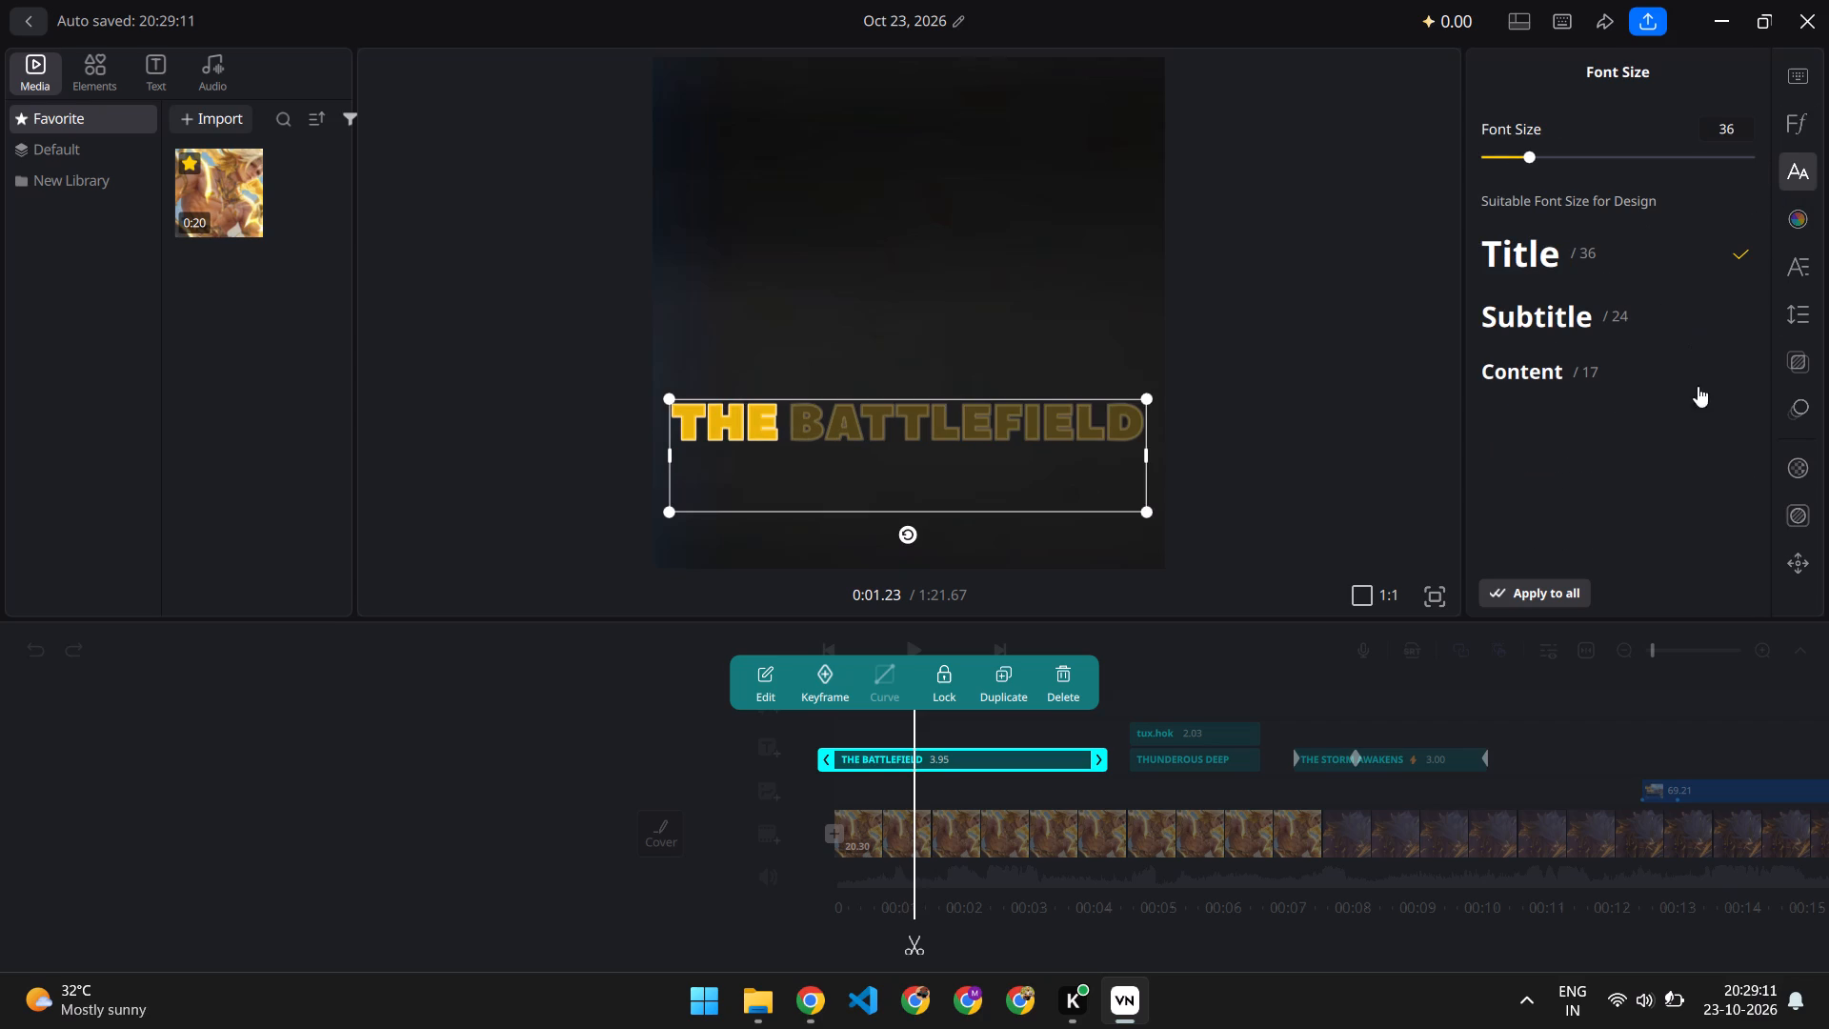
Apply the gold text style with black outline (F2C94C fill, 000000 stroke) to the THE BATTLEFIELD title and deselect it.
left_click(1801, 400)
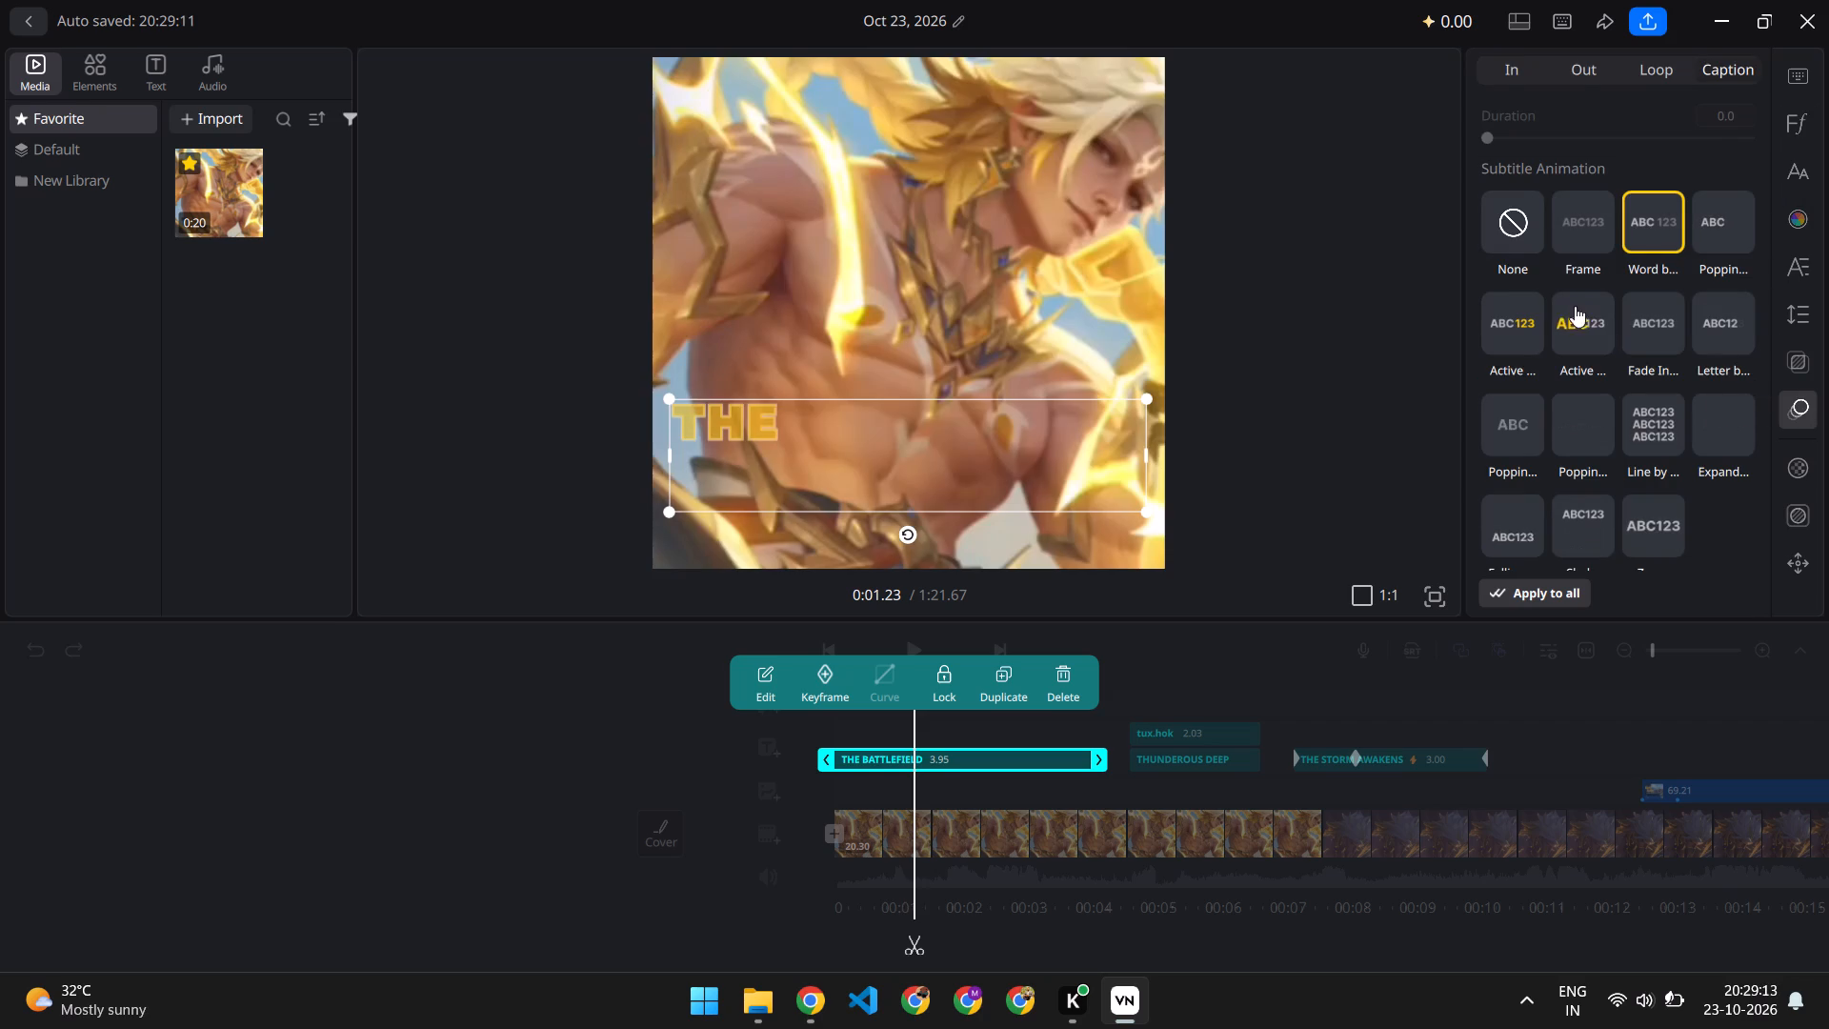
left_click(1799, 120)
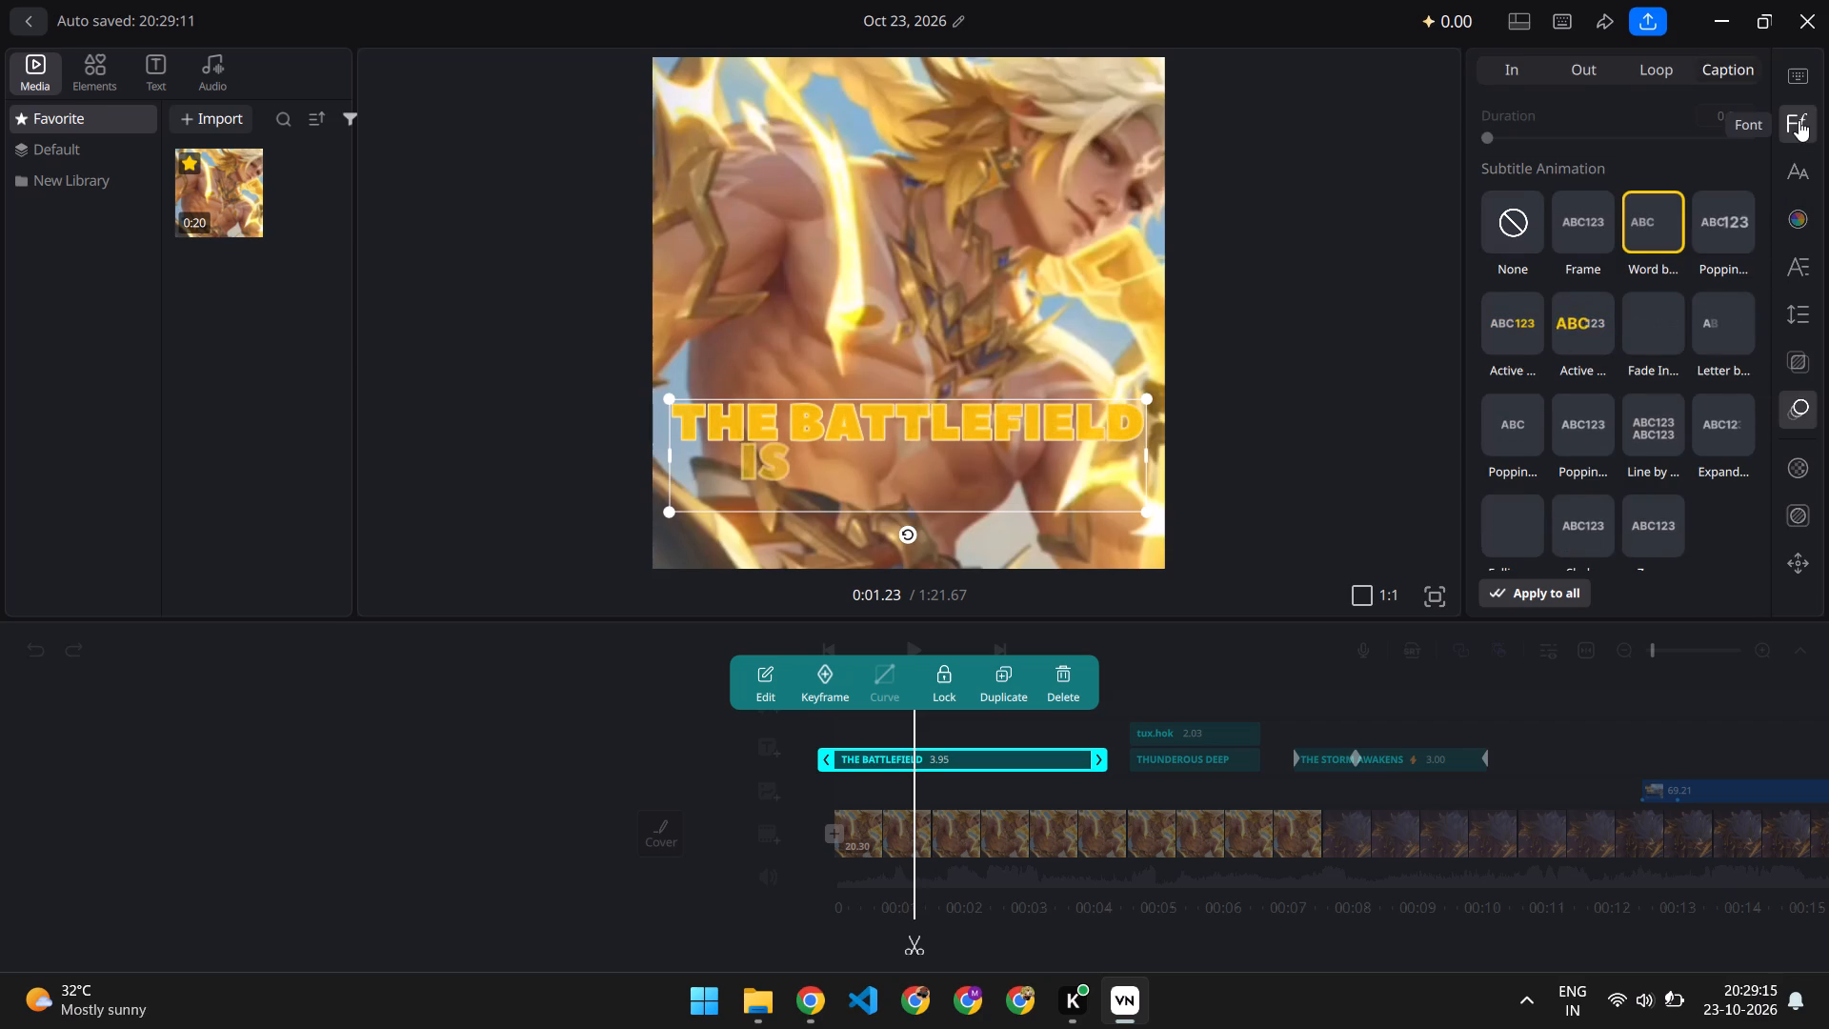
left_click(1803, 227)
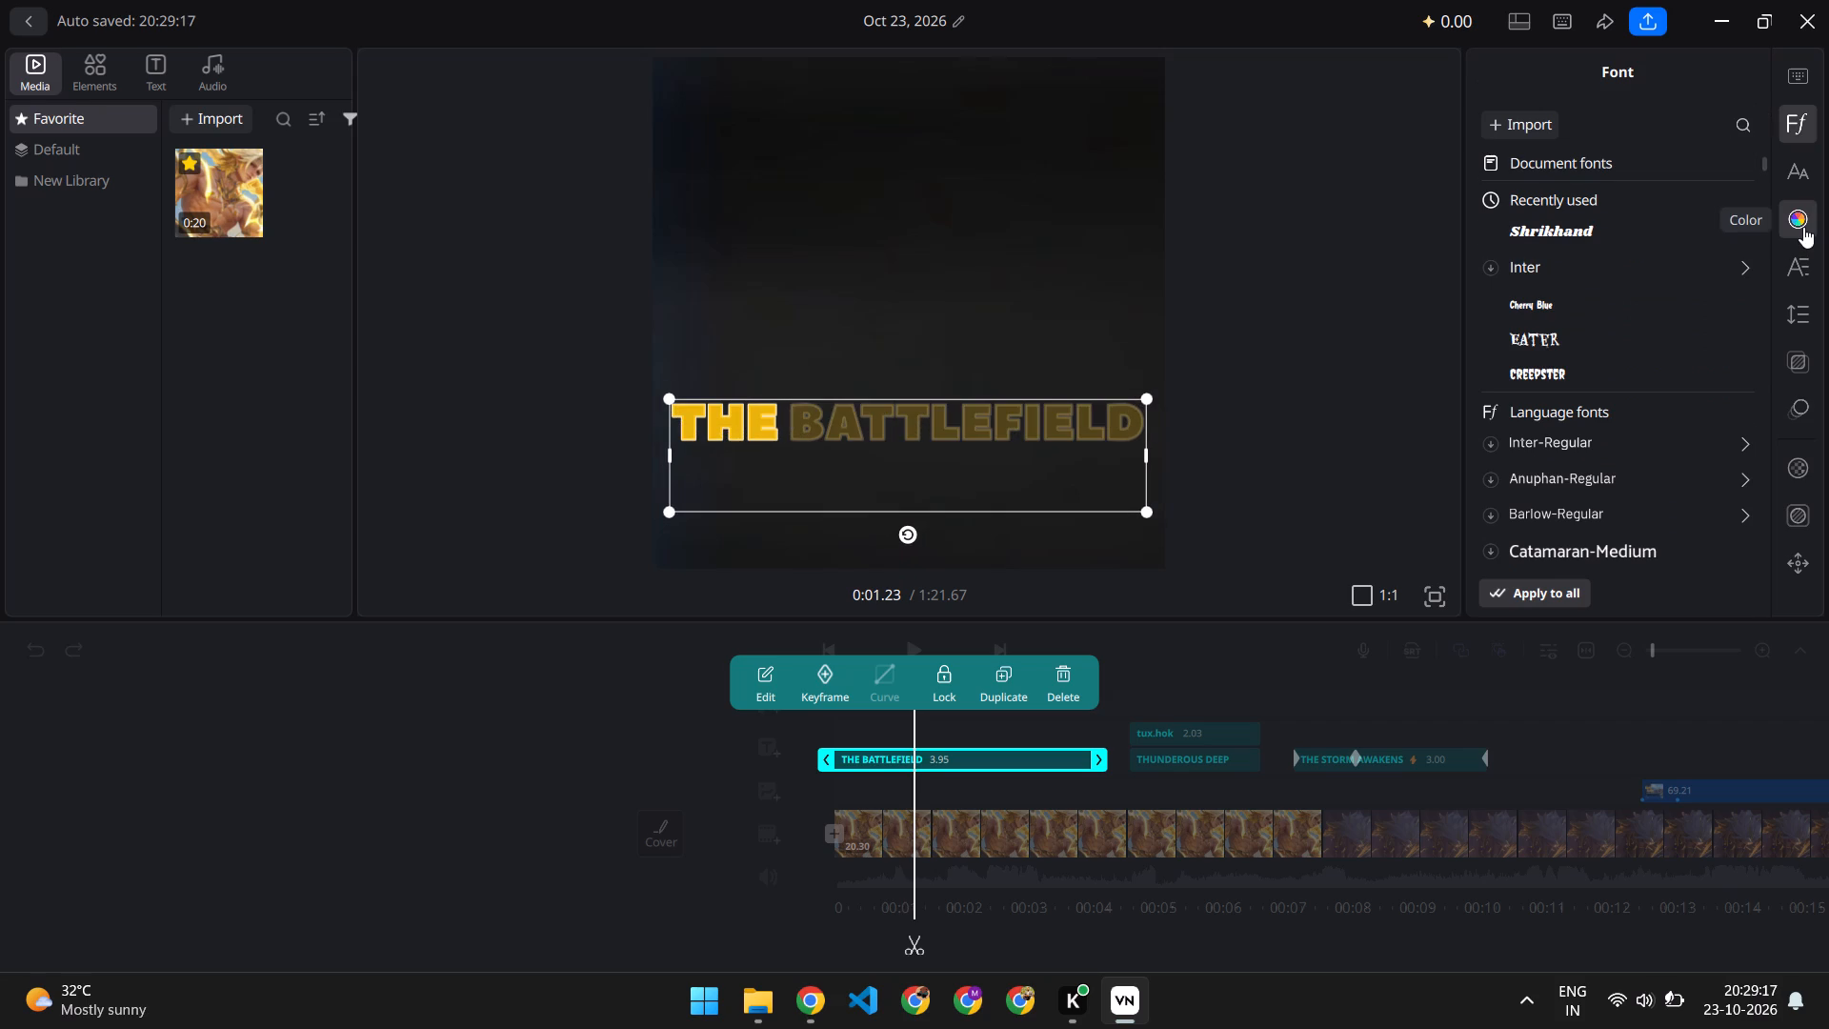
left_click(1646, 154)
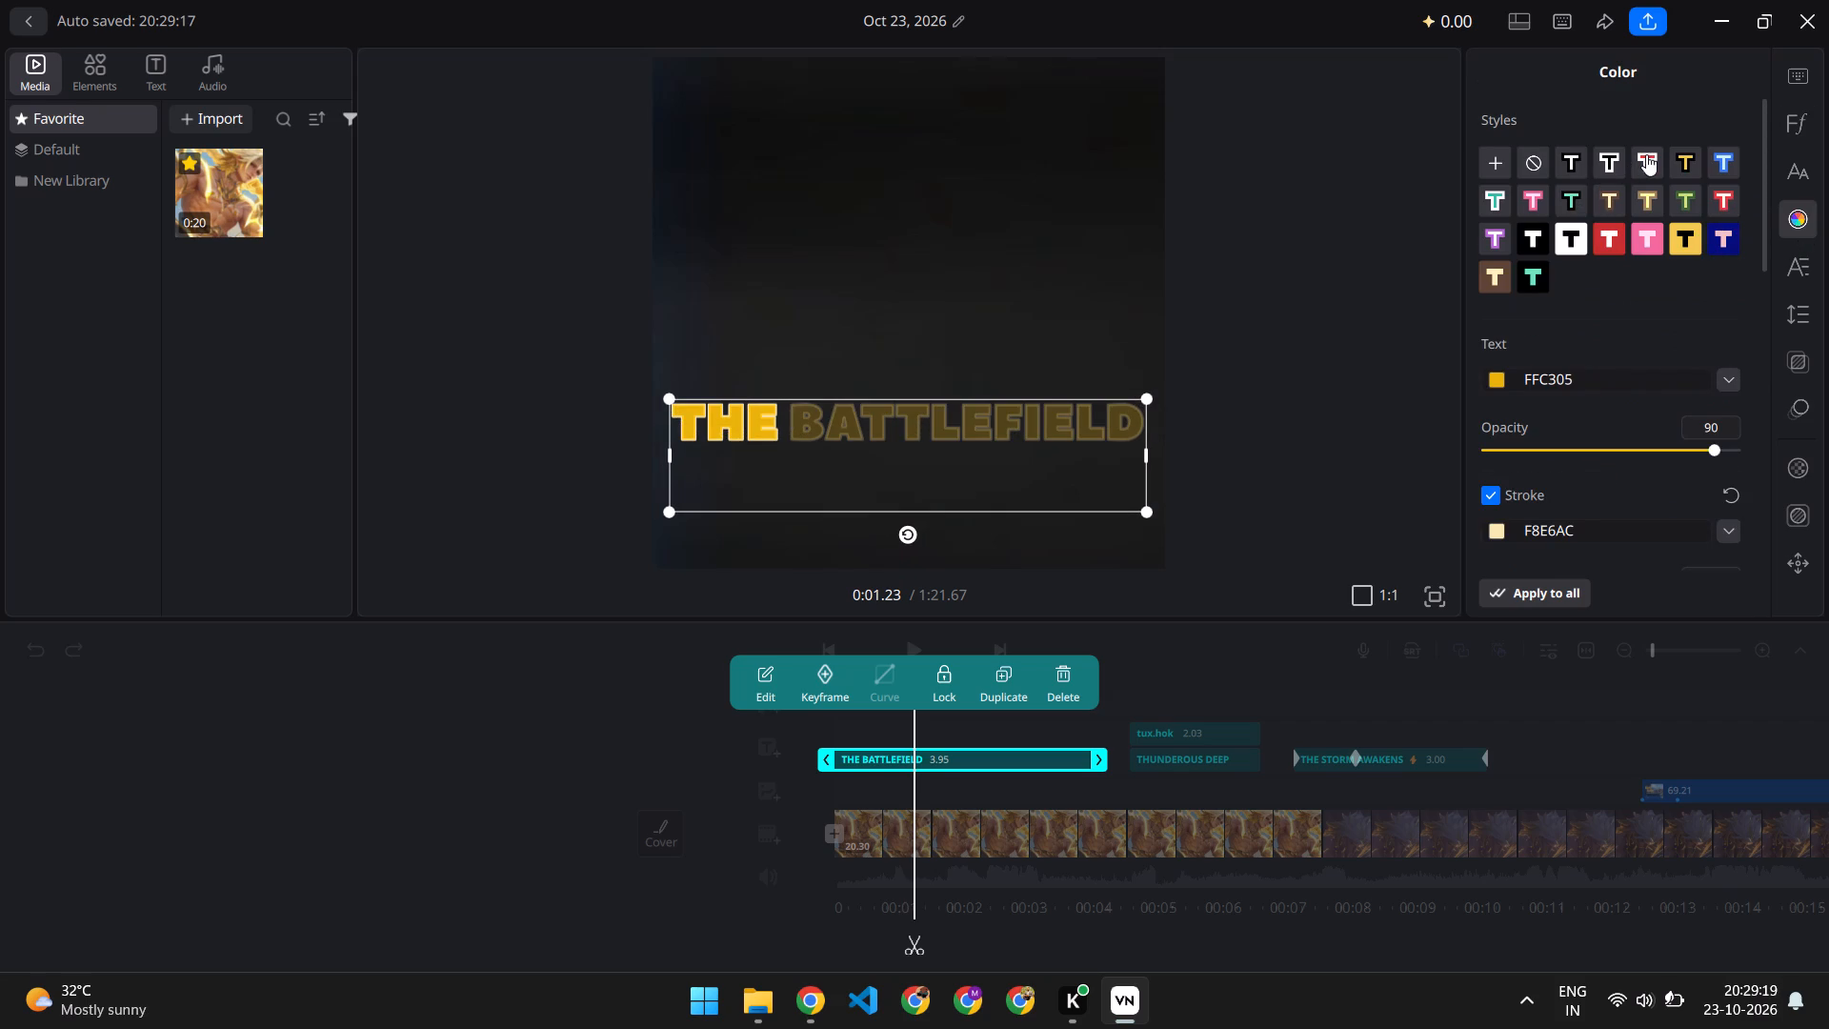
left_click(1675, 160)
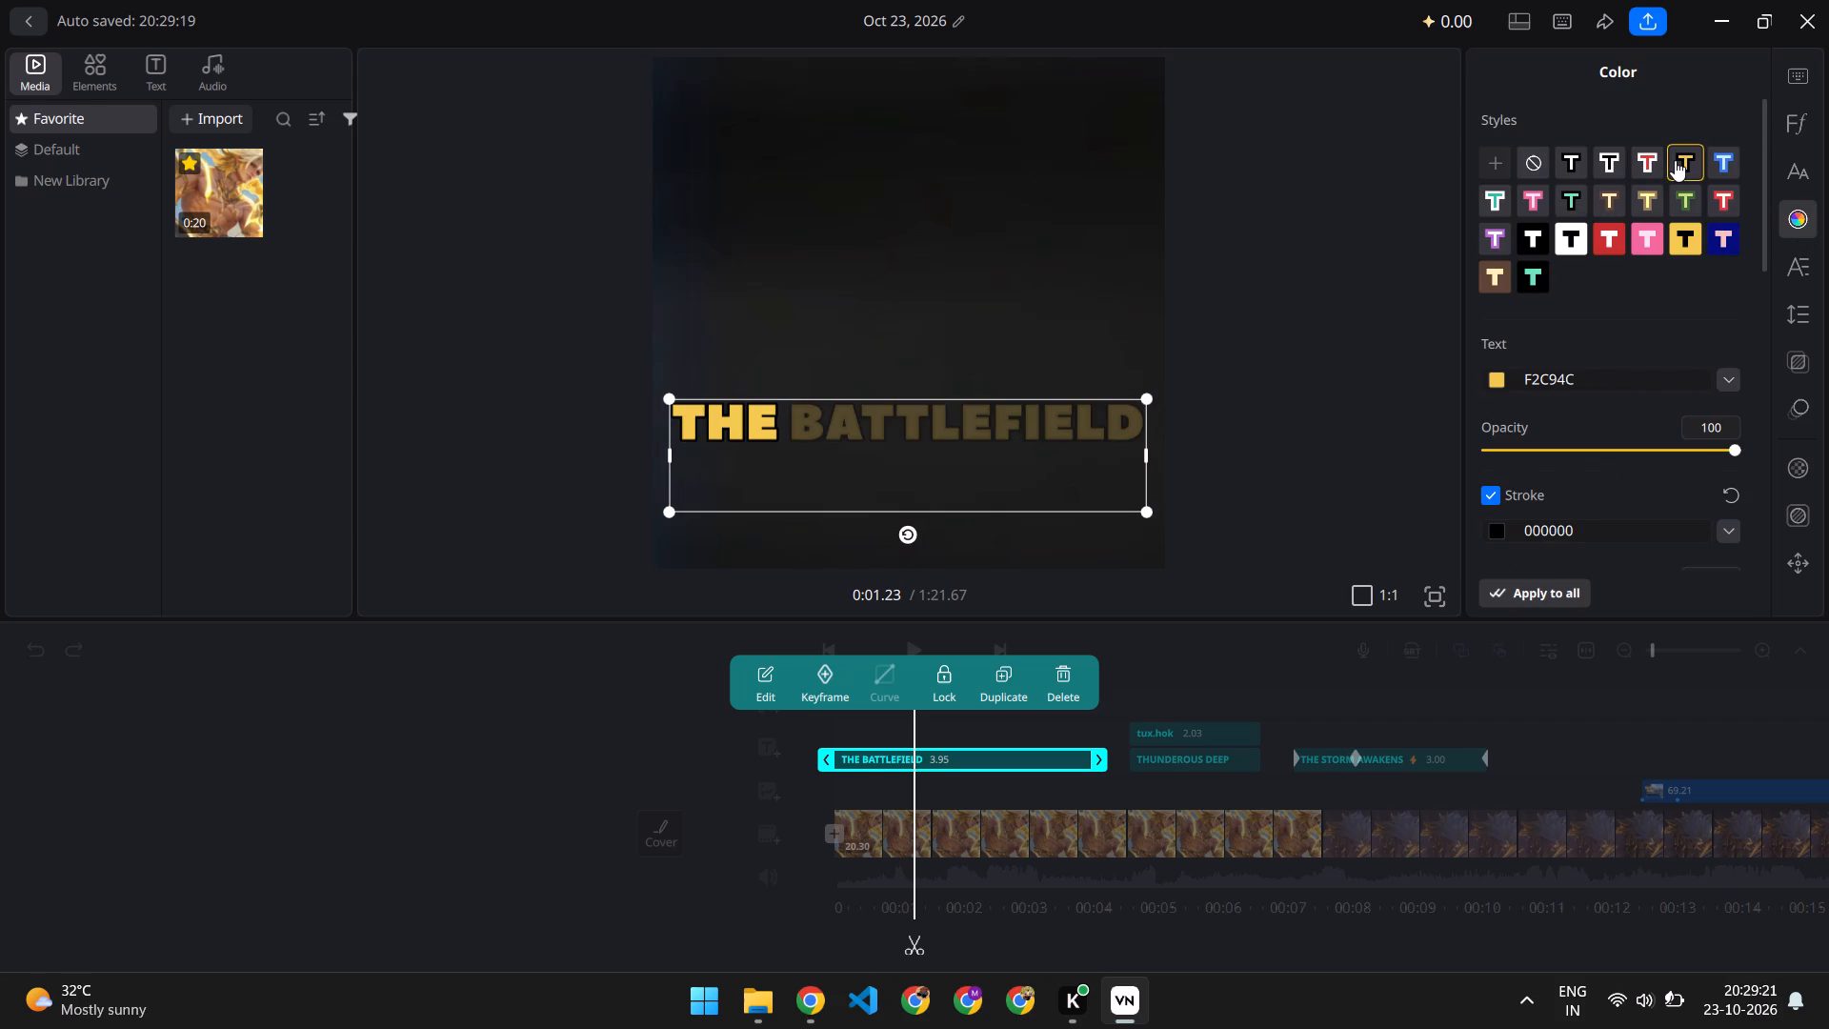
left_click(1377, 393)
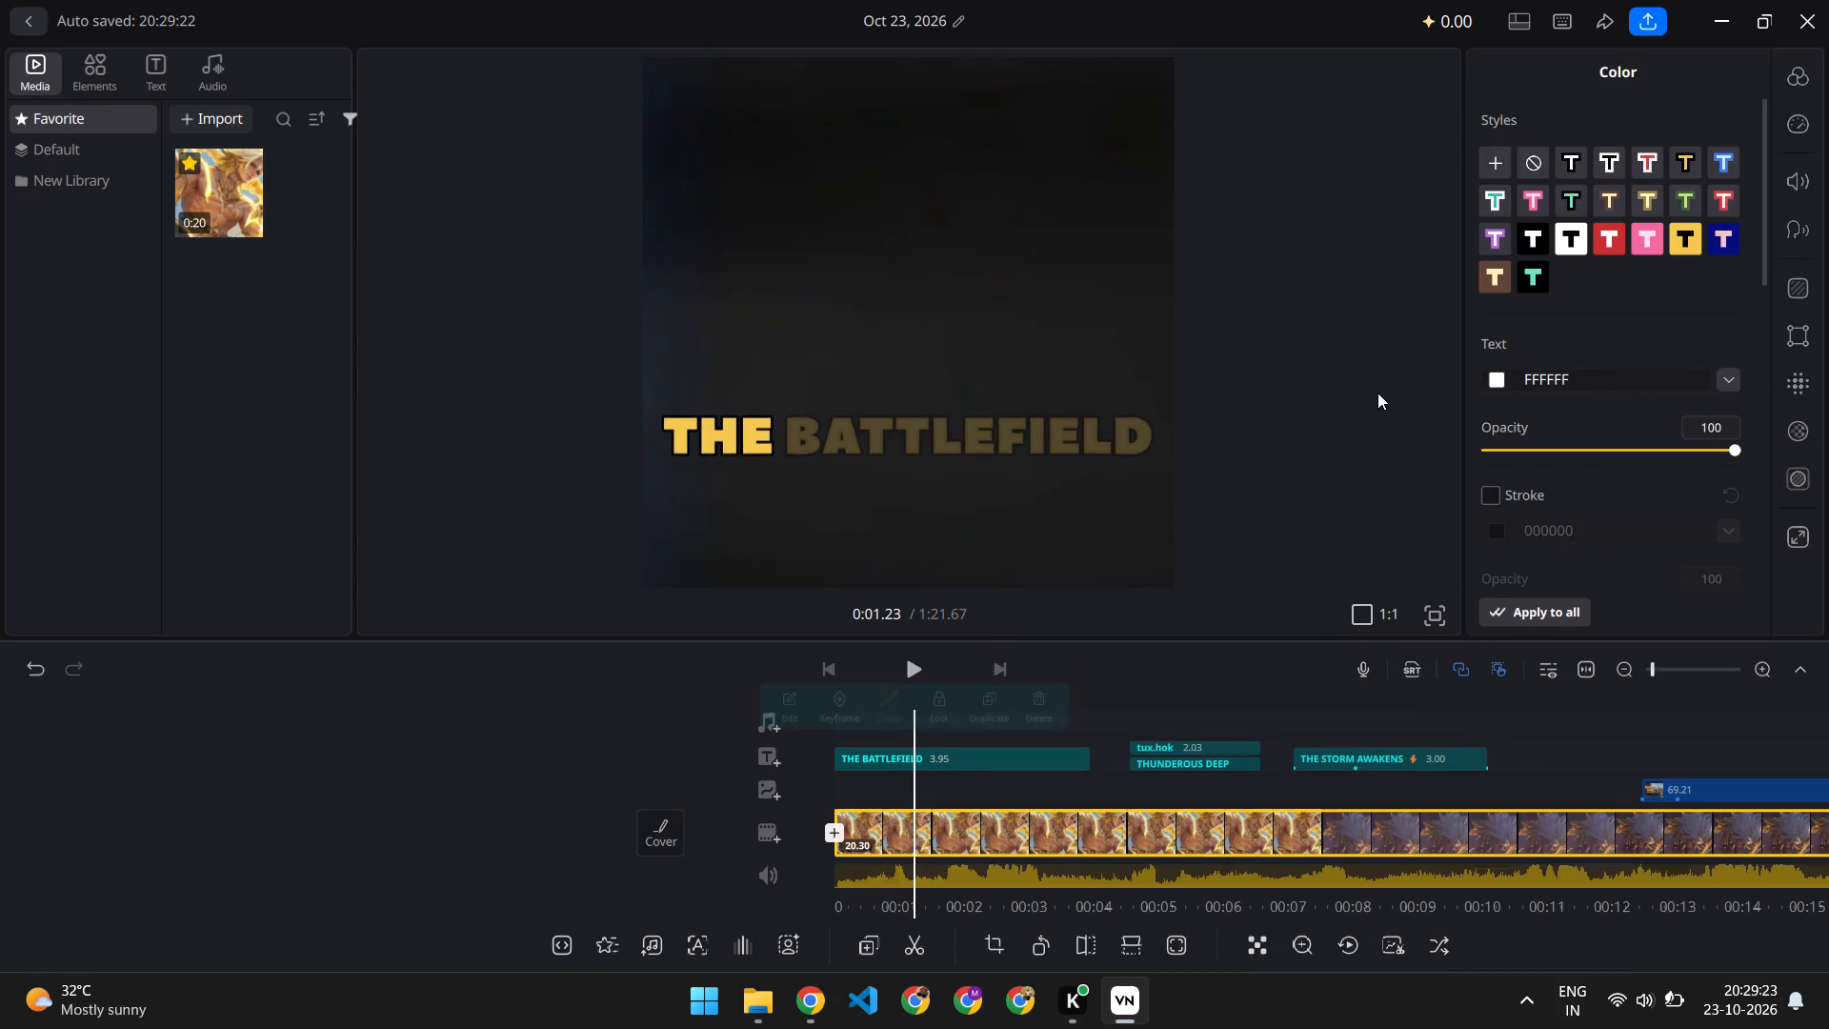
Play the video from the start to review the intro titles and the transition into the gameplay.
scroll(998, 711, "right", 5)
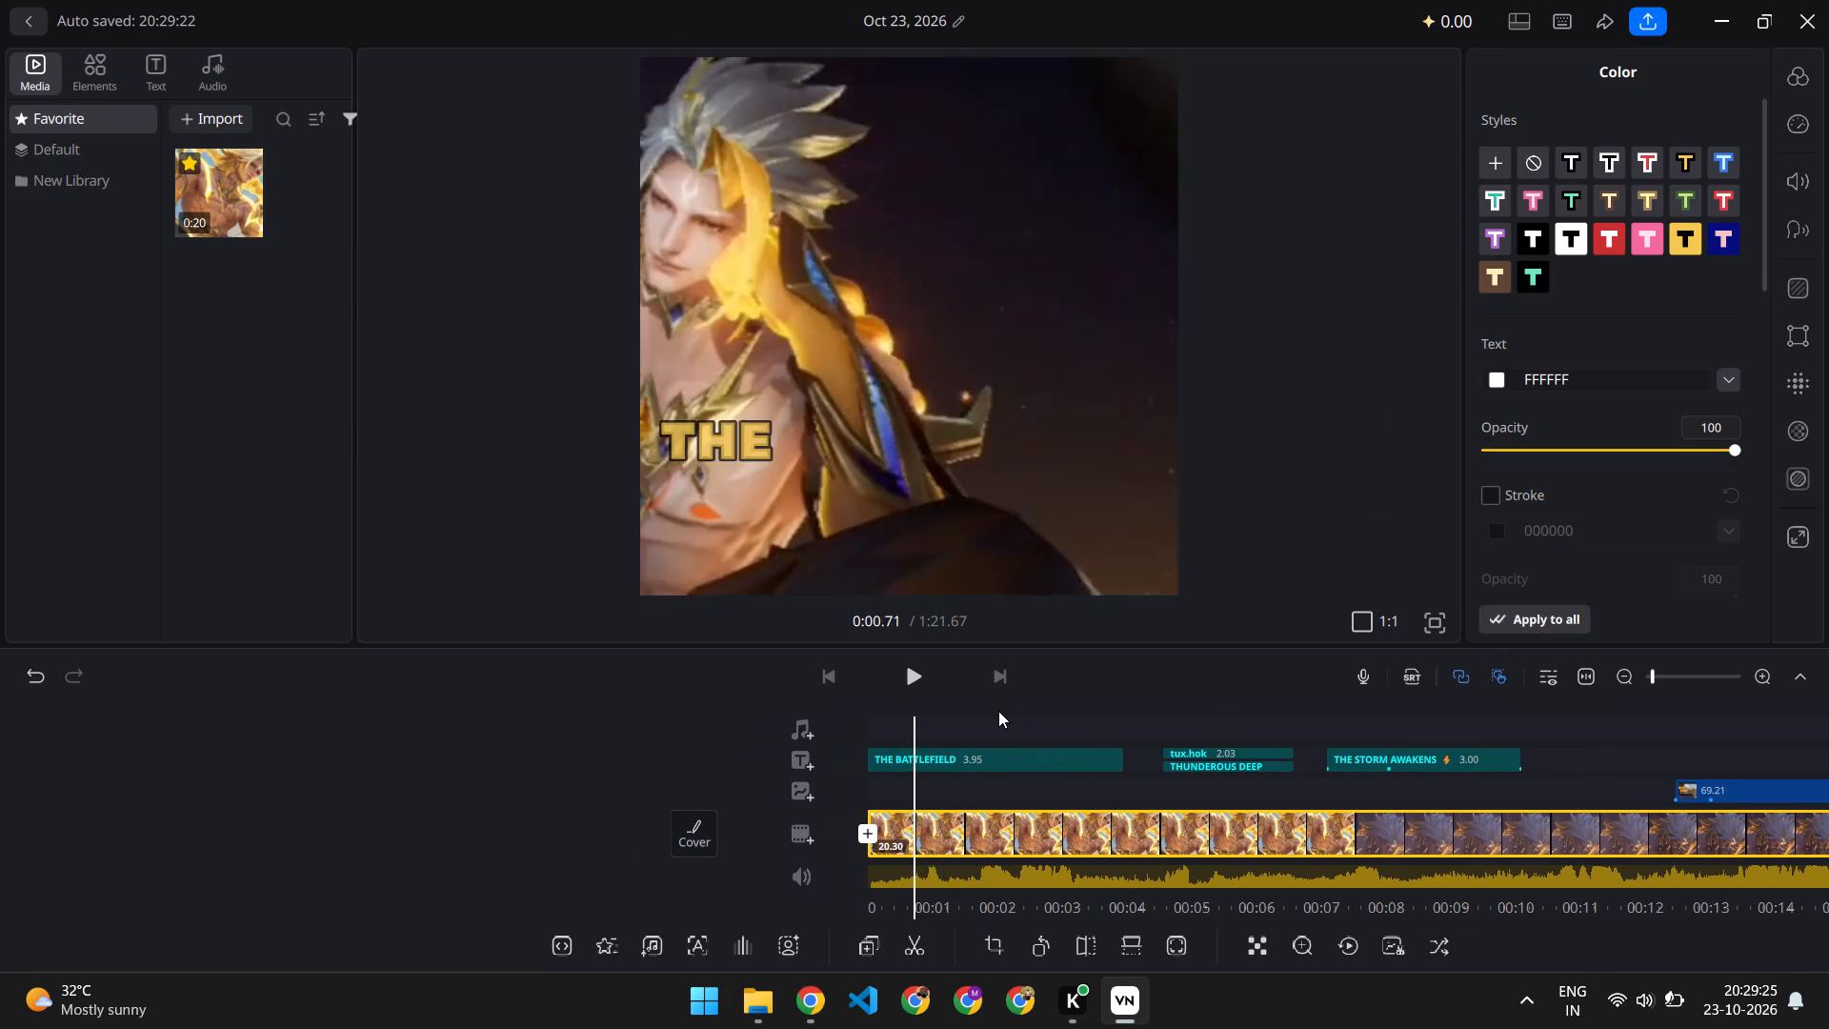
scroll(998, 711, "right", 5)
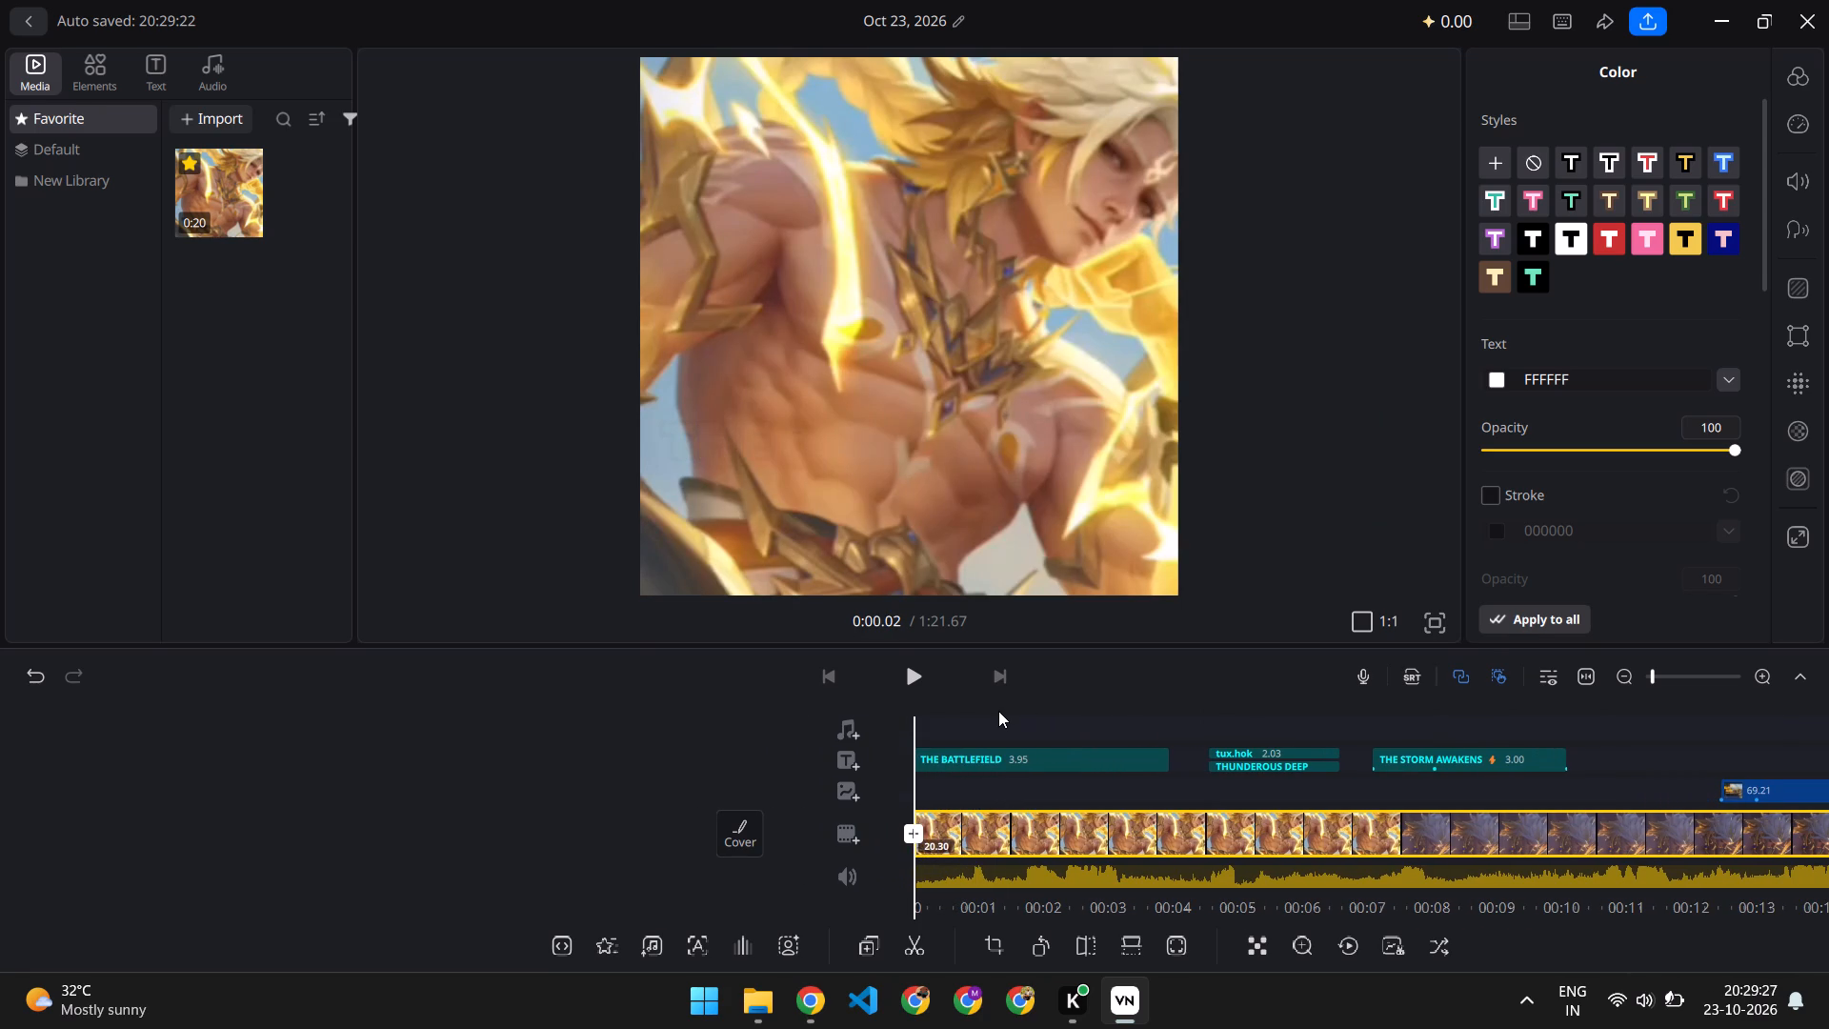
scroll(998, 711, "right", 2)
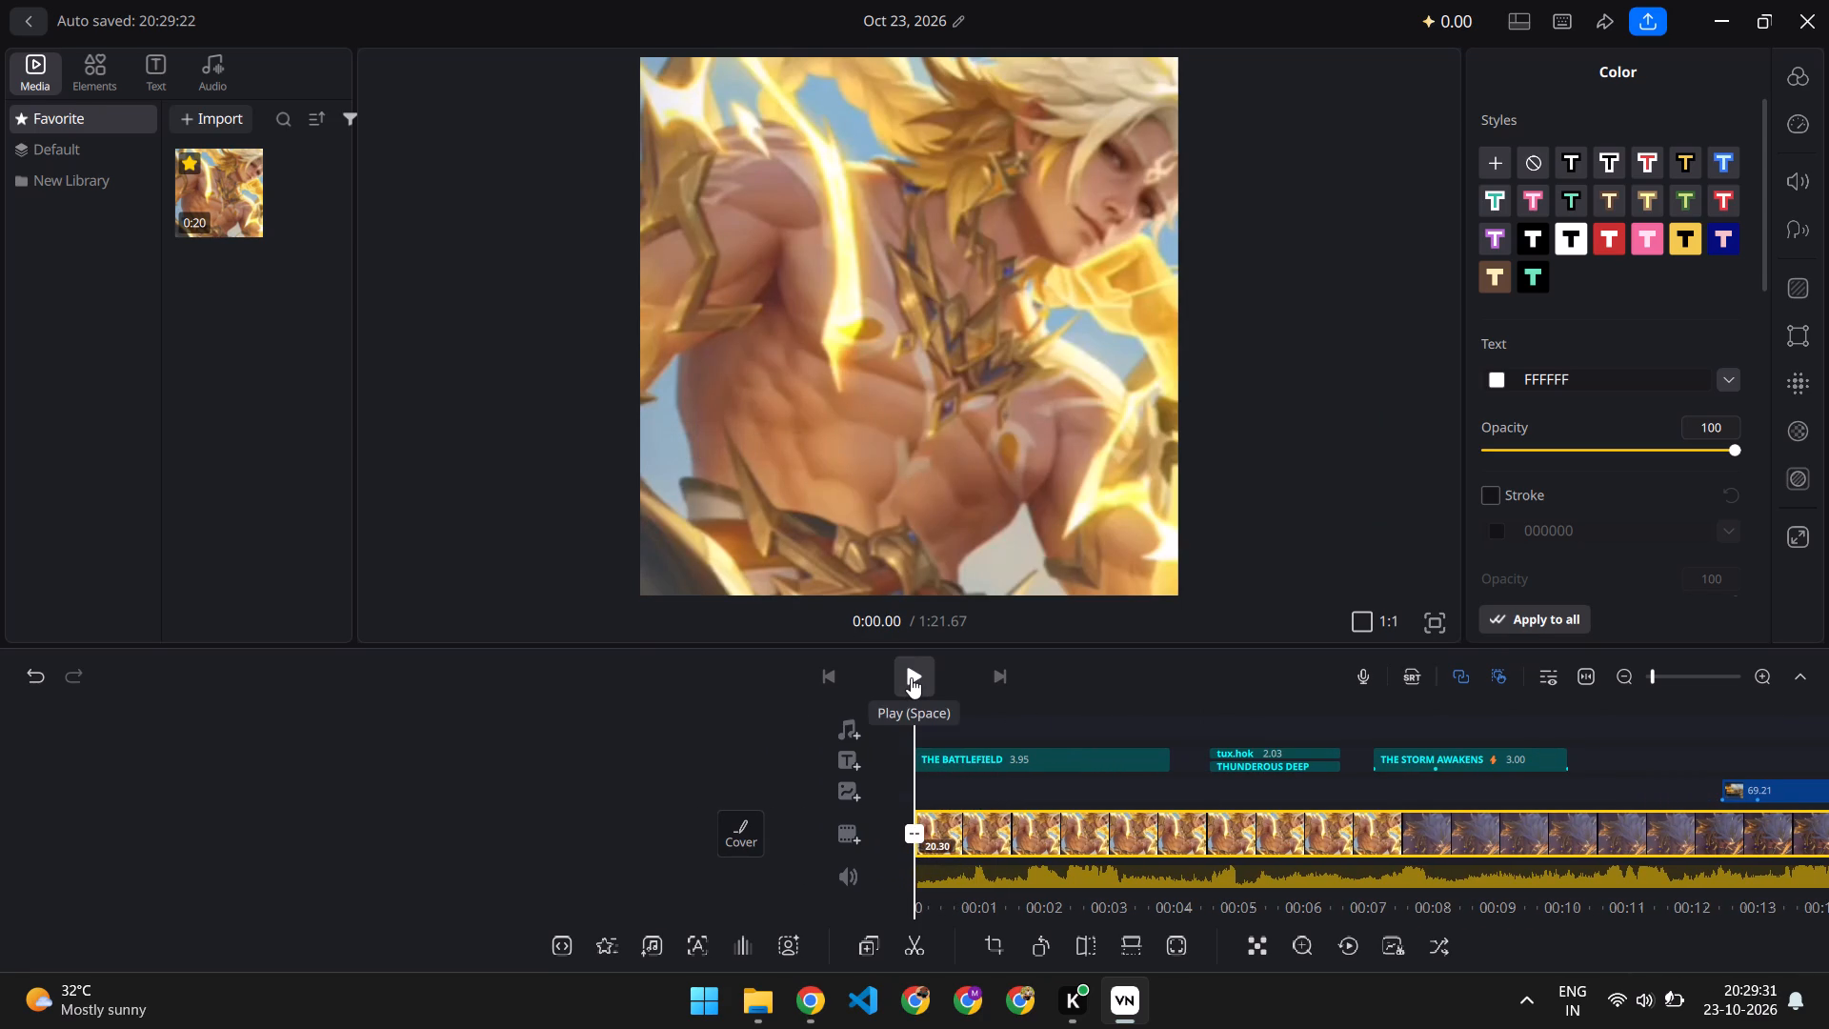
left_click(911, 677)
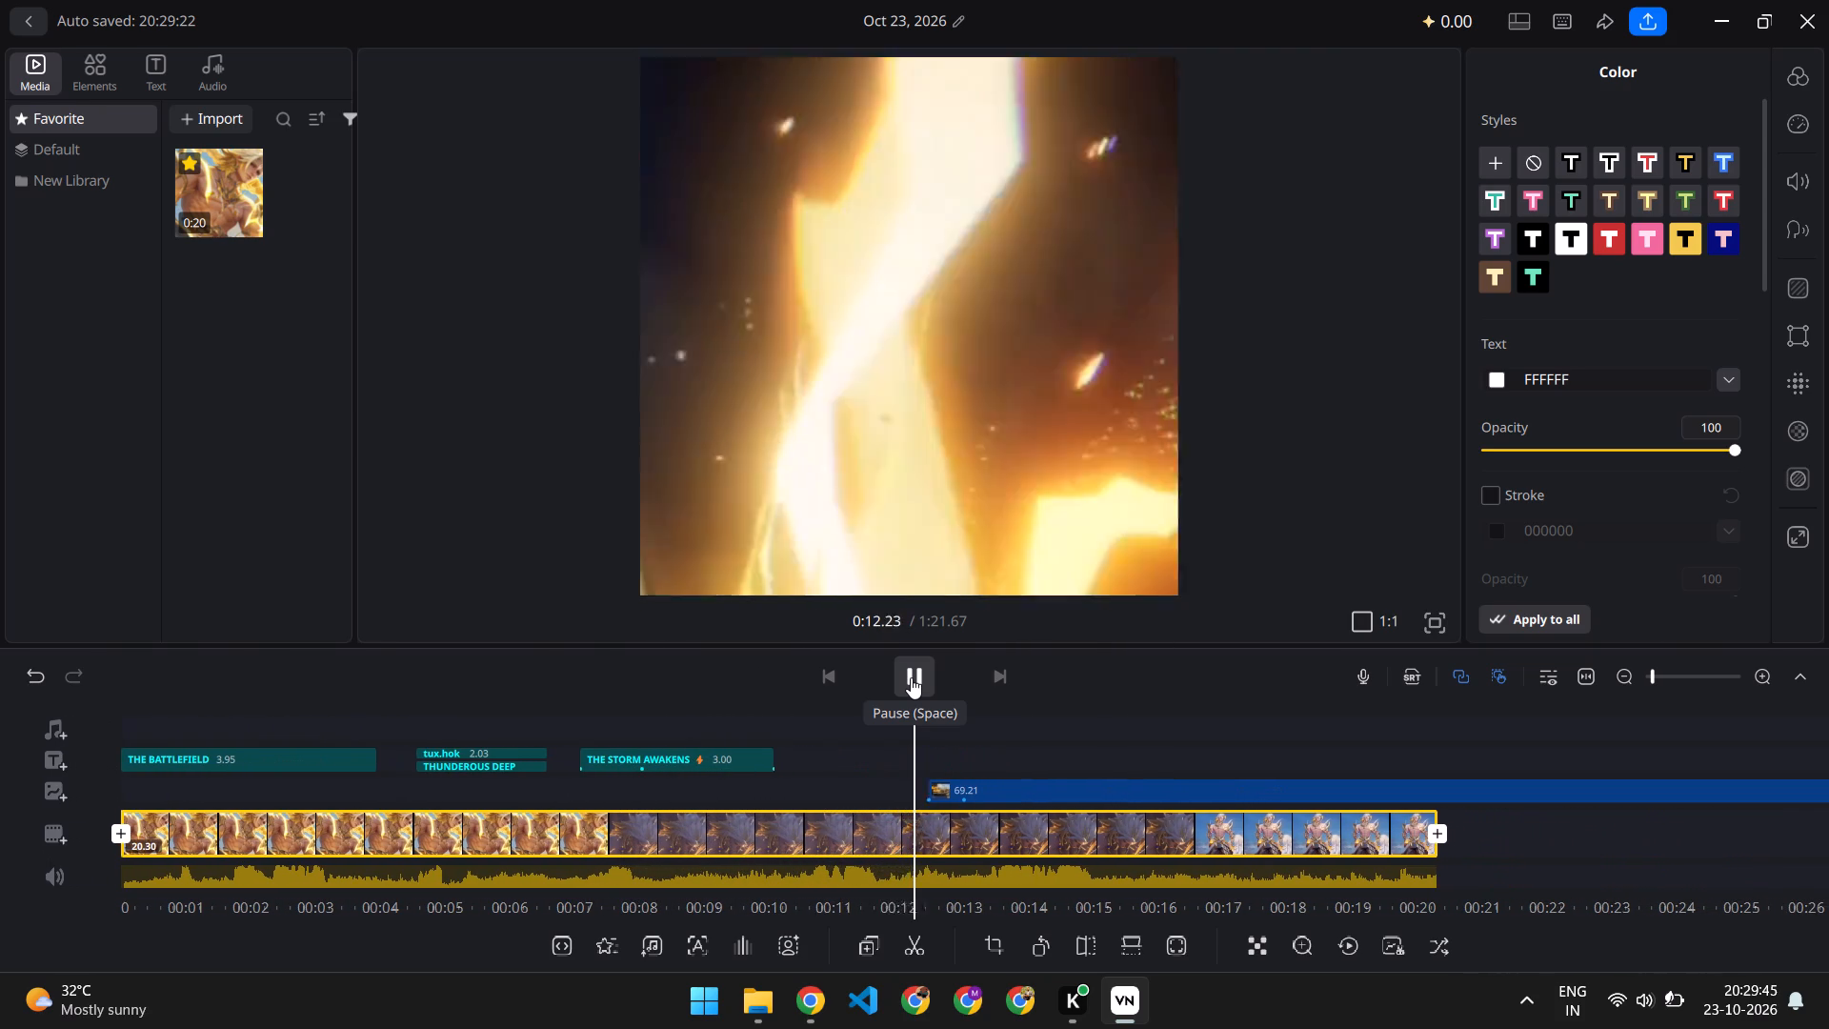
left_click(911, 677)
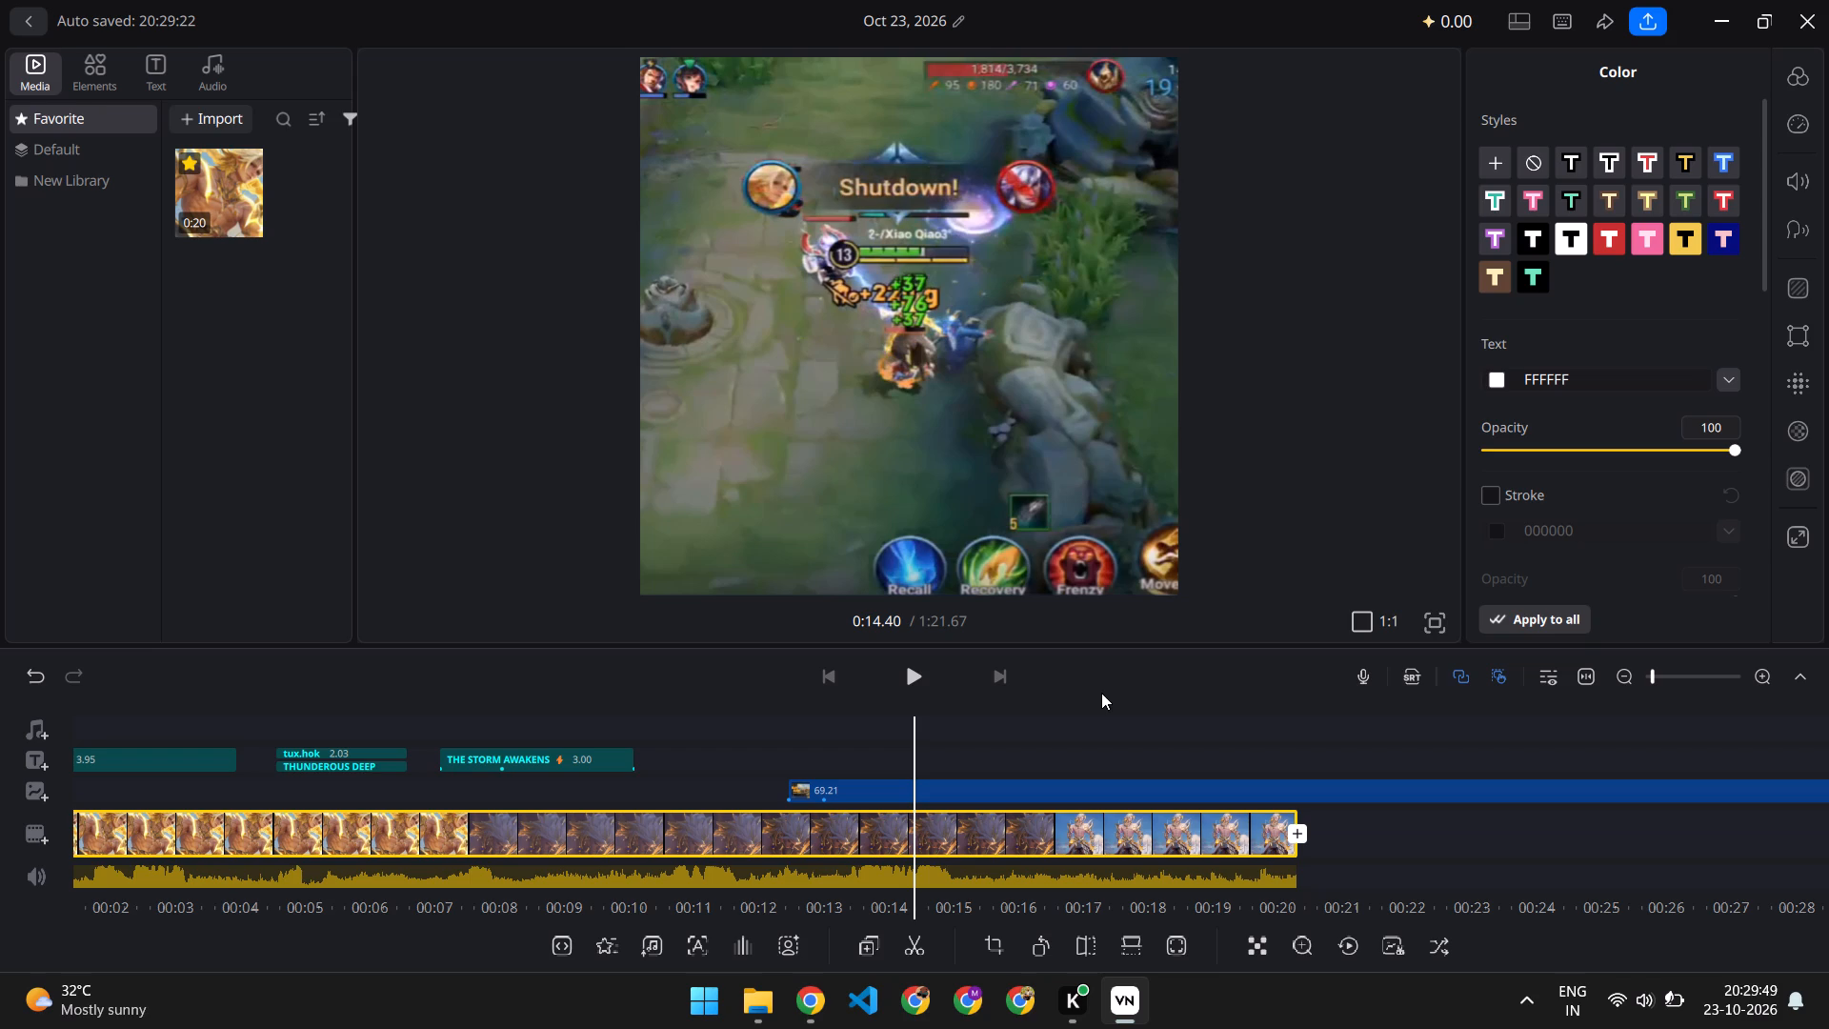
Look through the gameplay from about 0:14 to 0:50, checking where the MASTER II • MUMBAI #22 title falls.
scroll(1101, 693, "left", 3)
scroll(1177, 723, "left", 20)
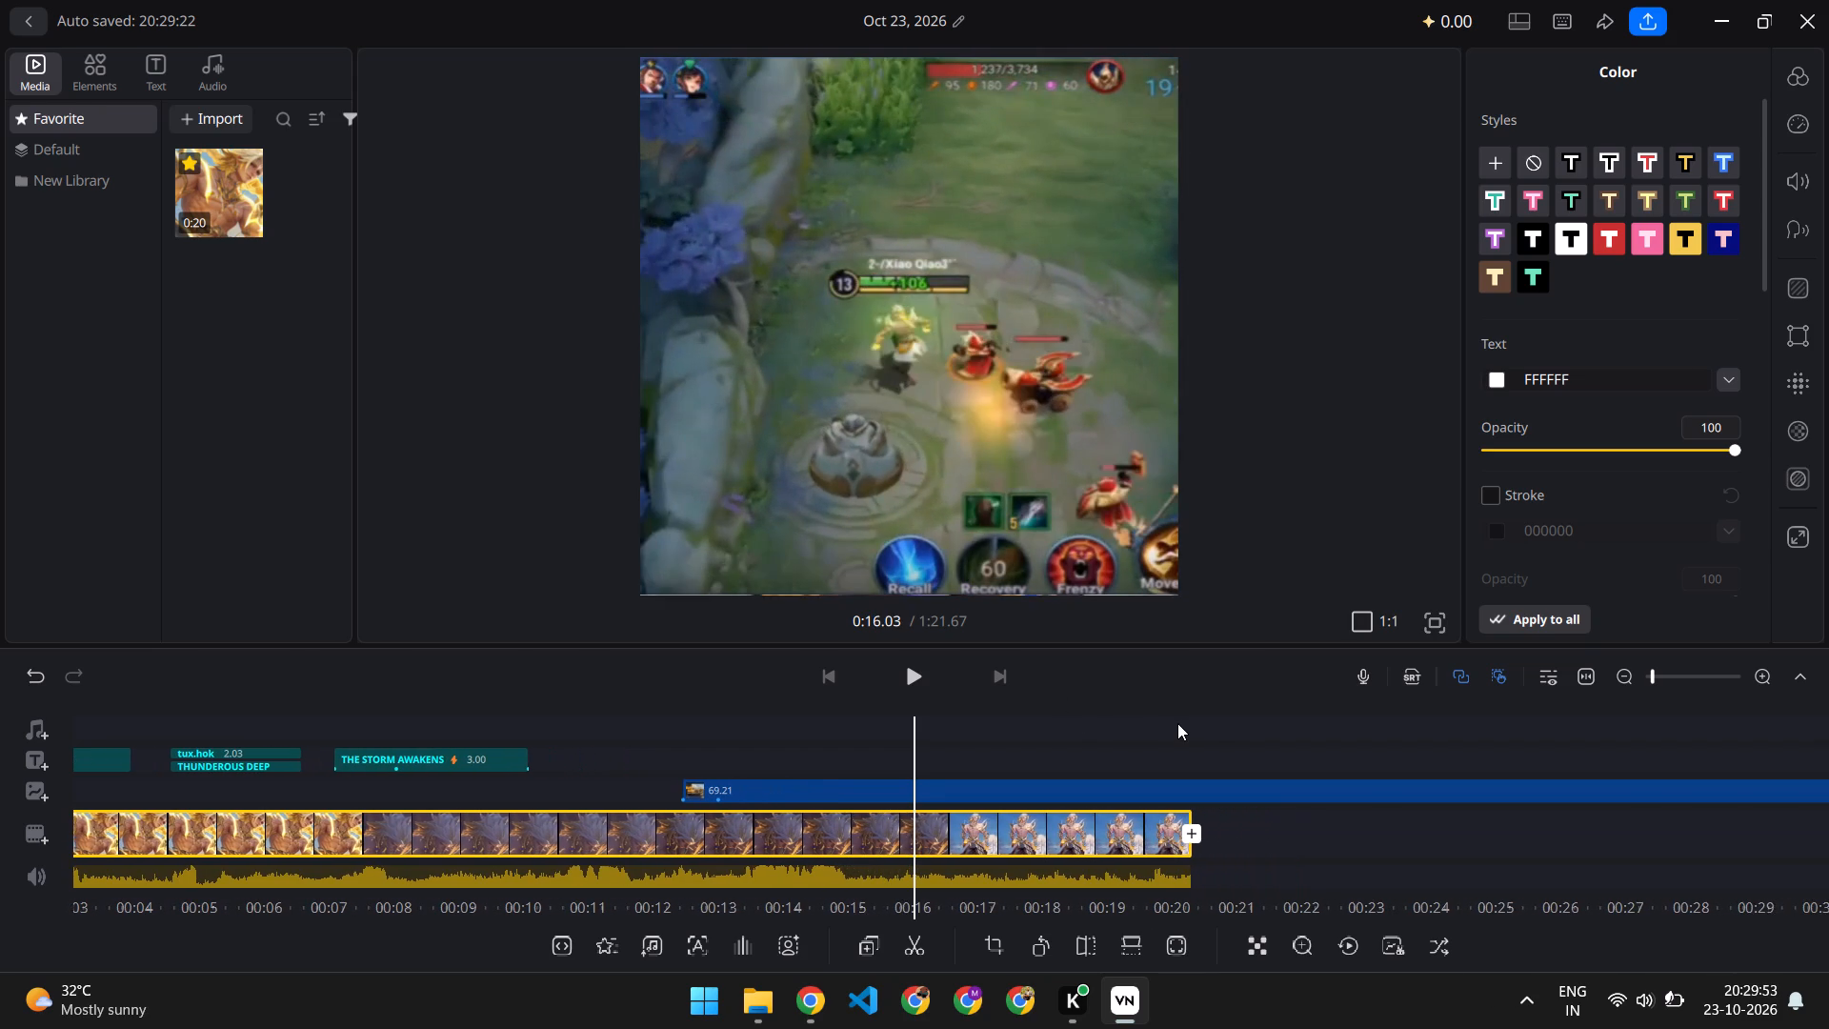
scroll(1177, 723, "left", 15)
scroll(1177, 723, "left", 18)
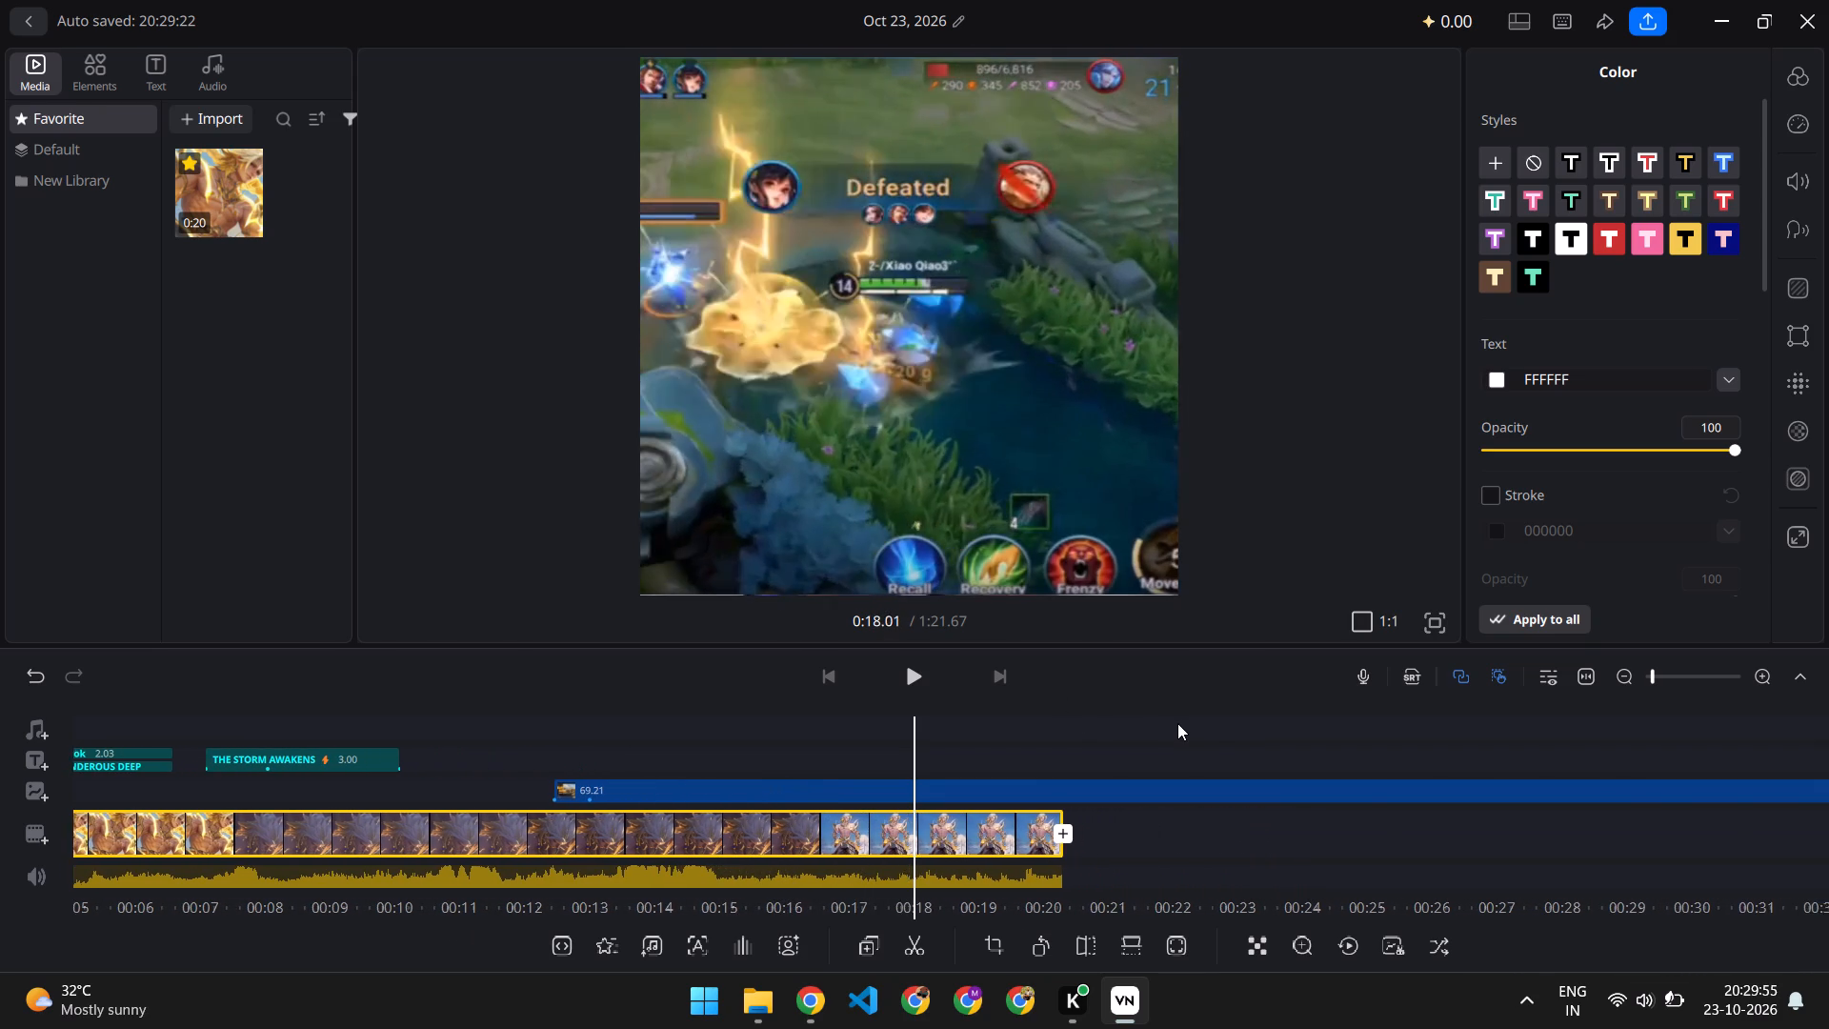
scroll(1177, 723, "left", 16)
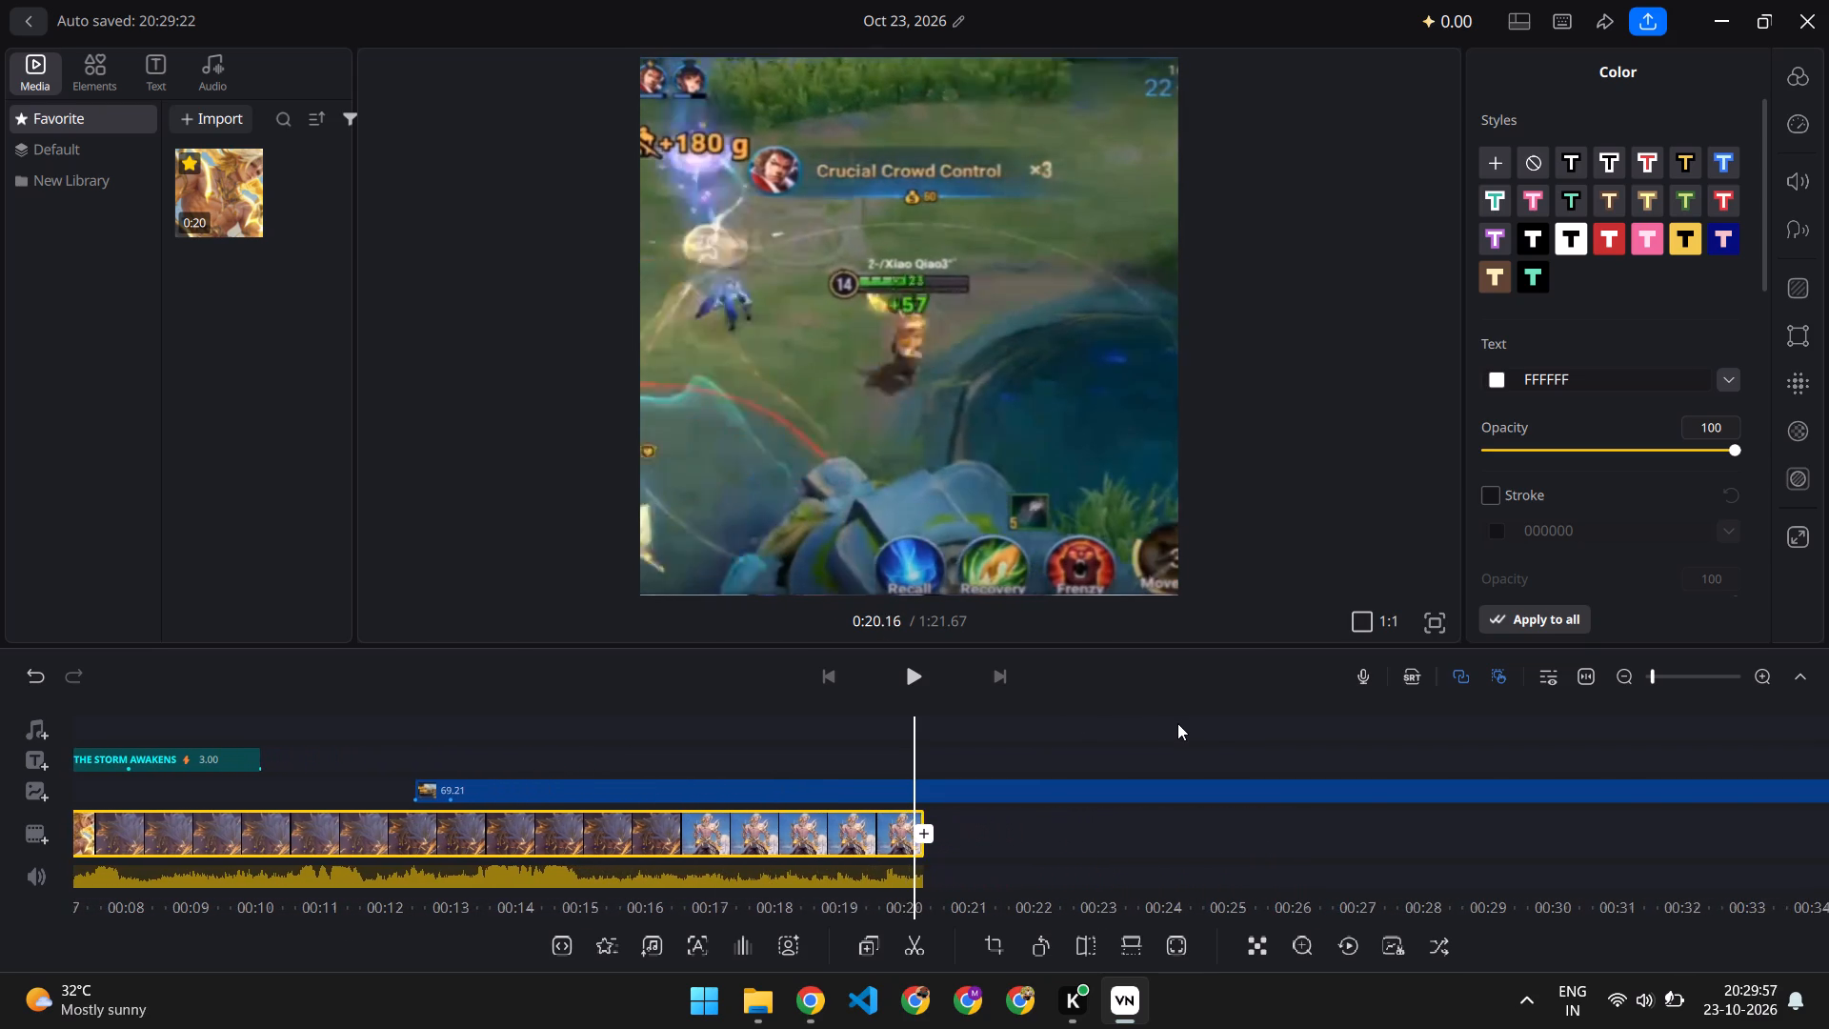
scroll(1177, 723, "left", 18)
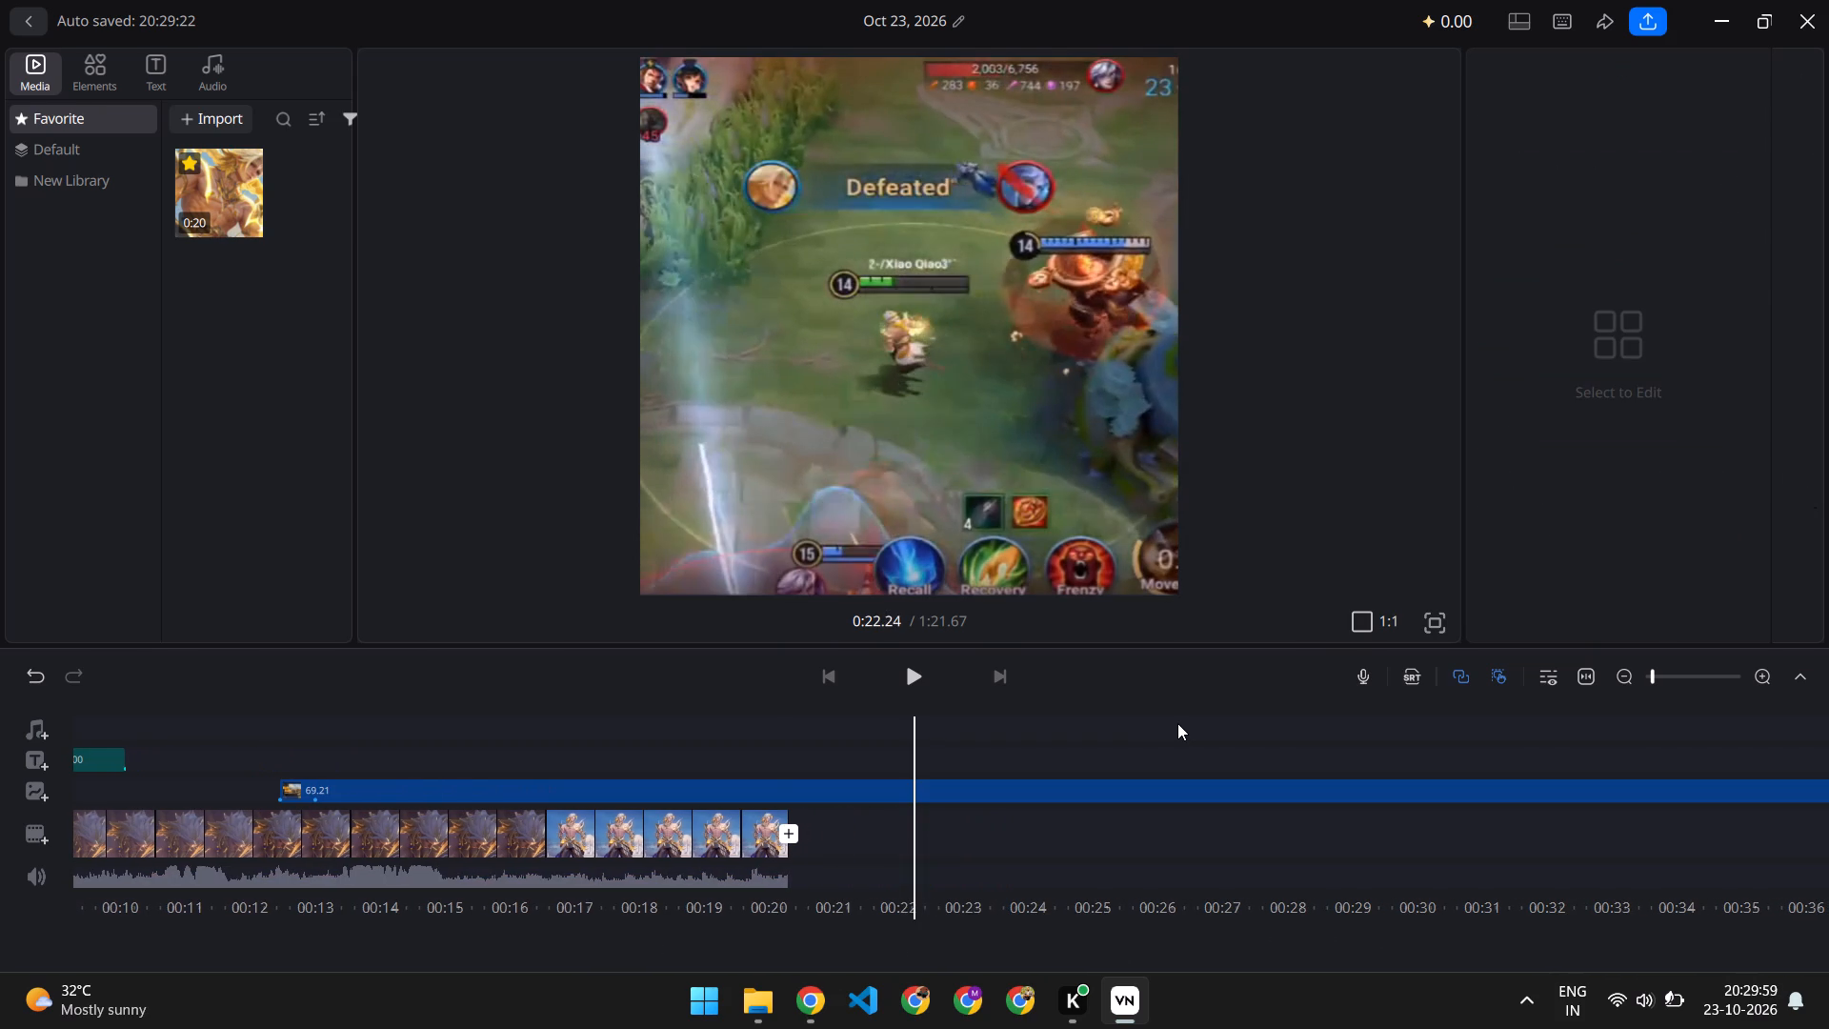
scroll(1177, 723, "left", 15)
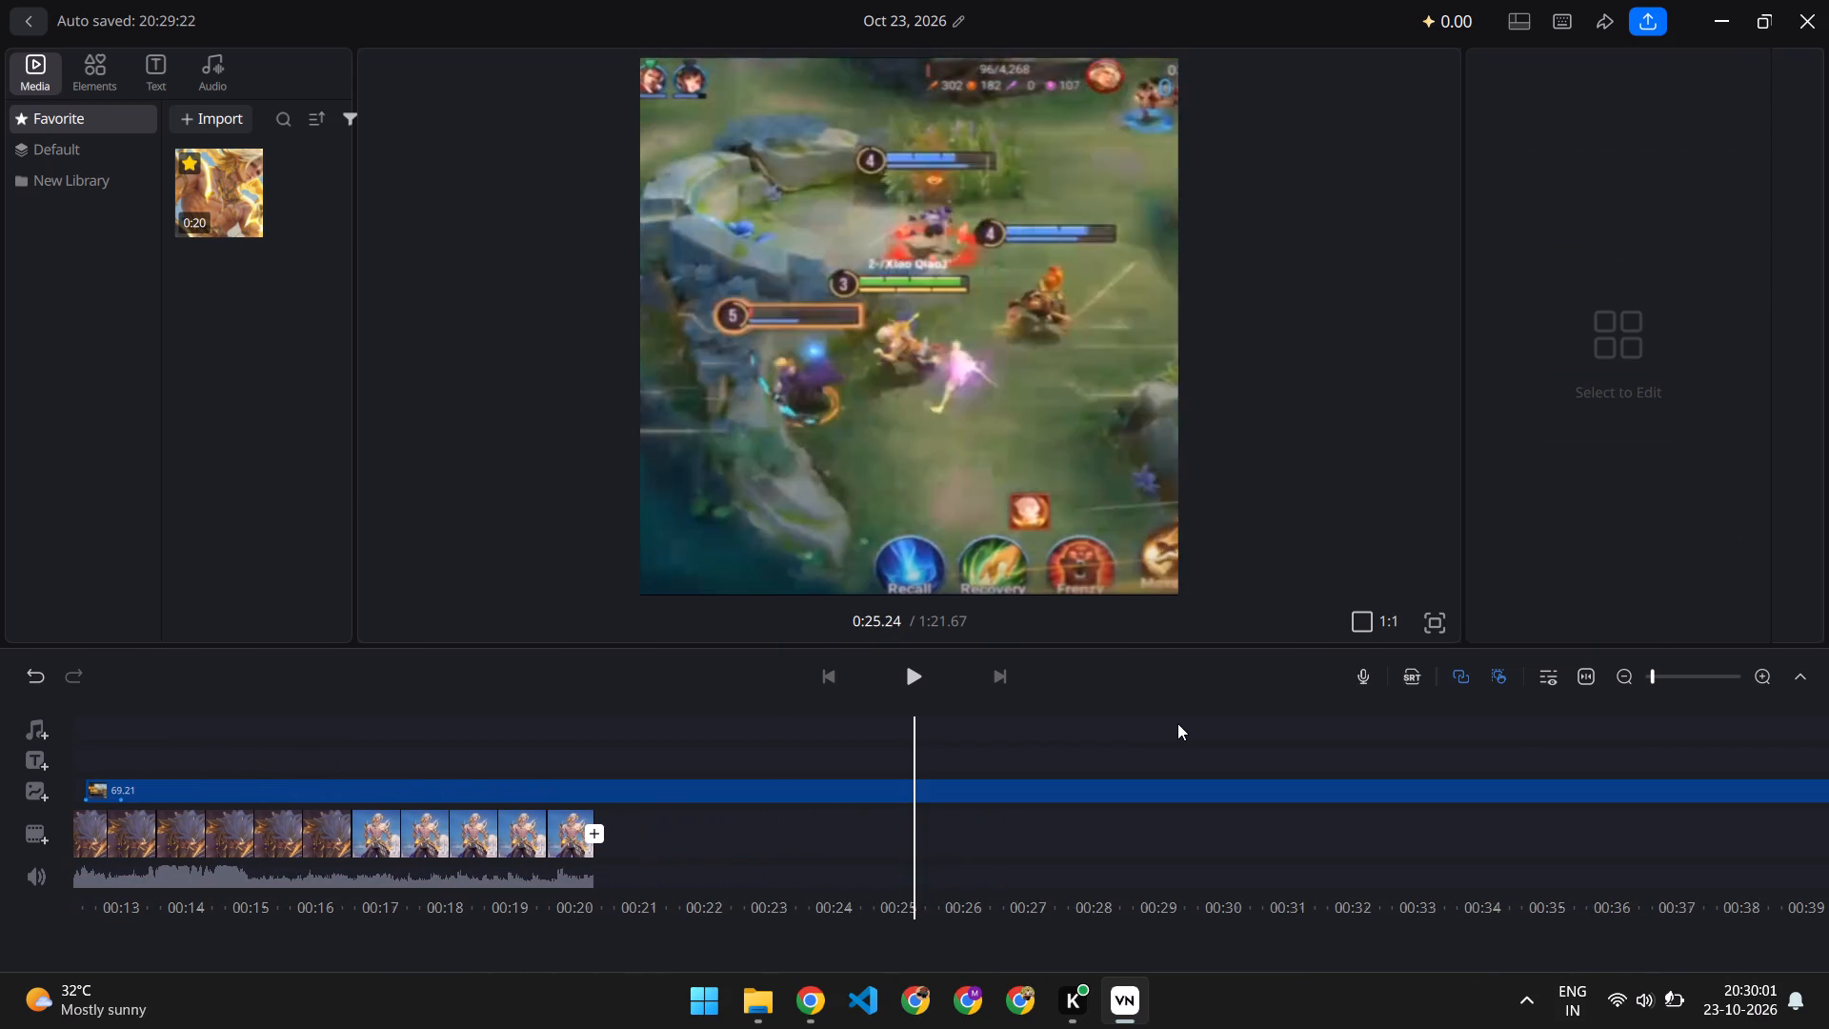
scroll(1177, 723, "left", 13)
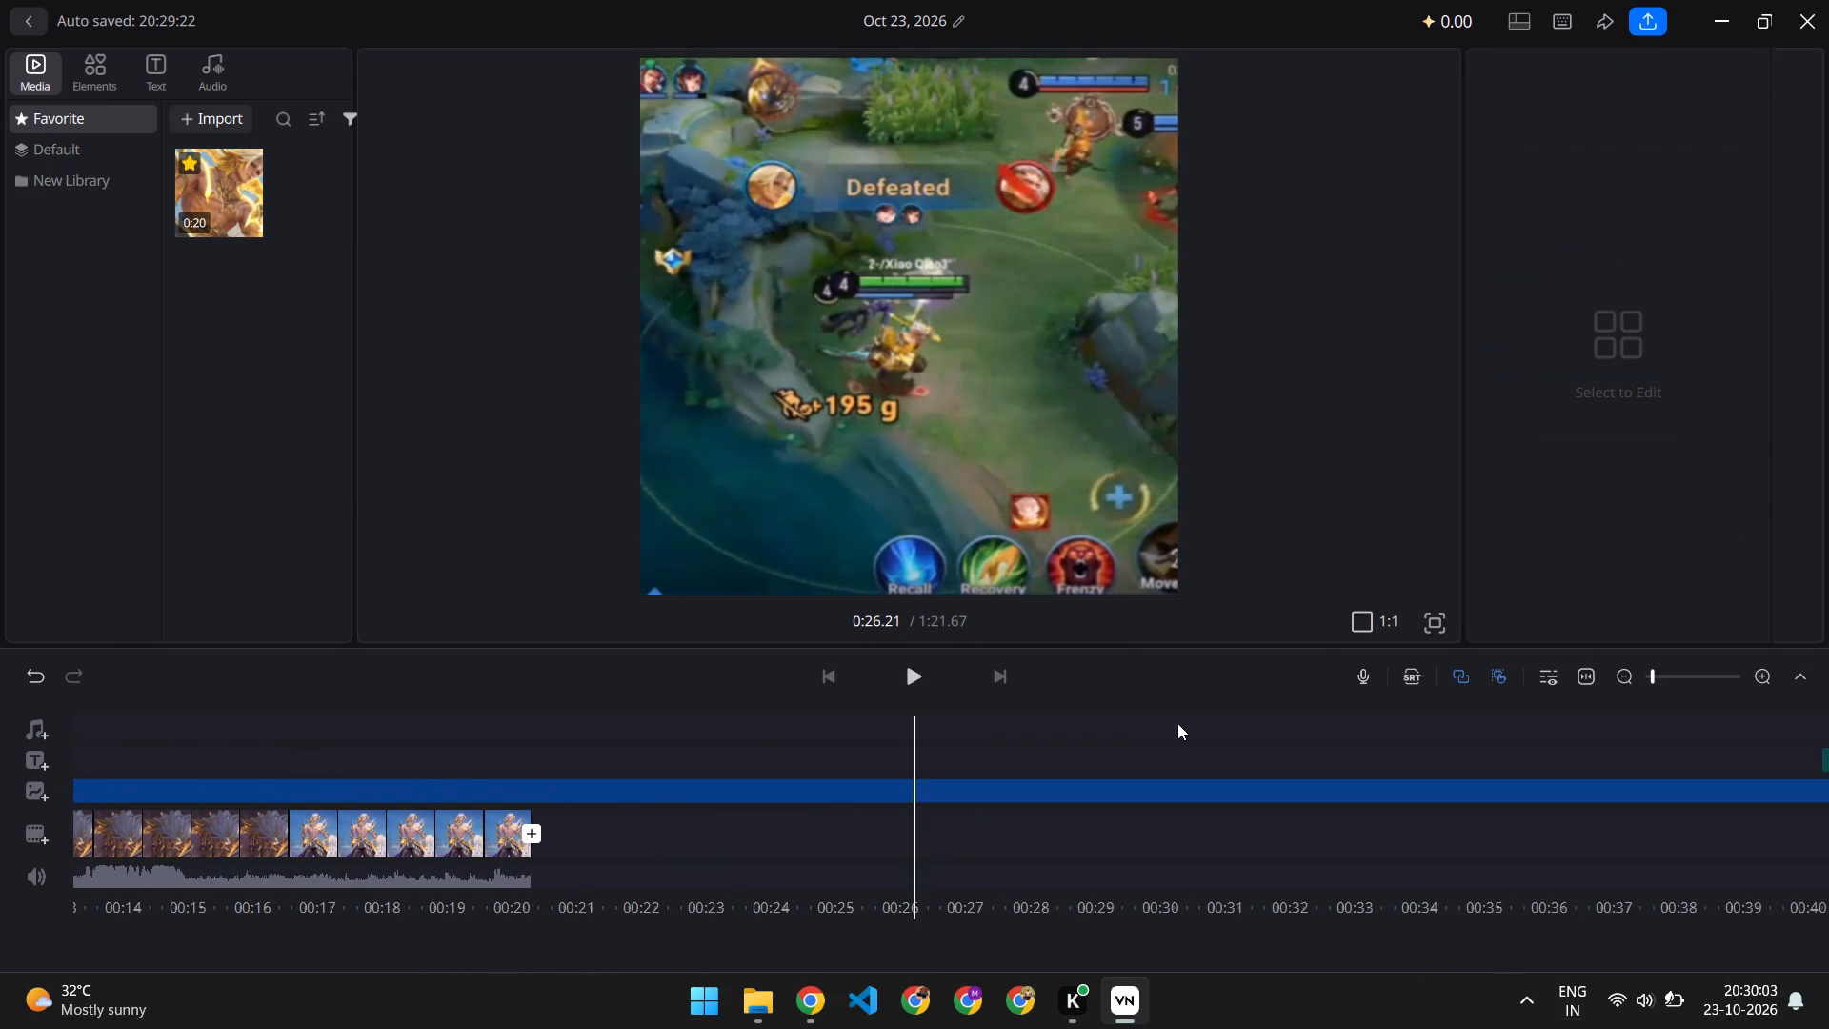
scroll(1177, 723, "left", 13)
scroll(1177, 723, "left", 13)
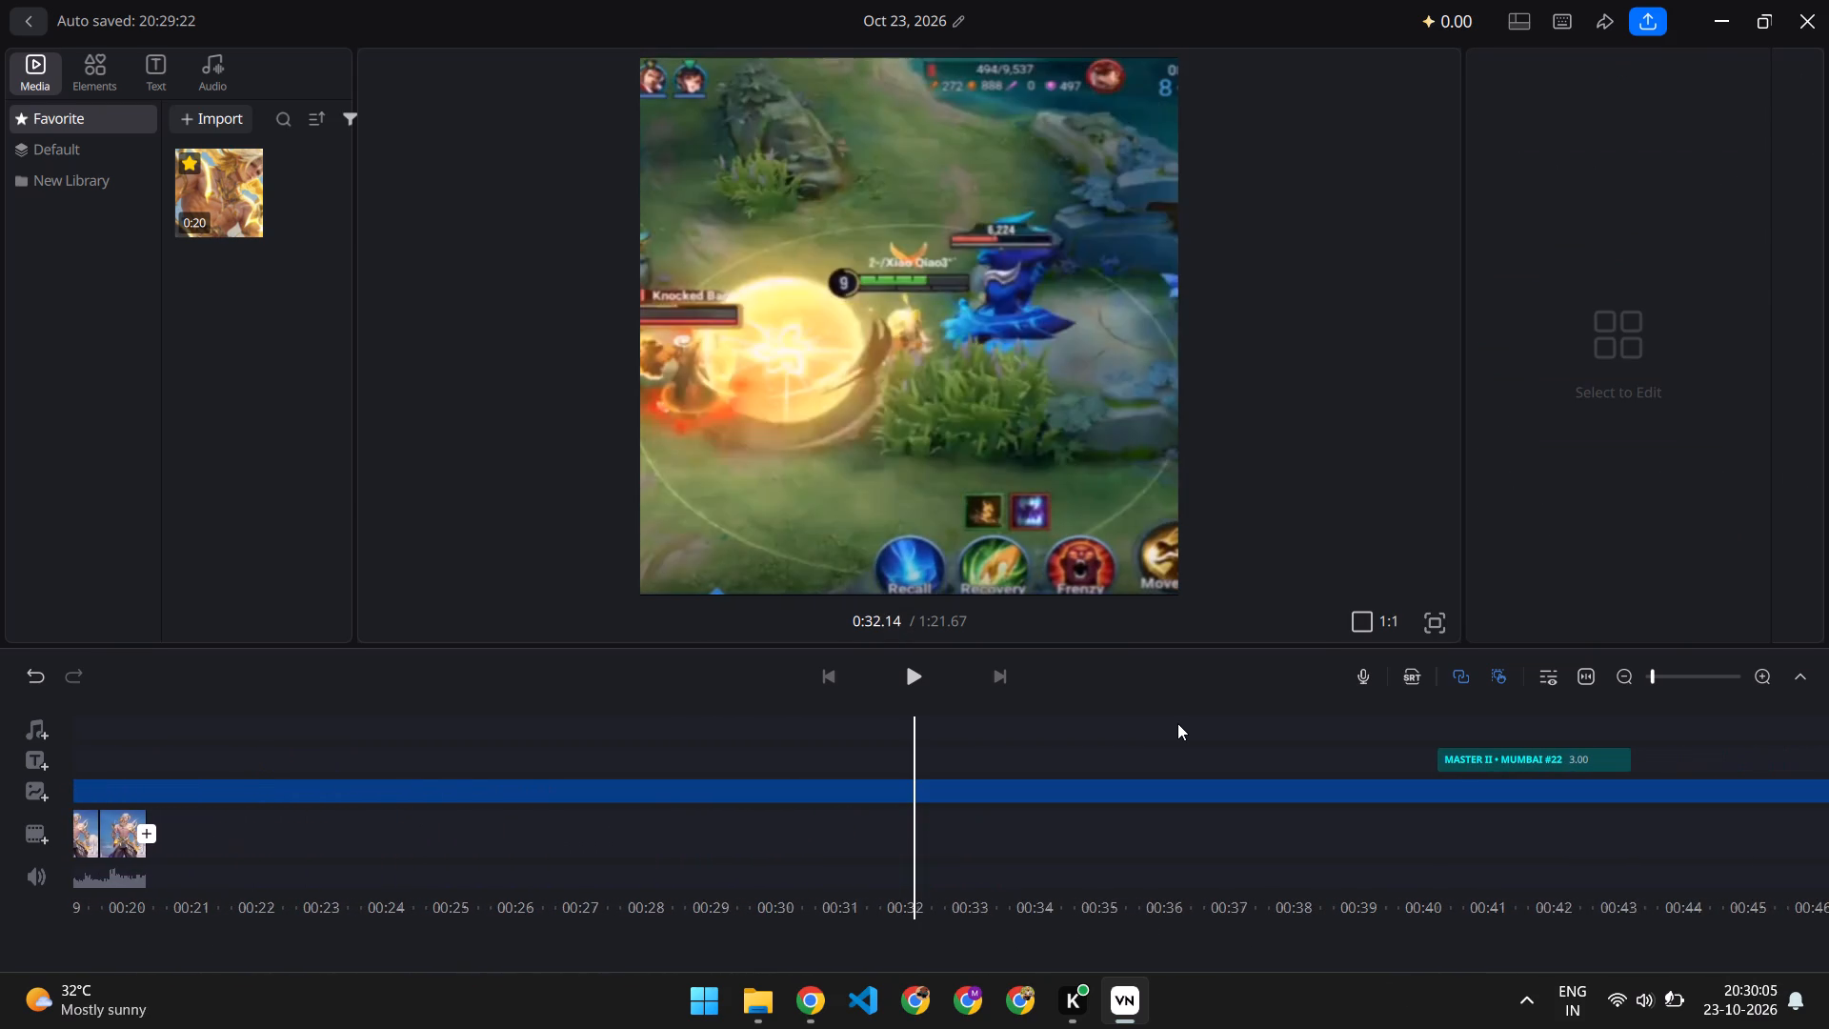
scroll(1177, 723, "left", 20)
scroll(1177, 723, "left", 13)
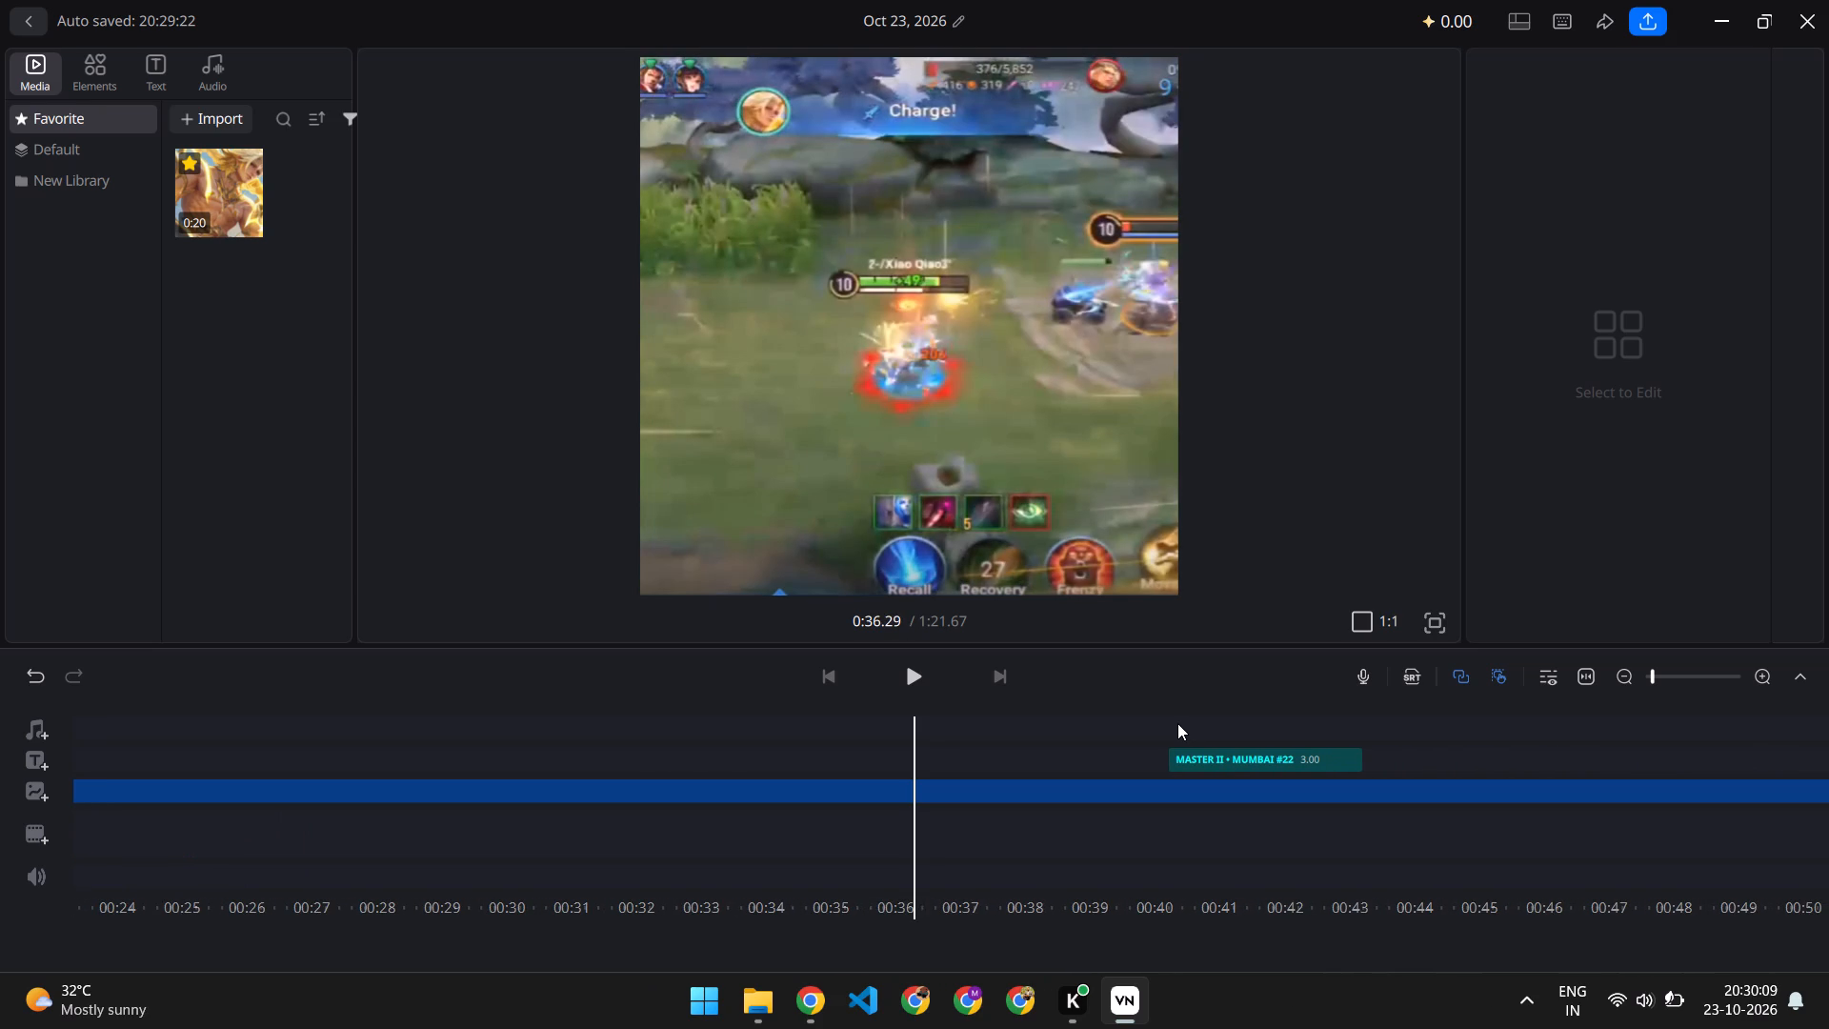
scroll(1177, 723, "left", 7)
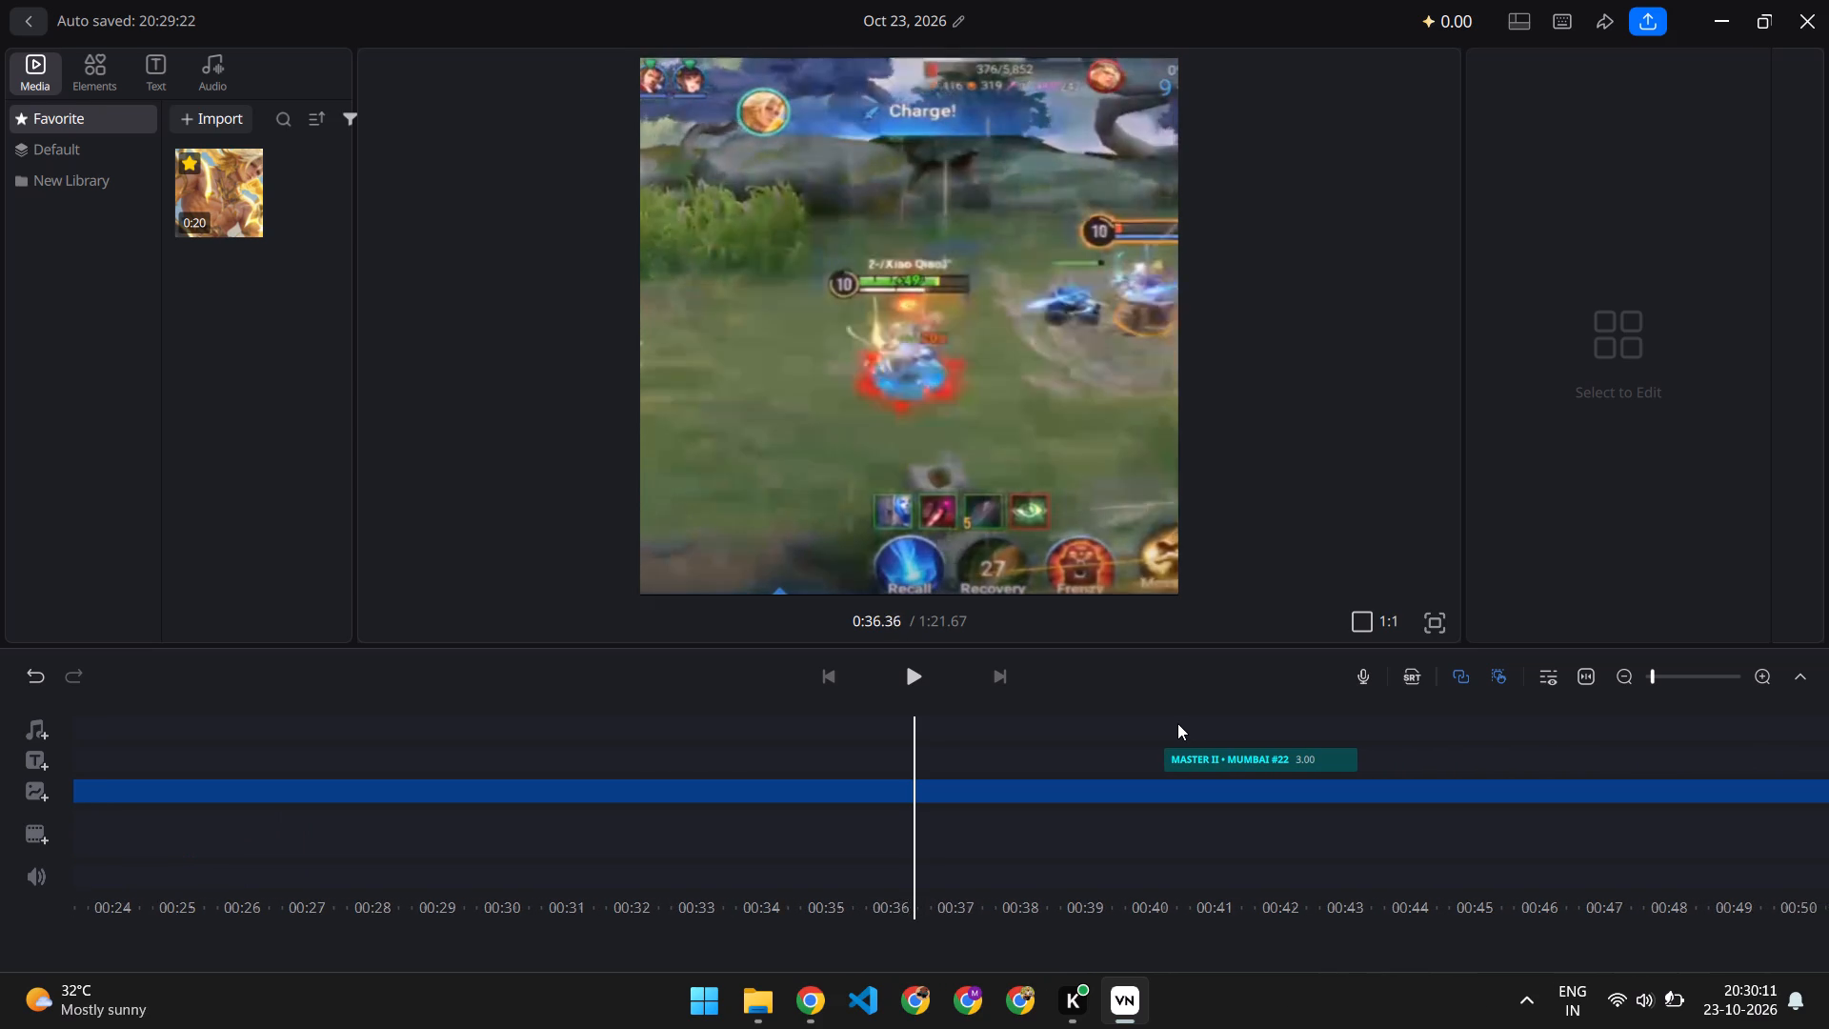
scroll(1177, 723, "left", 14)
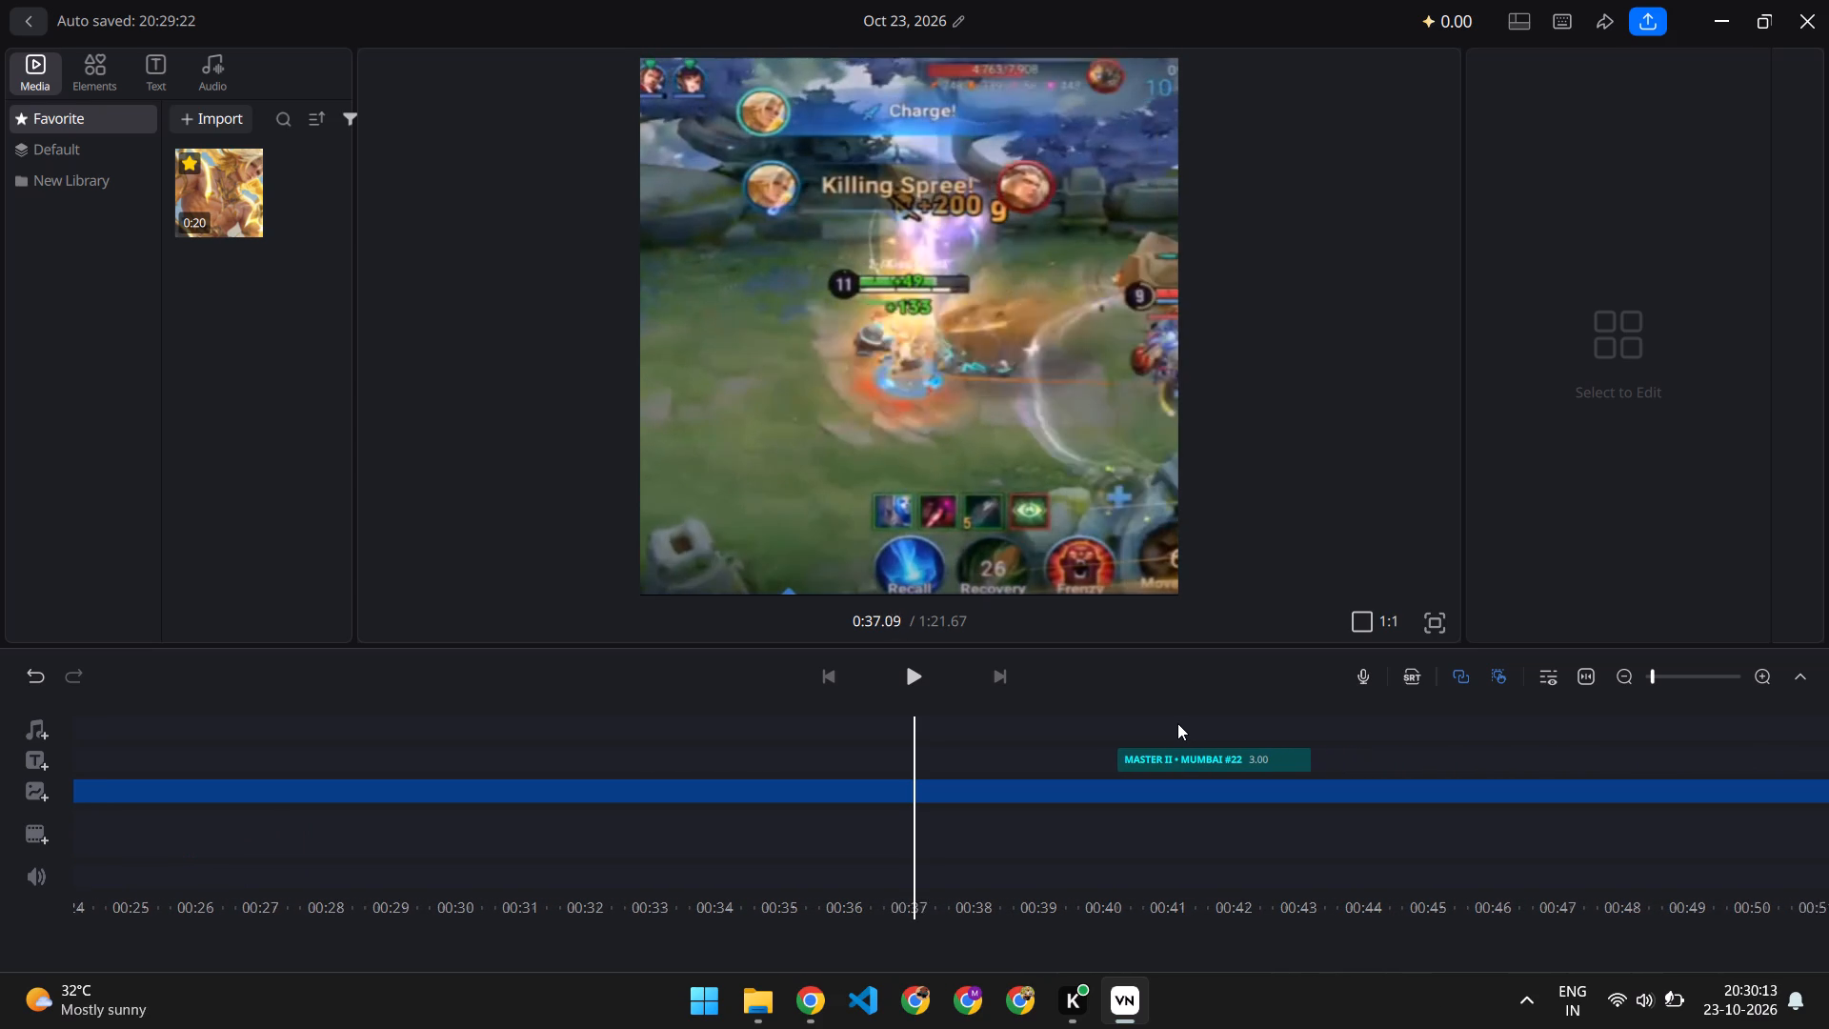
scroll(1177, 723, "left", 12)
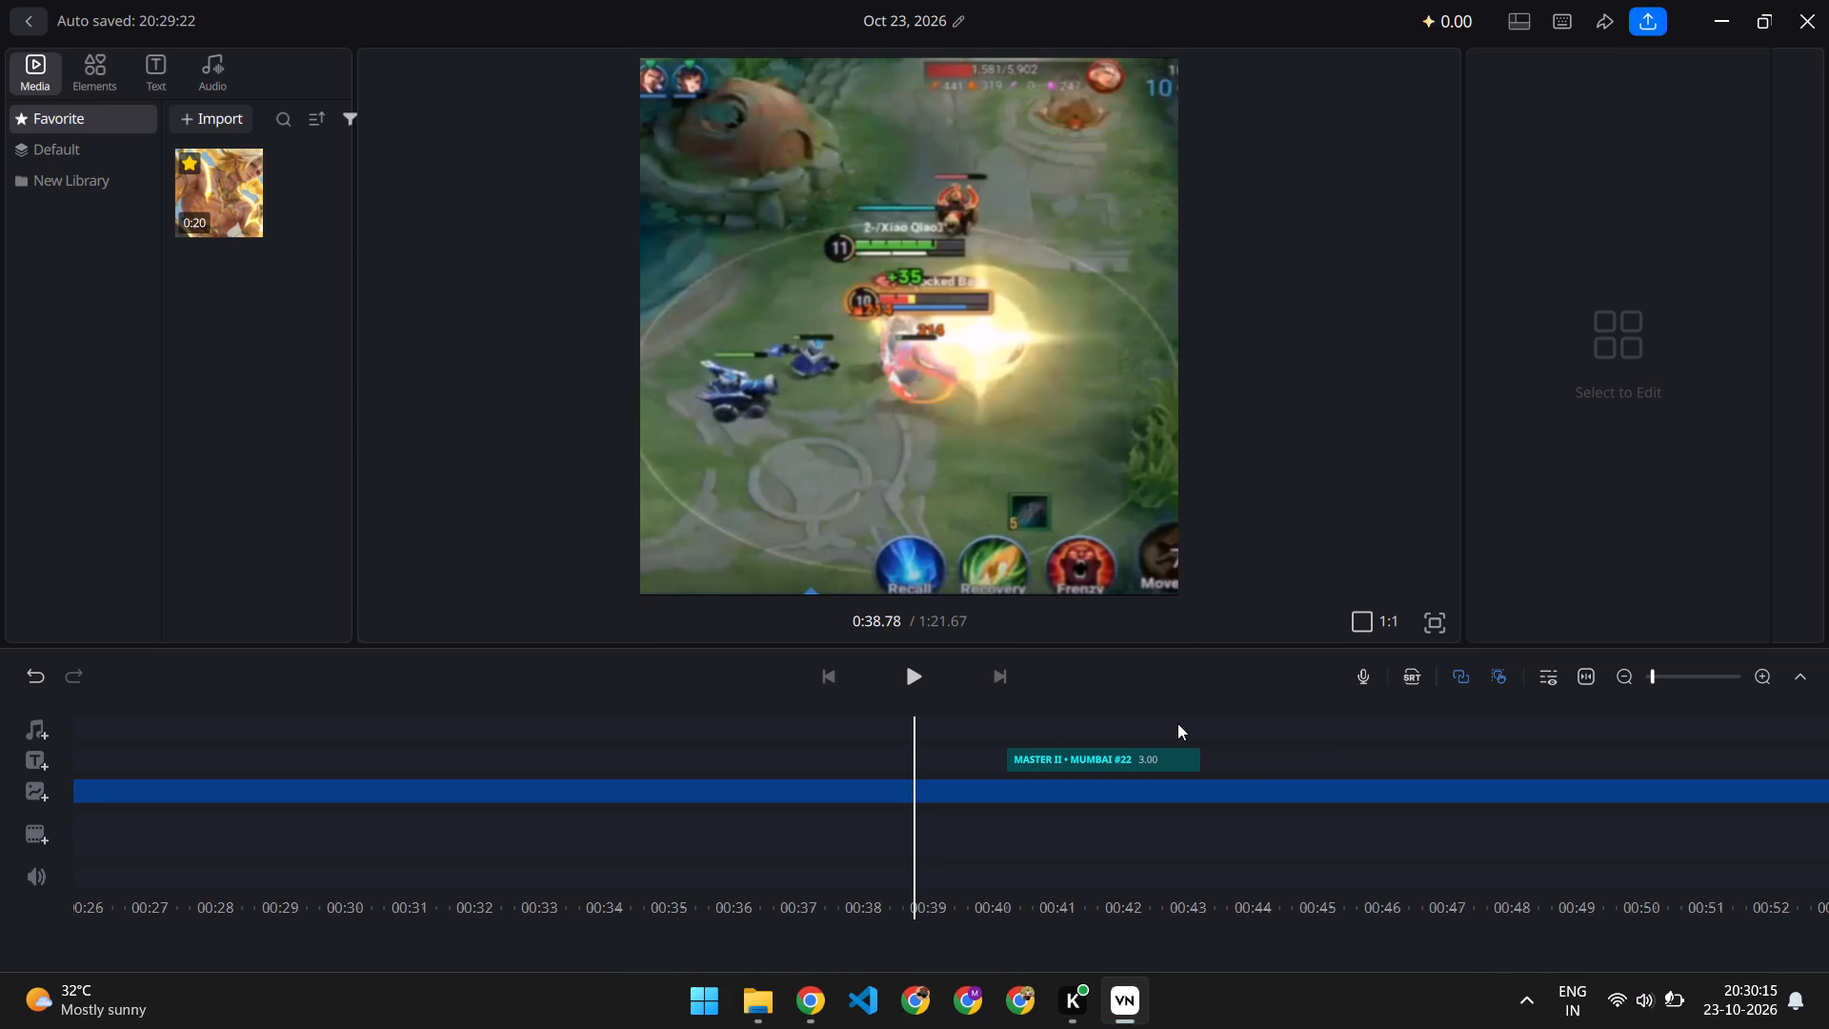
scroll(1177, 723, "left", 11)
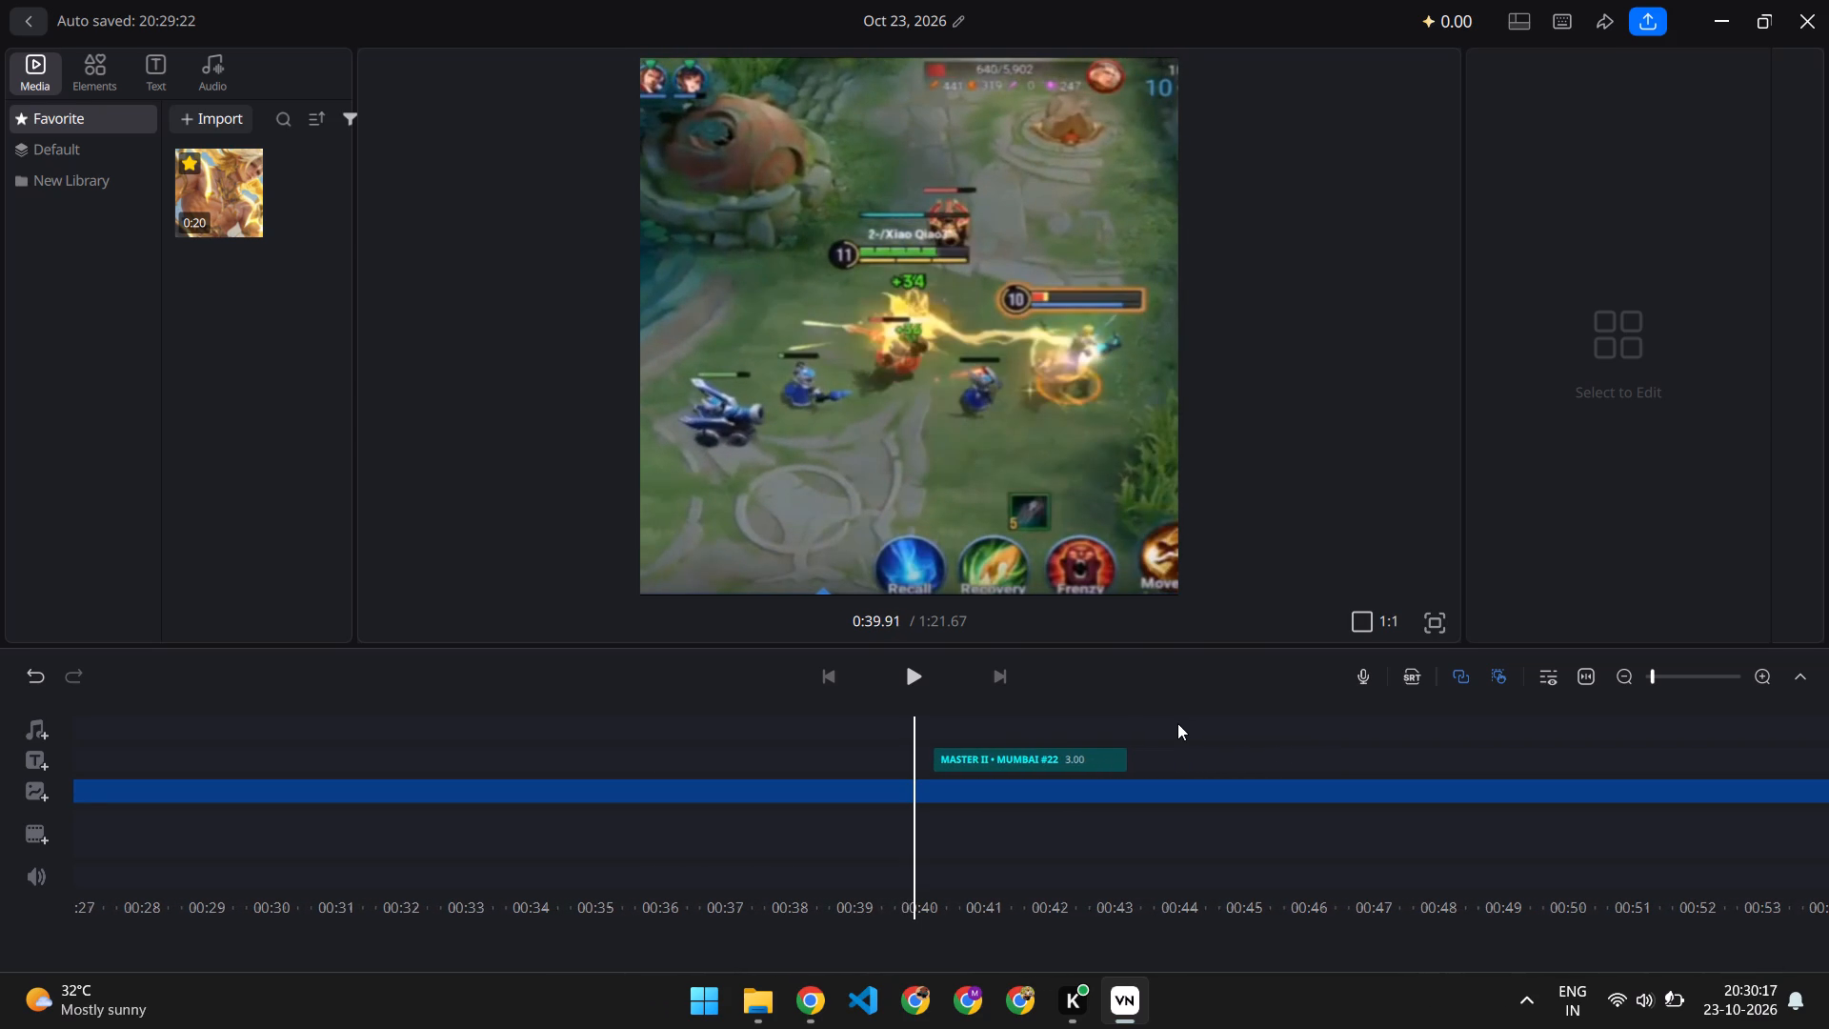
scroll(1177, 723, "left", 6)
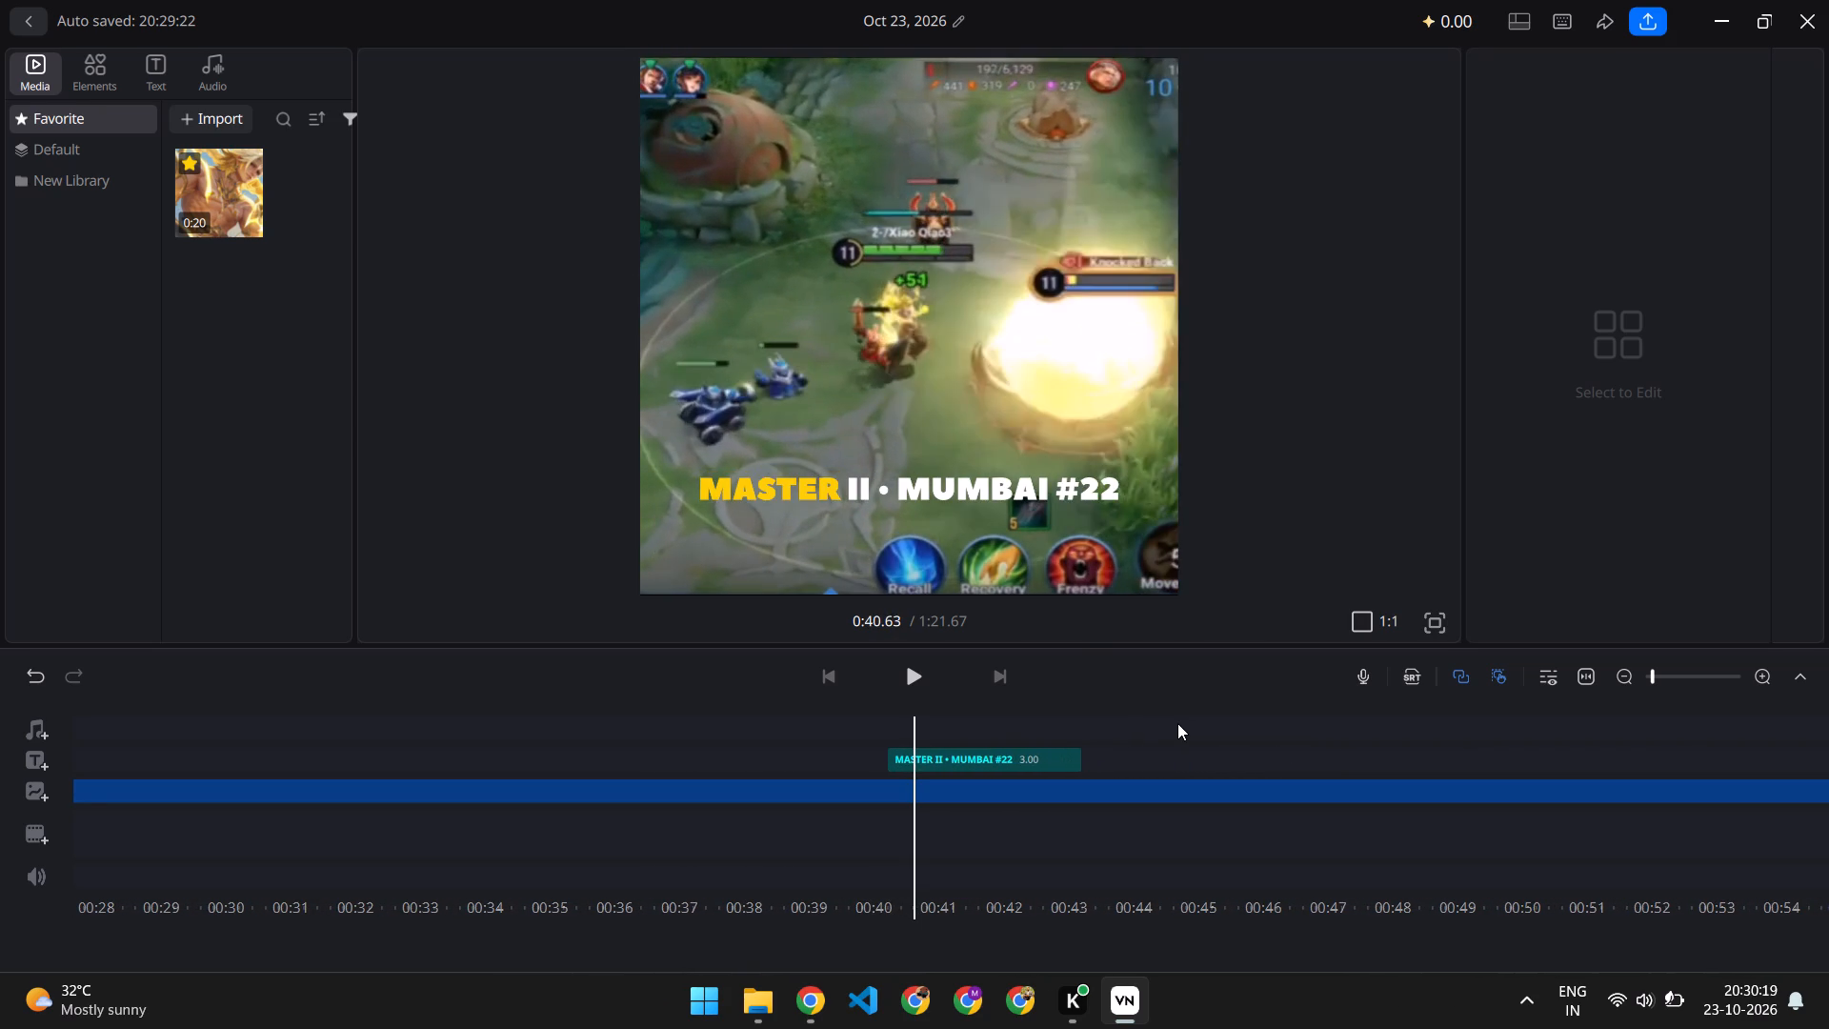
scroll(1177, 723, "left", 3)
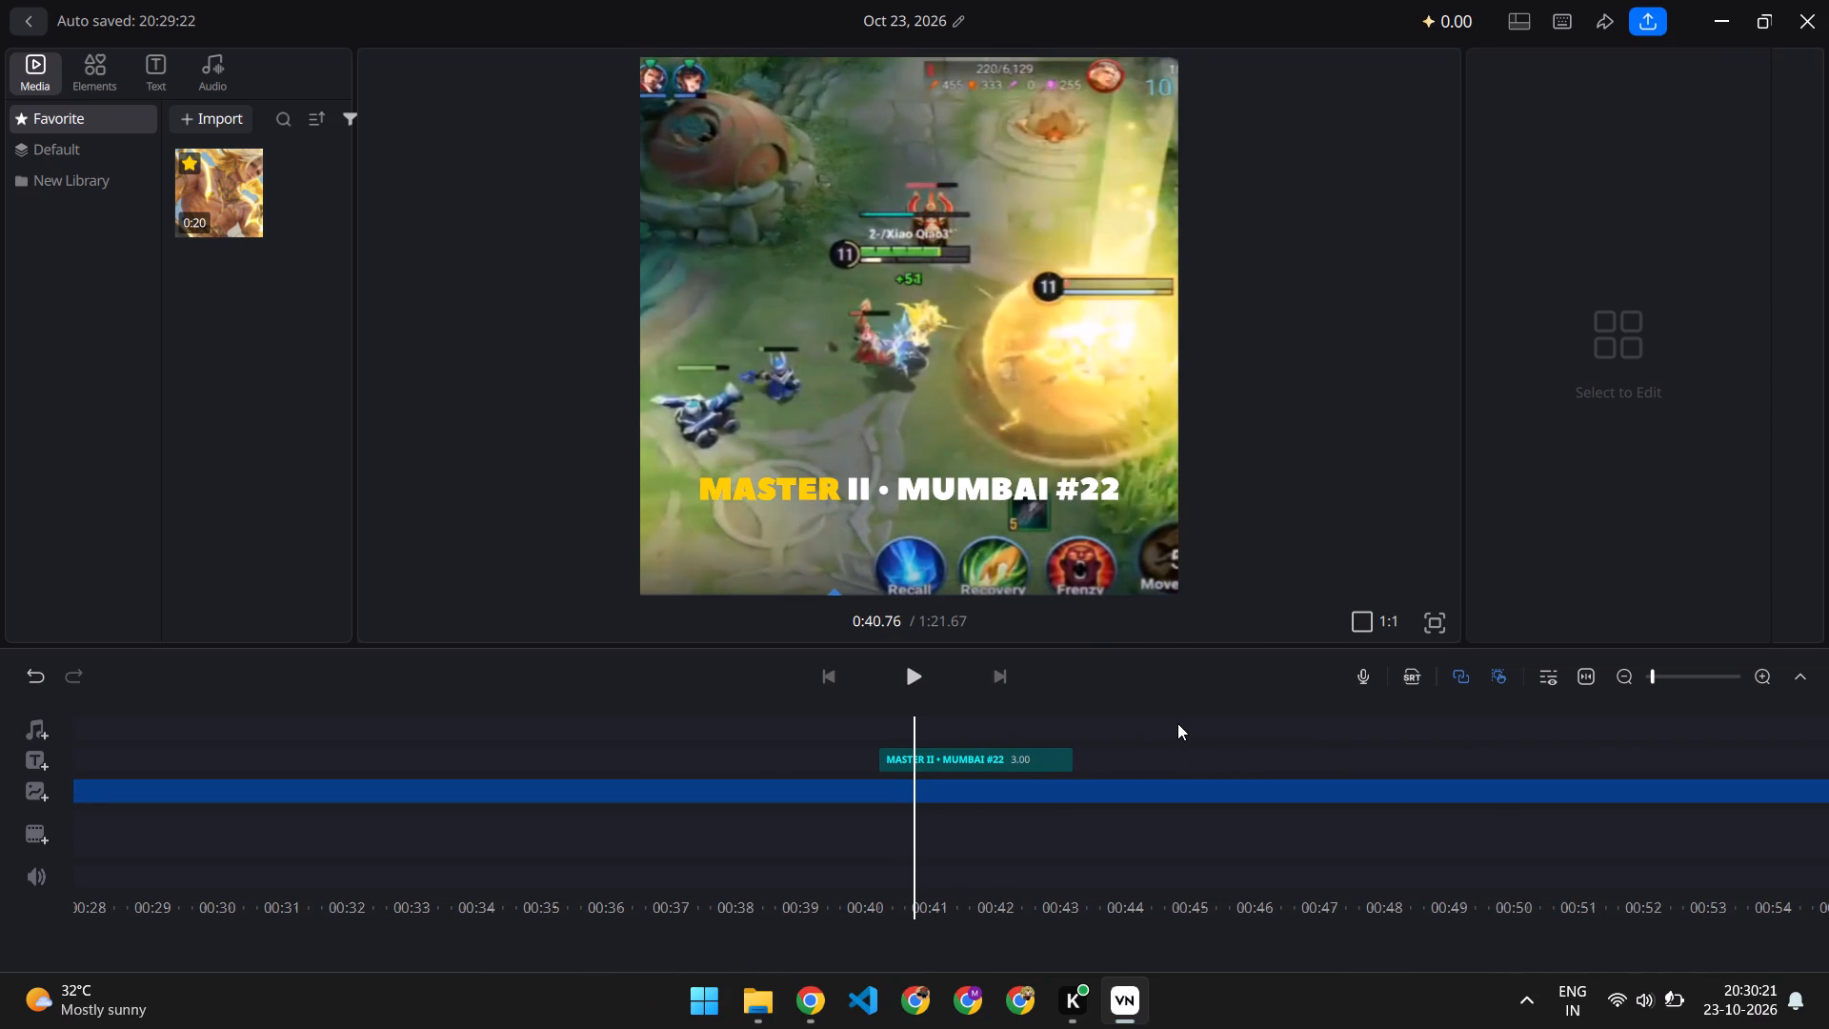
scroll(1177, 723, "left", 10)
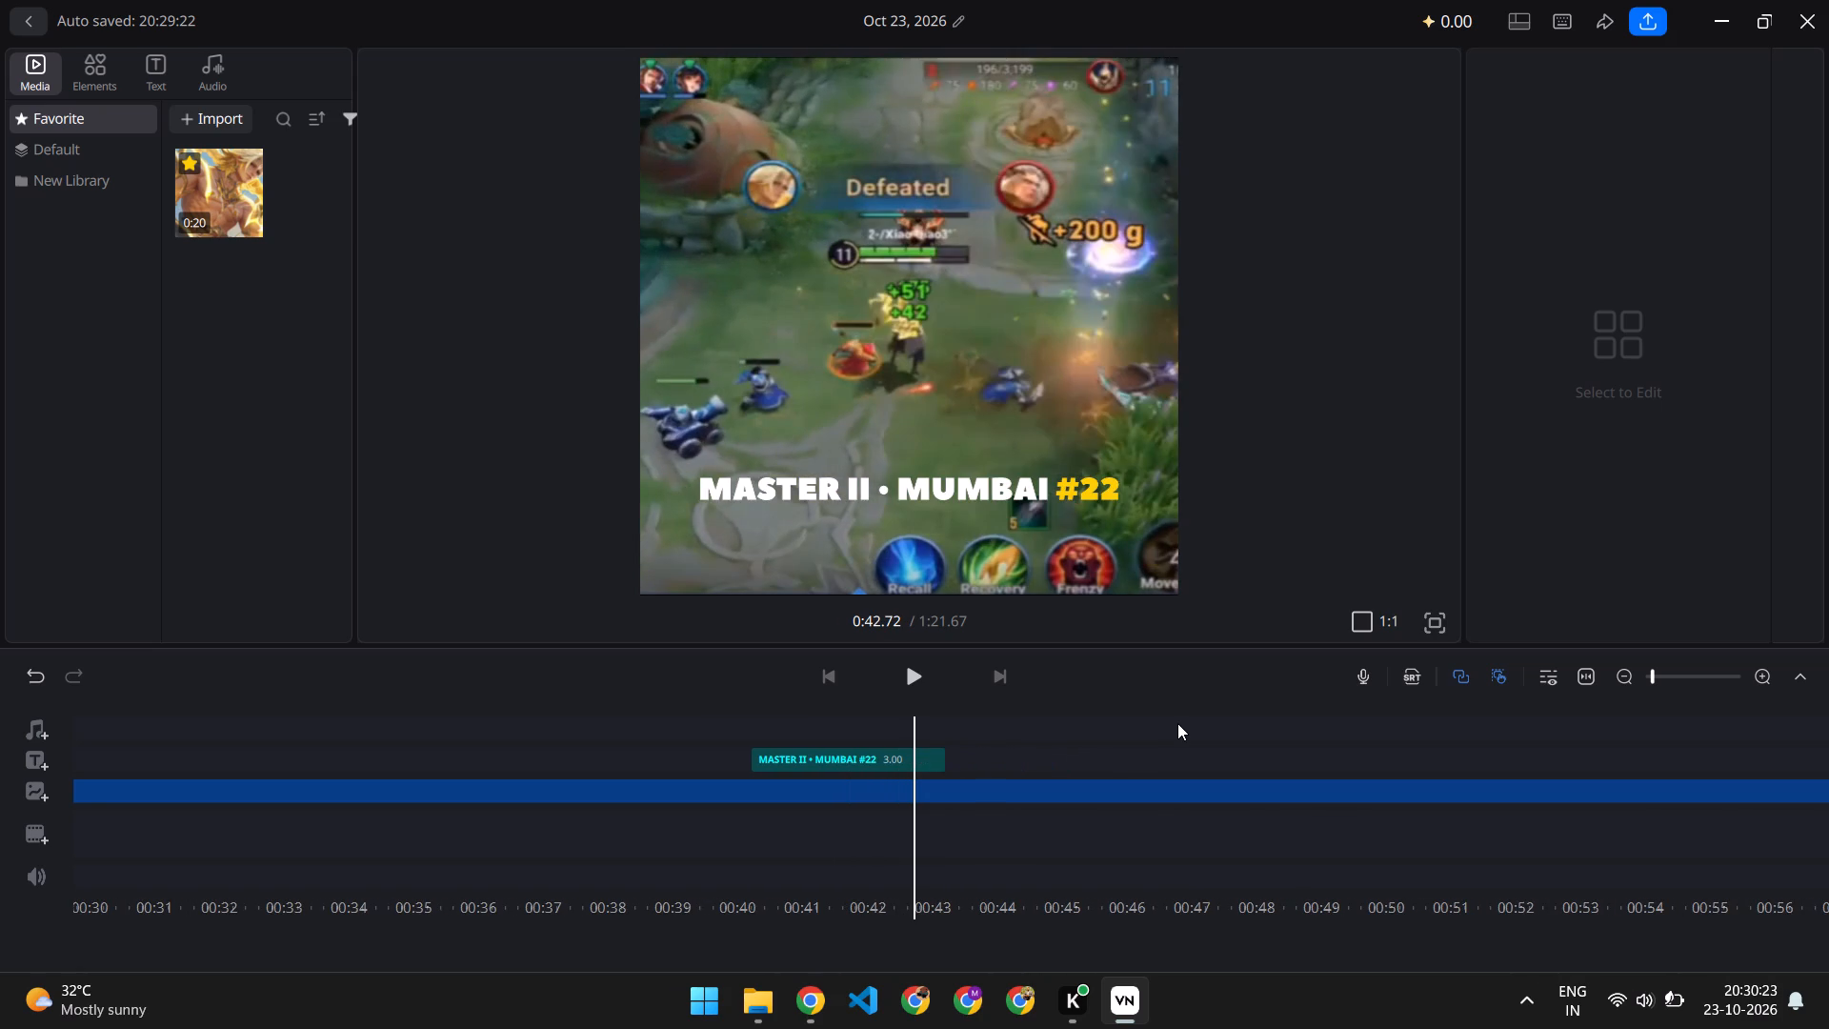
scroll(1177, 723, "left", 9)
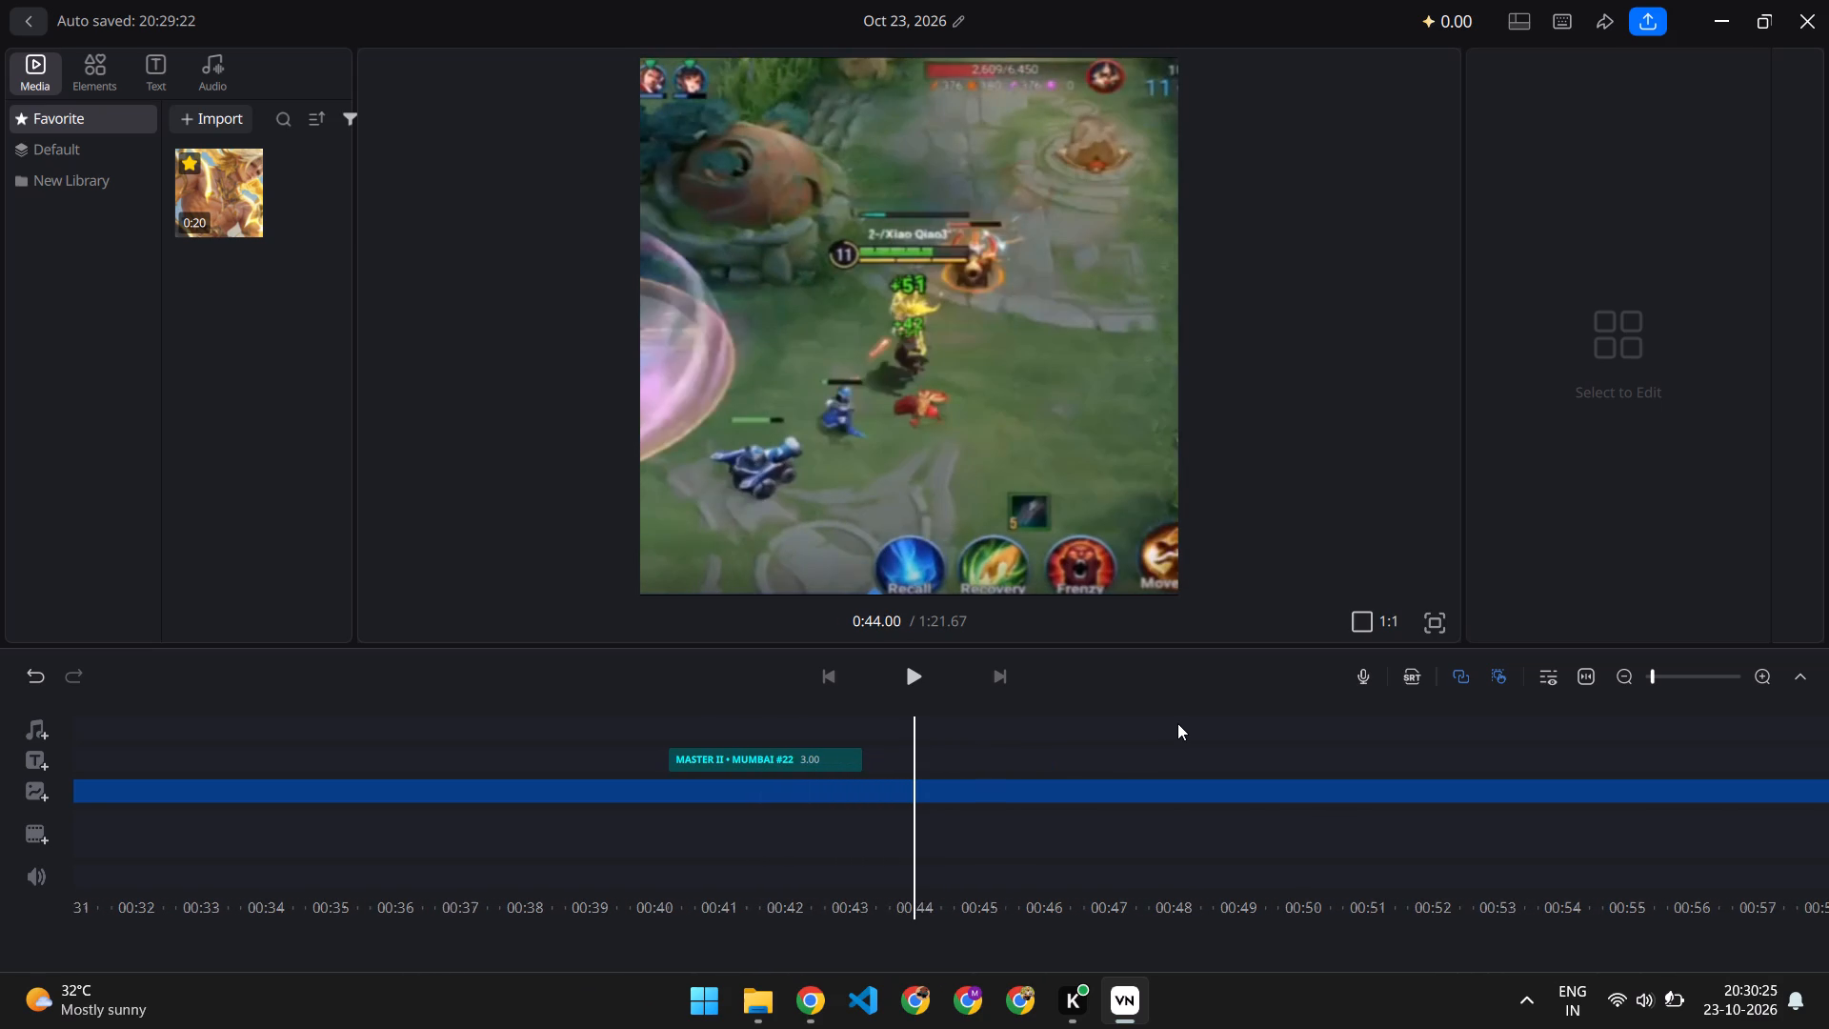
scroll(1177, 723, "left", 20)
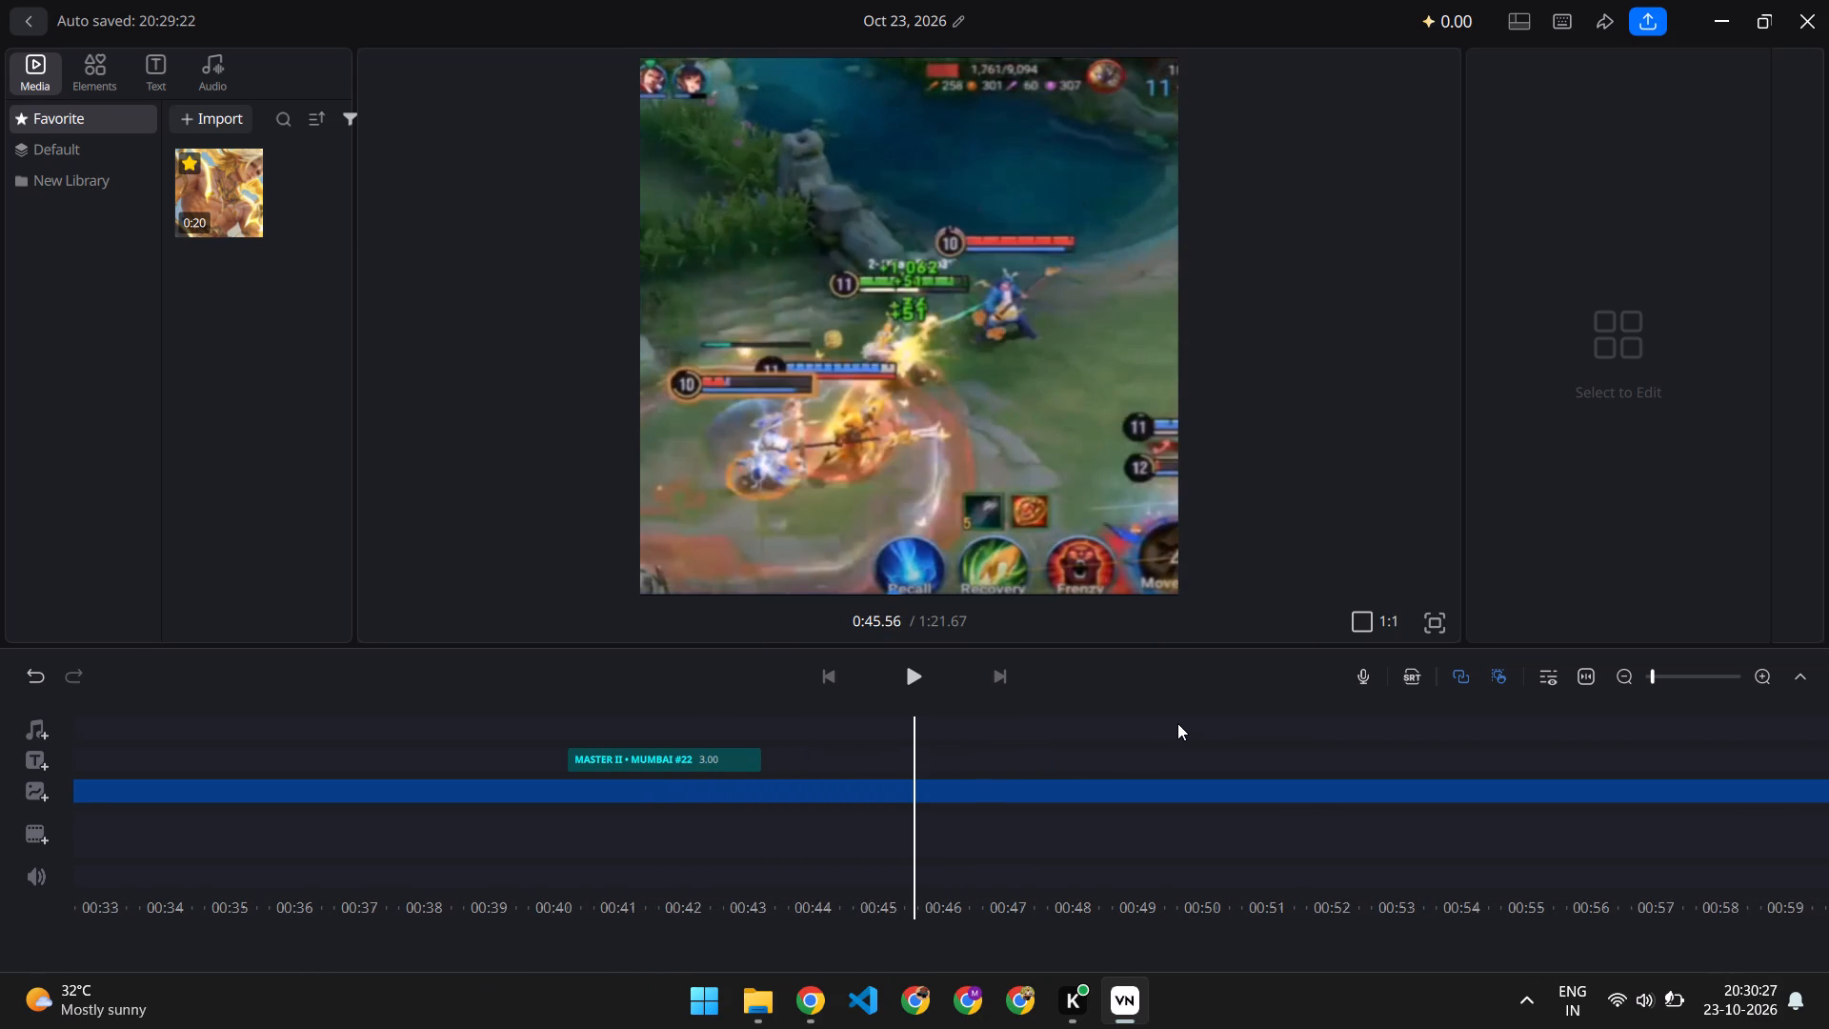
scroll(1177, 723, "left", 15)
scroll(1177, 723, "left", 14)
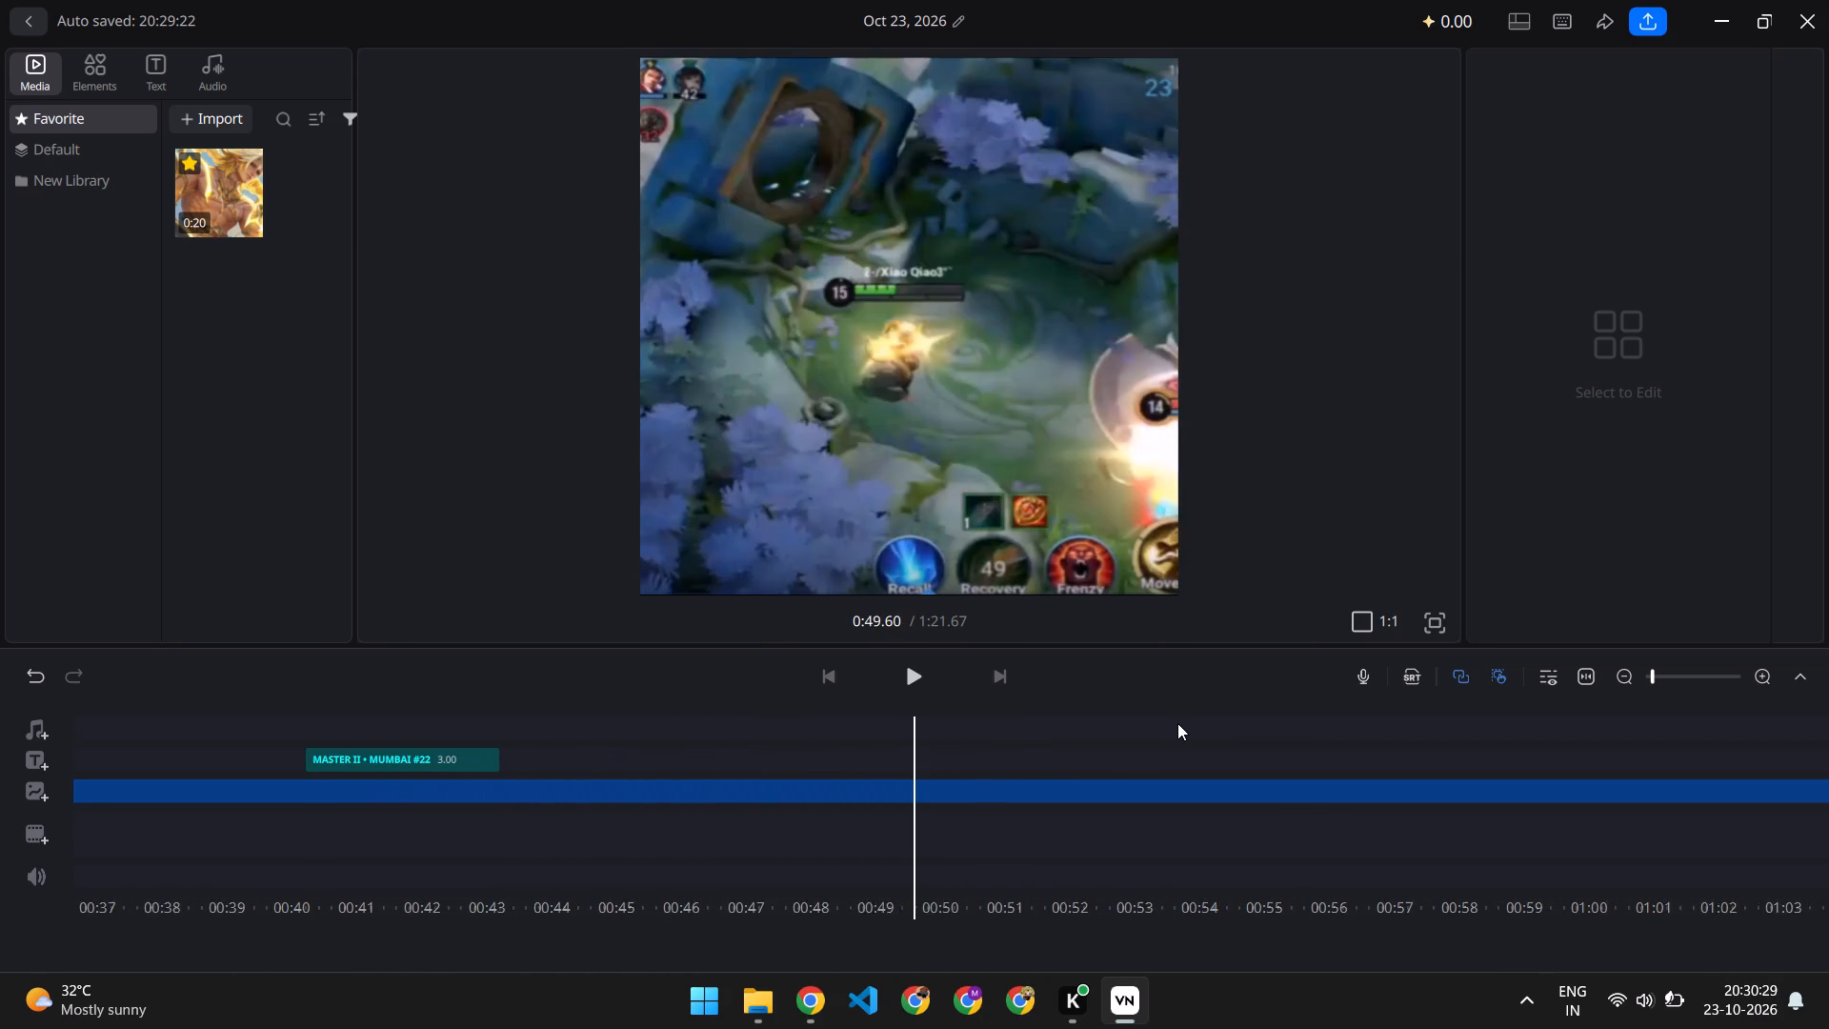
Move the MASTER II • MUMBAI #22 title earlier on the timeline so it starts at about 0:16, shortly after the gameplay begins.
scroll(1177, 723, "right", 12)
scroll(1177, 723, "right", 12)
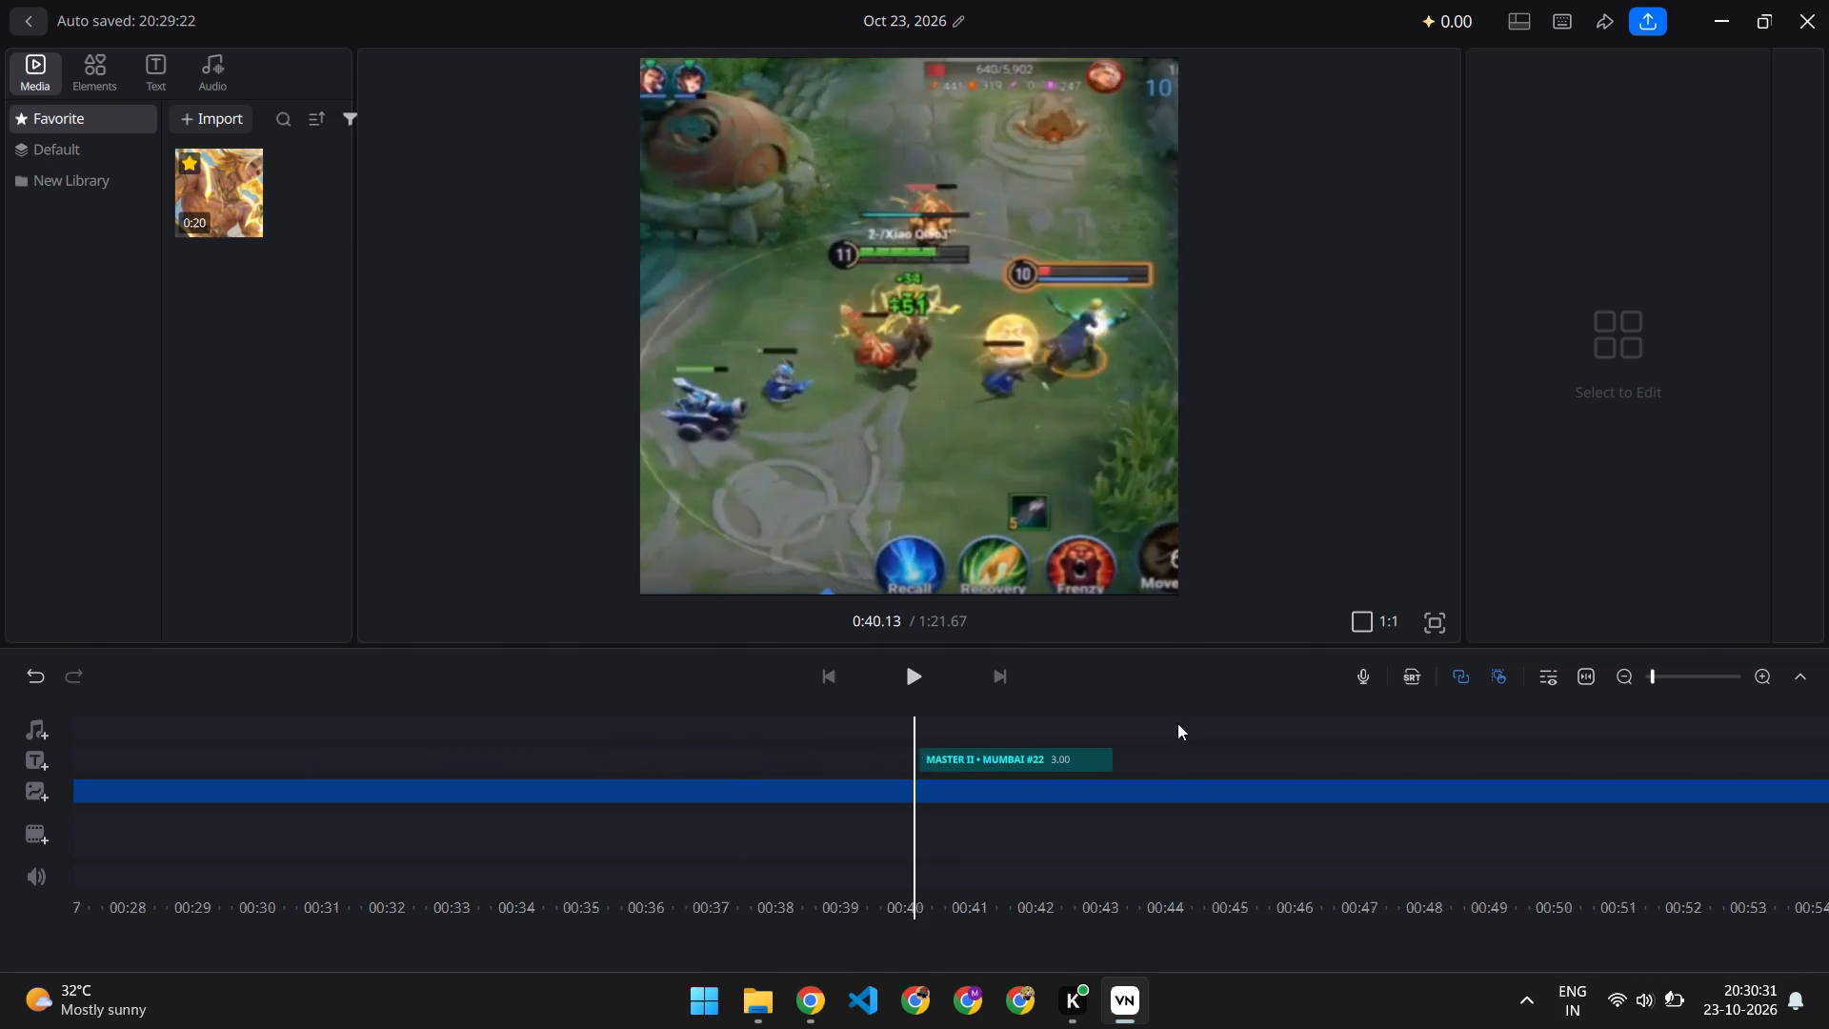
scroll(1177, 723, "right", 9)
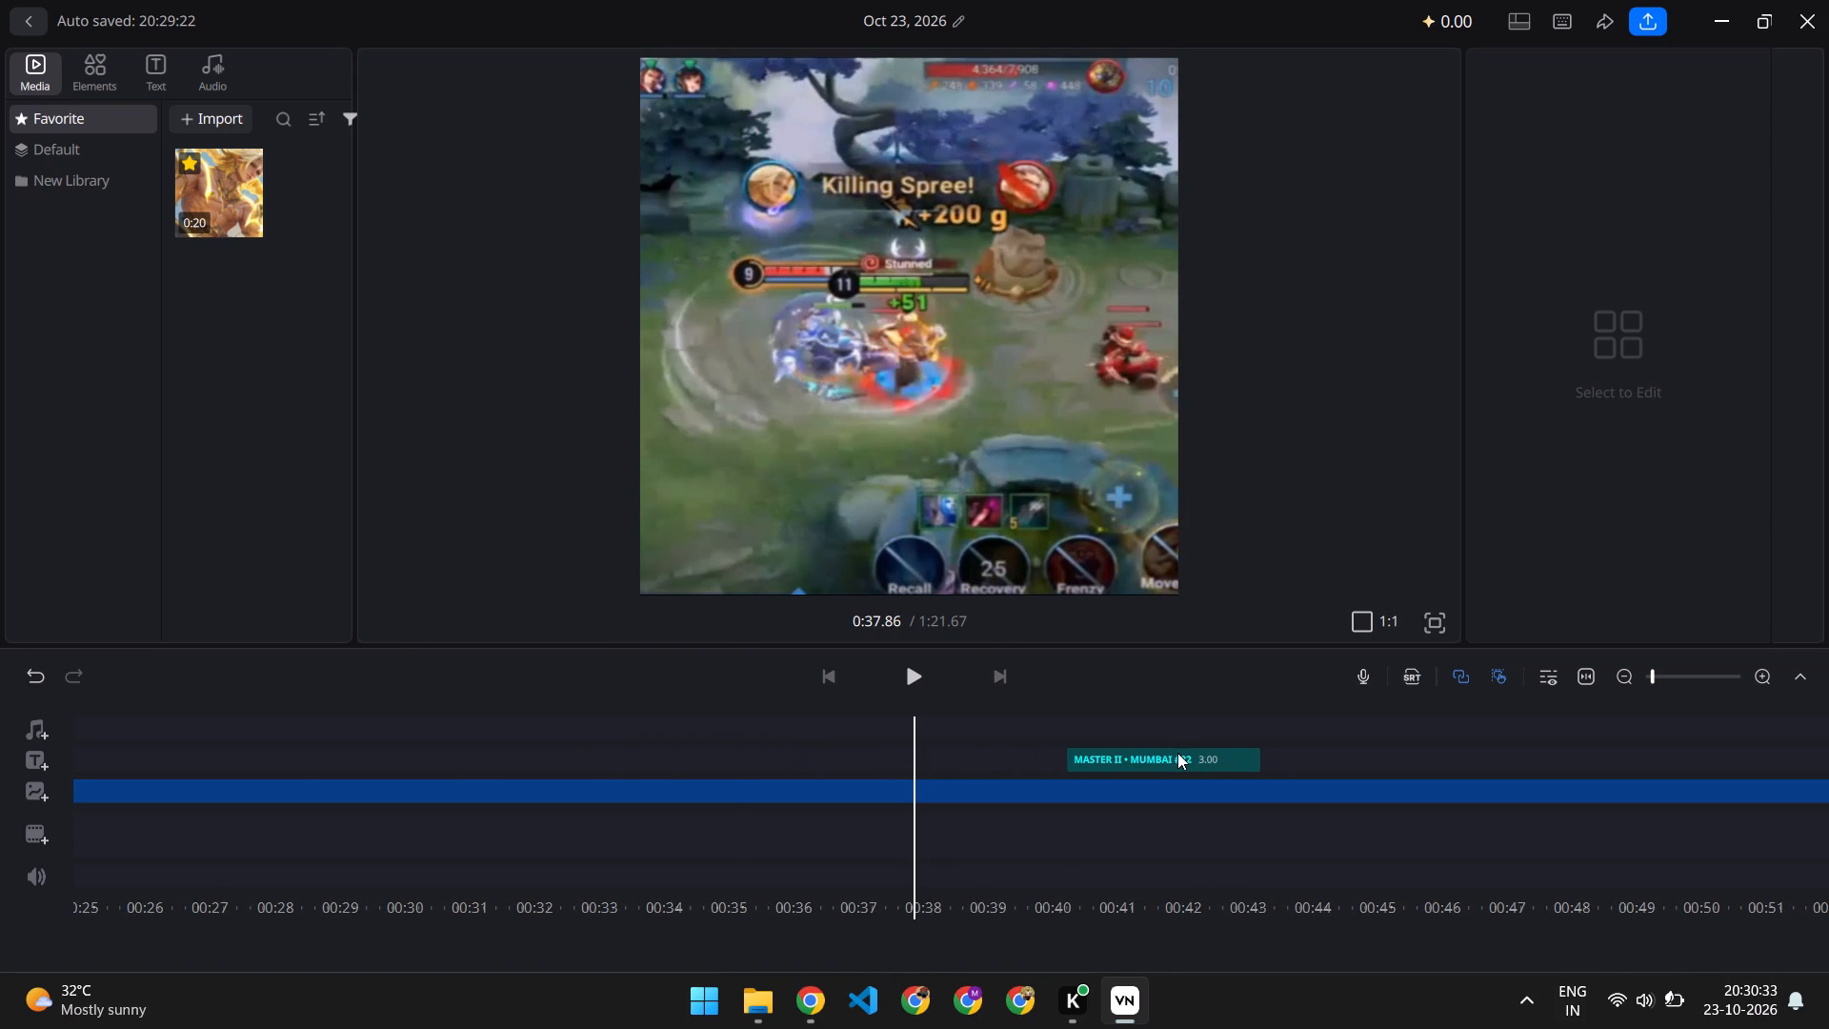
left_click(1140, 760)
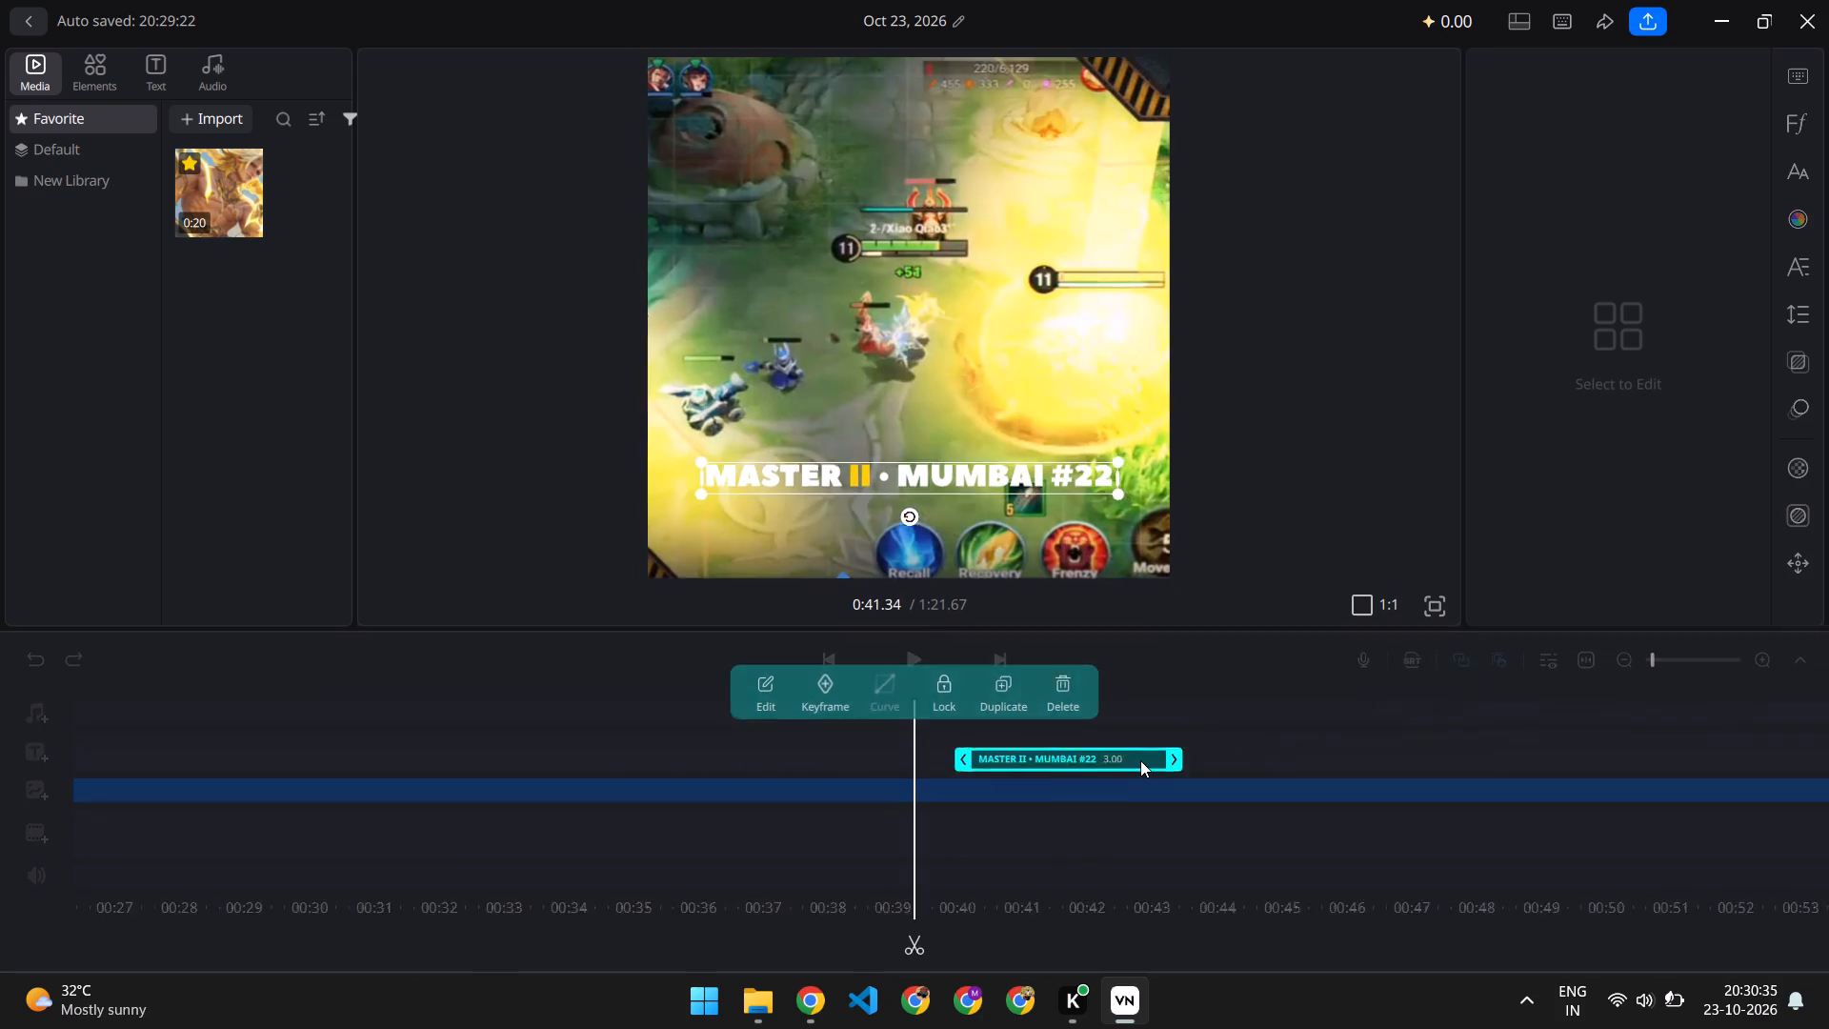
scroll(1140, 760, "right", 2)
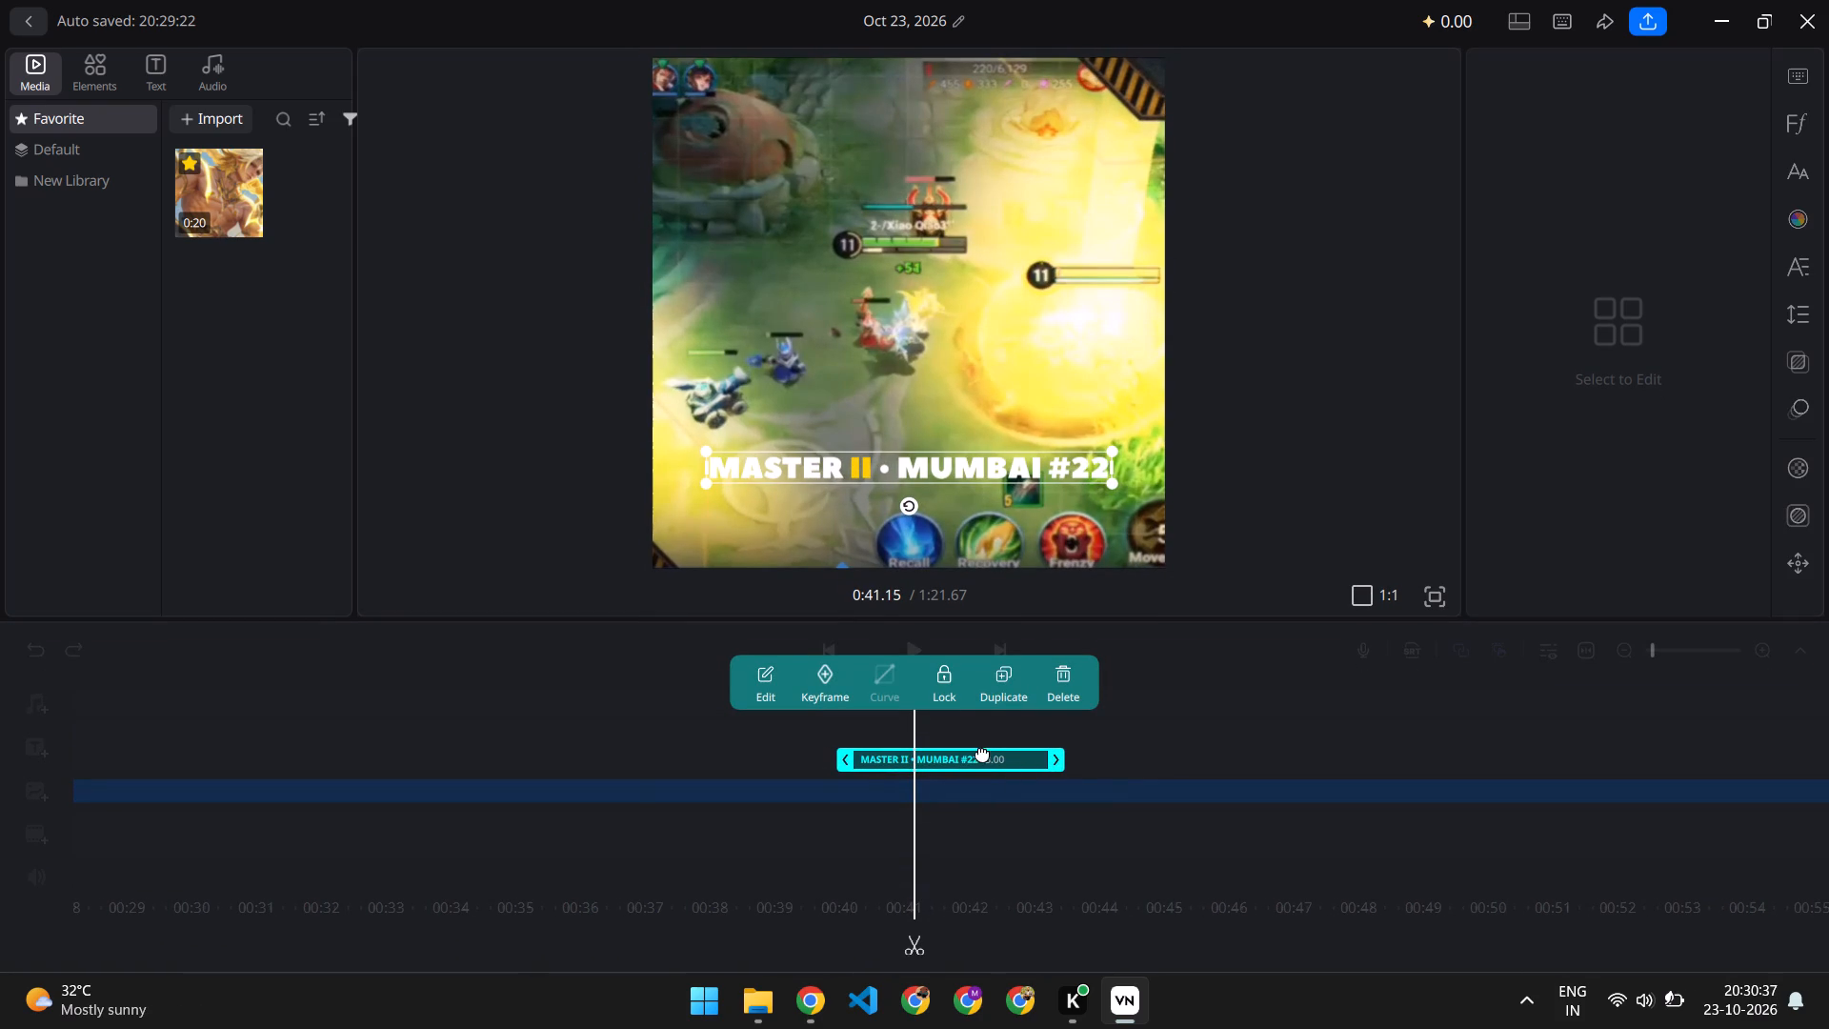
left_click_drag(976, 771, 350, 774)
scroll(350, 774, "right", 20)
scroll(350, 774, "right", 16)
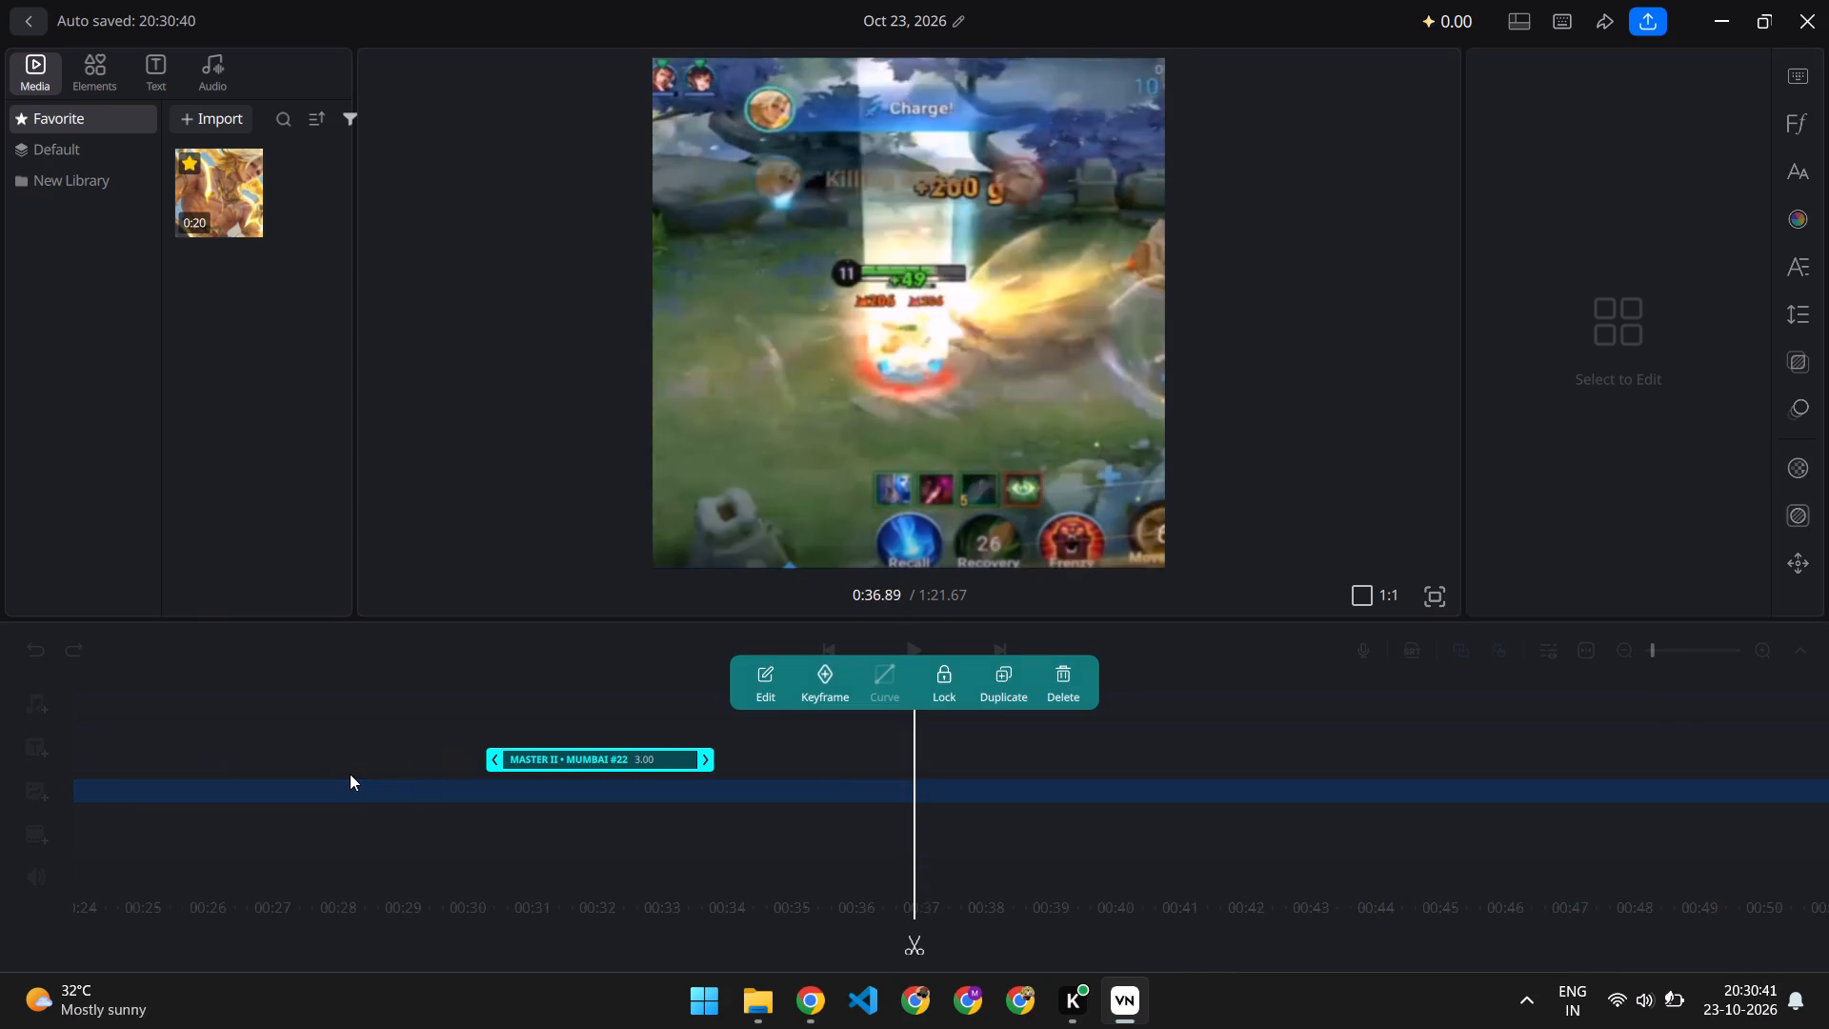
scroll(350, 774, "right", 14)
scroll(350, 774, "right", 16)
scroll(350, 774, "right", 8)
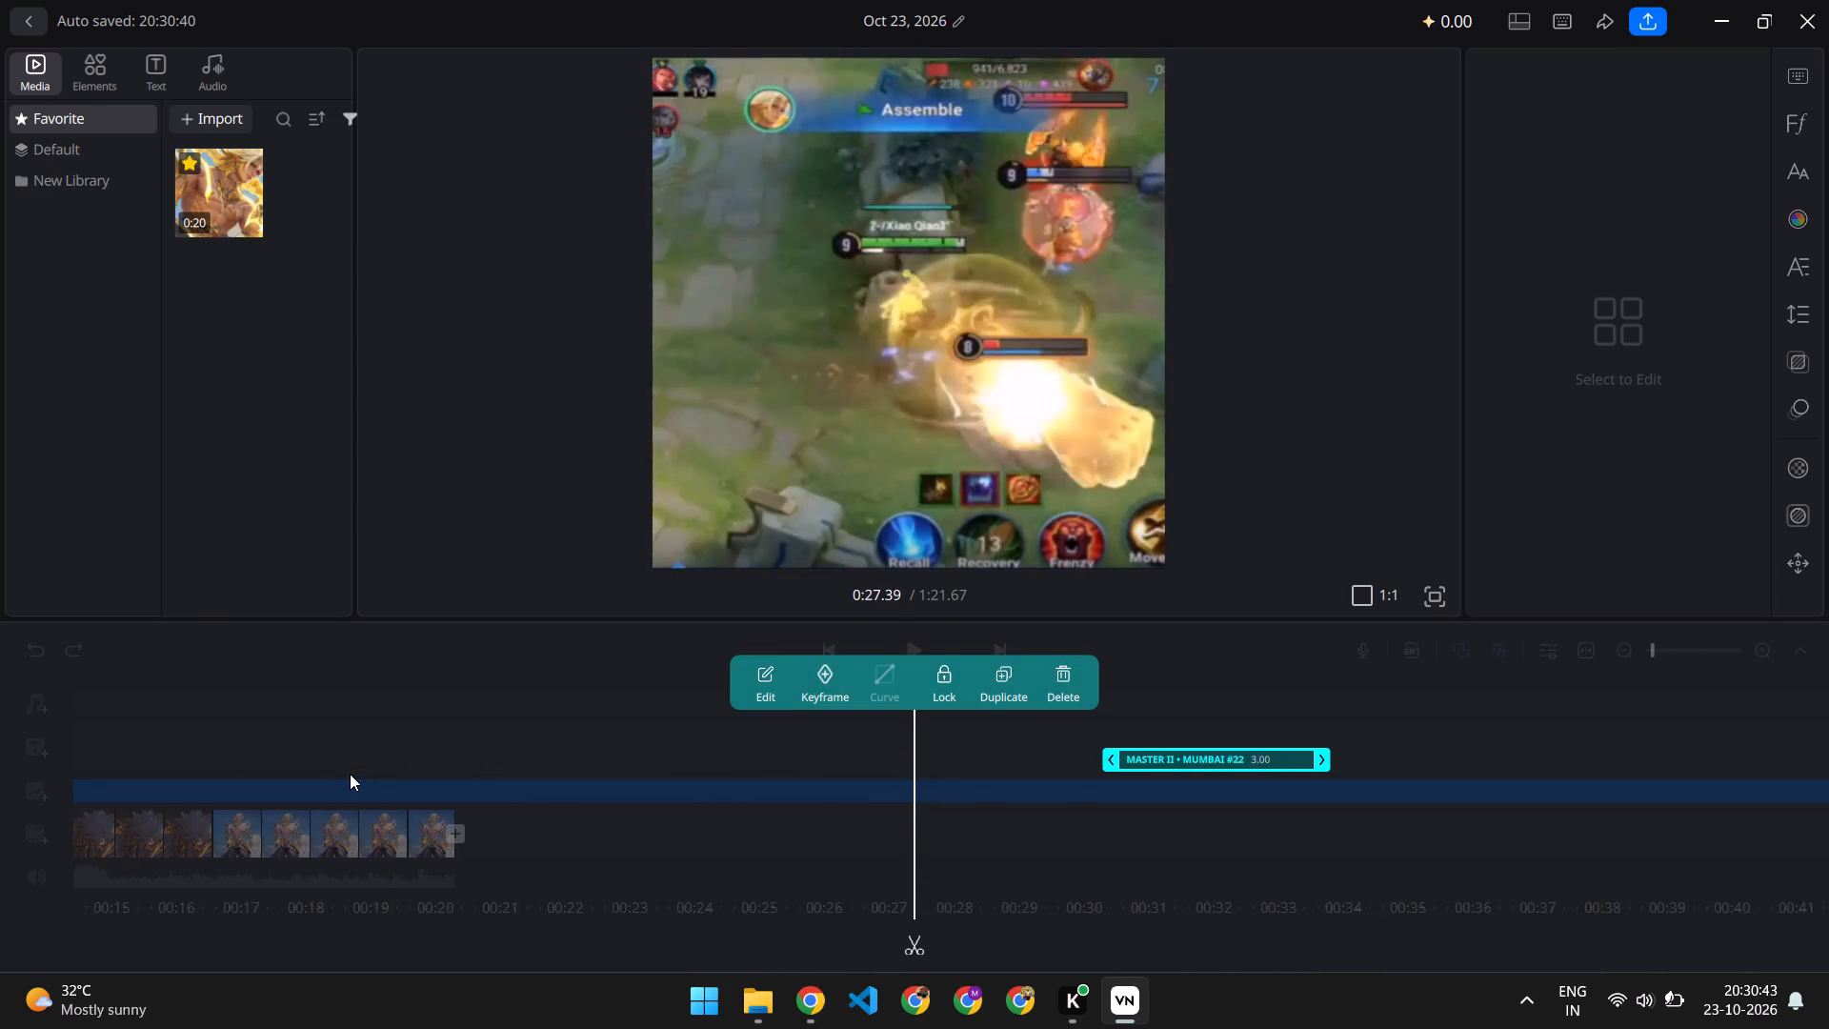
scroll(350, 774, "right", 8)
scroll(350, 774, "right", 18)
scroll(350, 774, "left", 1)
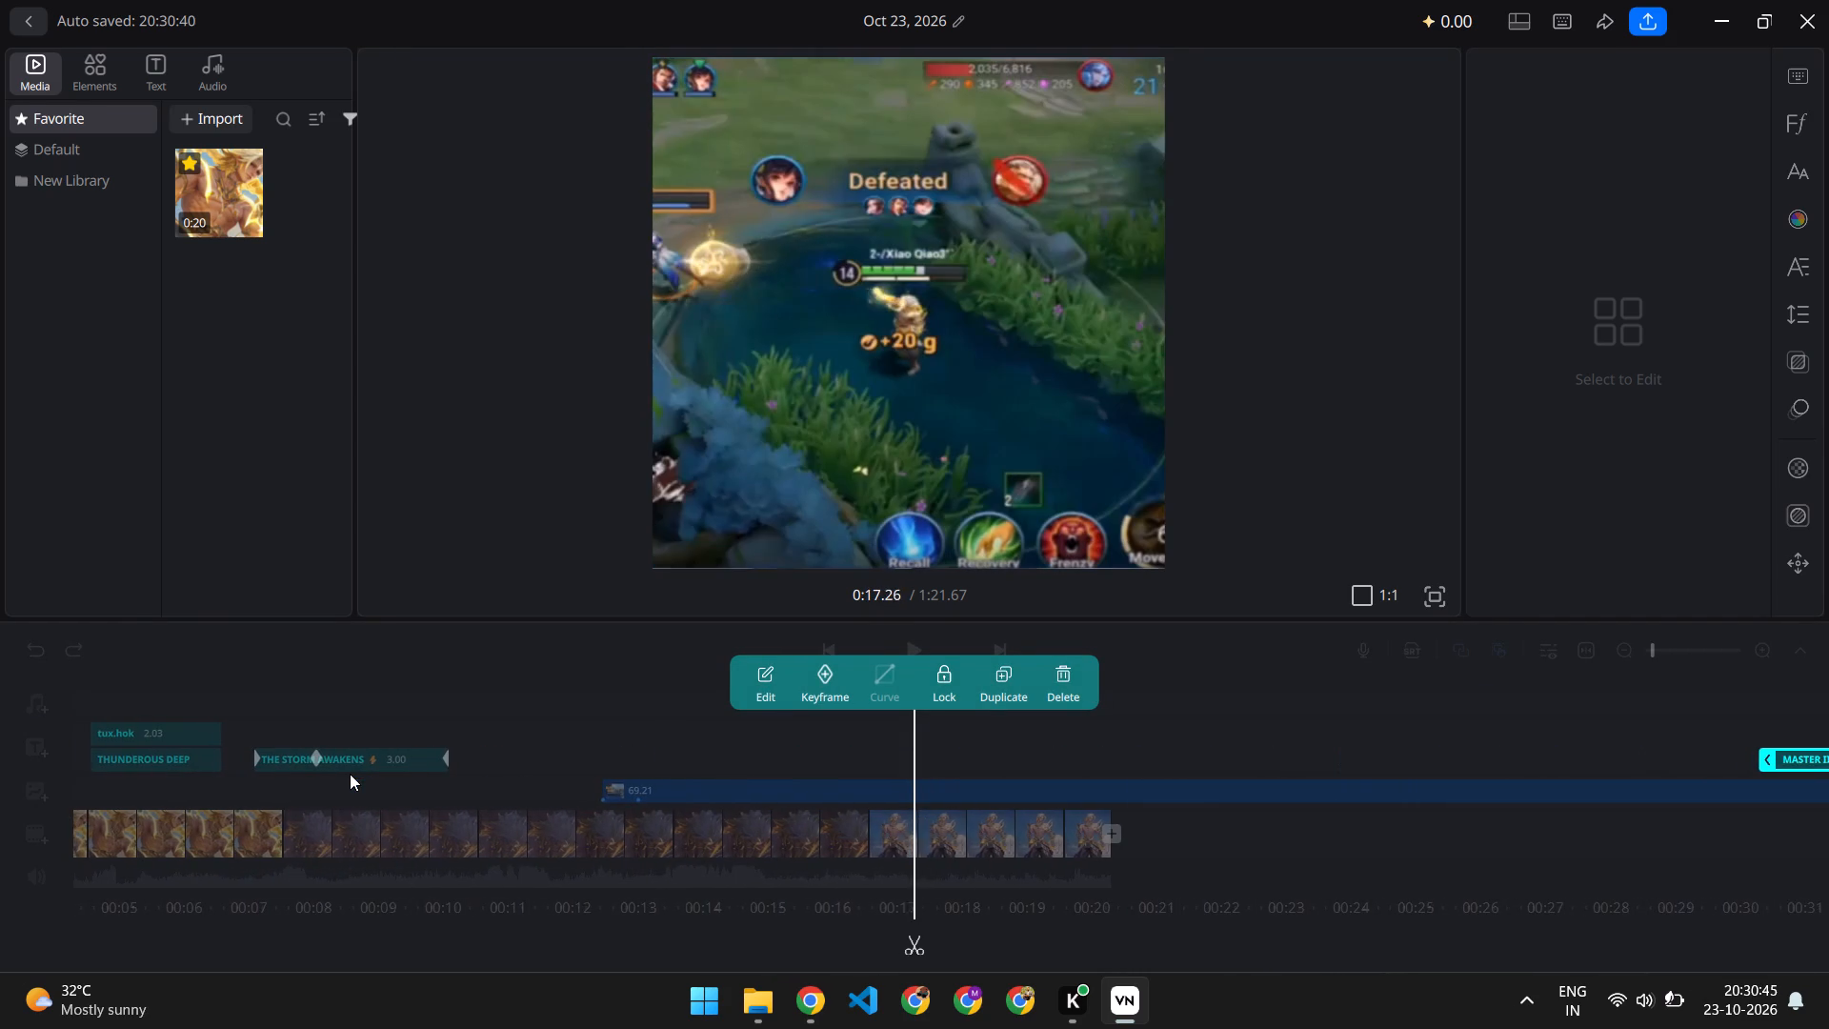
scroll(350, 774, "left", 6)
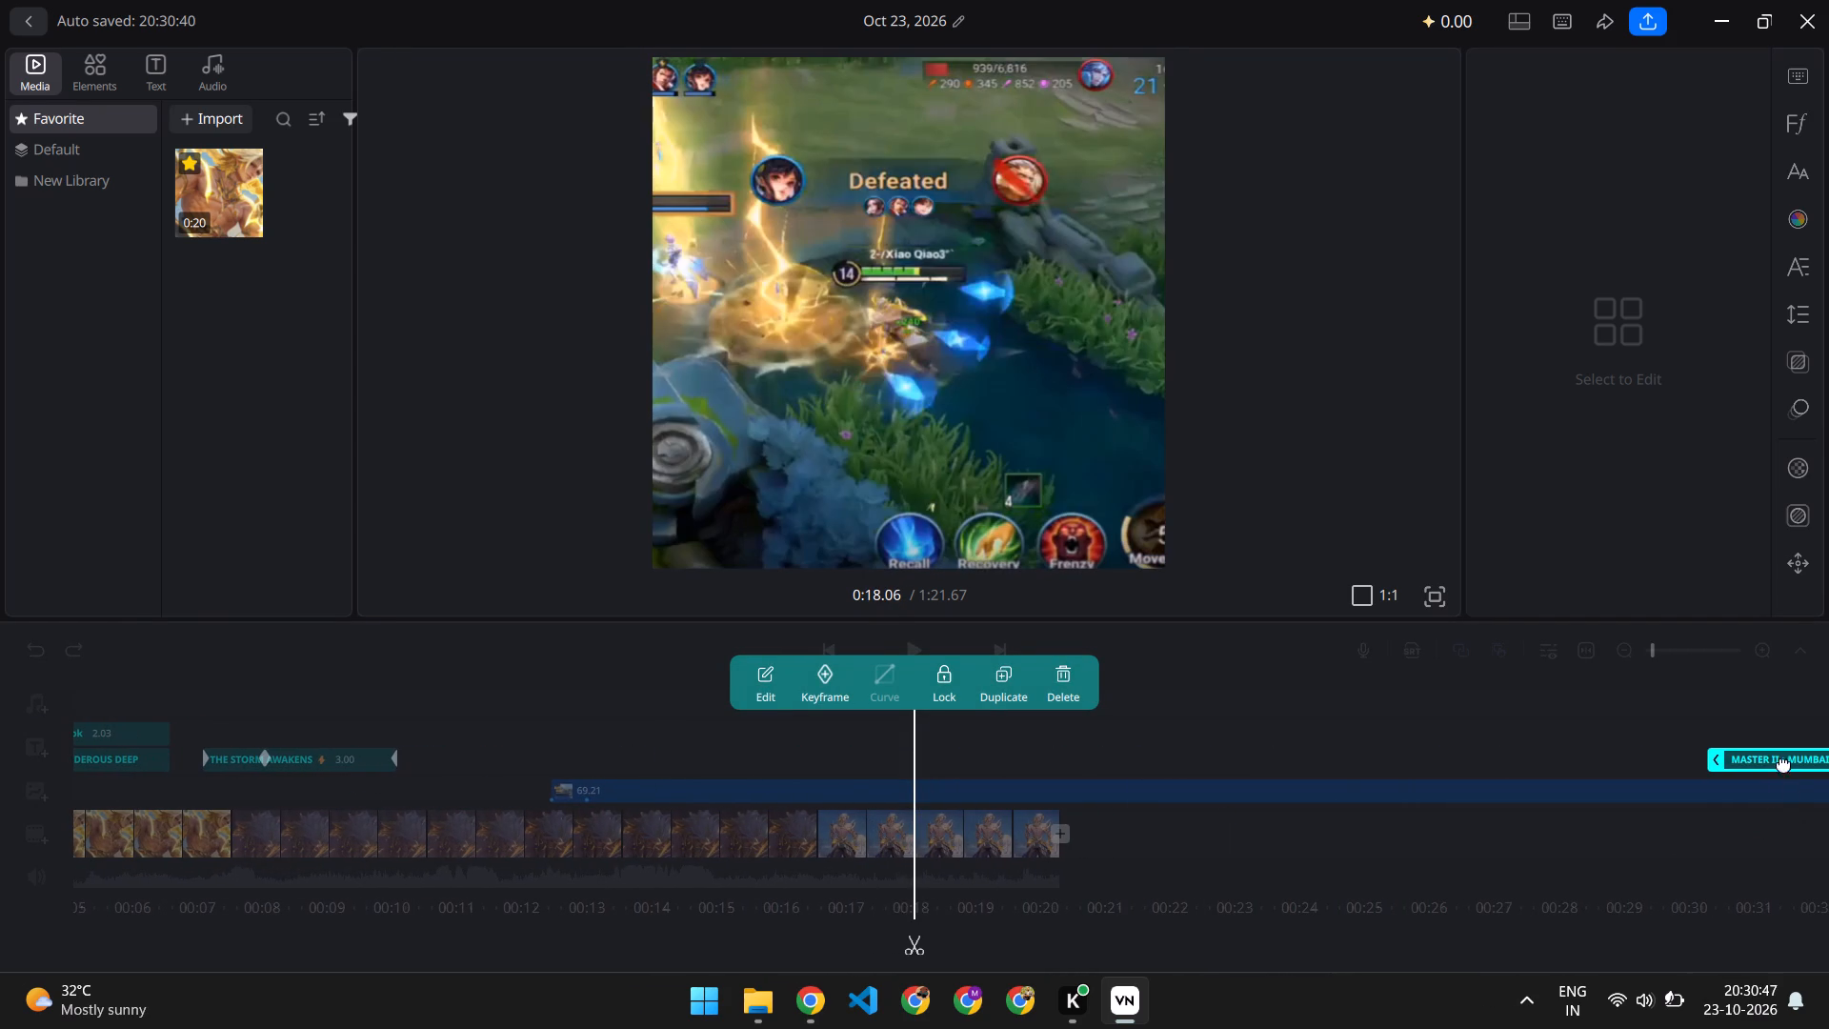
left_click_drag(1783, 758, 863, 773)
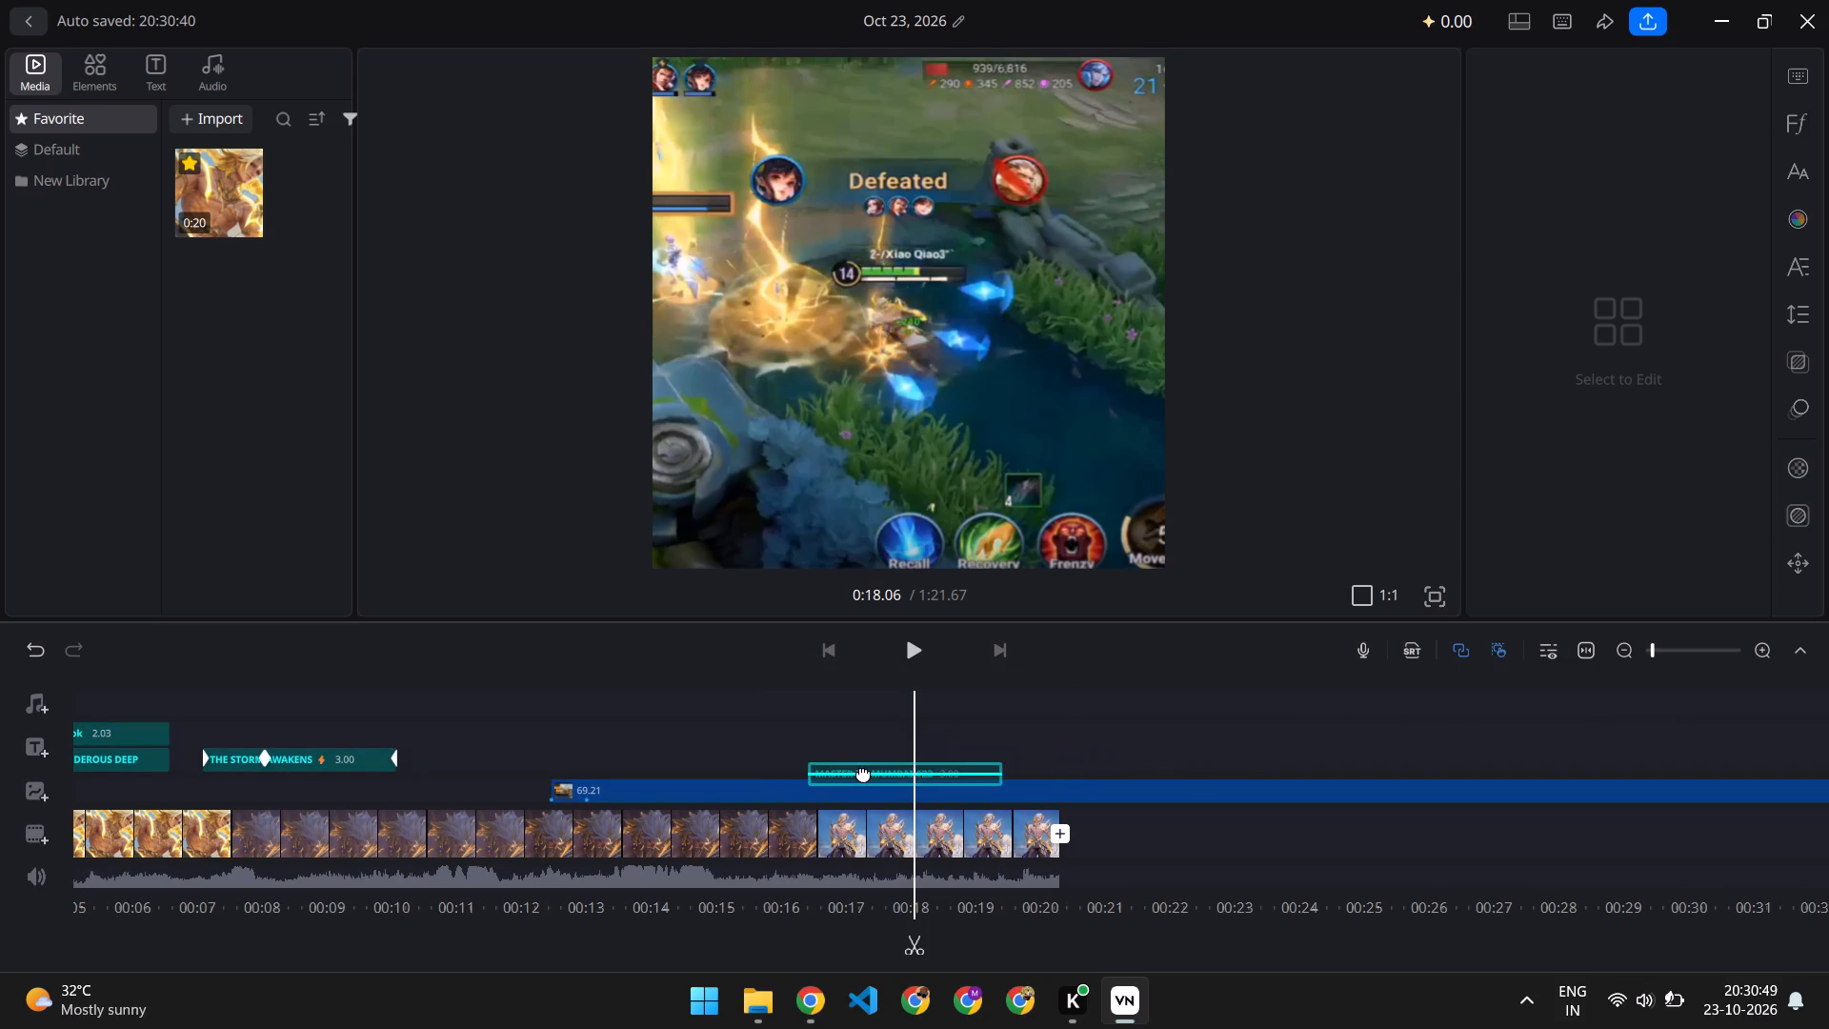
left_click_drag(863, 773, 858, 764)
Scrub between about 0:16 and 0:18 to check how the MASTER II • MUMBAI #22 title starts and animates over the gameplay.
scroll(858, 764, "right", 8)
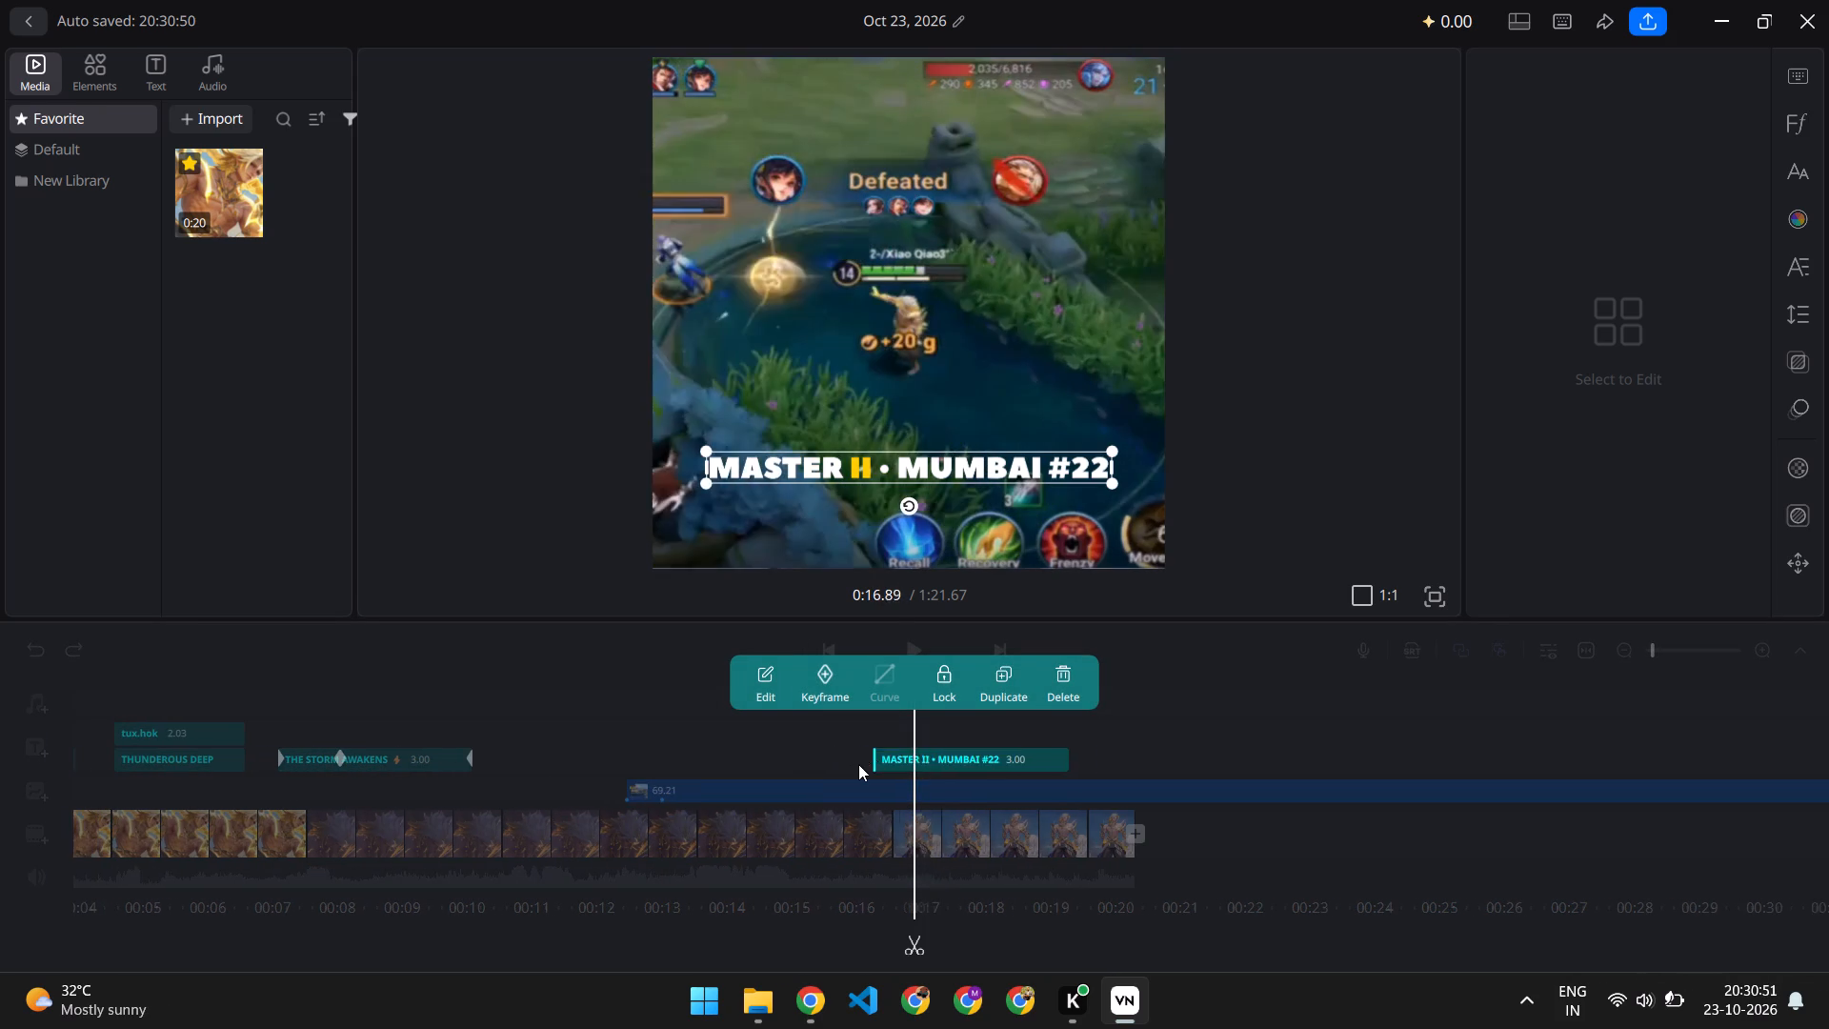
scroll(858, 764, "right", 6)
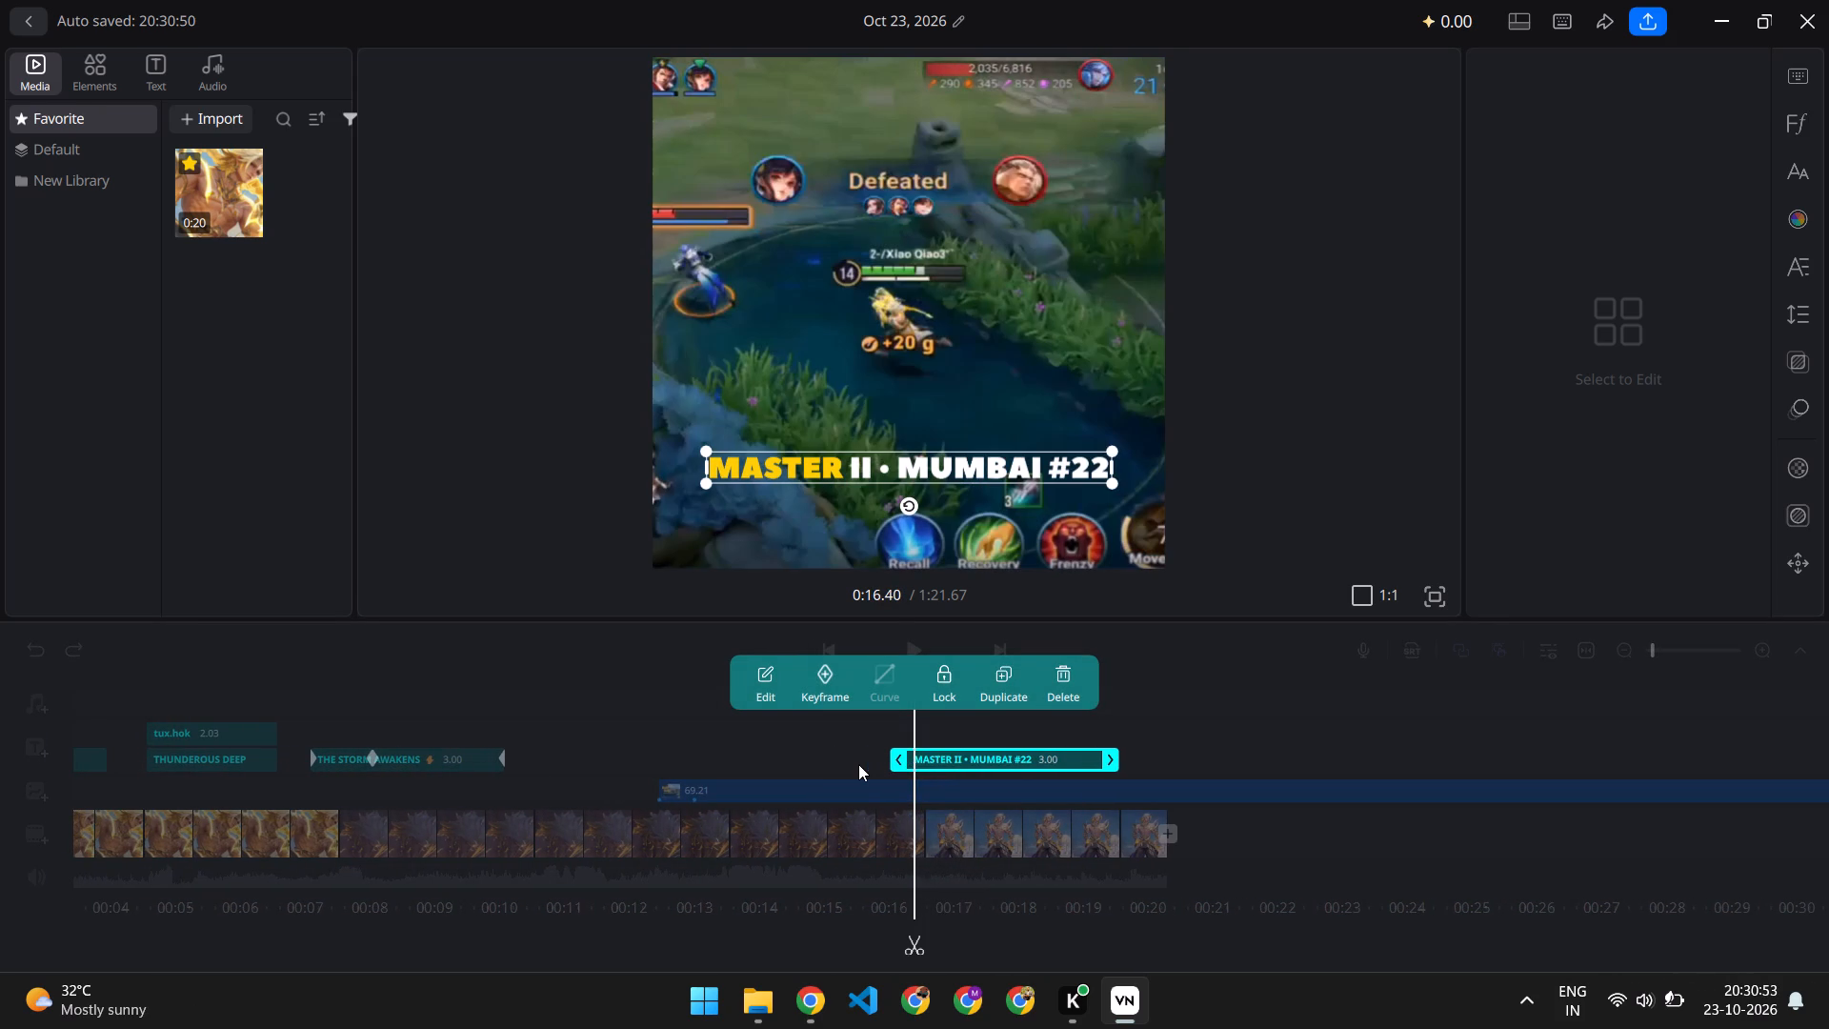
scroll(858, 764, "right", 2)
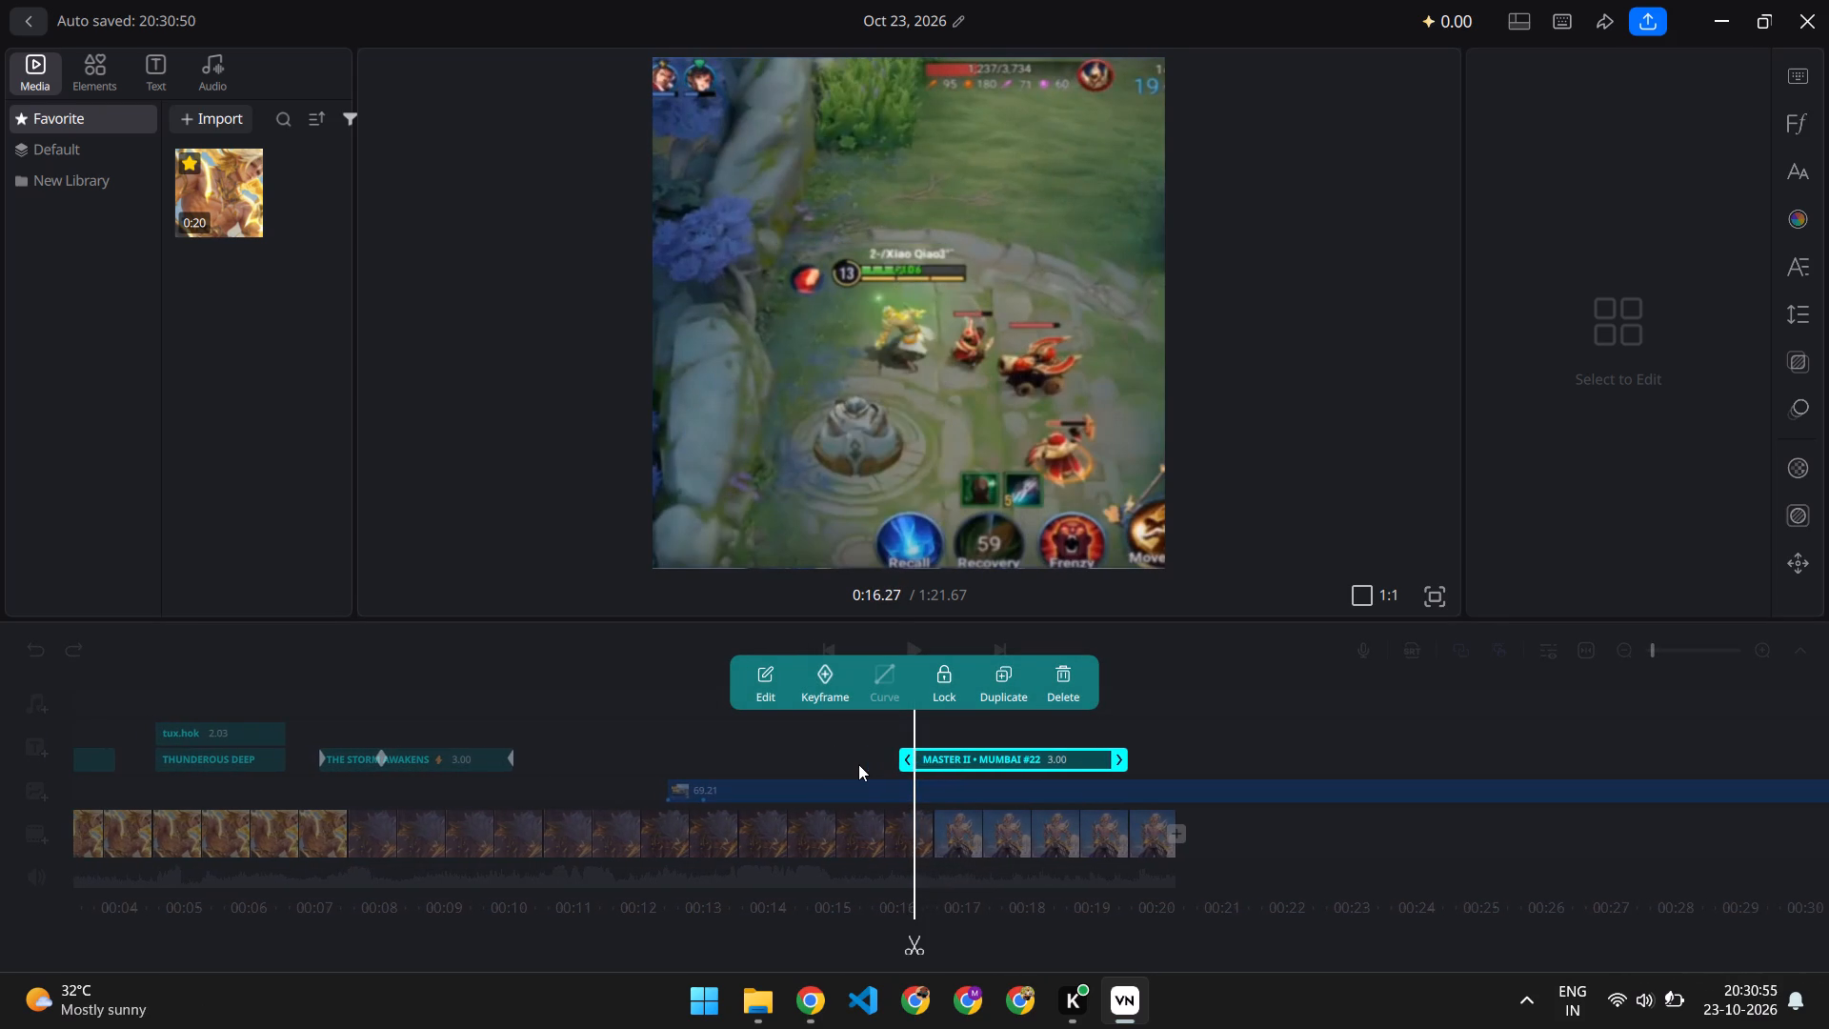
scroll(858, 764, "right", 1)
scroll(858, 764, "left", 1)
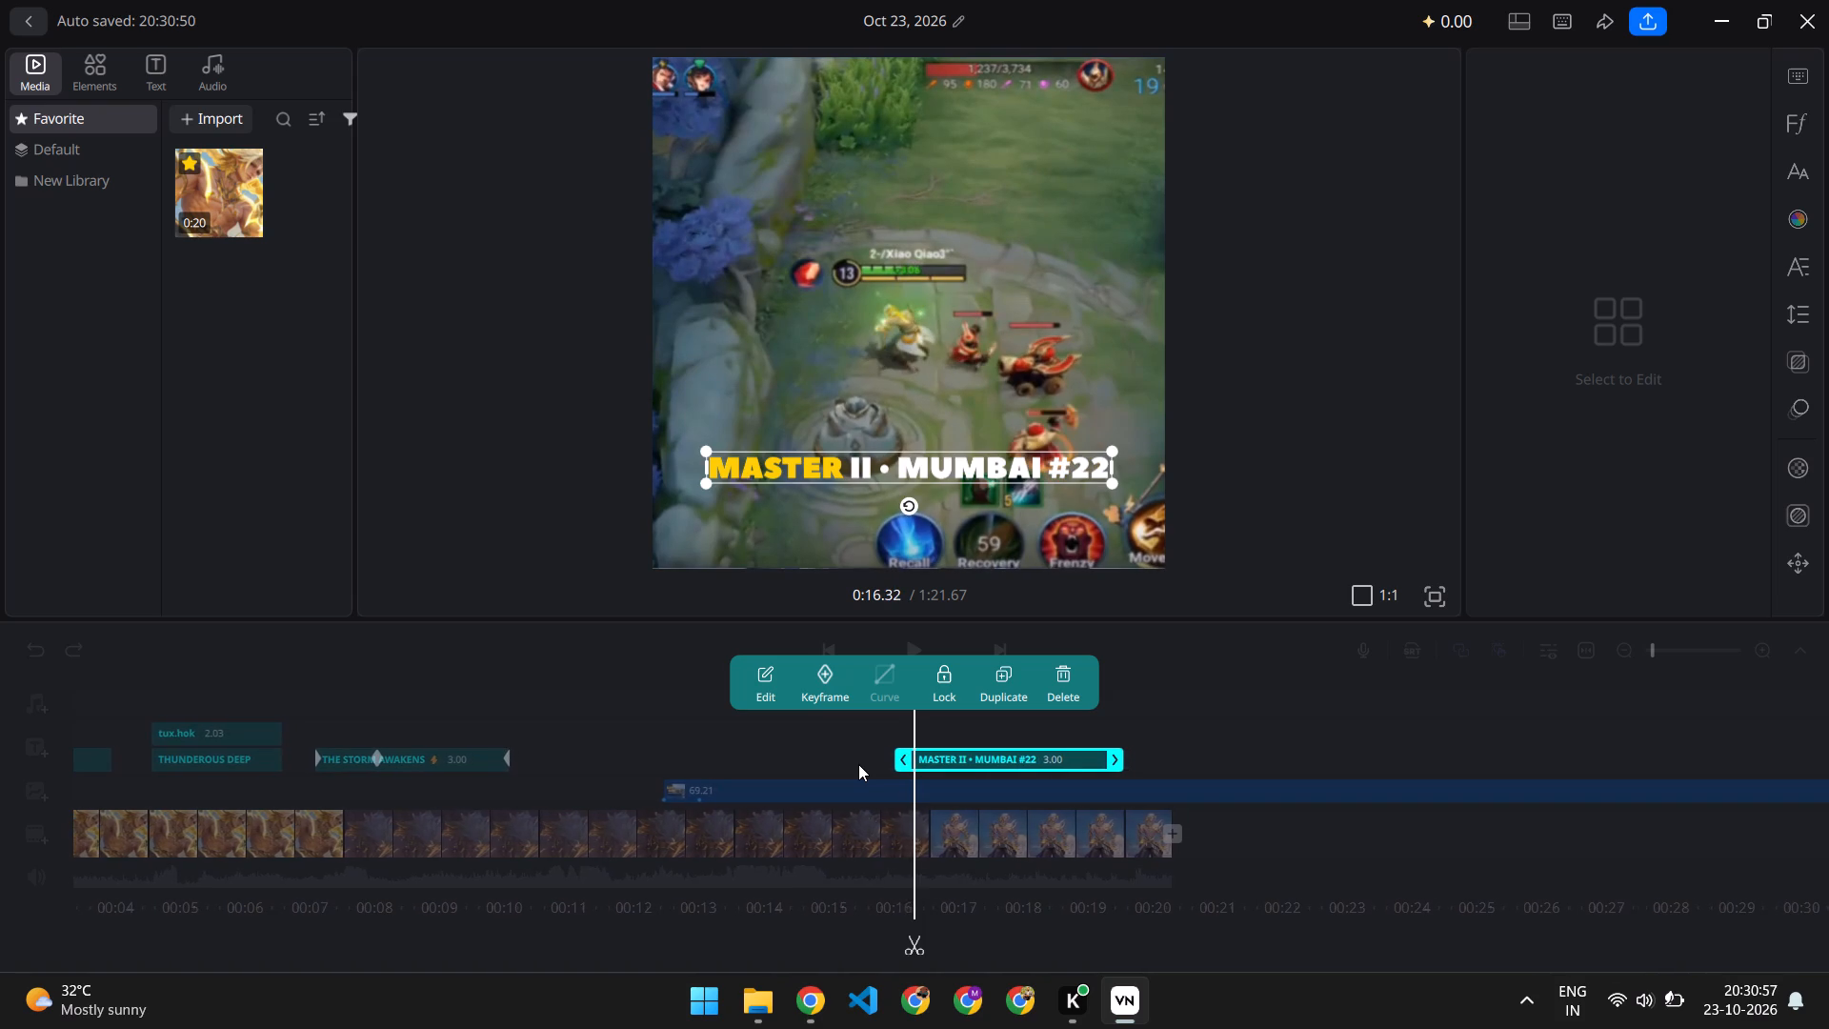
scroll(858, 764, "left", 3)
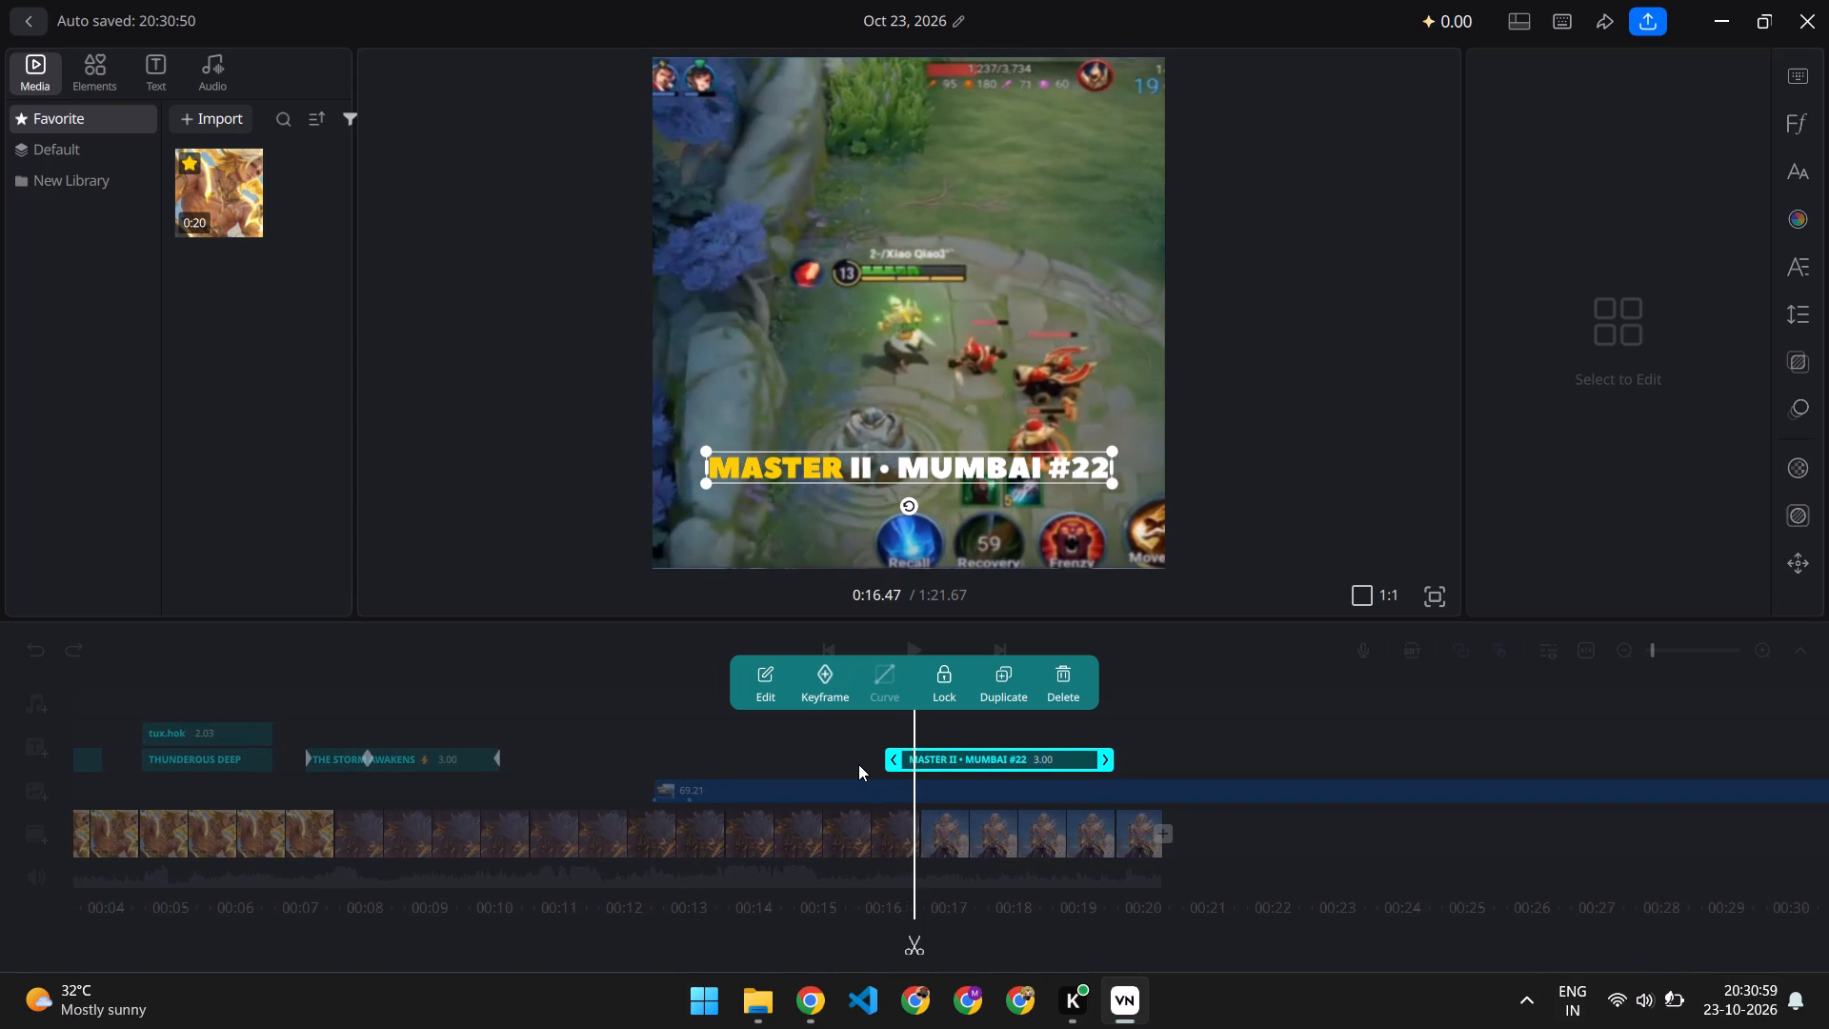
scroll(858, 764, "left", 7)
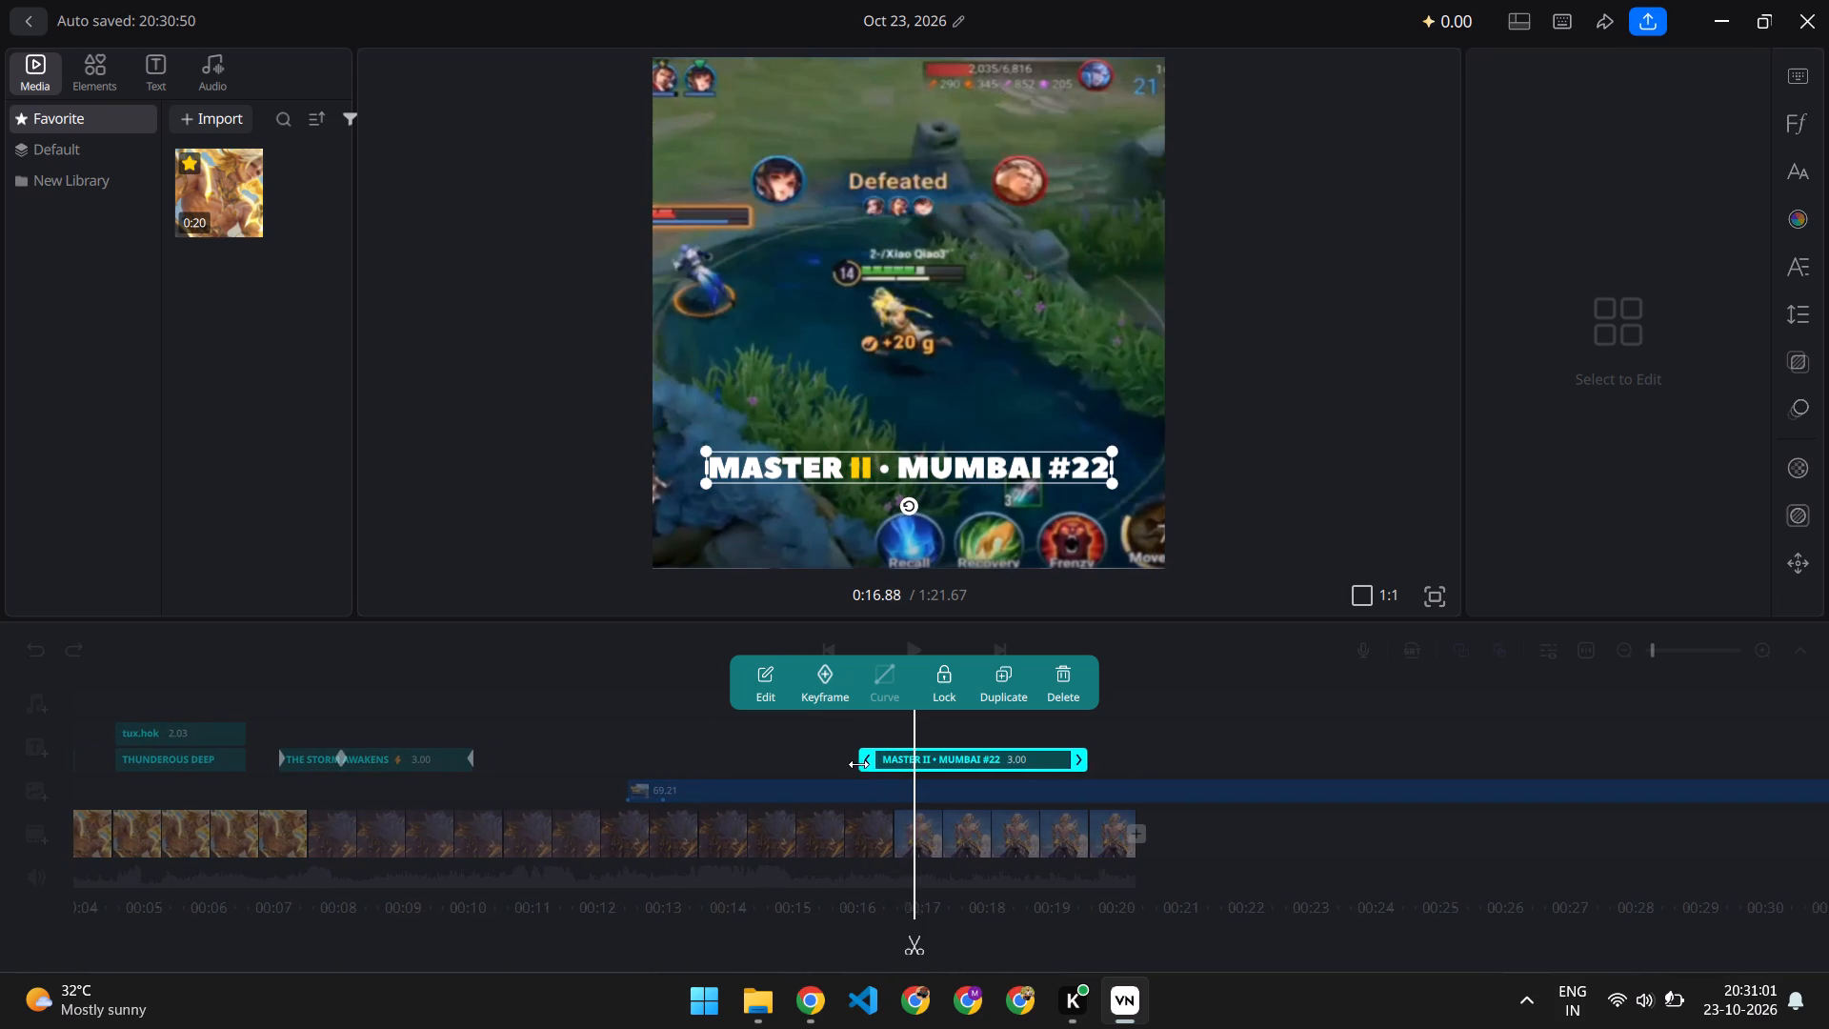
scroll(858, 764, "left", 6)
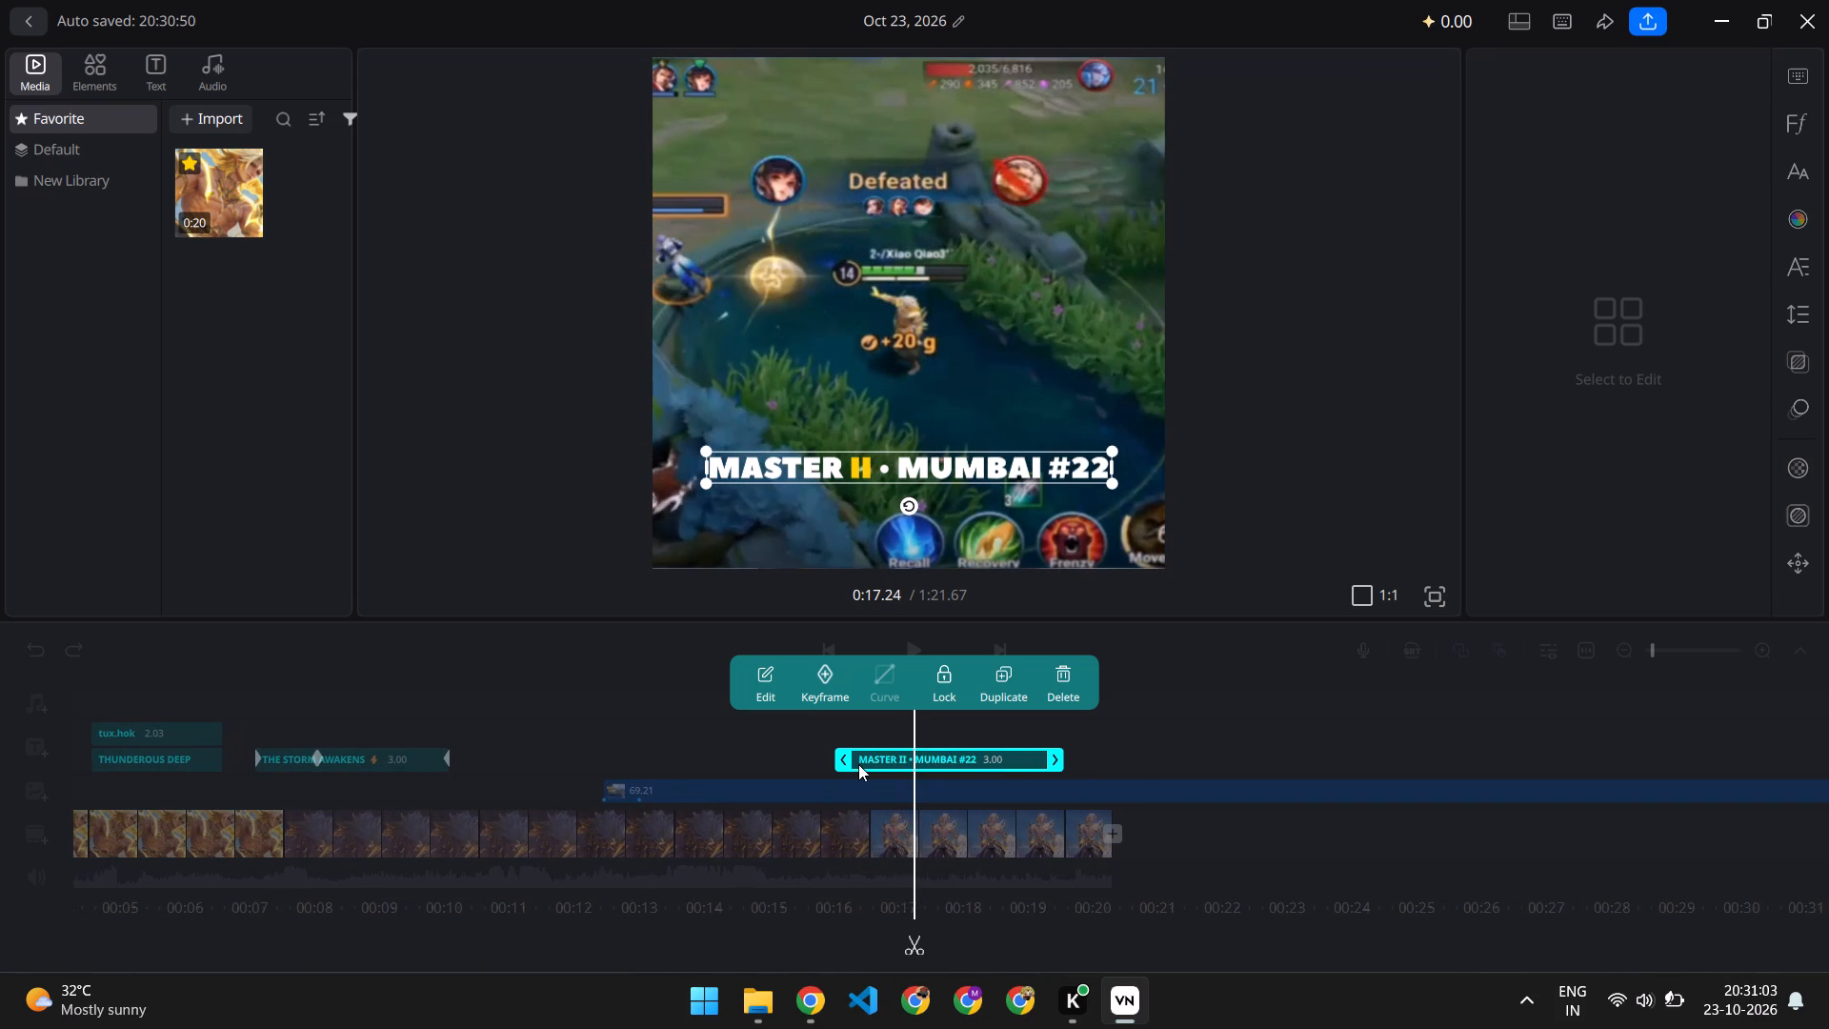
scroll(858, 764, "left", 9)
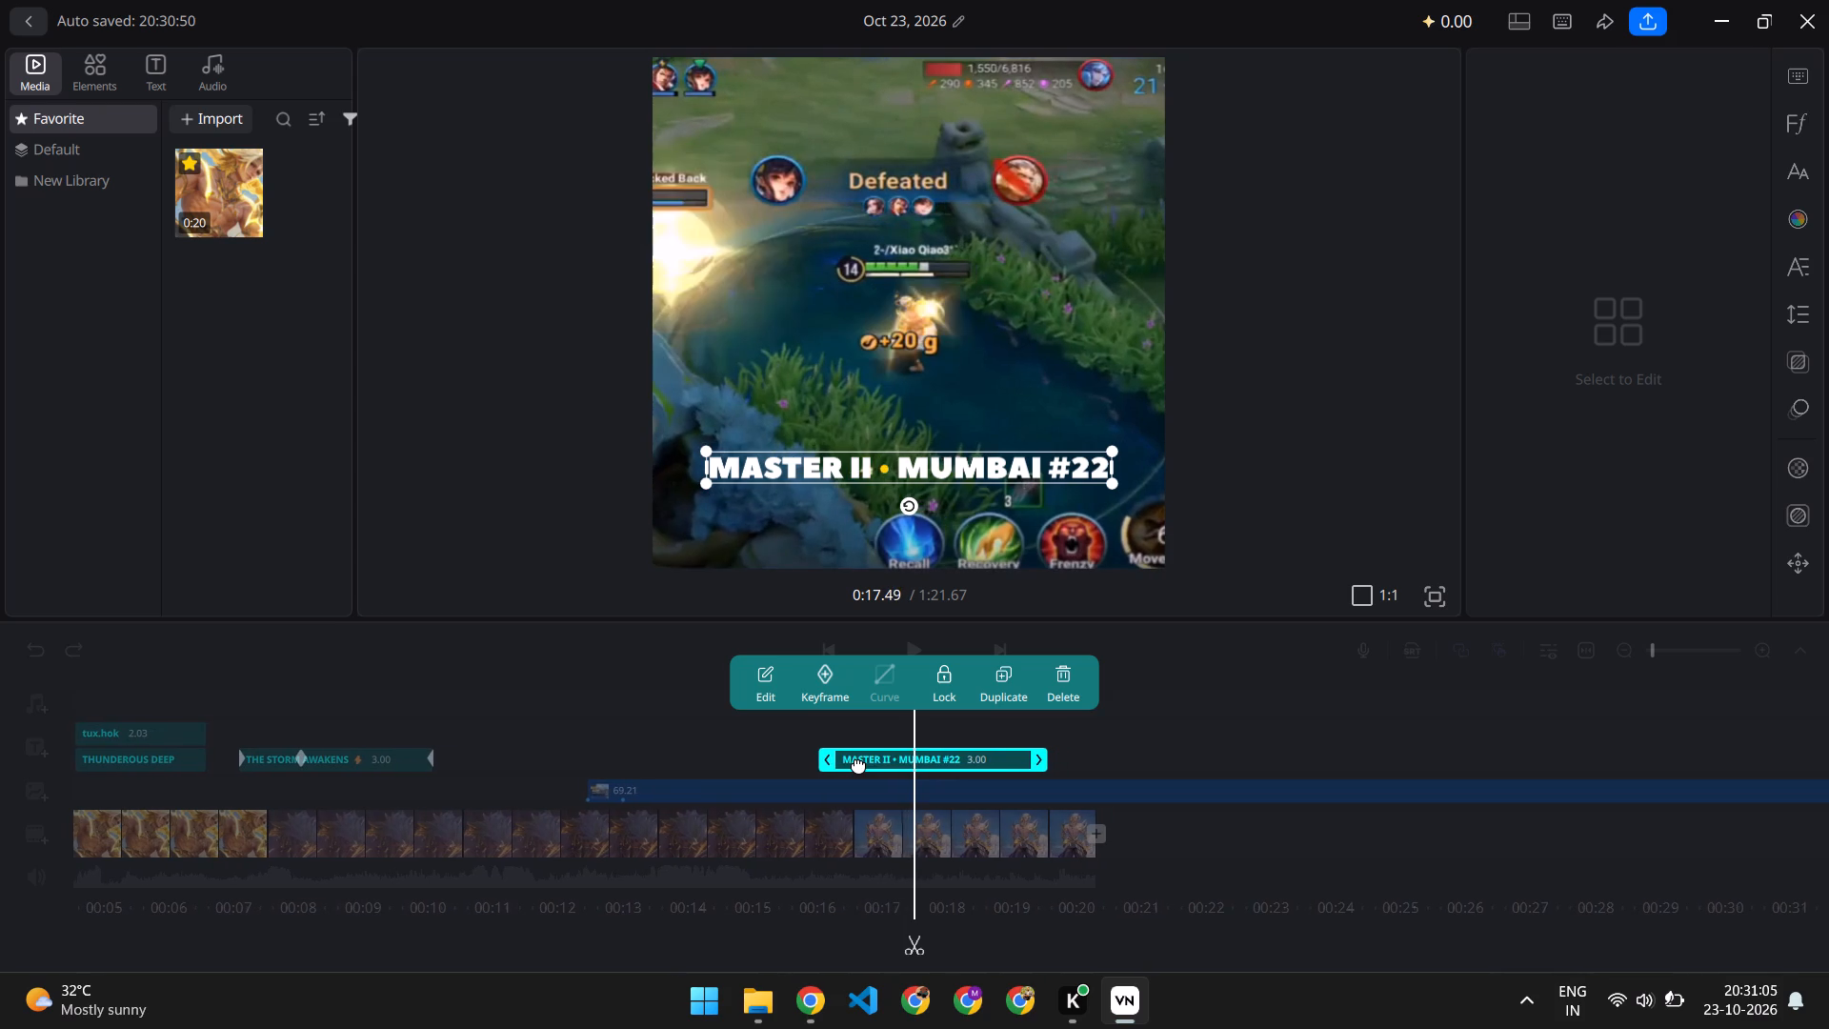
scroll(858, 764, "left", 8)
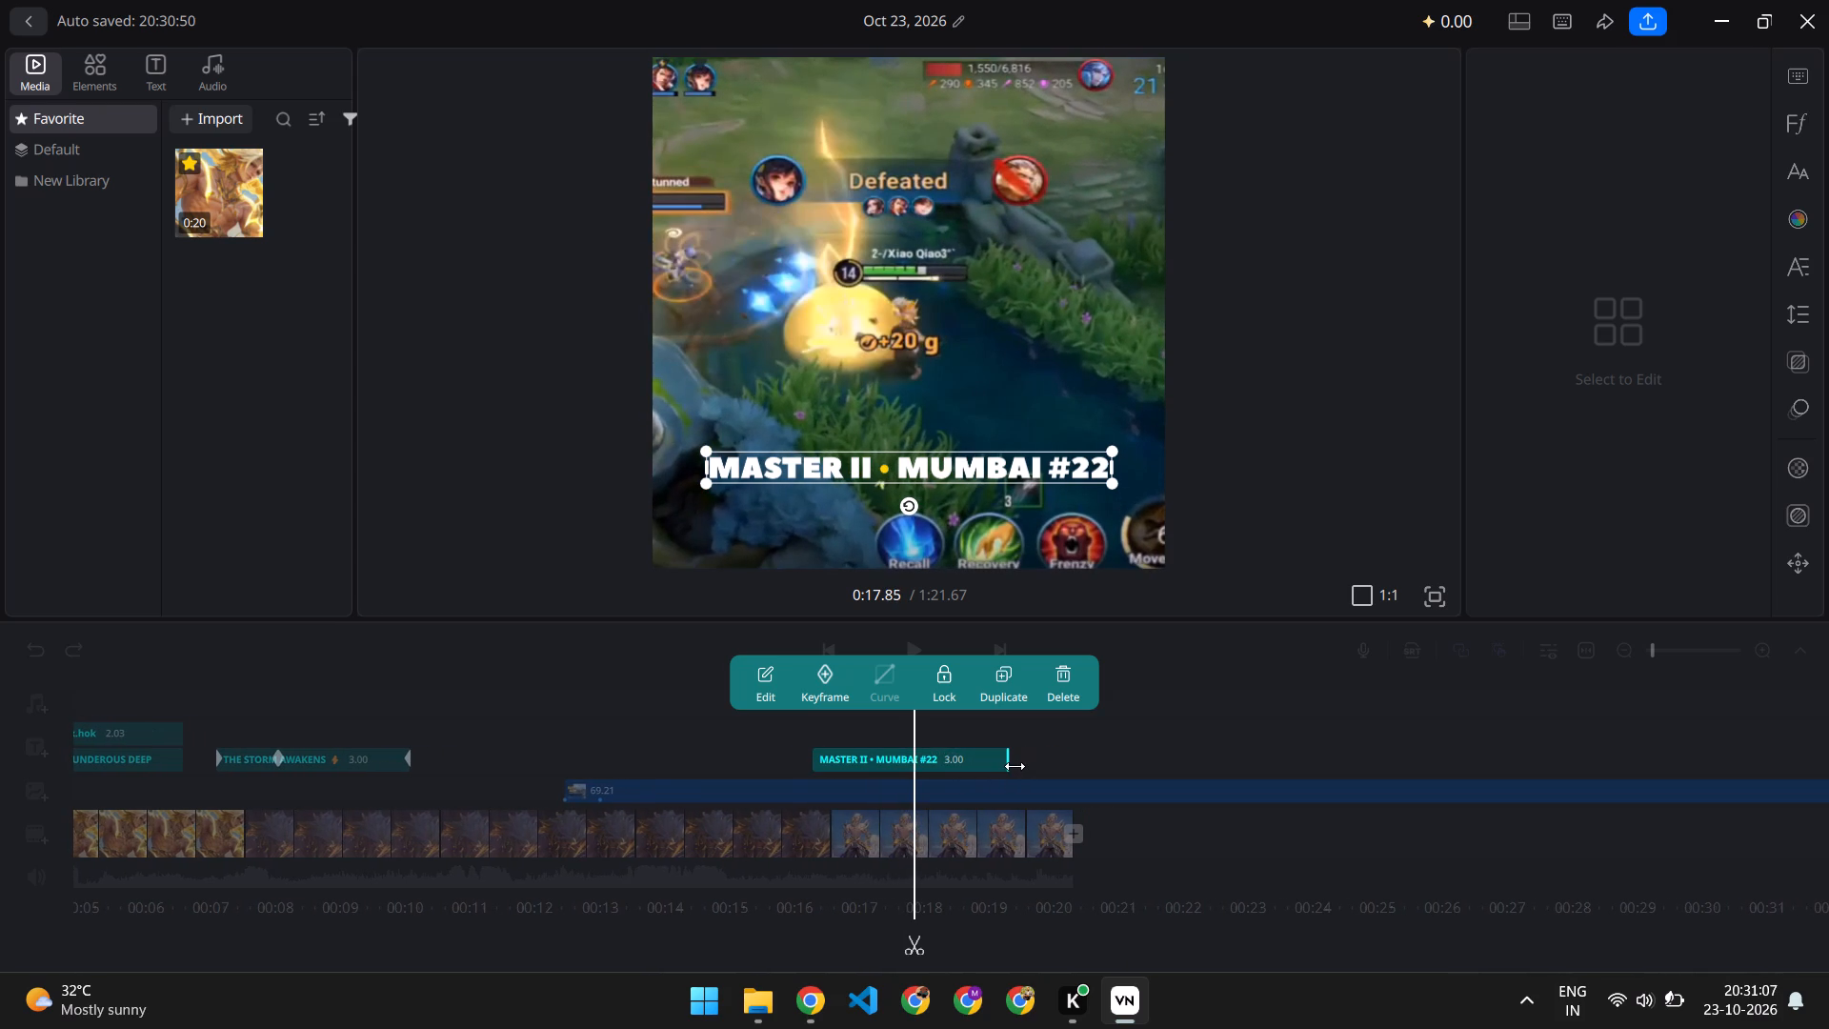
Extend the end of the MASTER II • MUMBAI #22 title to a duration of 4.48 seconds.
left_click(1015, 766)
left_click(984, 763)
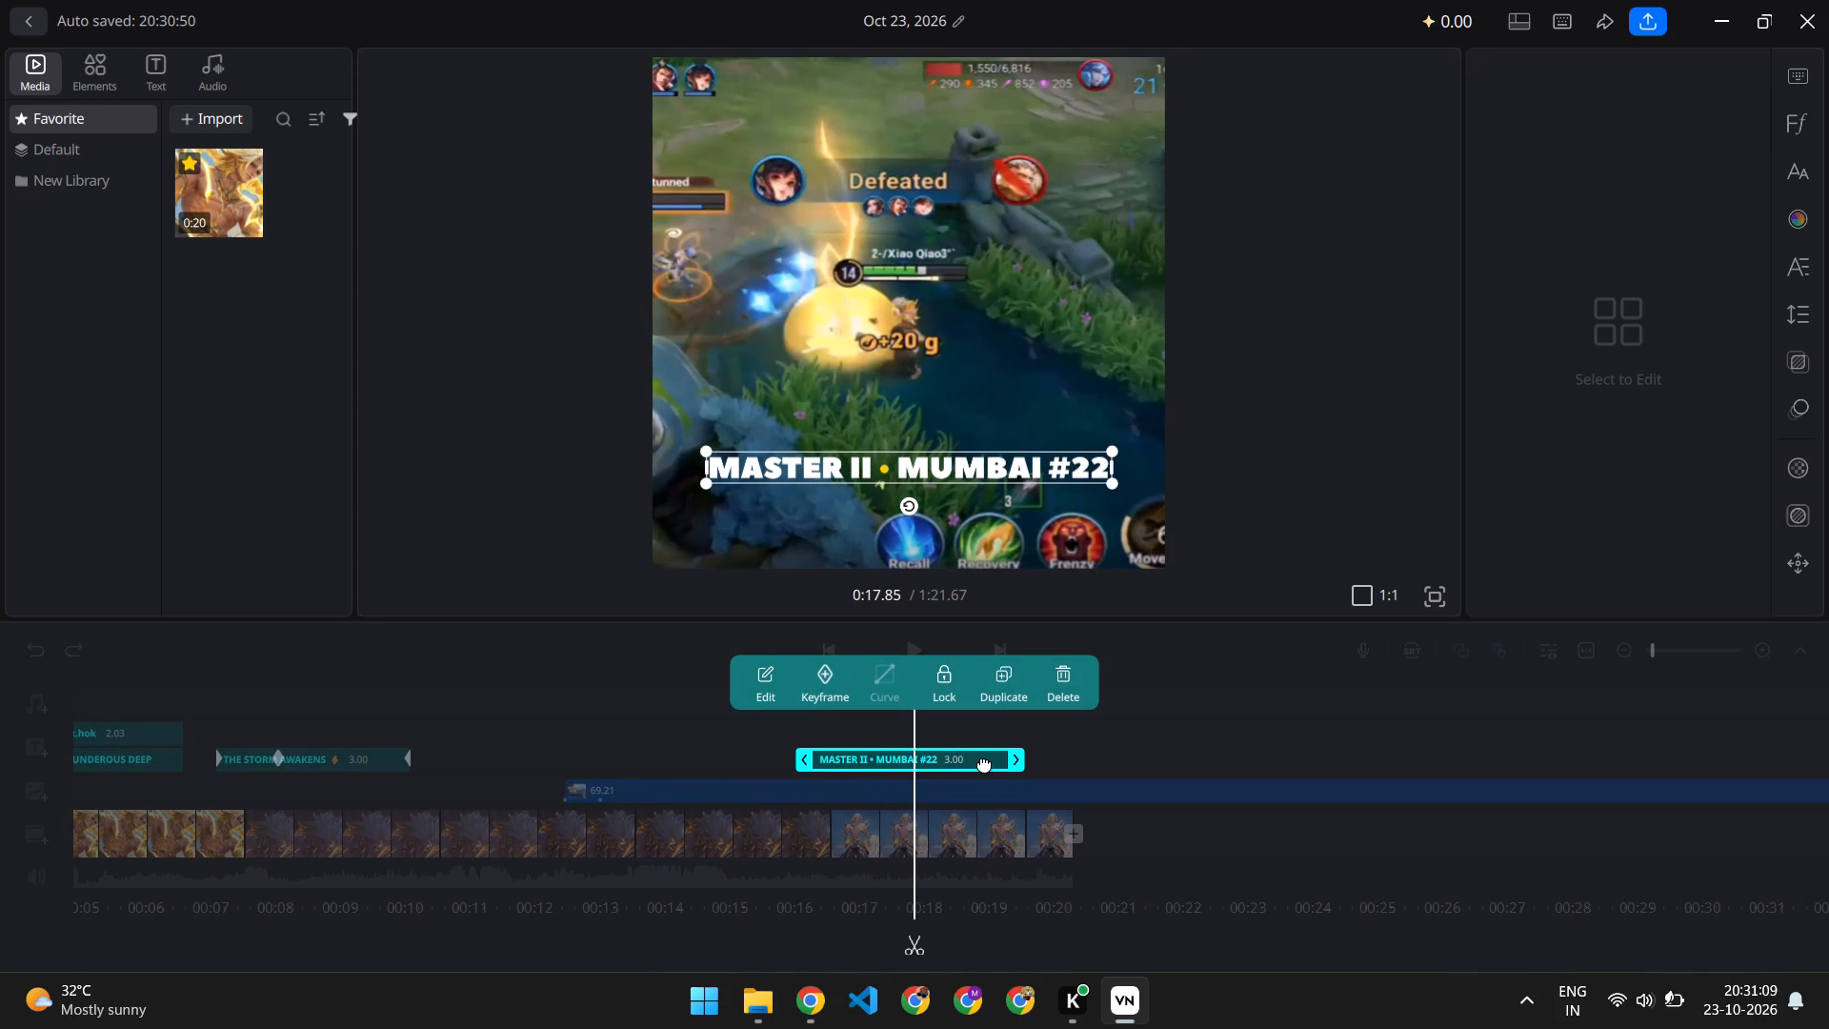
left_click_drag(1008, 763, 1104, 763)
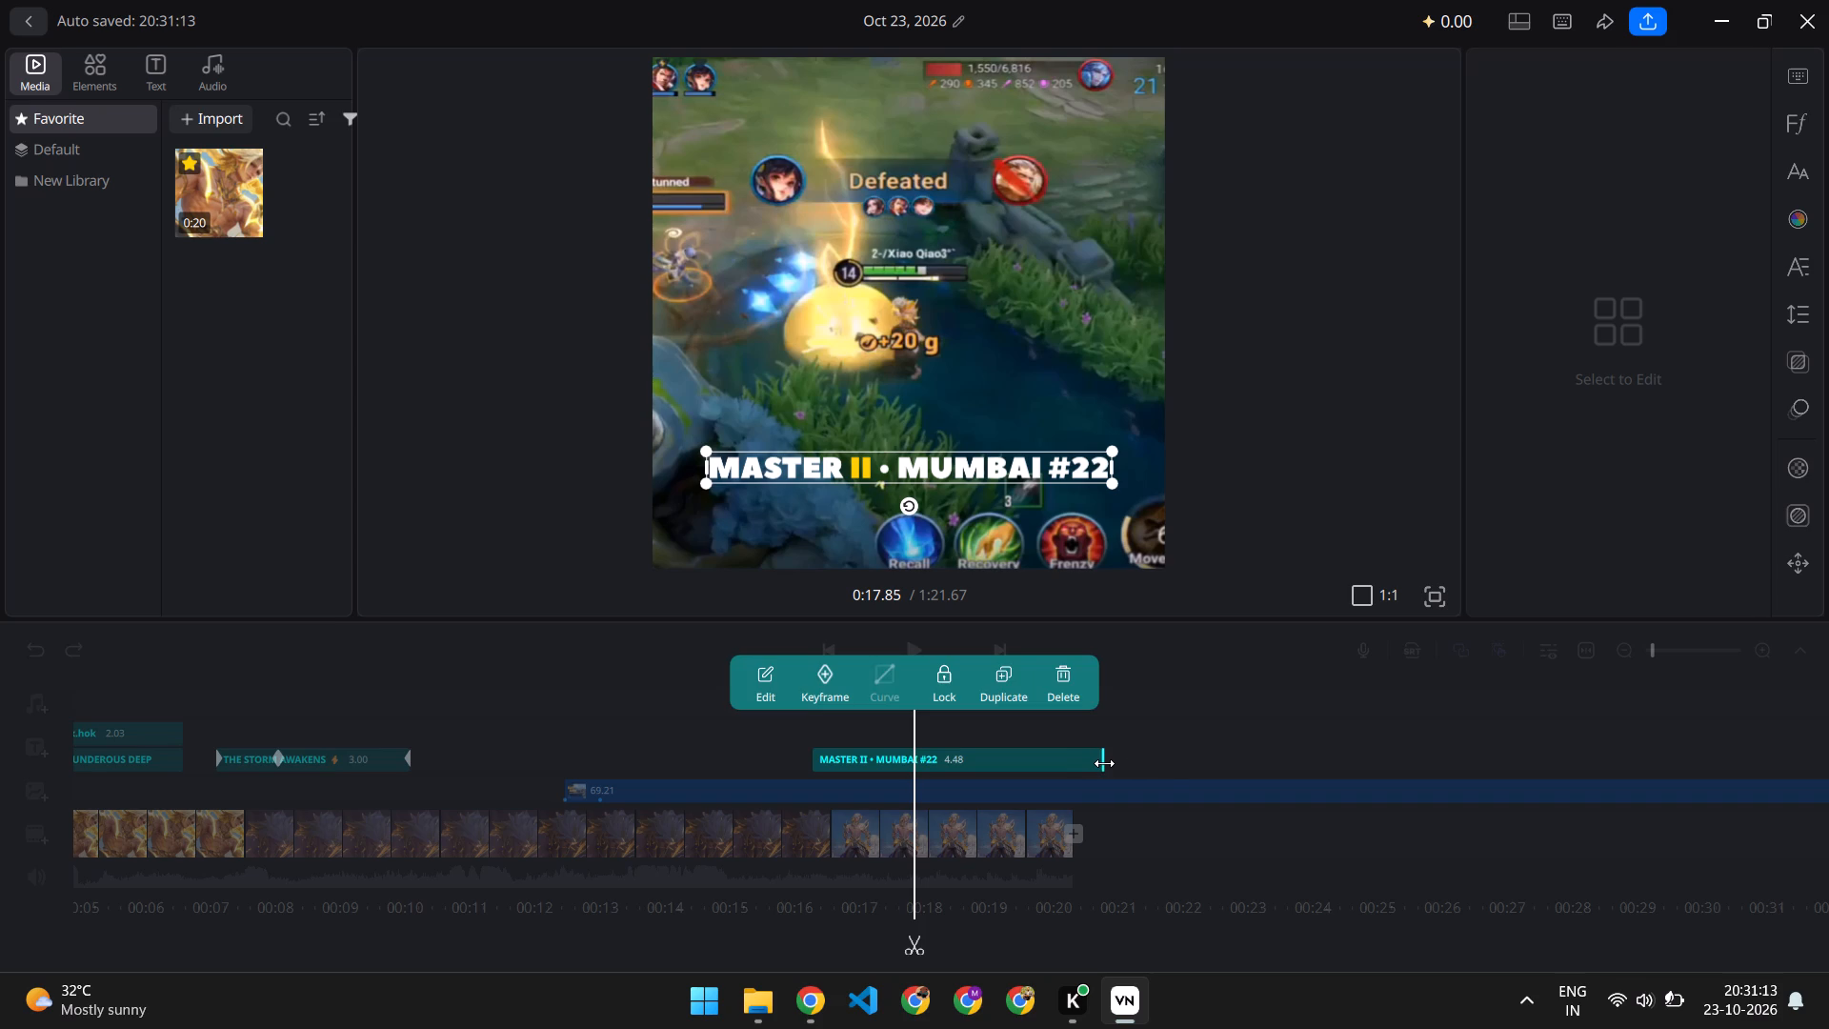
Scrub from about 0:18 to 0:22 to check the word highlighting and ending of the MASTER II • MUMBAI #22 title.
scroll(1164, 760, "left", 3)
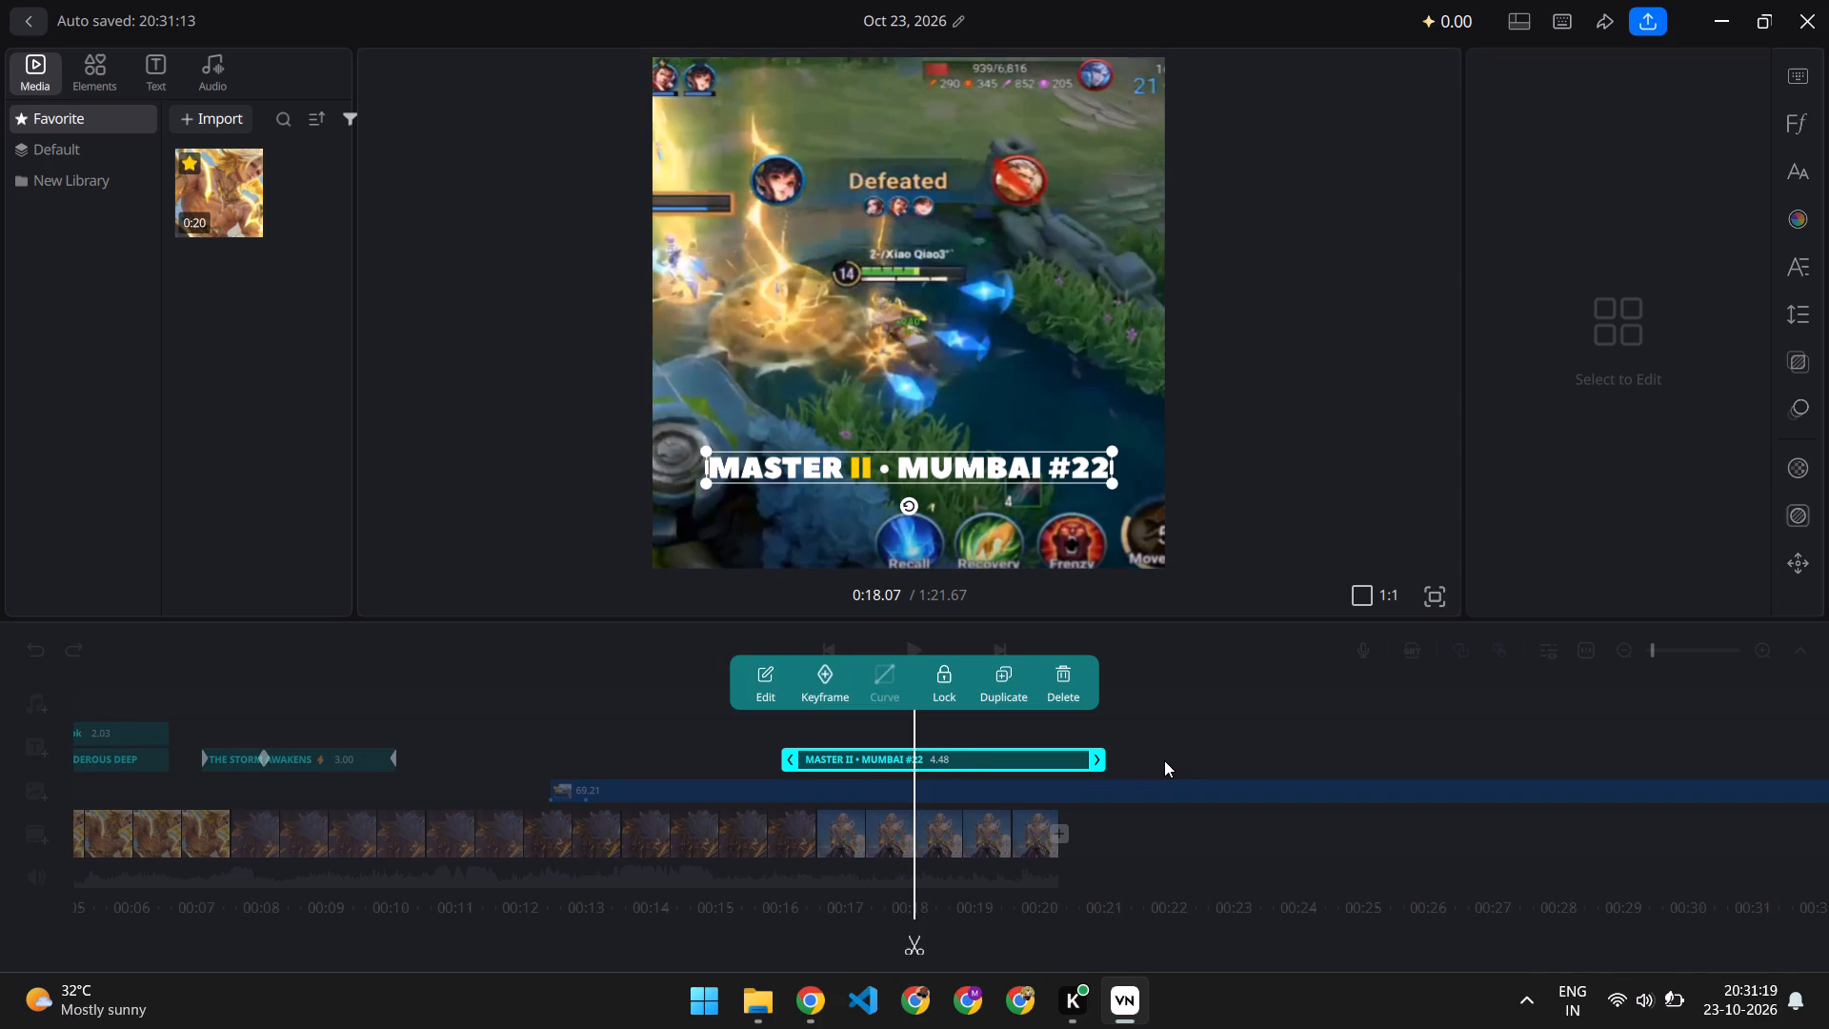
scroll(1164, 760, "left", 9)
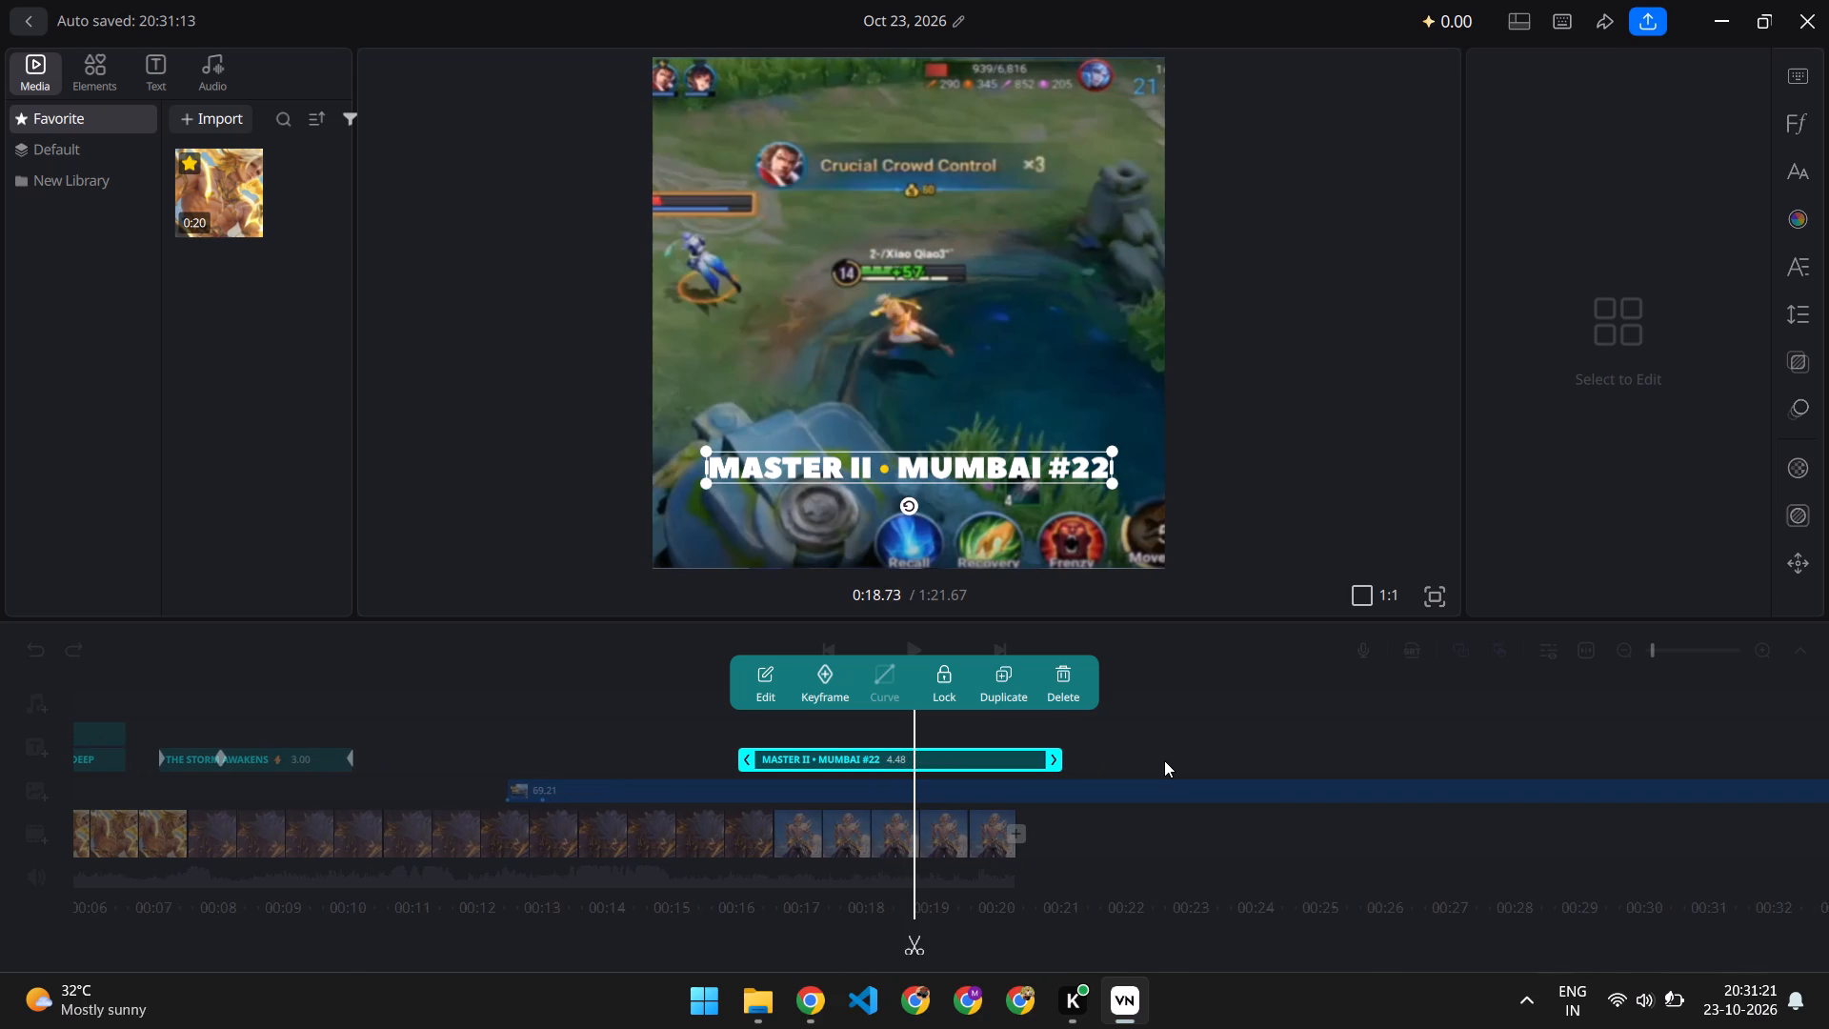
scroll(1164, 760, "left", 5)
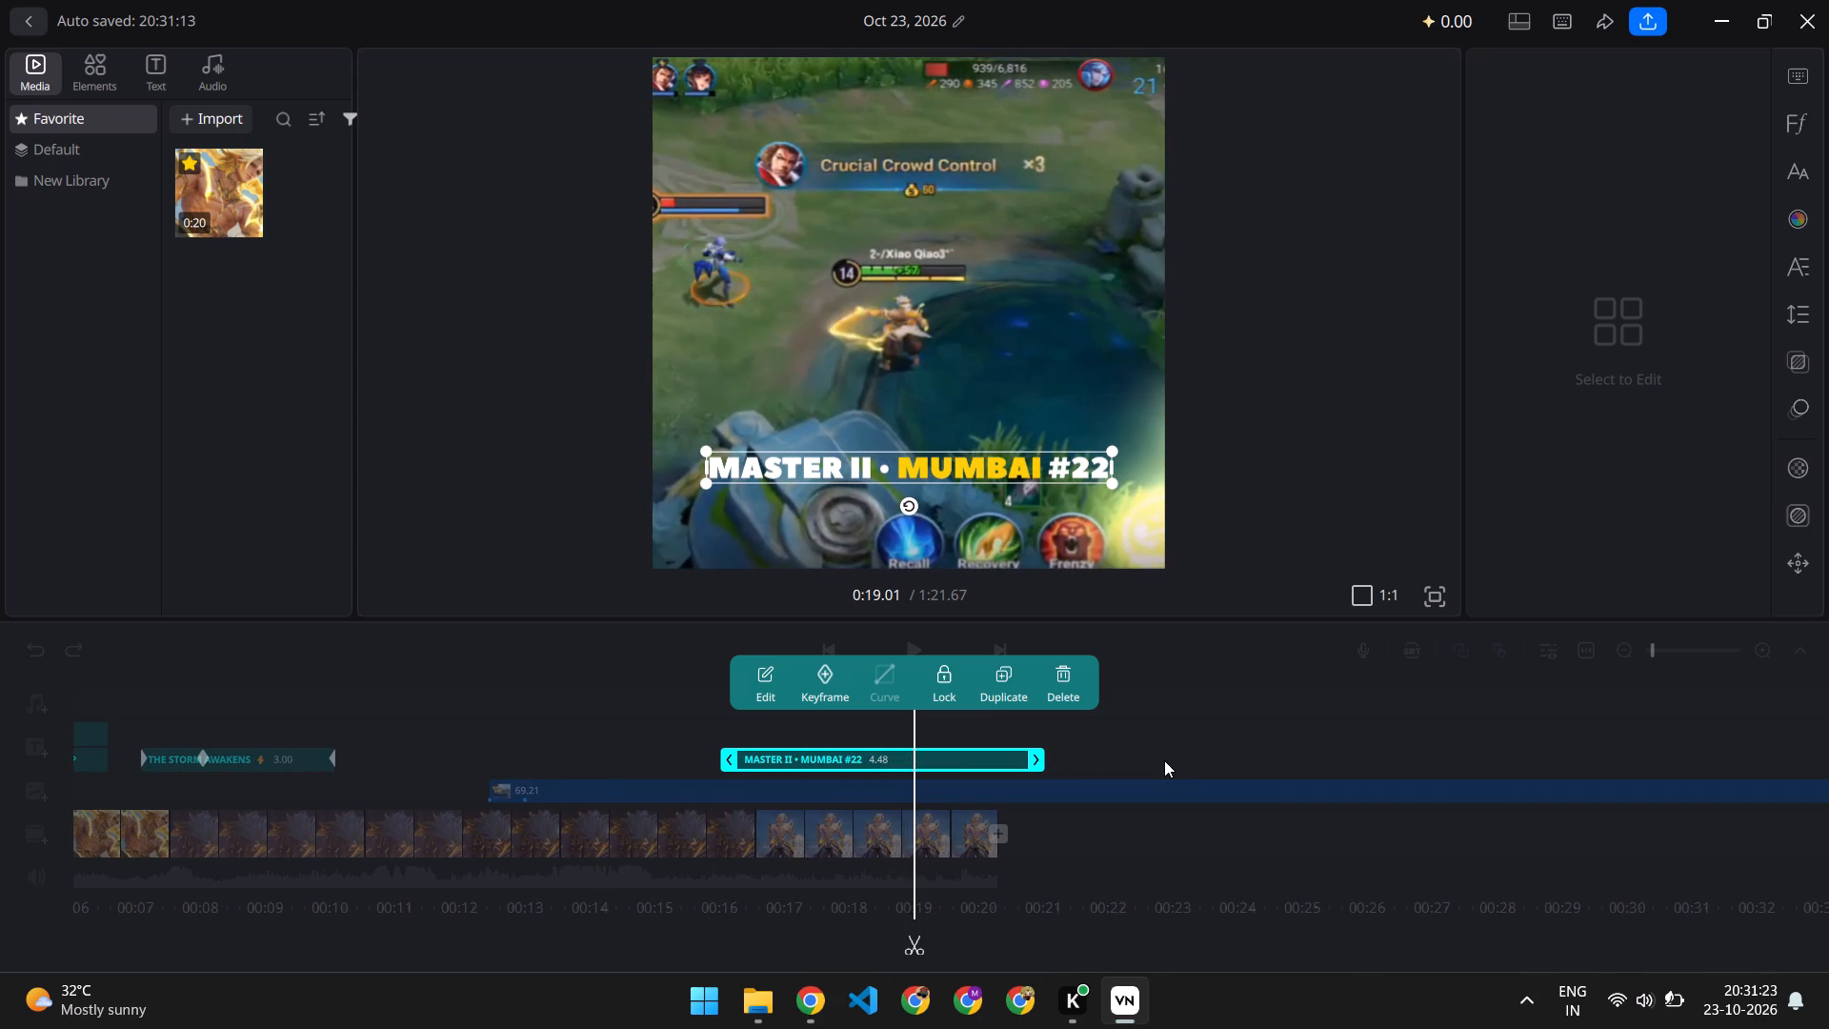
scroll(1164, 760, "left", 7)
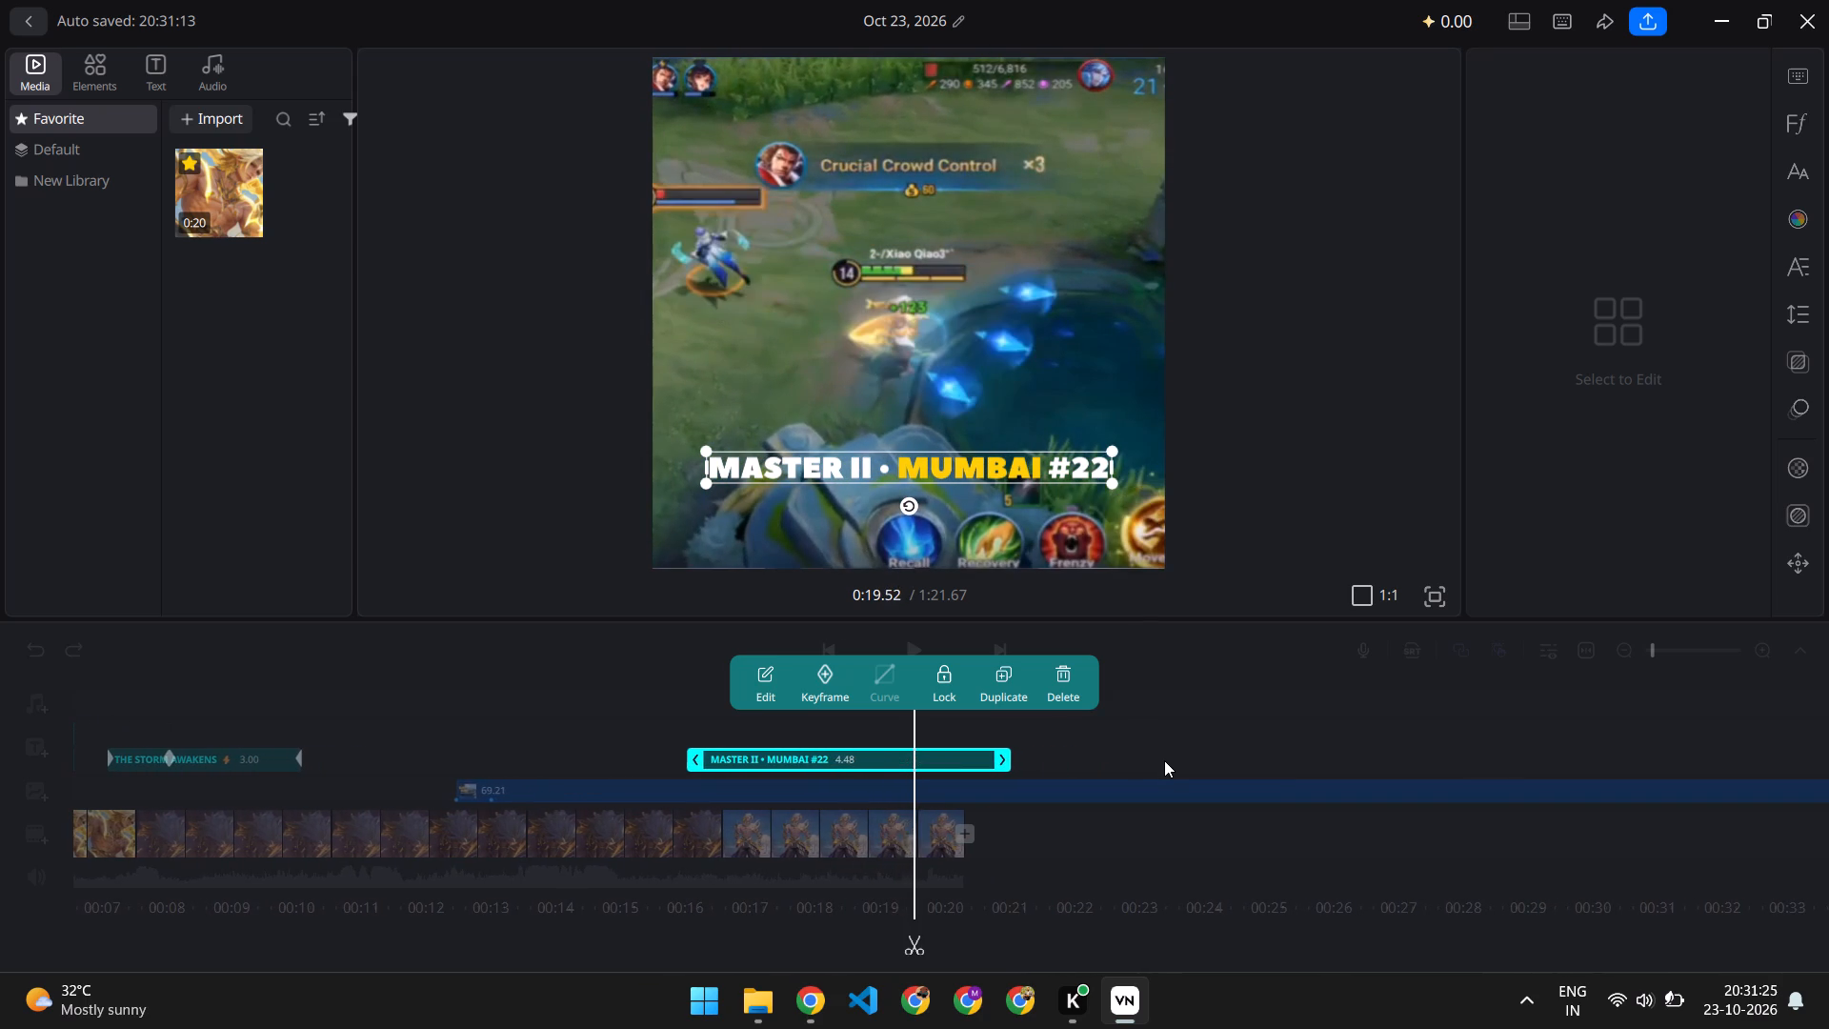
scroll(1164, 760, "left", 7)
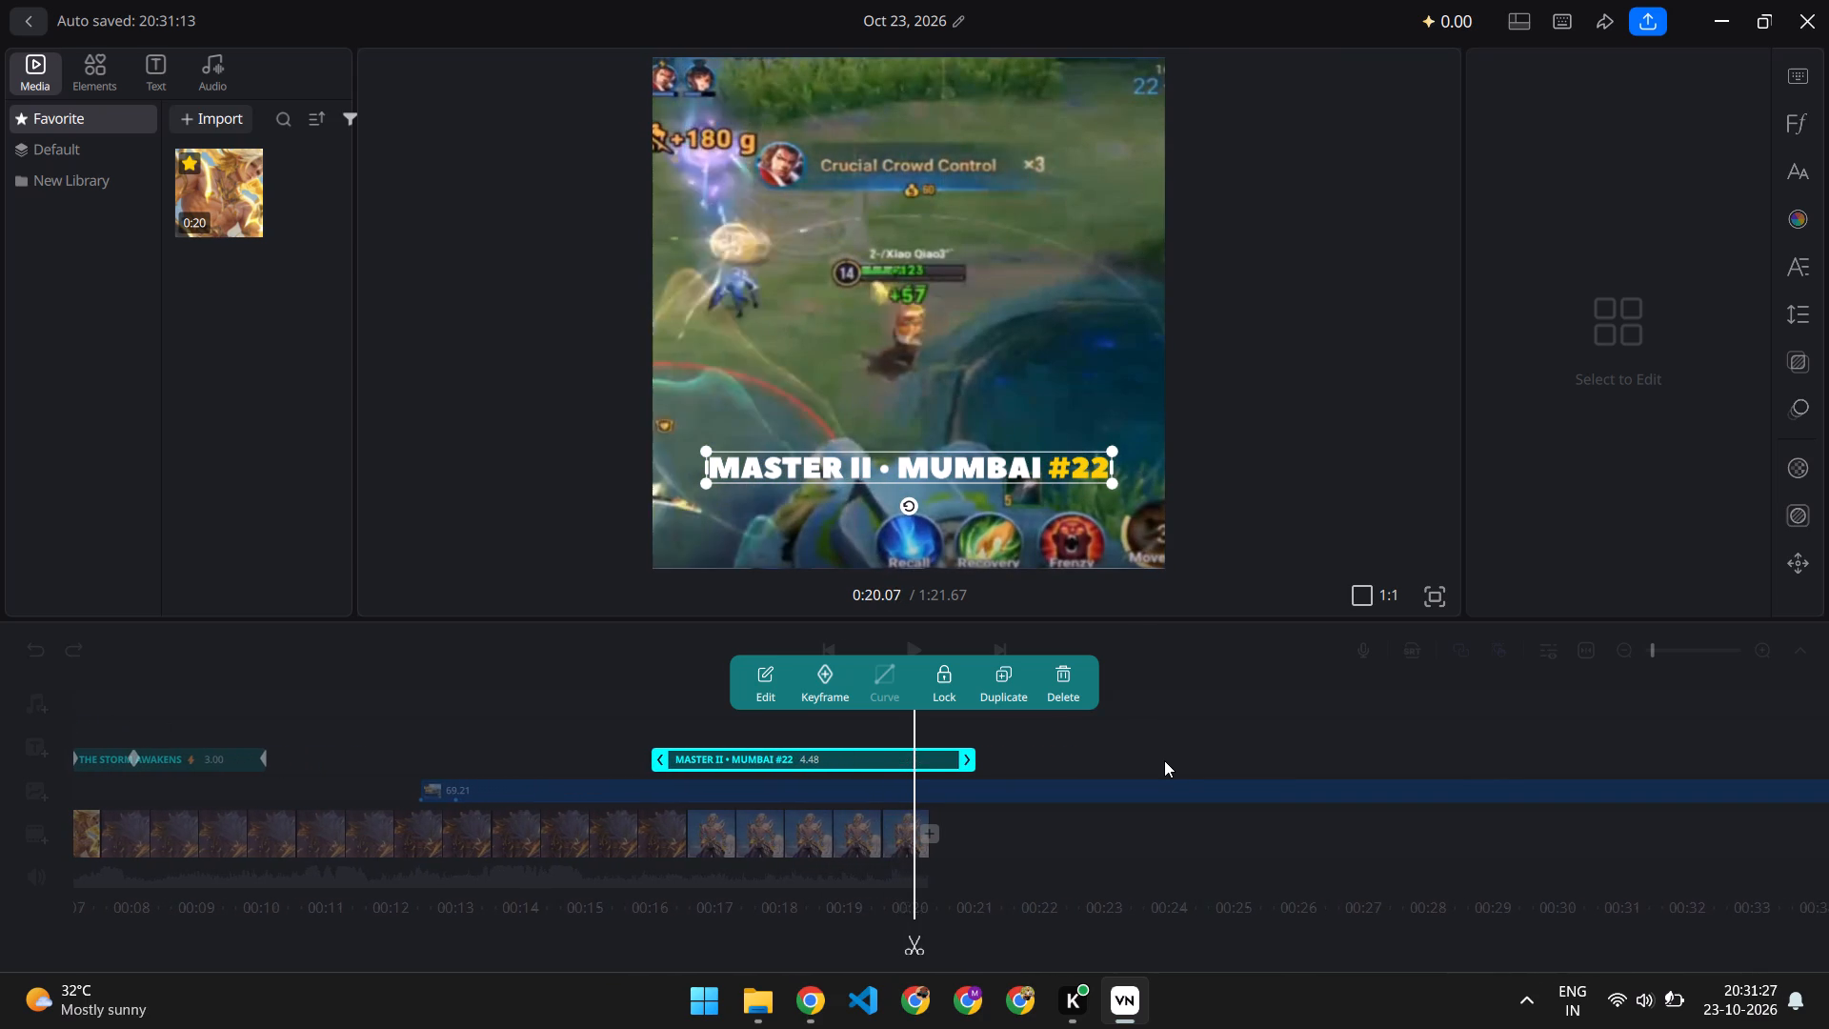
scroll(1164, 760, "left", 4)
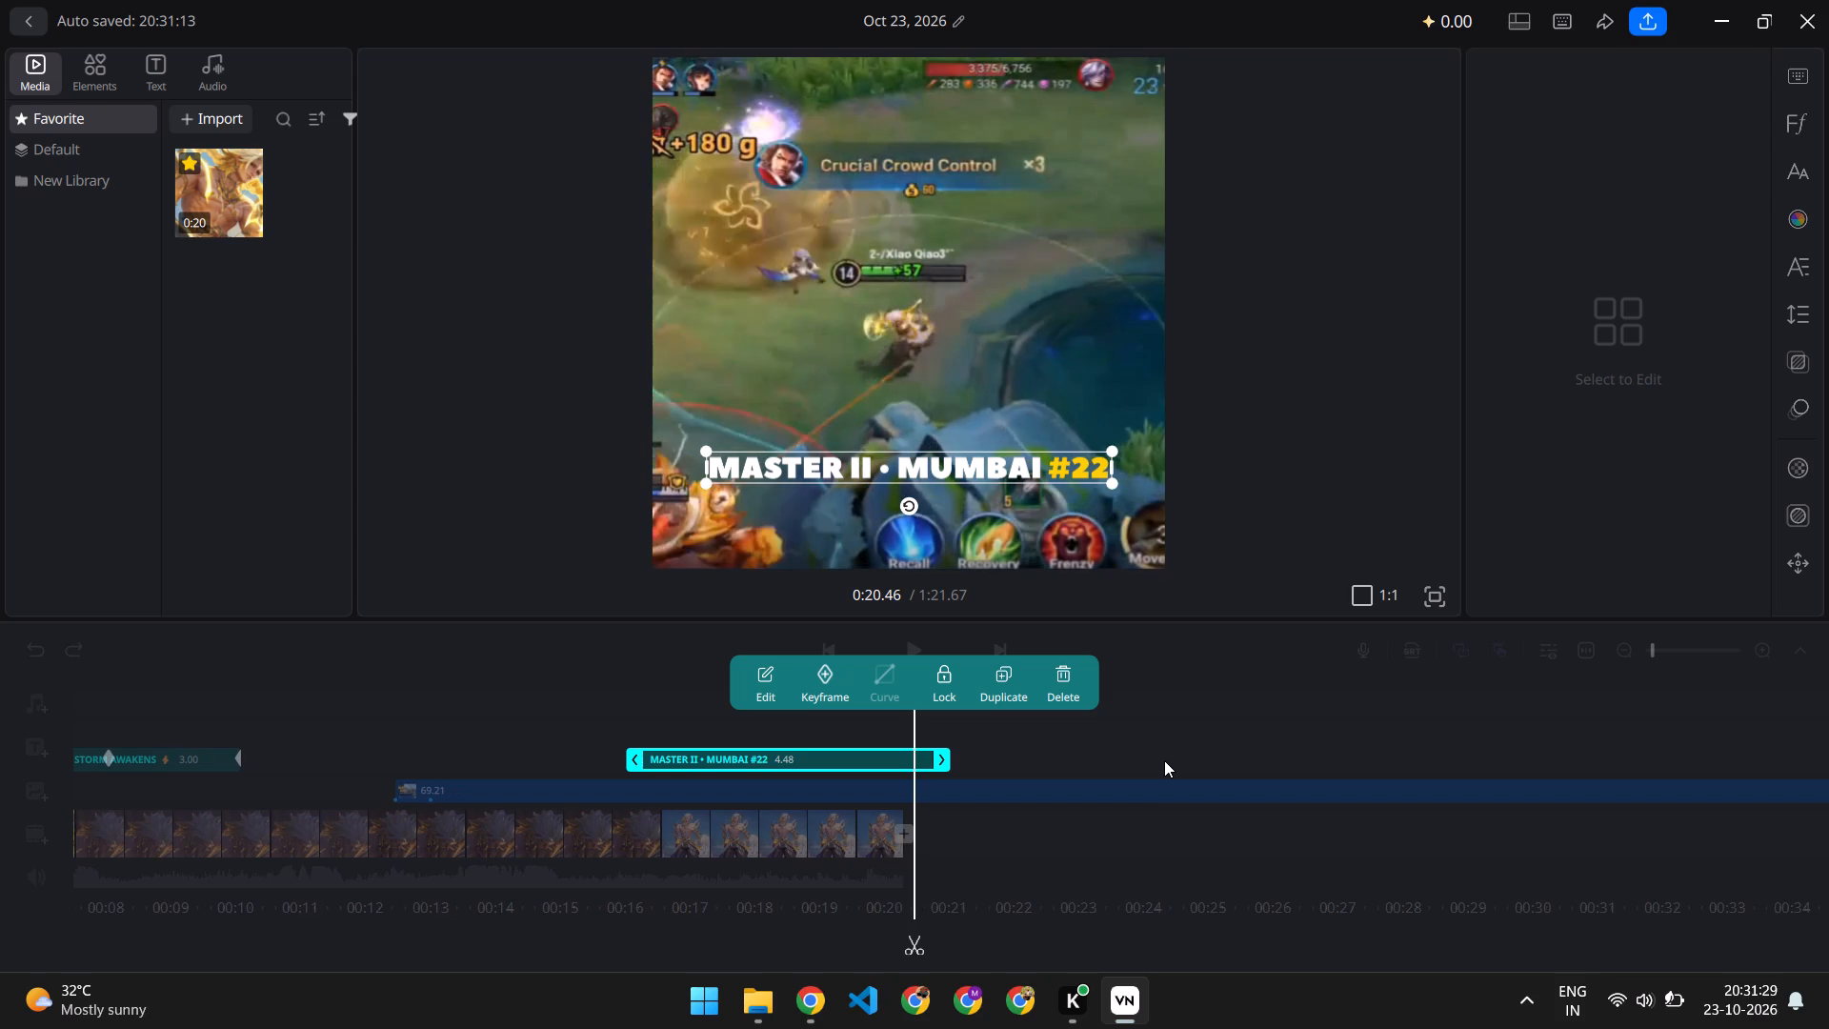
scroll(1164, 760, "left", 19)
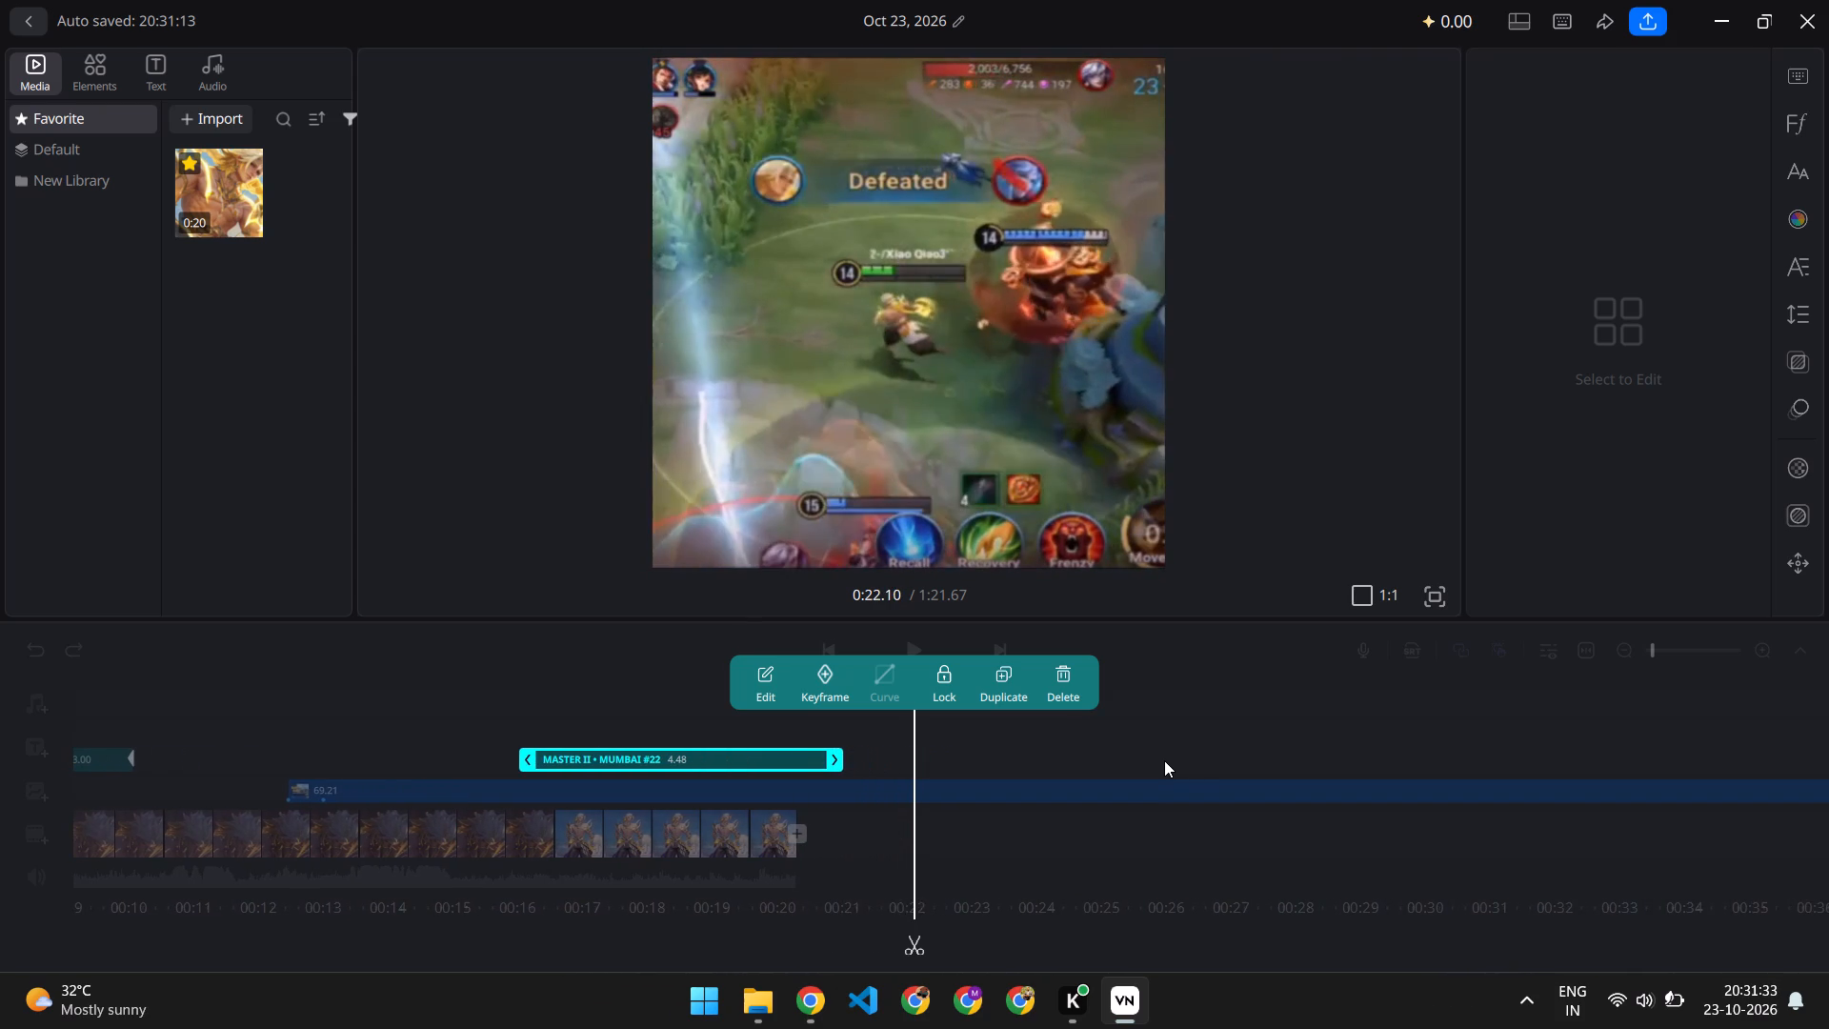
Look through the remaining gameplay from about 0:22 to 1:14 on the timeline.
scroll(1164, 760, "left", 19)
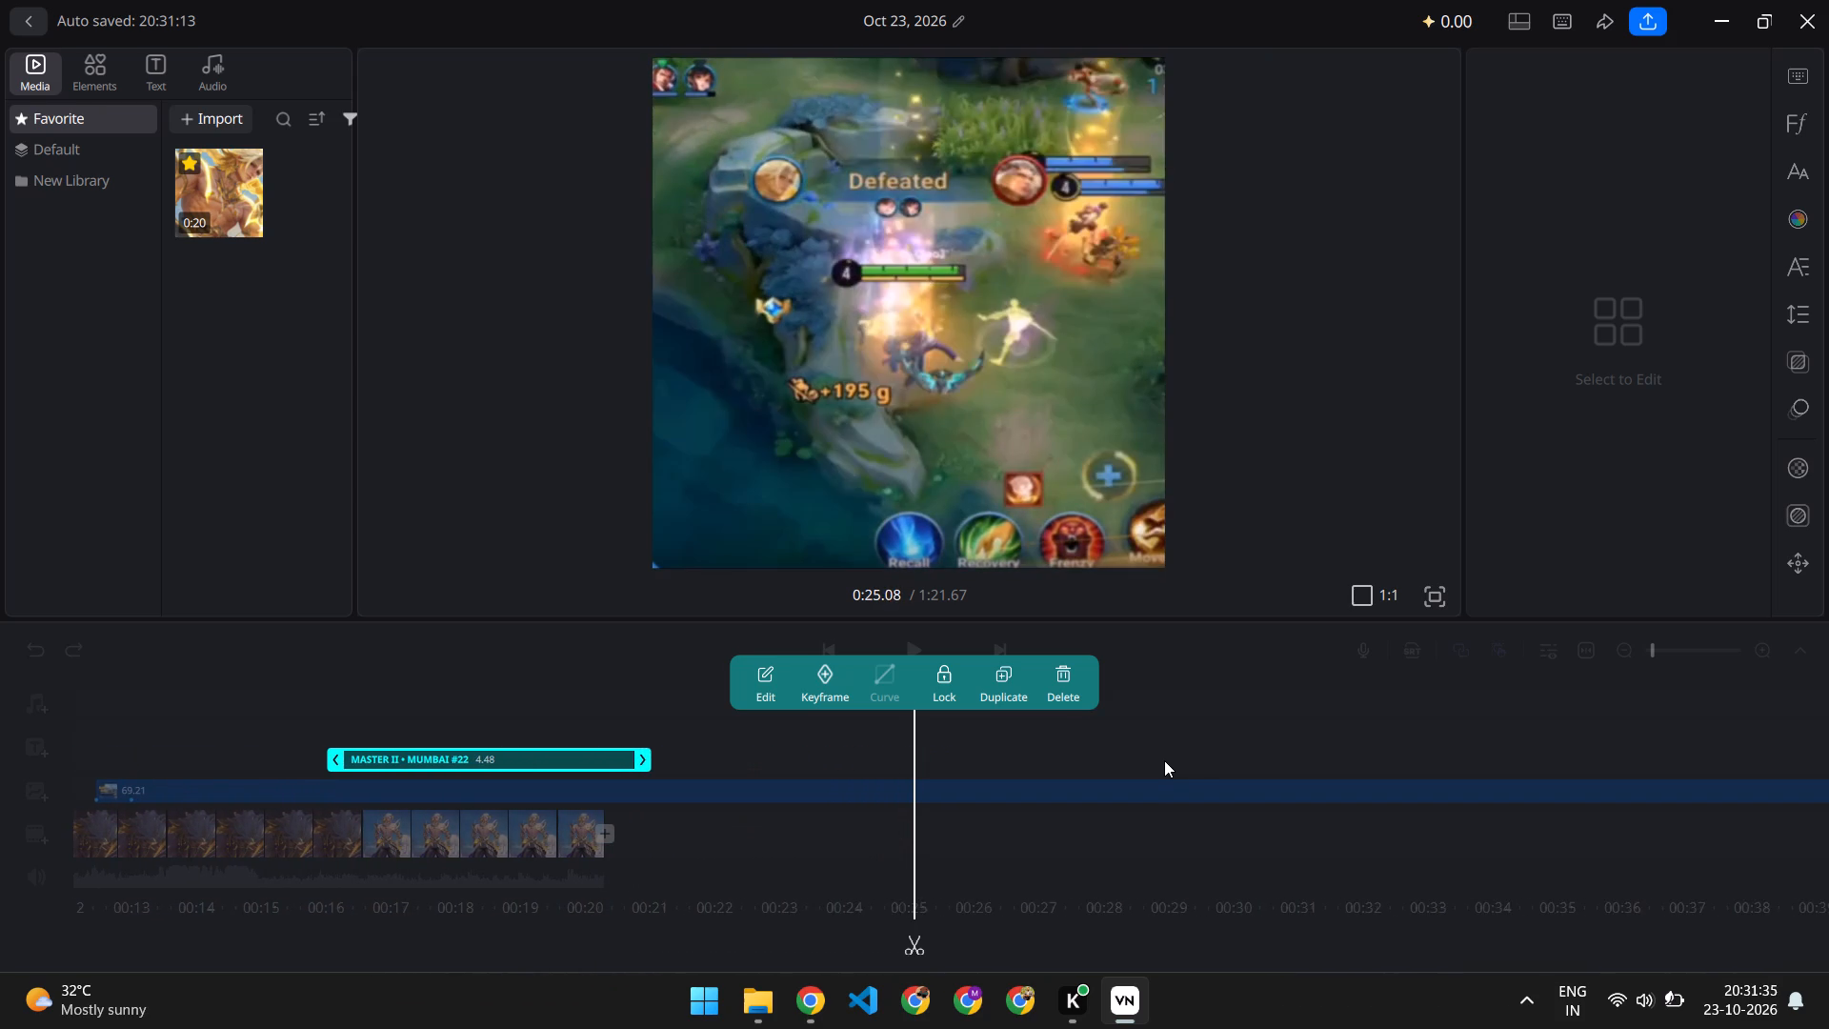
scroll(1164, 760, "left", 9)
scroll(1164, 760, "left", 18)
scroll(1164, 760, "left", 20)
scroll(1164, 760, "left", 2)
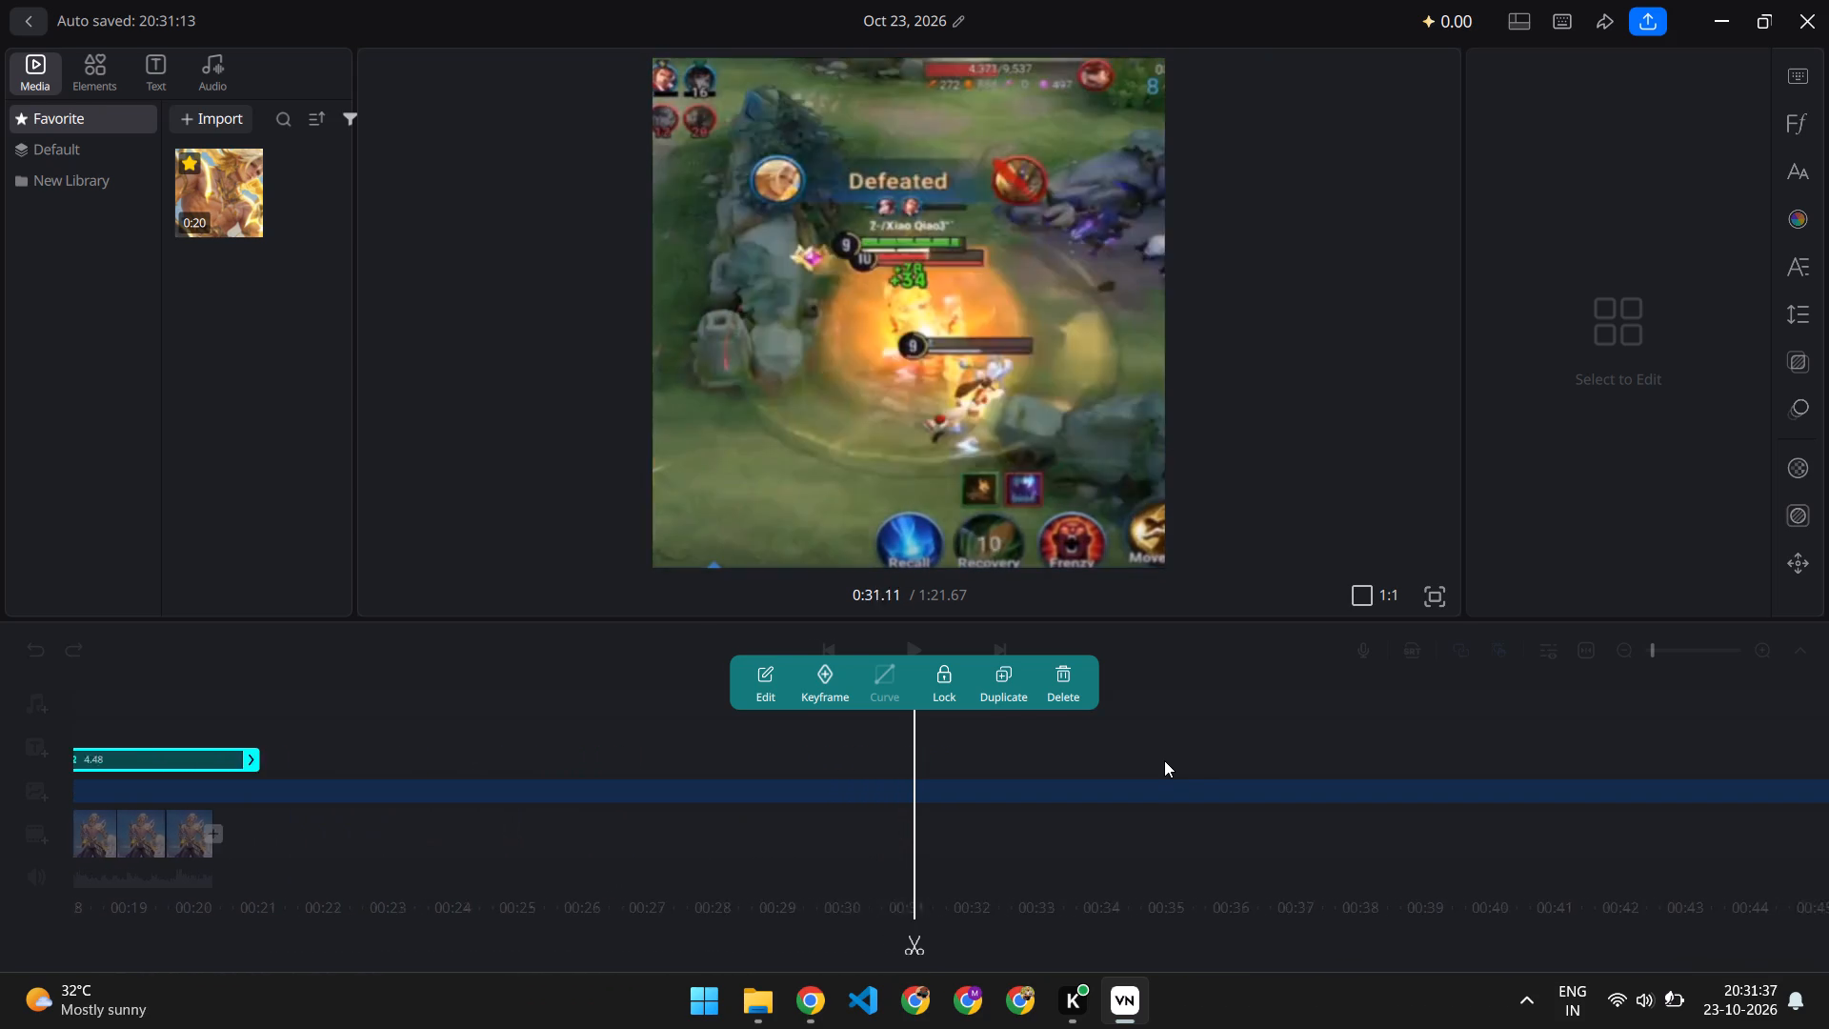
scroll(1164, 760, "left", 20)
scroll(1164, 760, "left", 19)
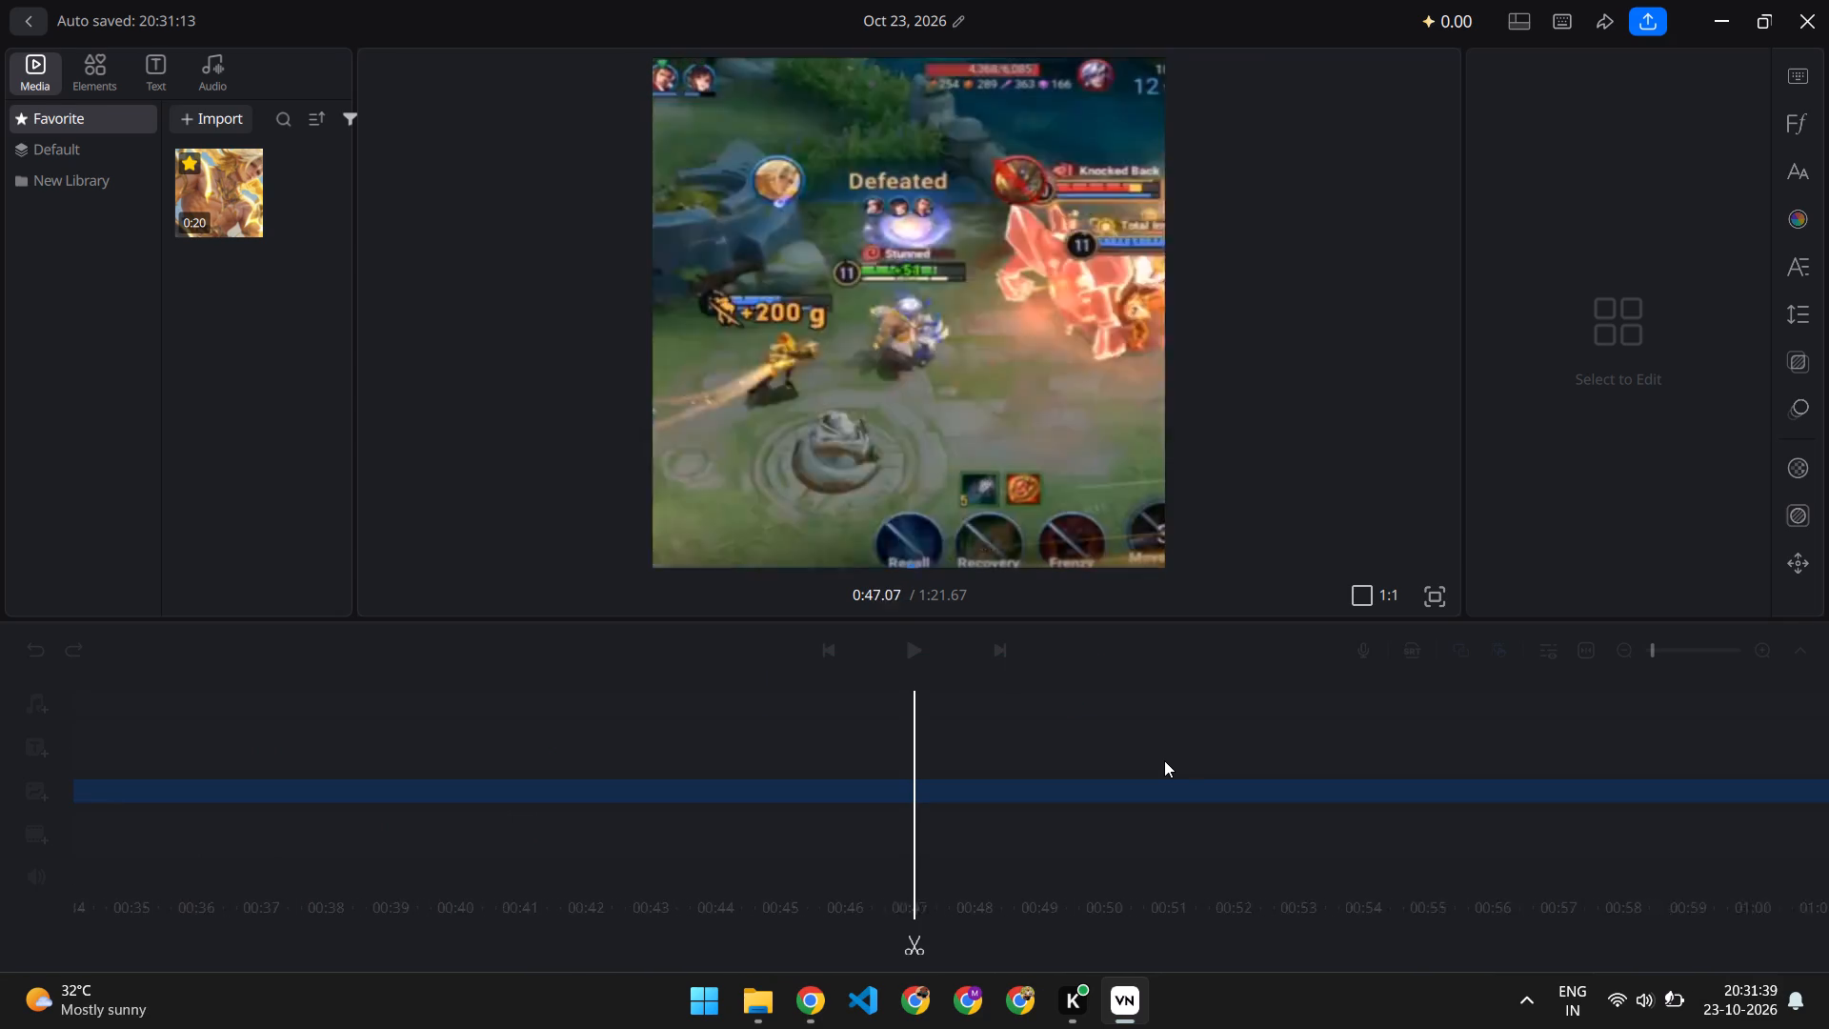
scroll(1164, 760, "left", 20)
scroll(1164, 760, "left", 20)
scroll(1164, 760, "left", 20)
scroll(1164, 760, "left", 12)
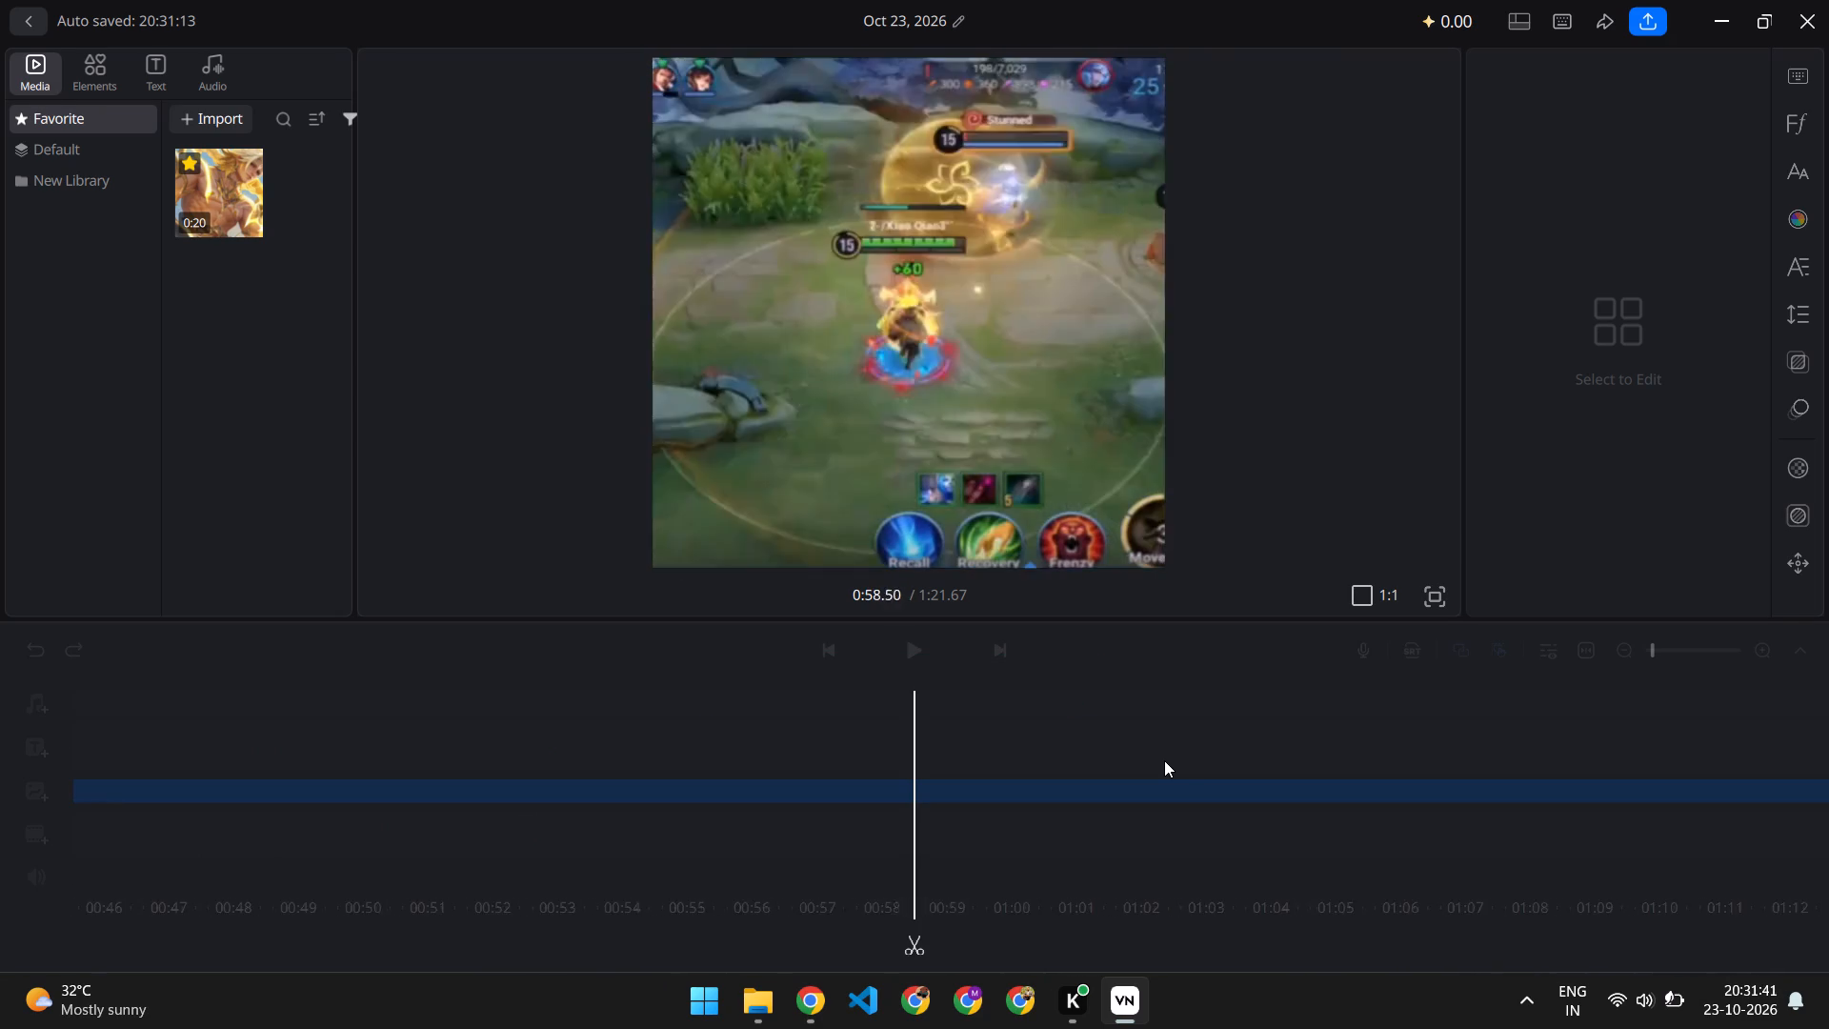
scroll(1164, 760, "left", 5)
scroll(1164, 760, "left", 16)
scroll(1164, 760, "left", 14)
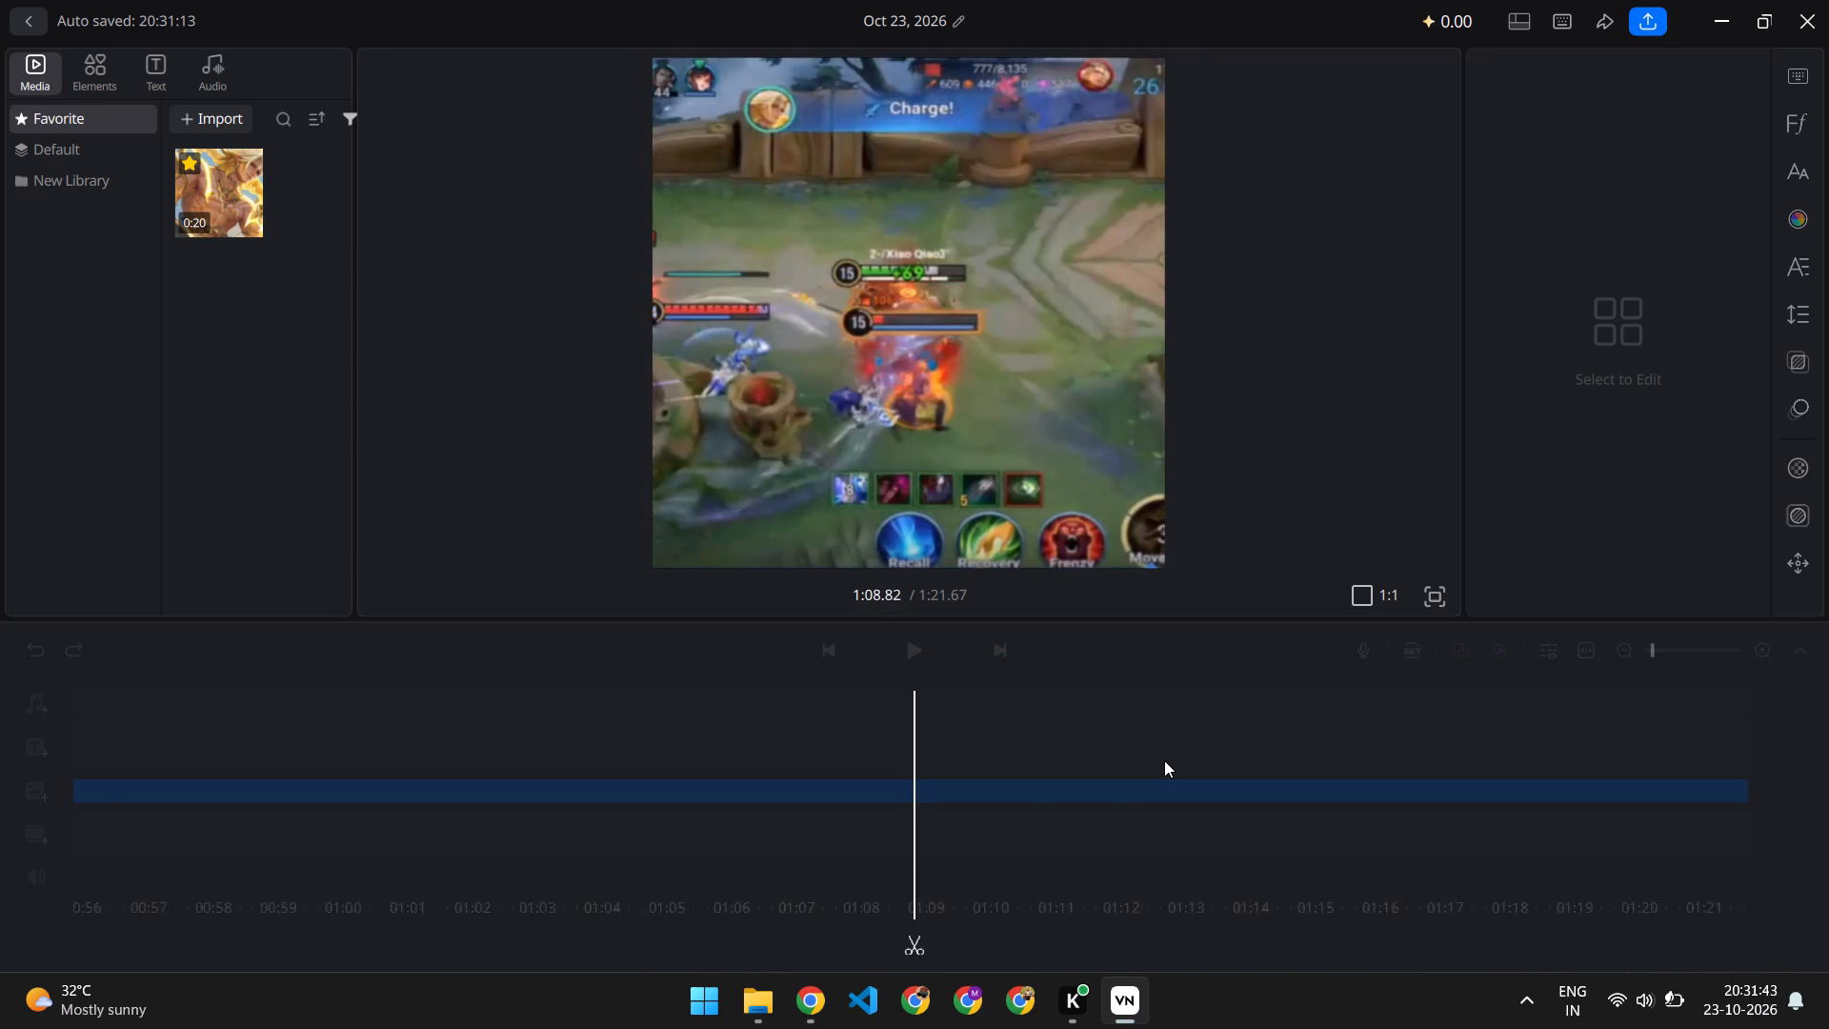
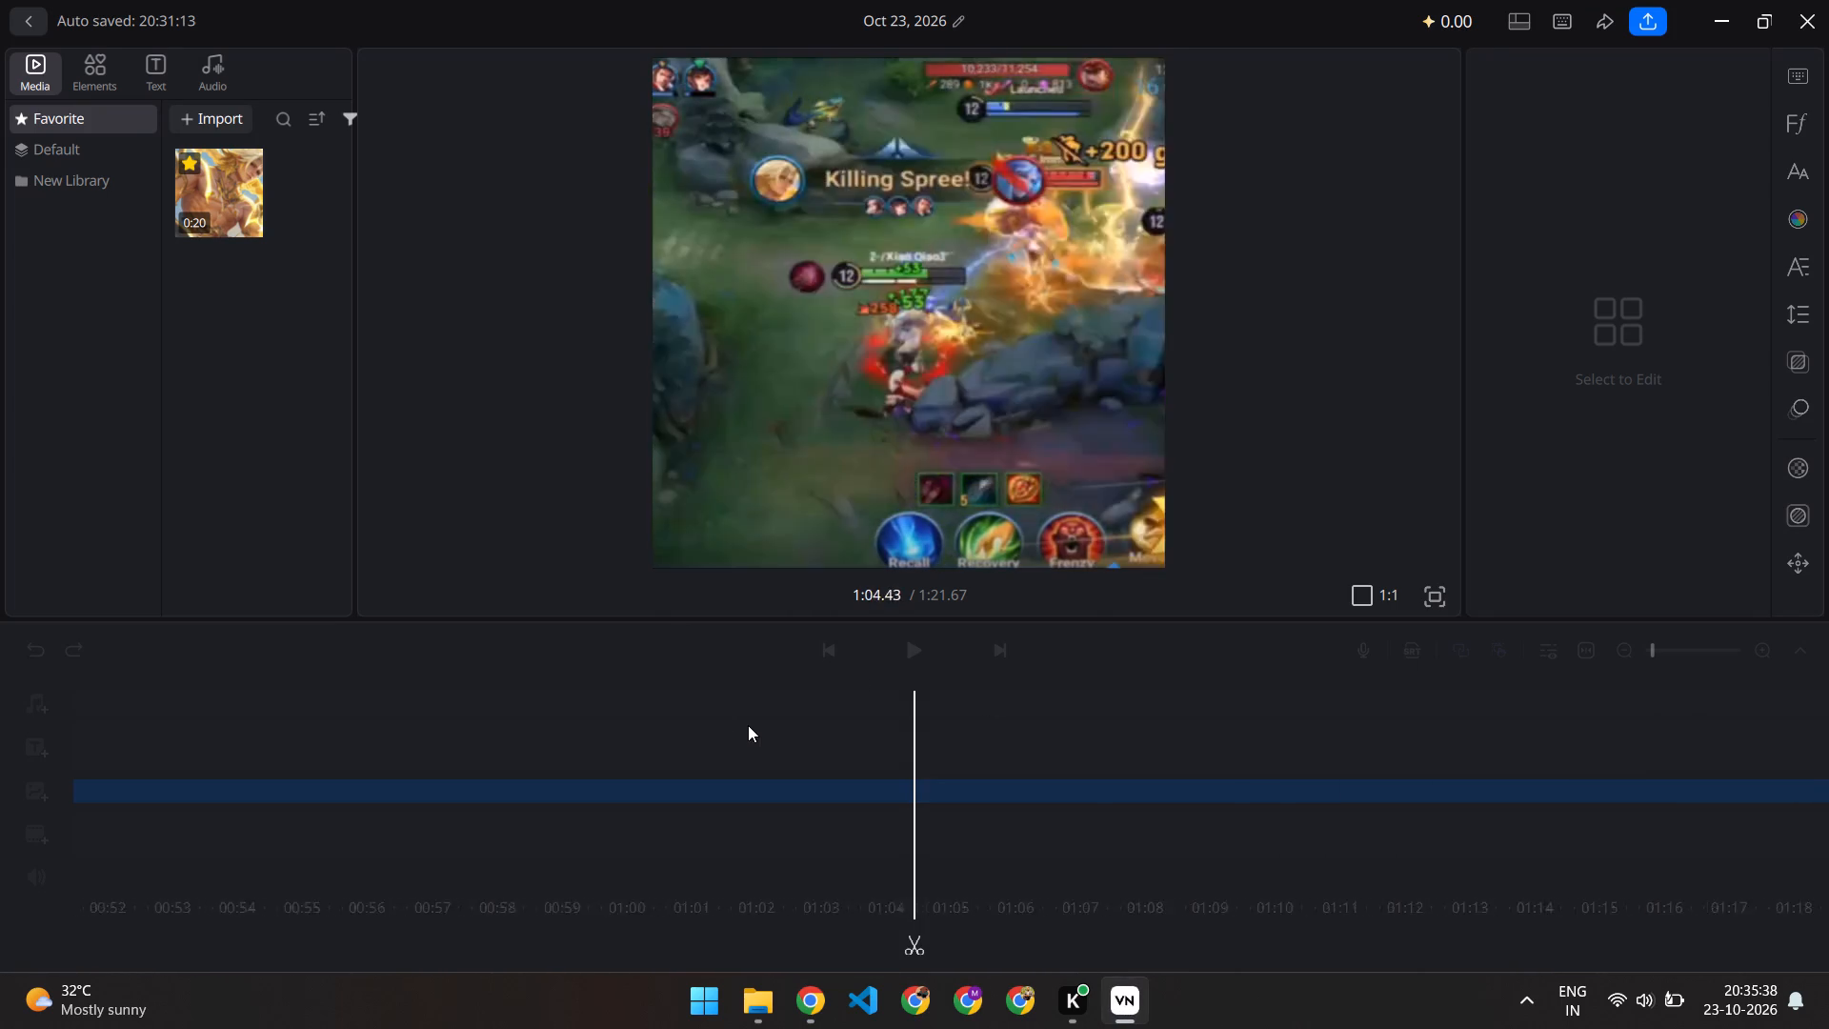
scroll(748, 725, "right", 17)
scroll(748, 725, "right", 19)
scroll(748, 725, "right", 14)
scroll(748, 725, "right", 17)
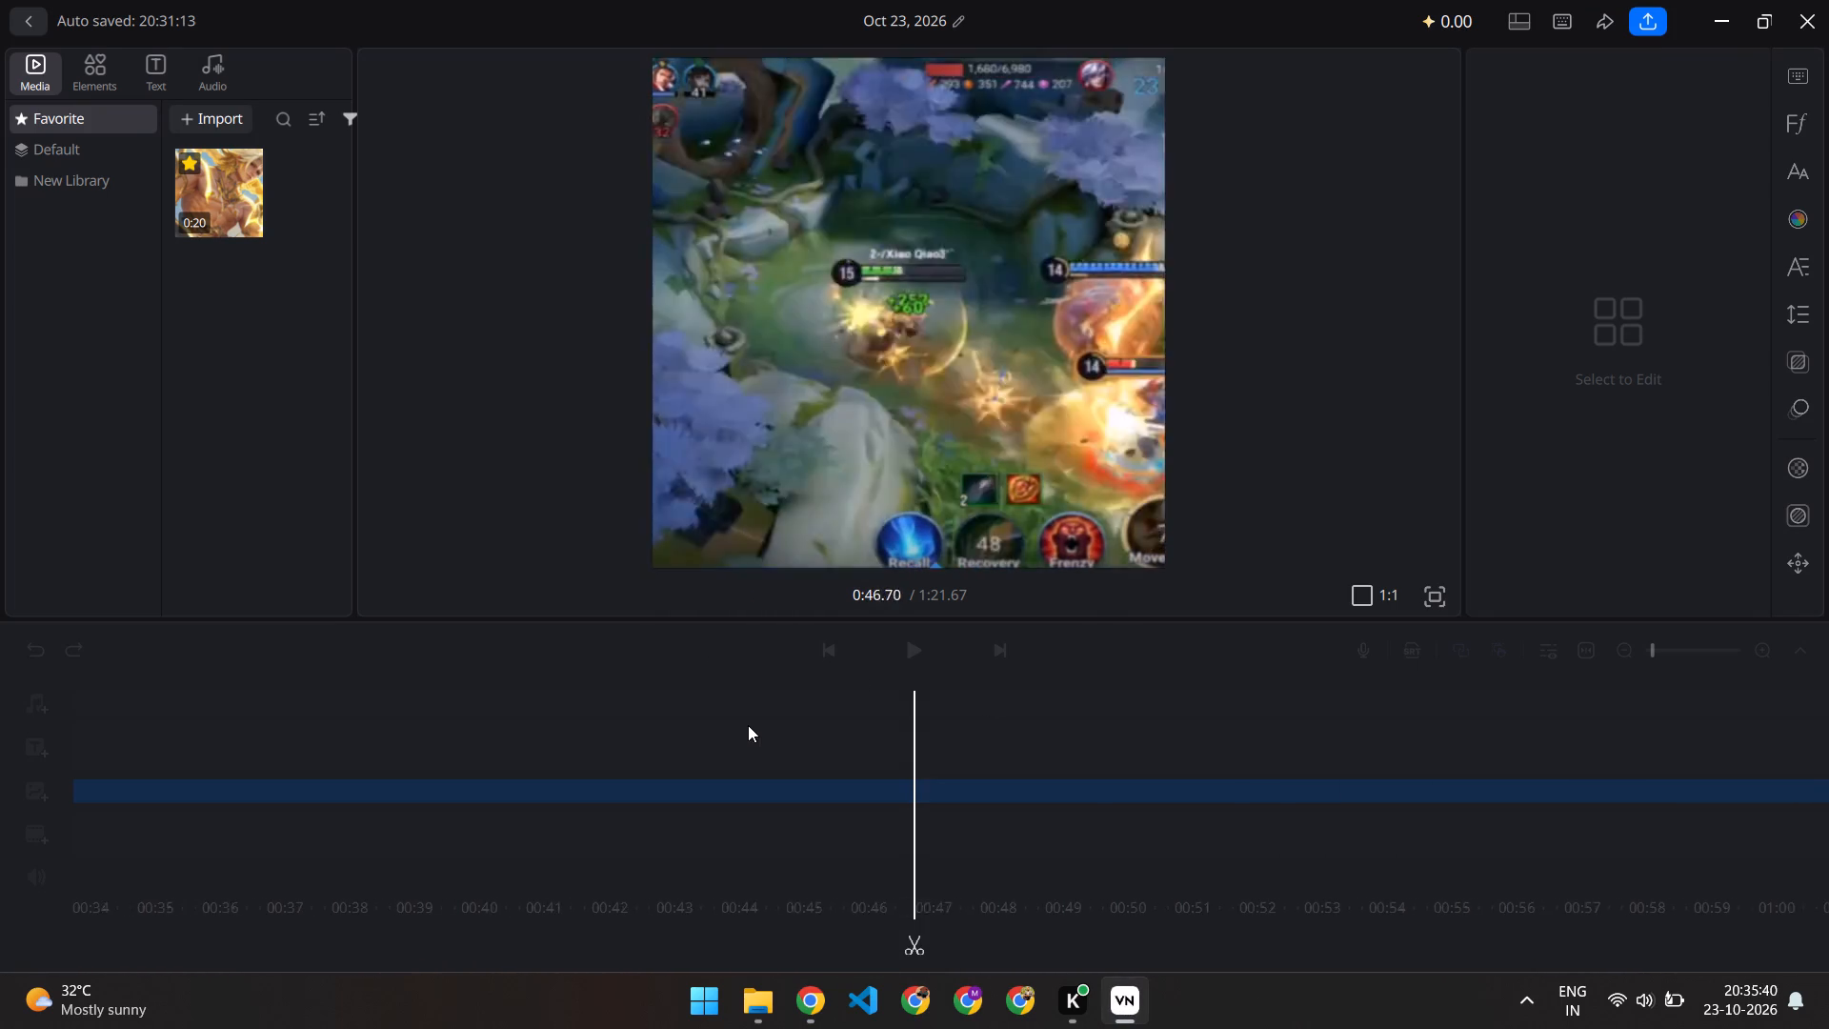
scroll(748, 725, "right", 15)
scroll(748, 725, "right", 20)
scroll(748, 725, "right", 9)
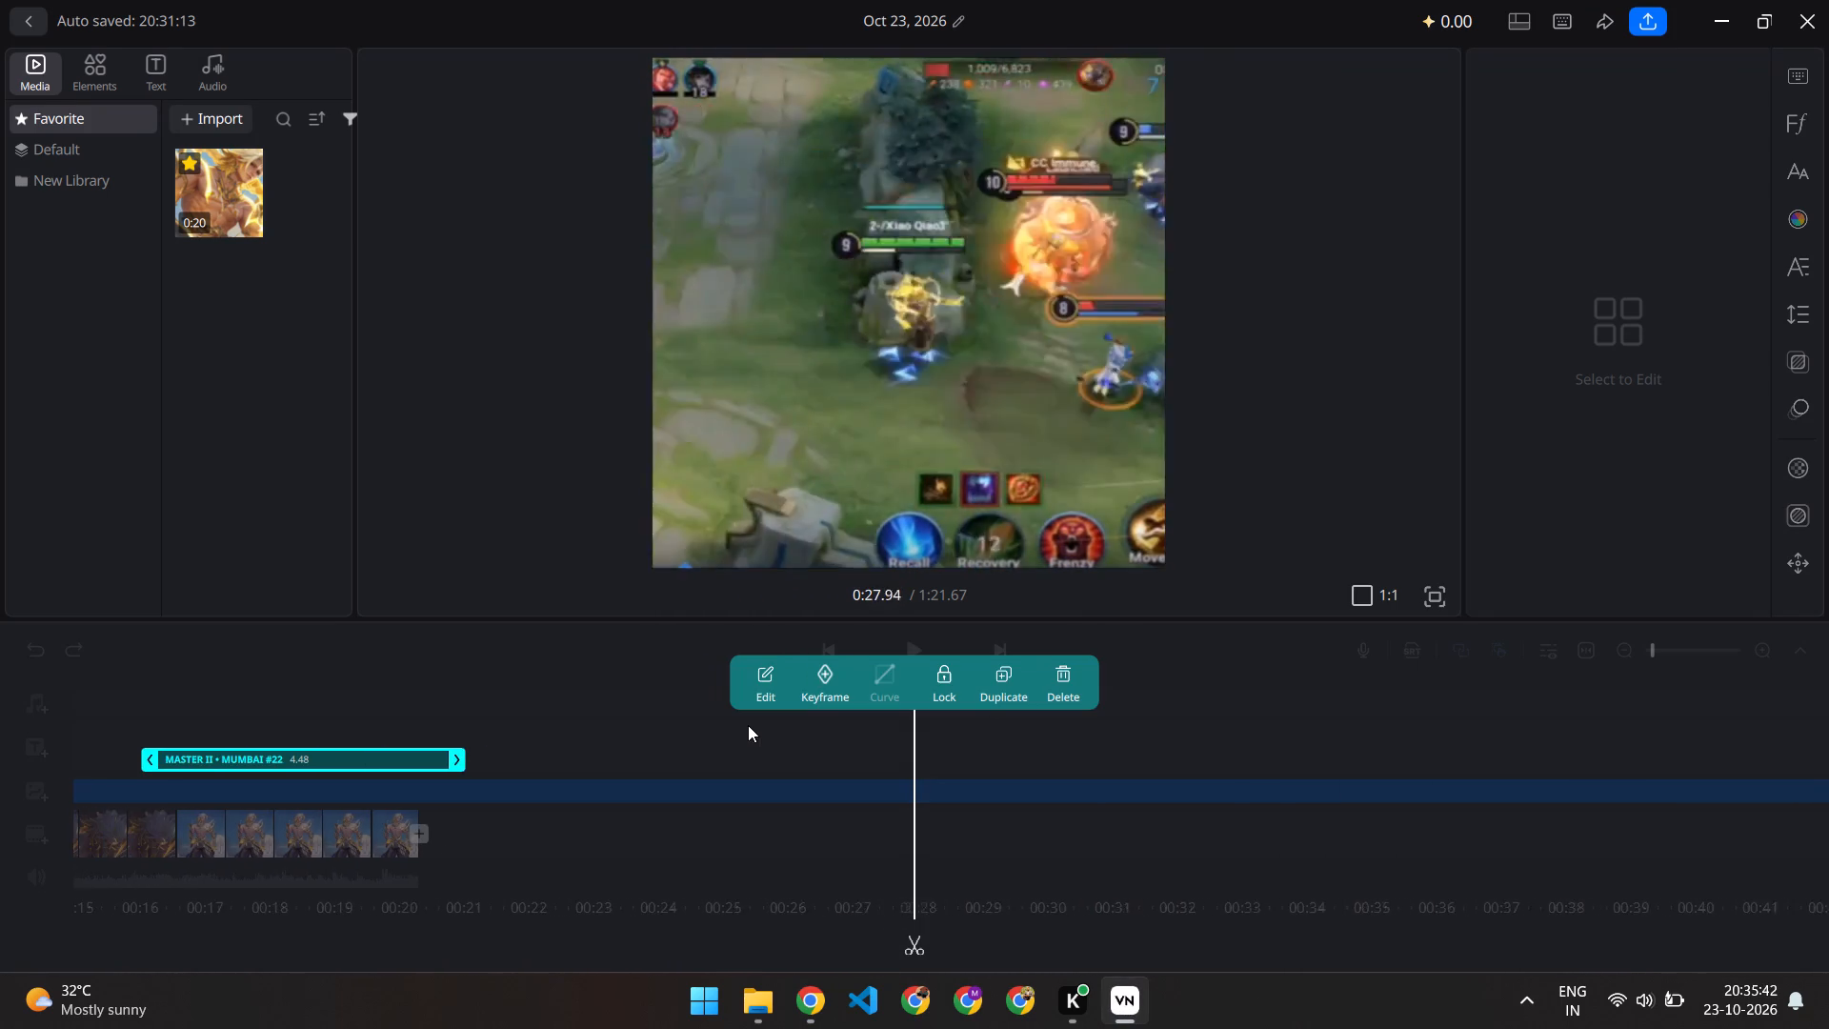
scroll(748, 725, "right", 8)
scroll(531, 698, "right", 7)
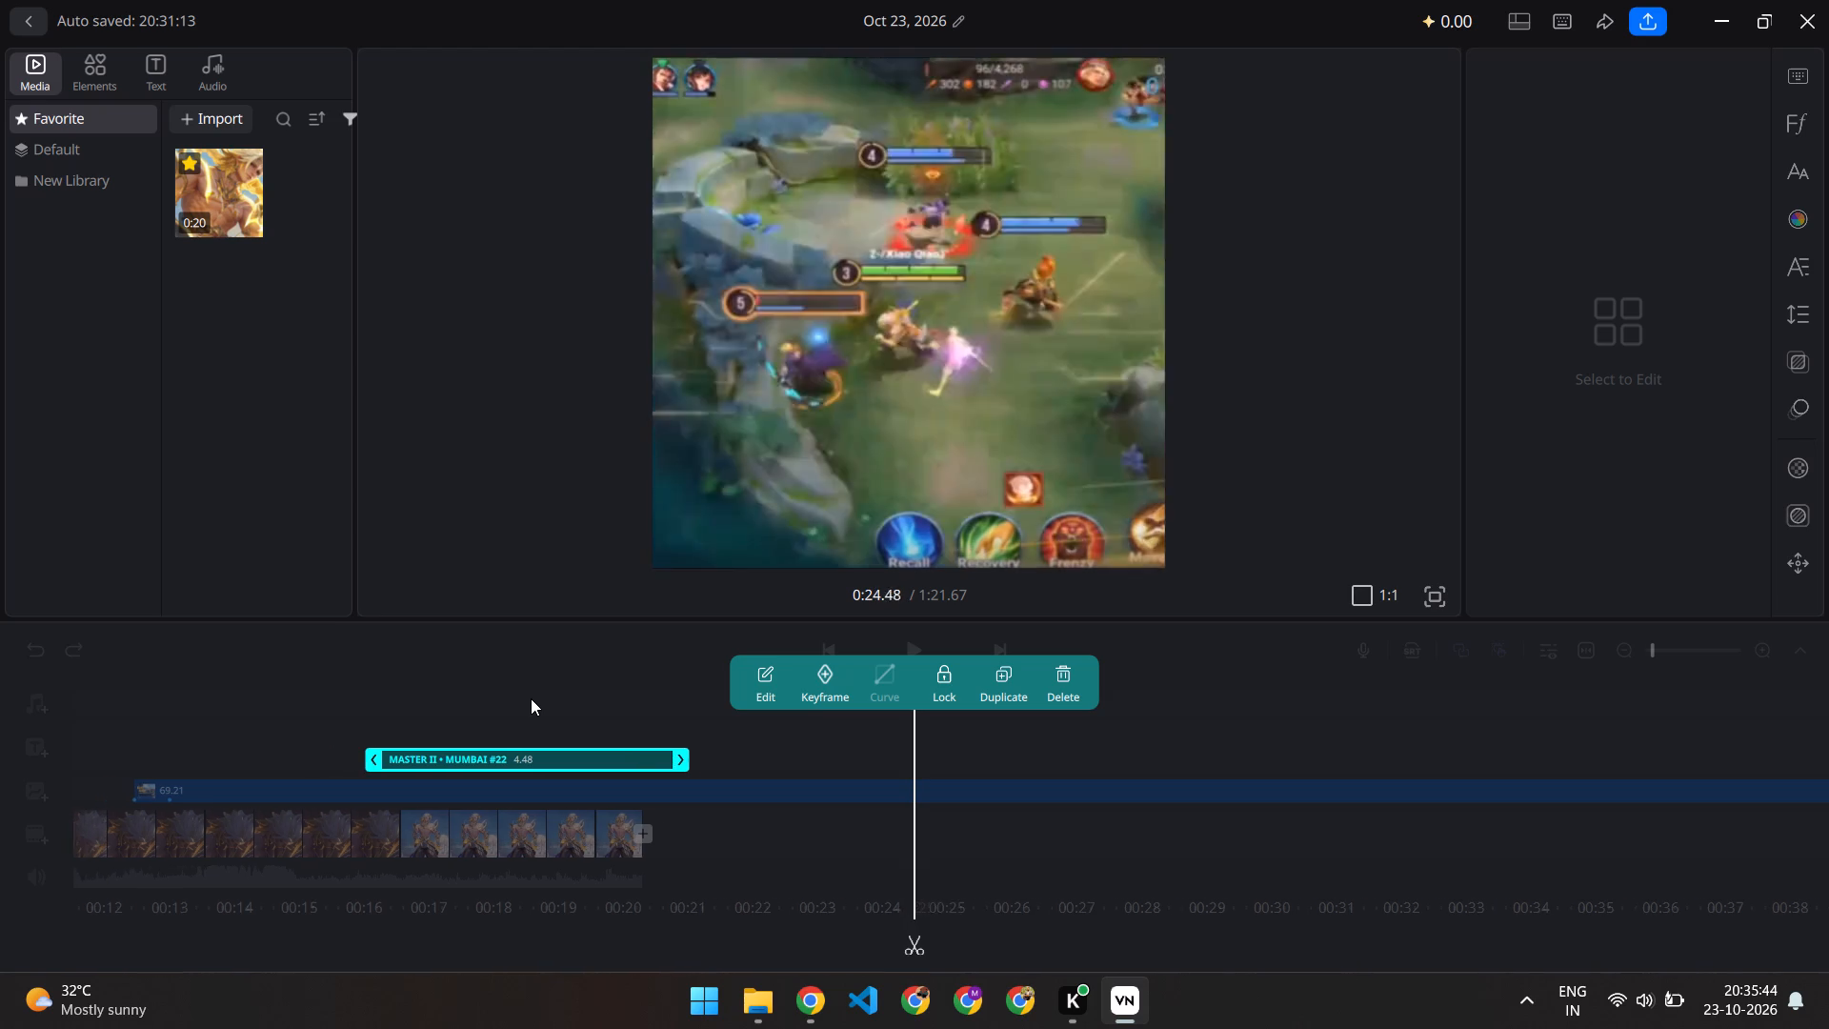
left_click(601, 763)
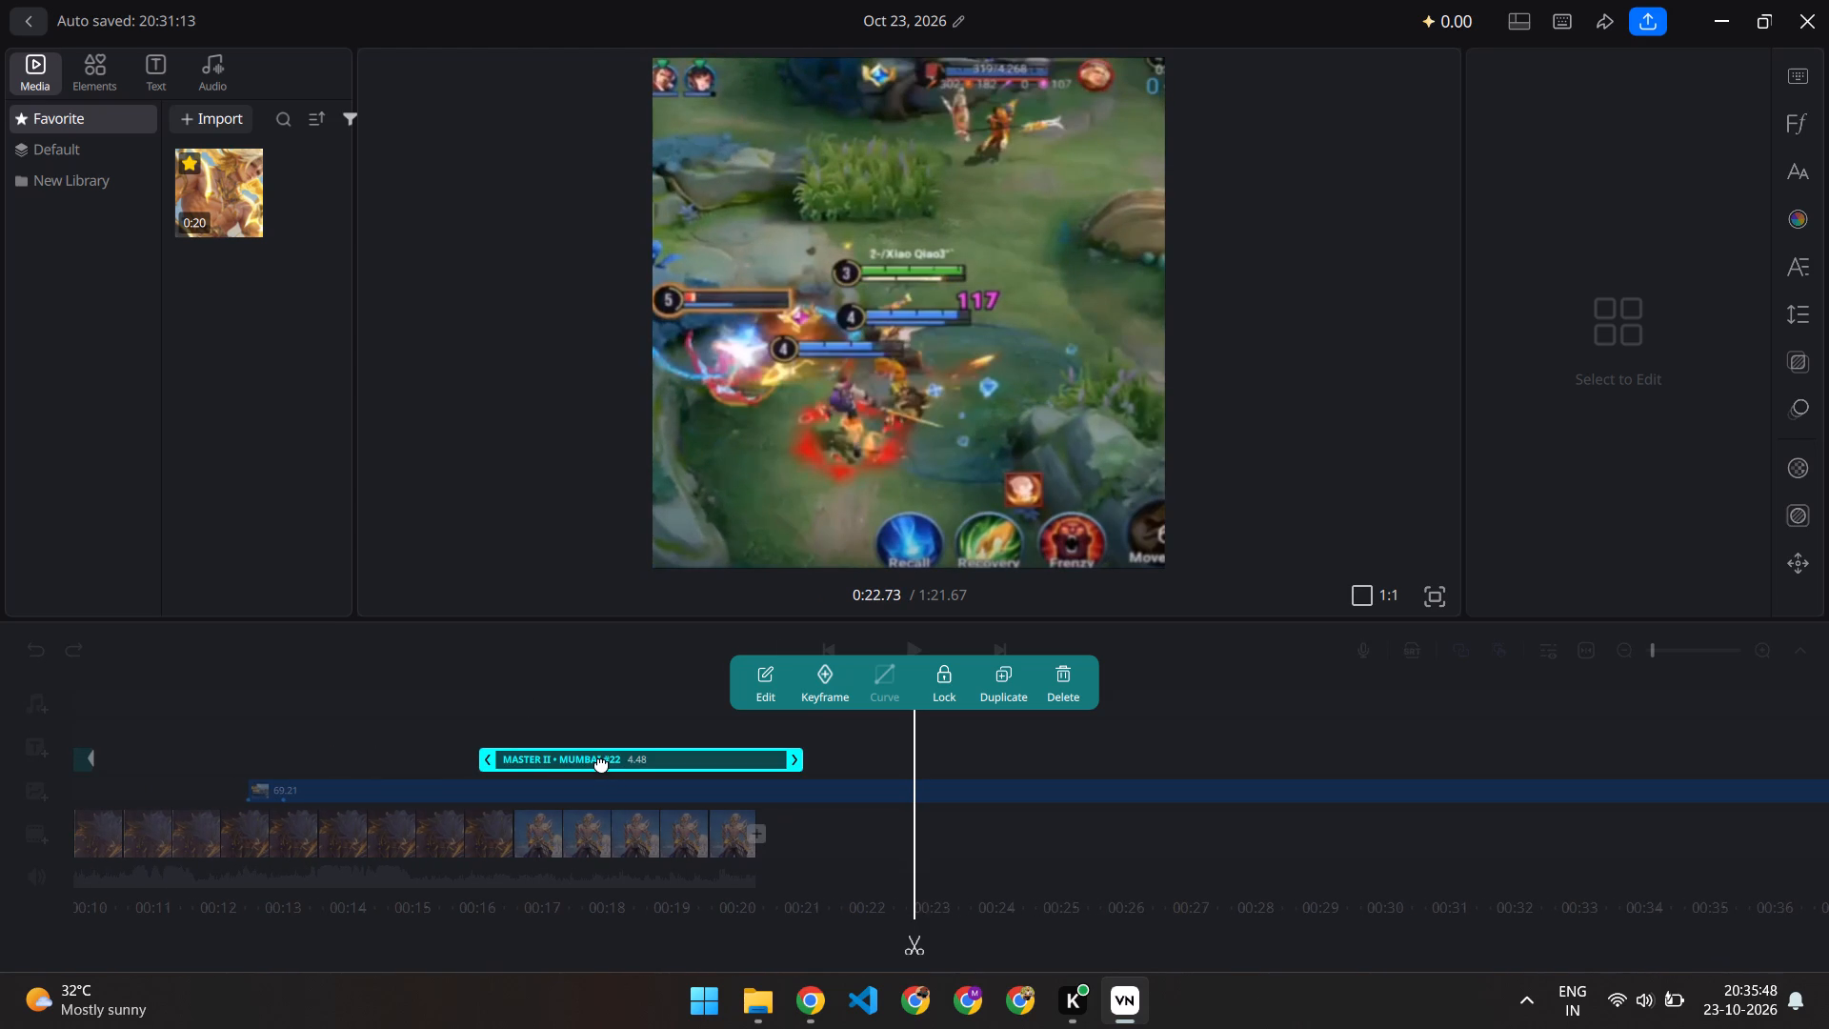
scroll(508, 670, "right", 5)
scroll(601, 670, "right", 2)
left_click(943, 749)
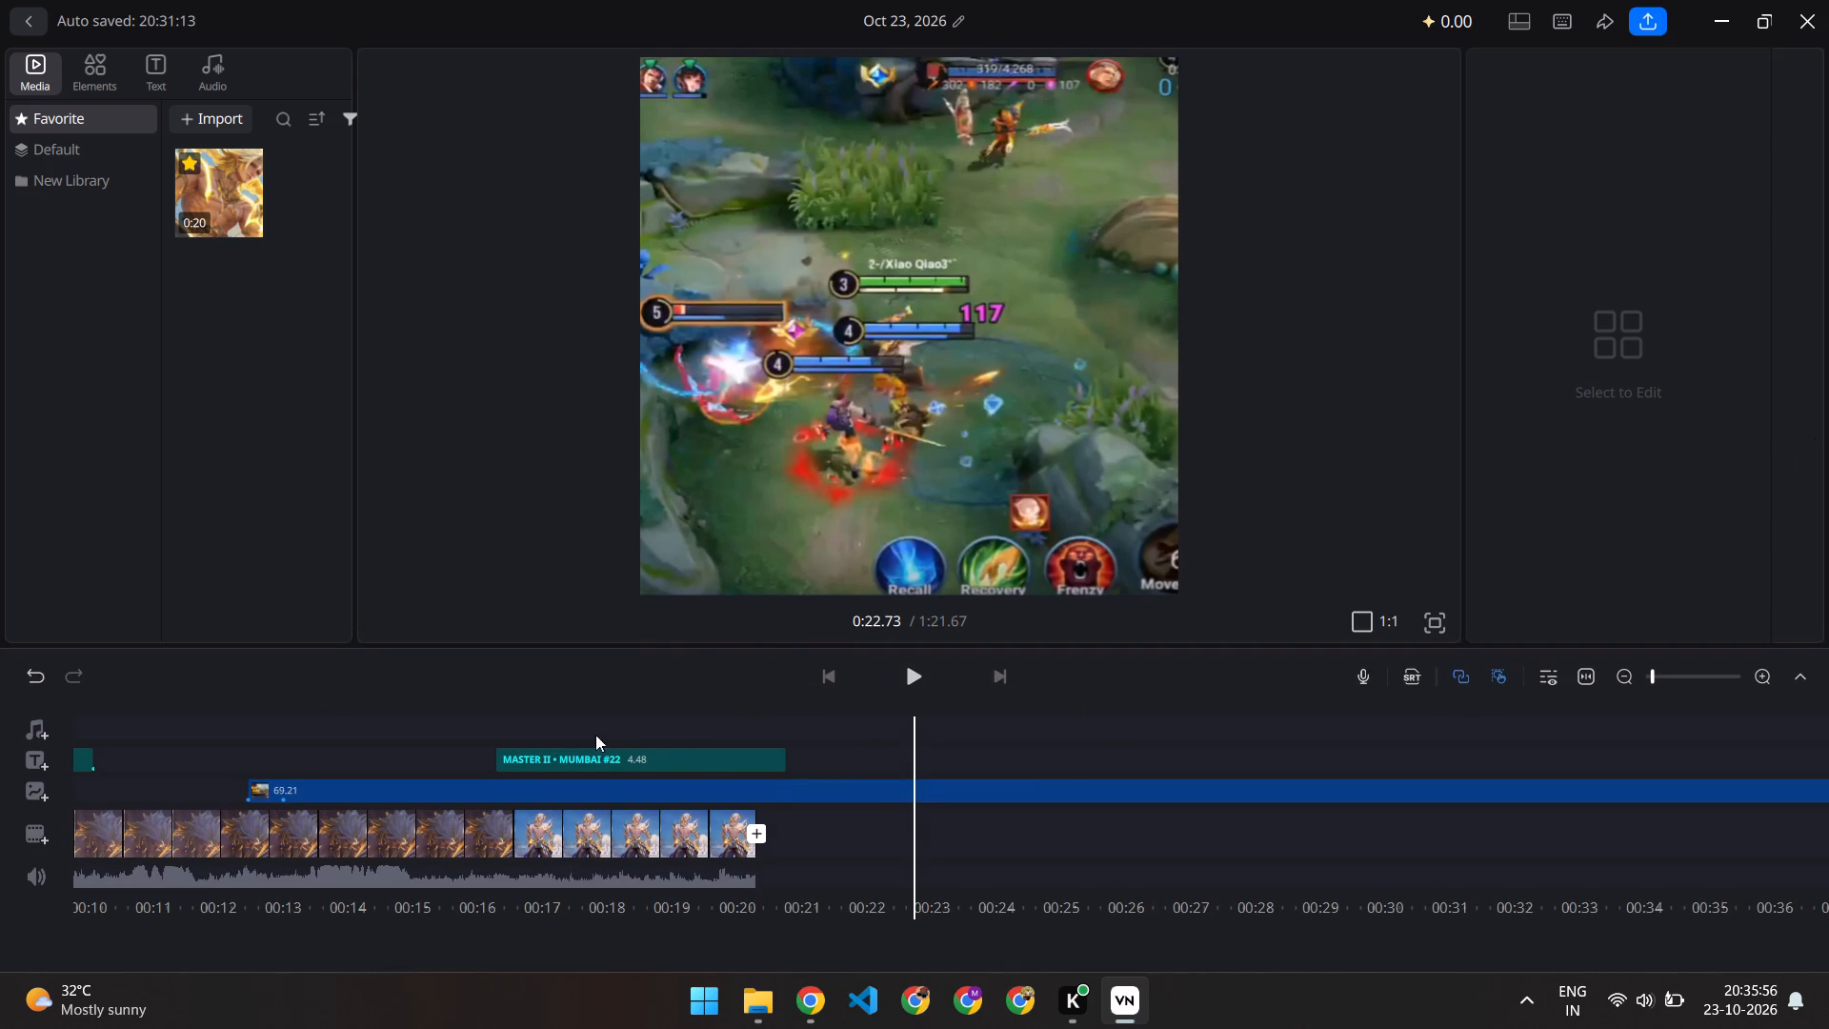
Change the ranking caption near the end of the intro to read MASTER II • MUMBAI #8.
scroll(591, 711, "right", 15)
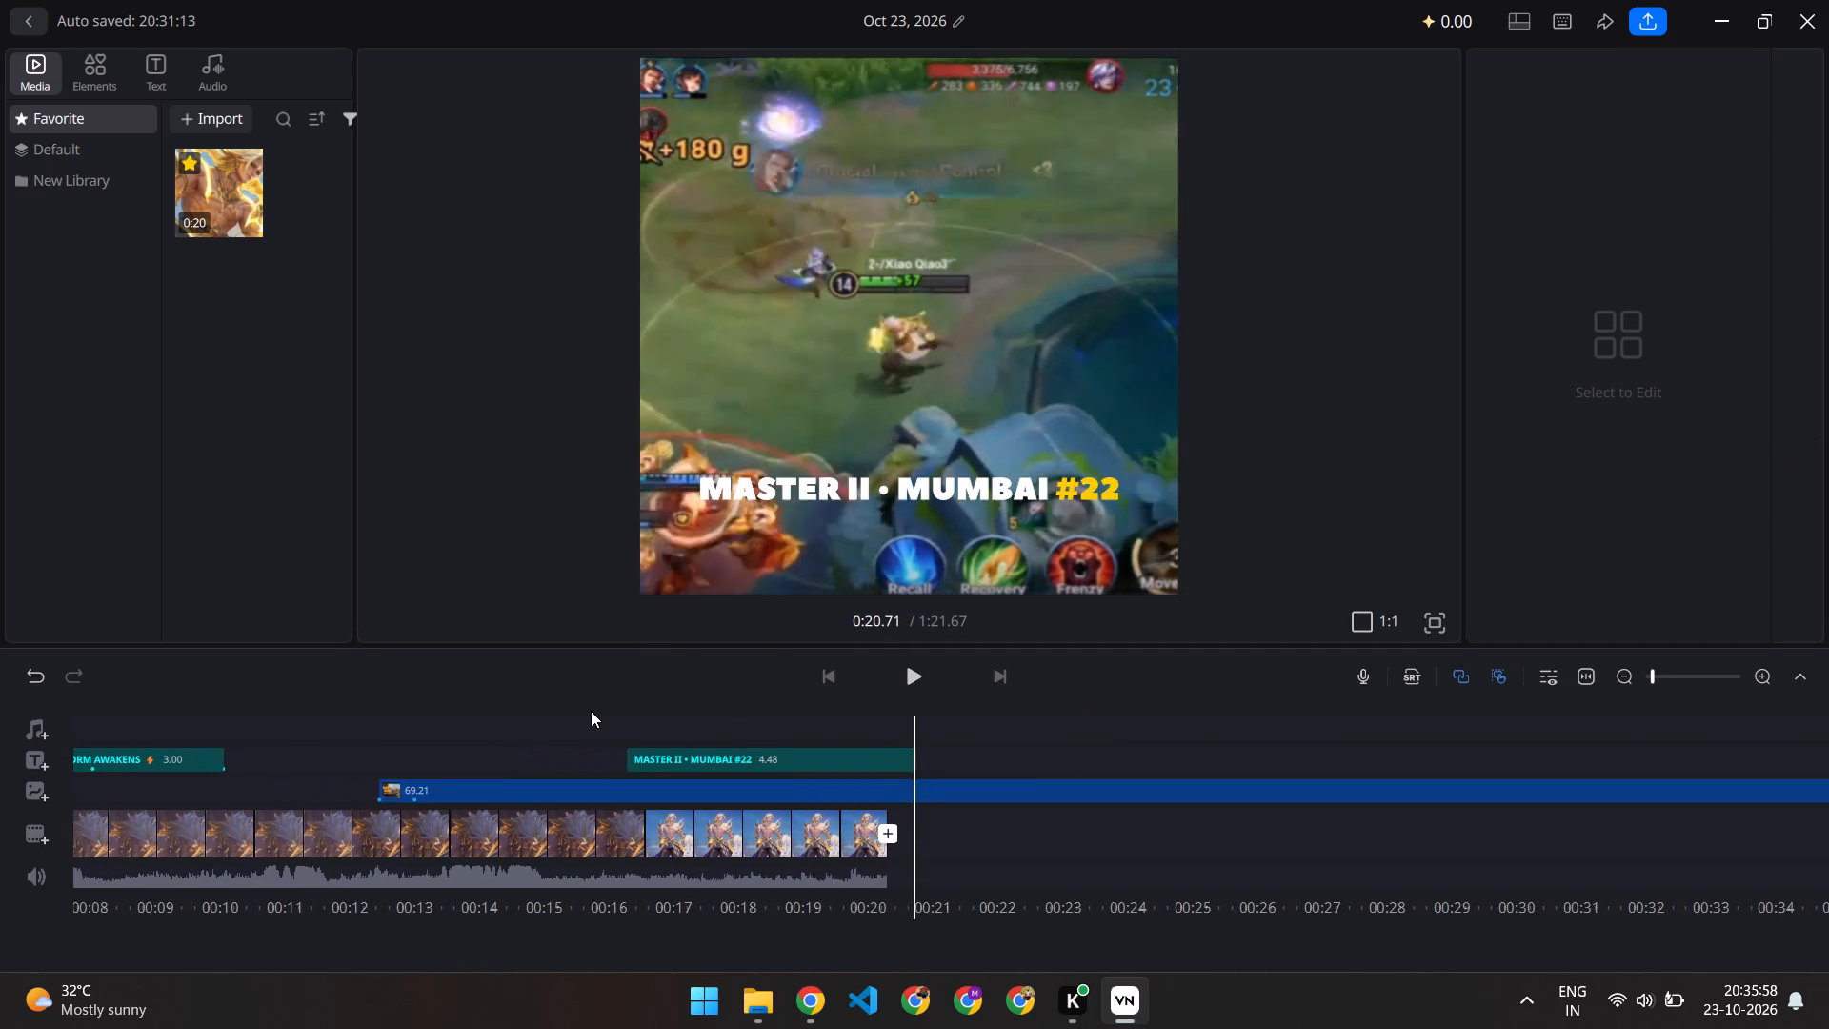
scroll(591, 711, "right", 6)
left_click(734, 755)
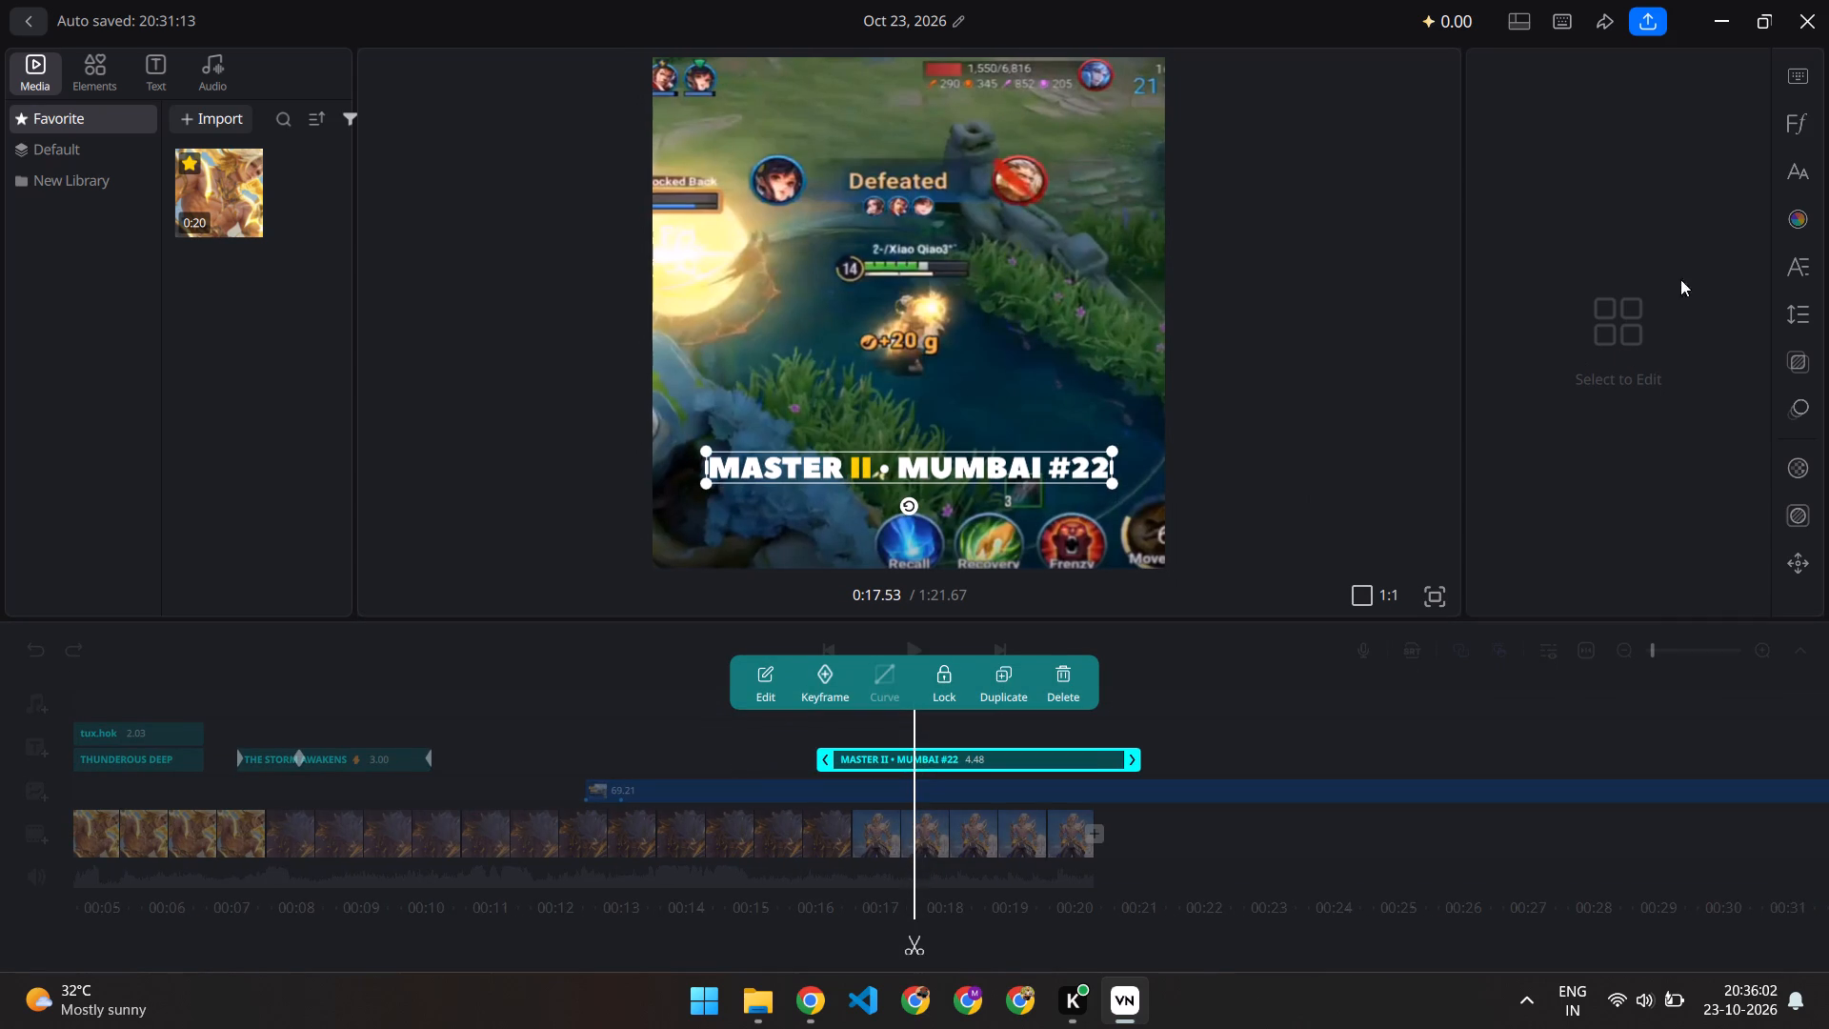
left_click(1800, 75)
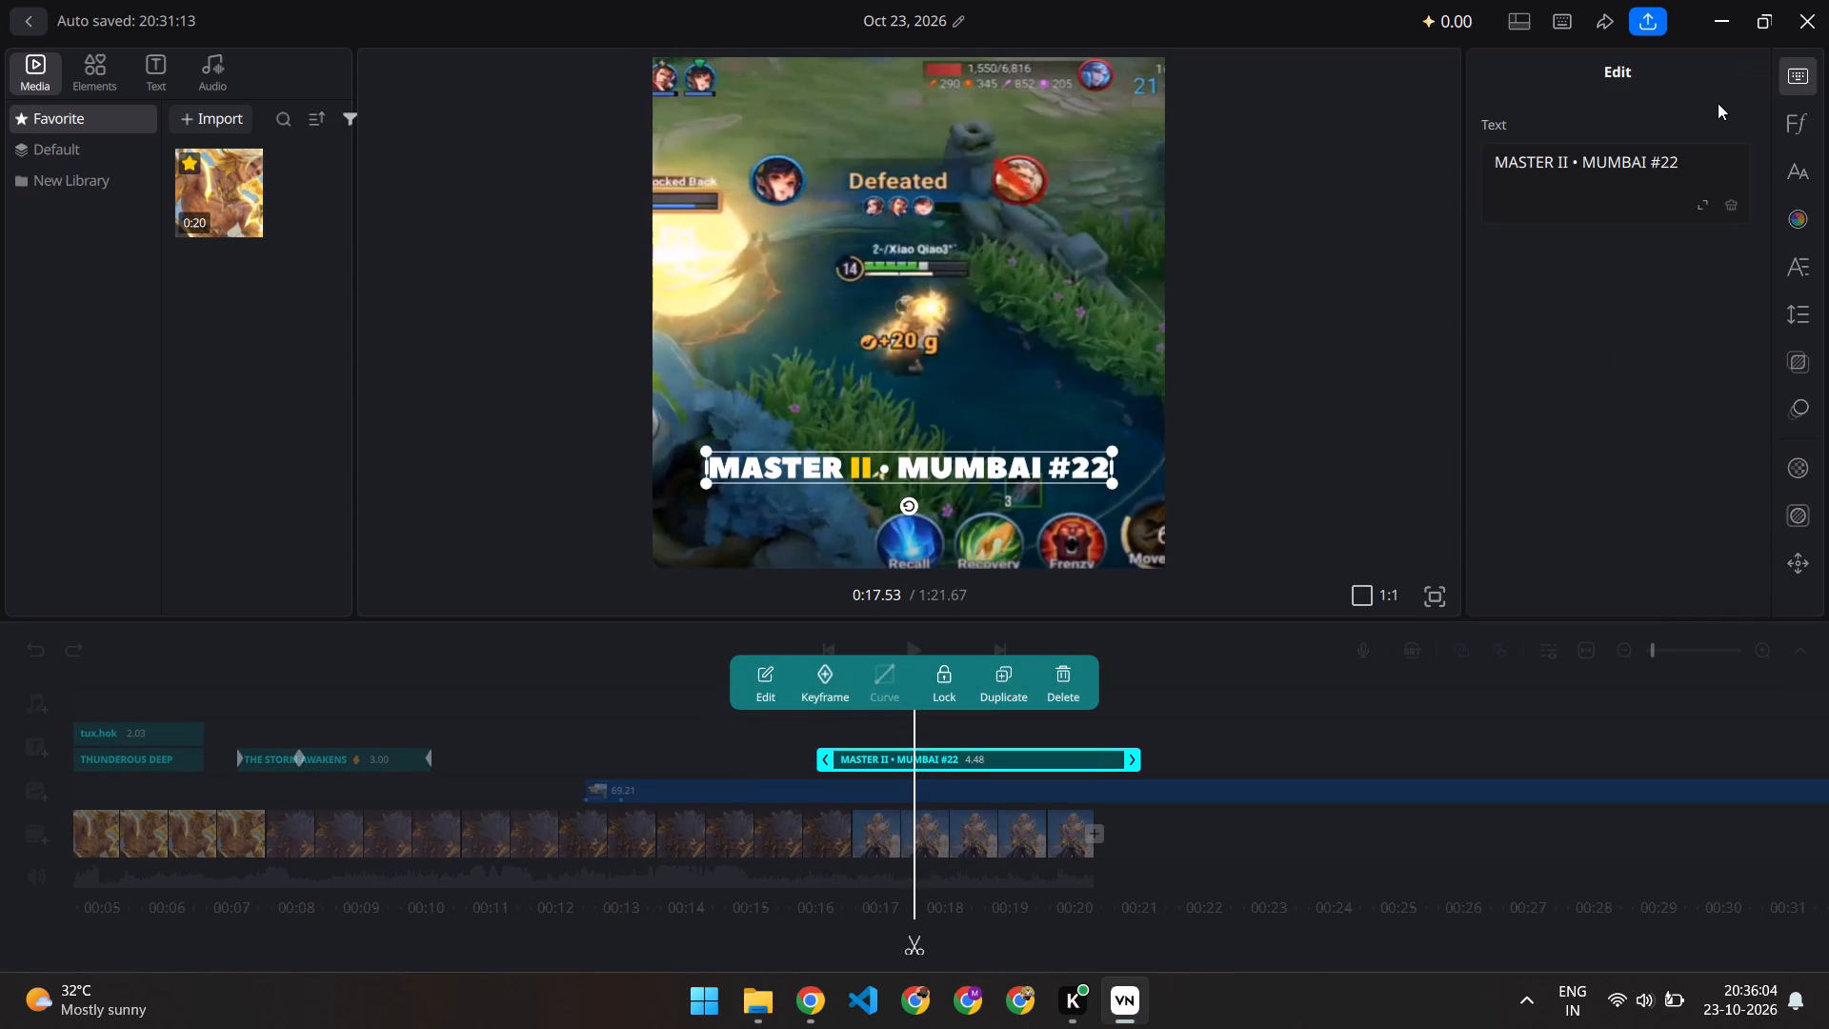
left_click(1698, 171)
key("BackSpace")
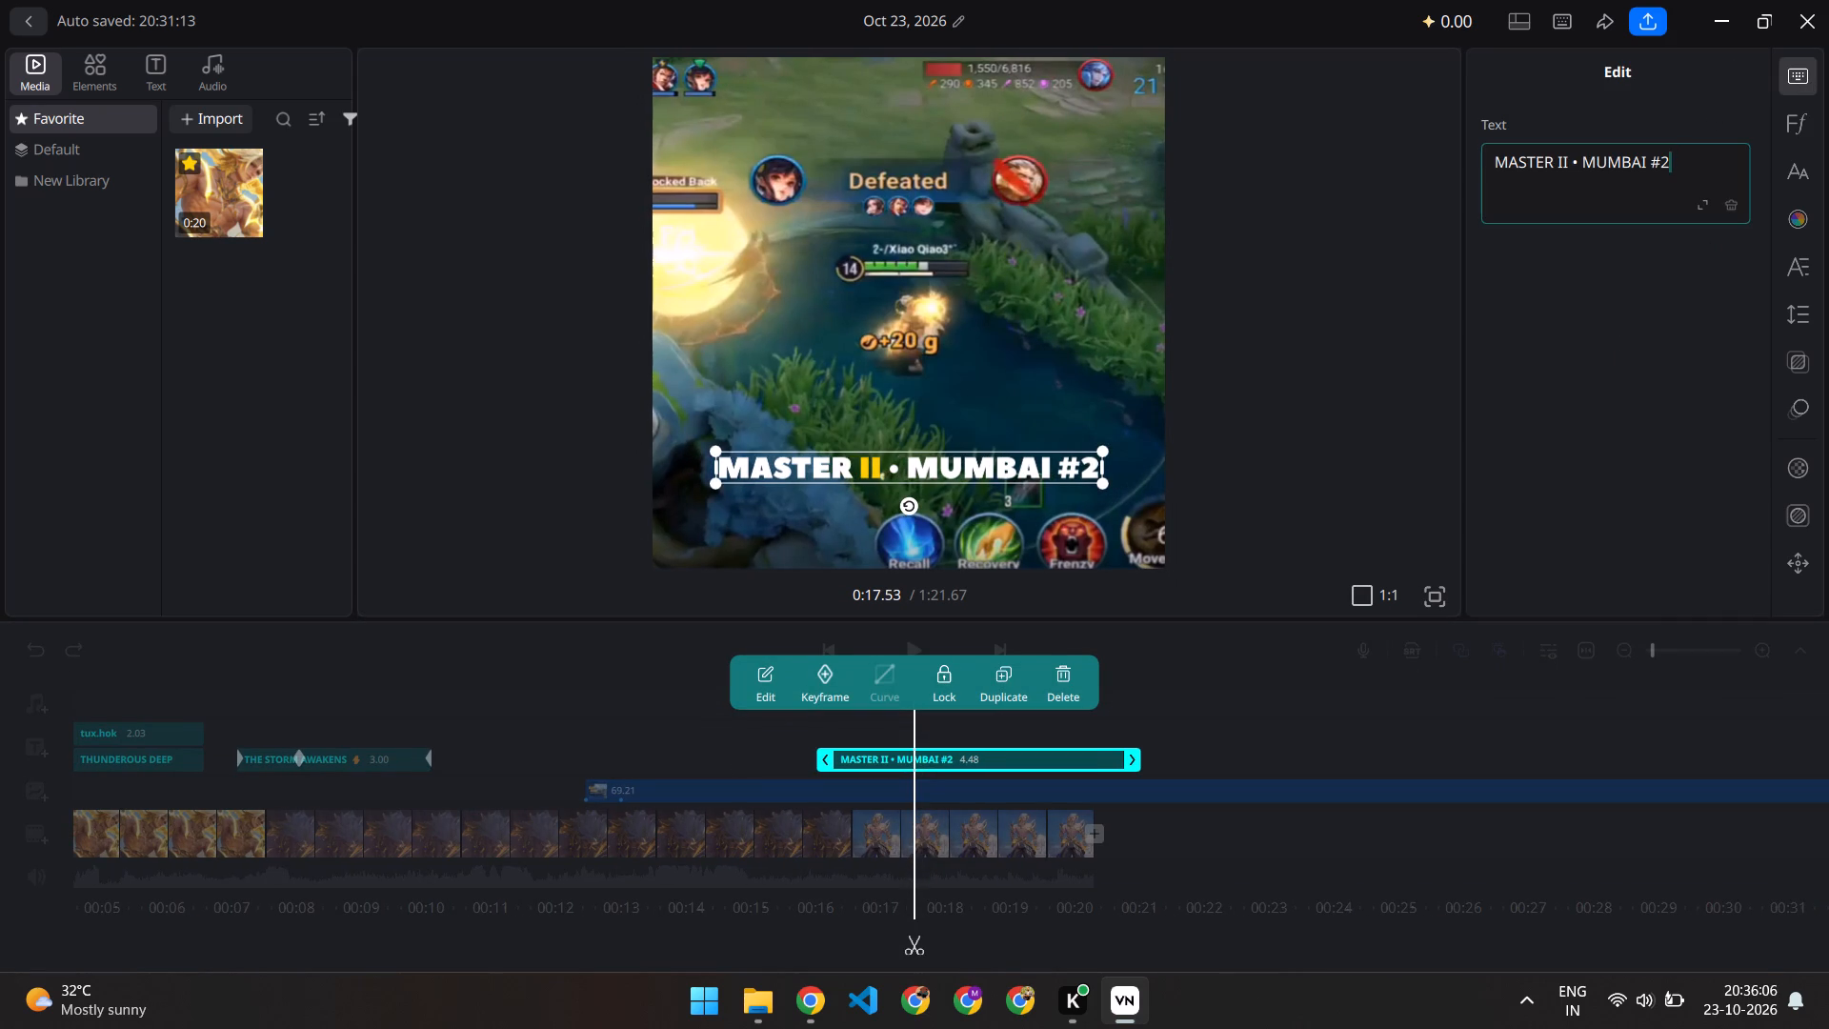
key("BackSpace")
key("1")
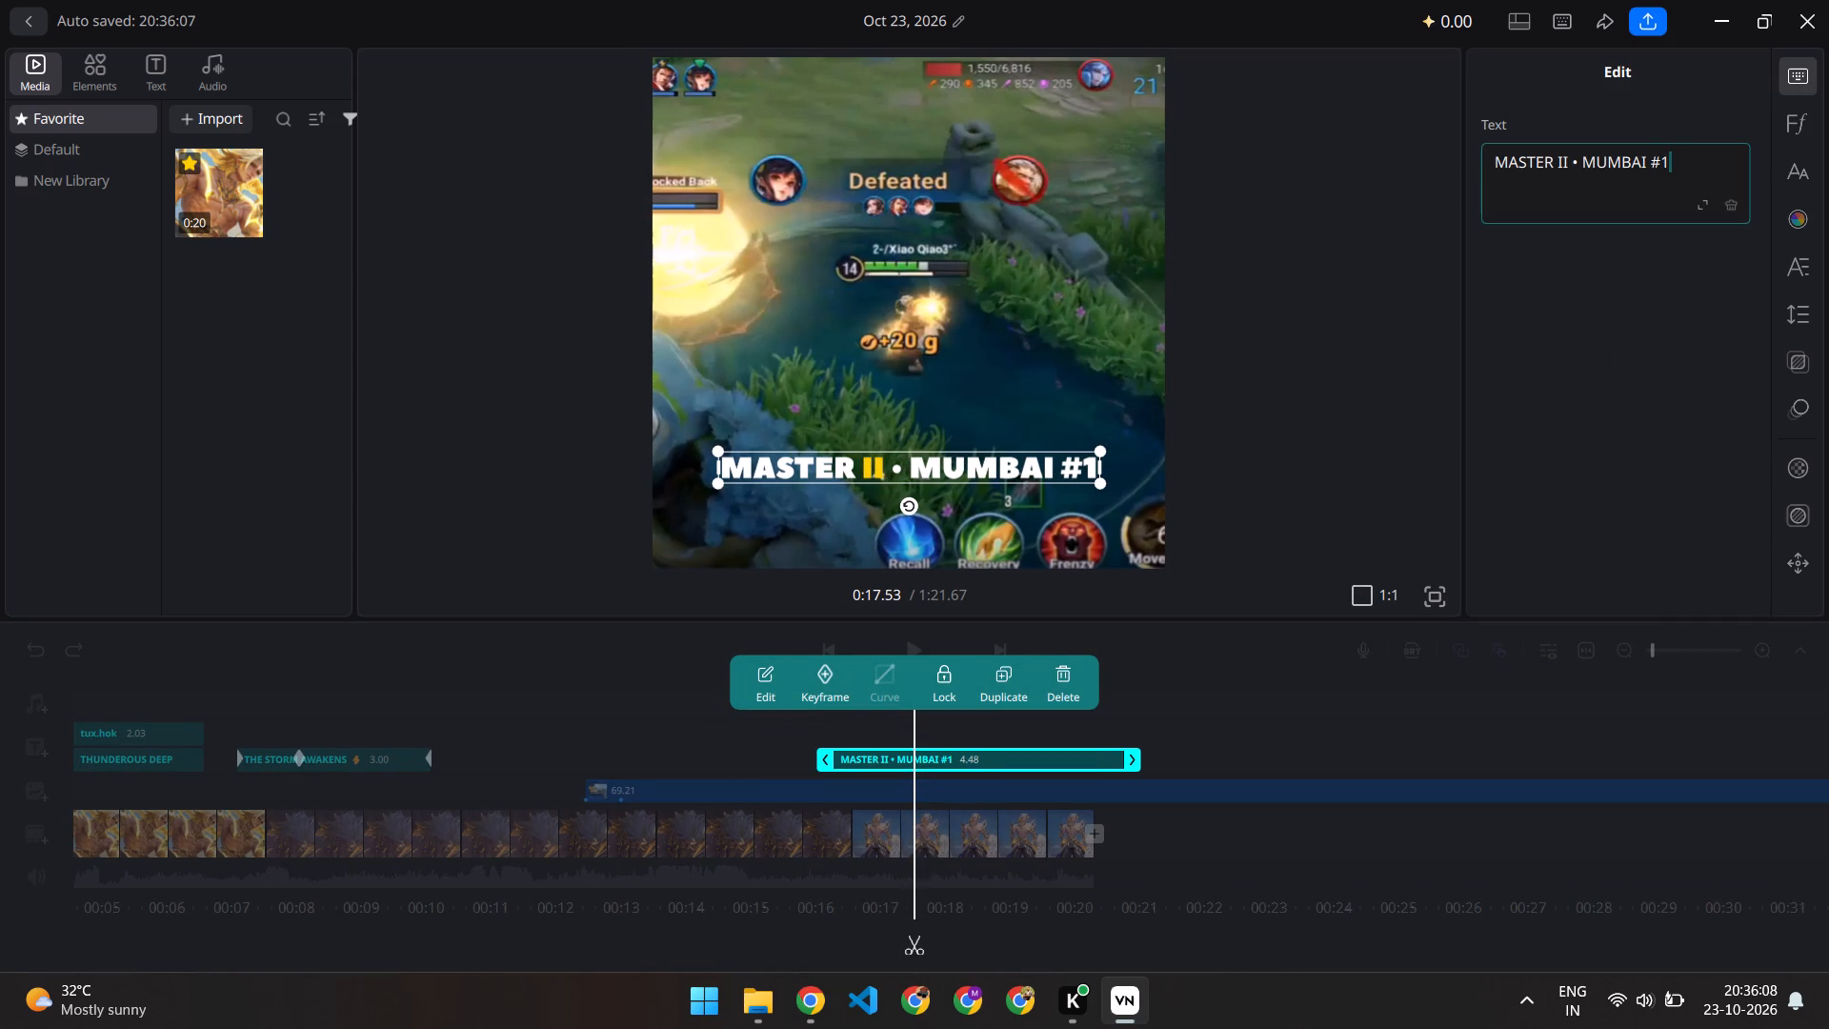
key("BackSpace")
key("8")
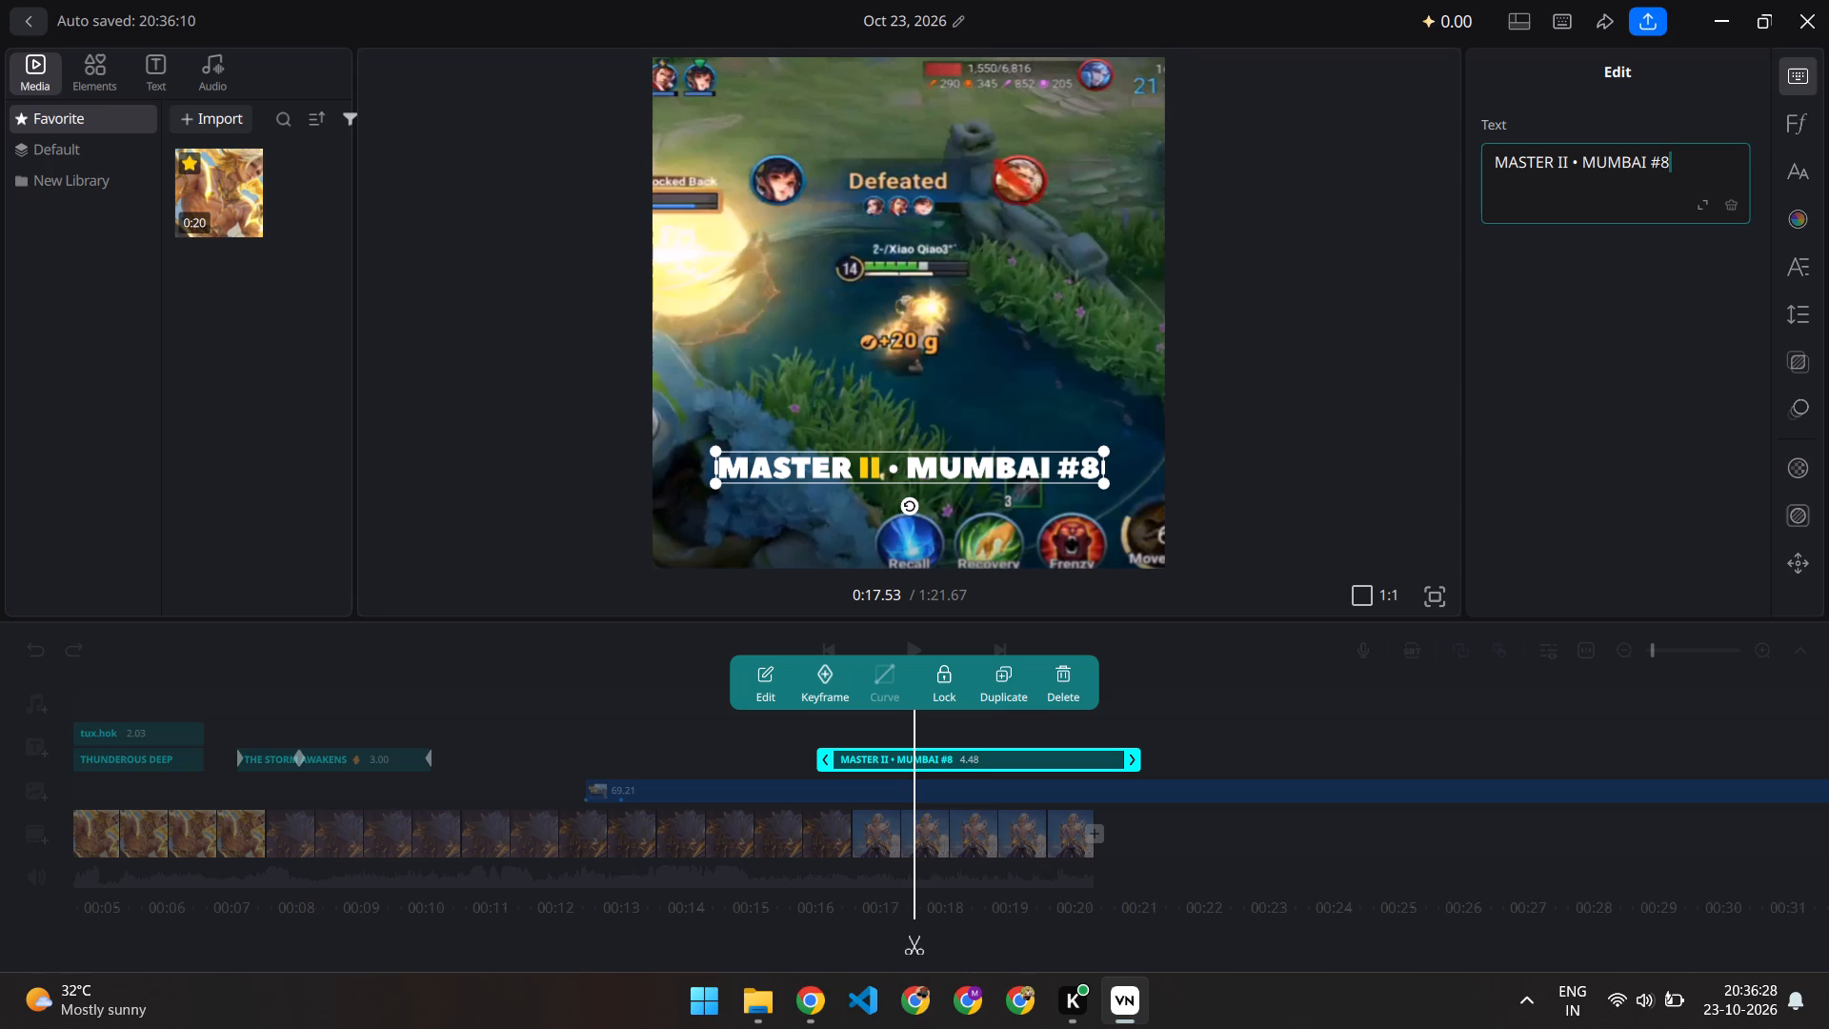
left_click(1638, 318)
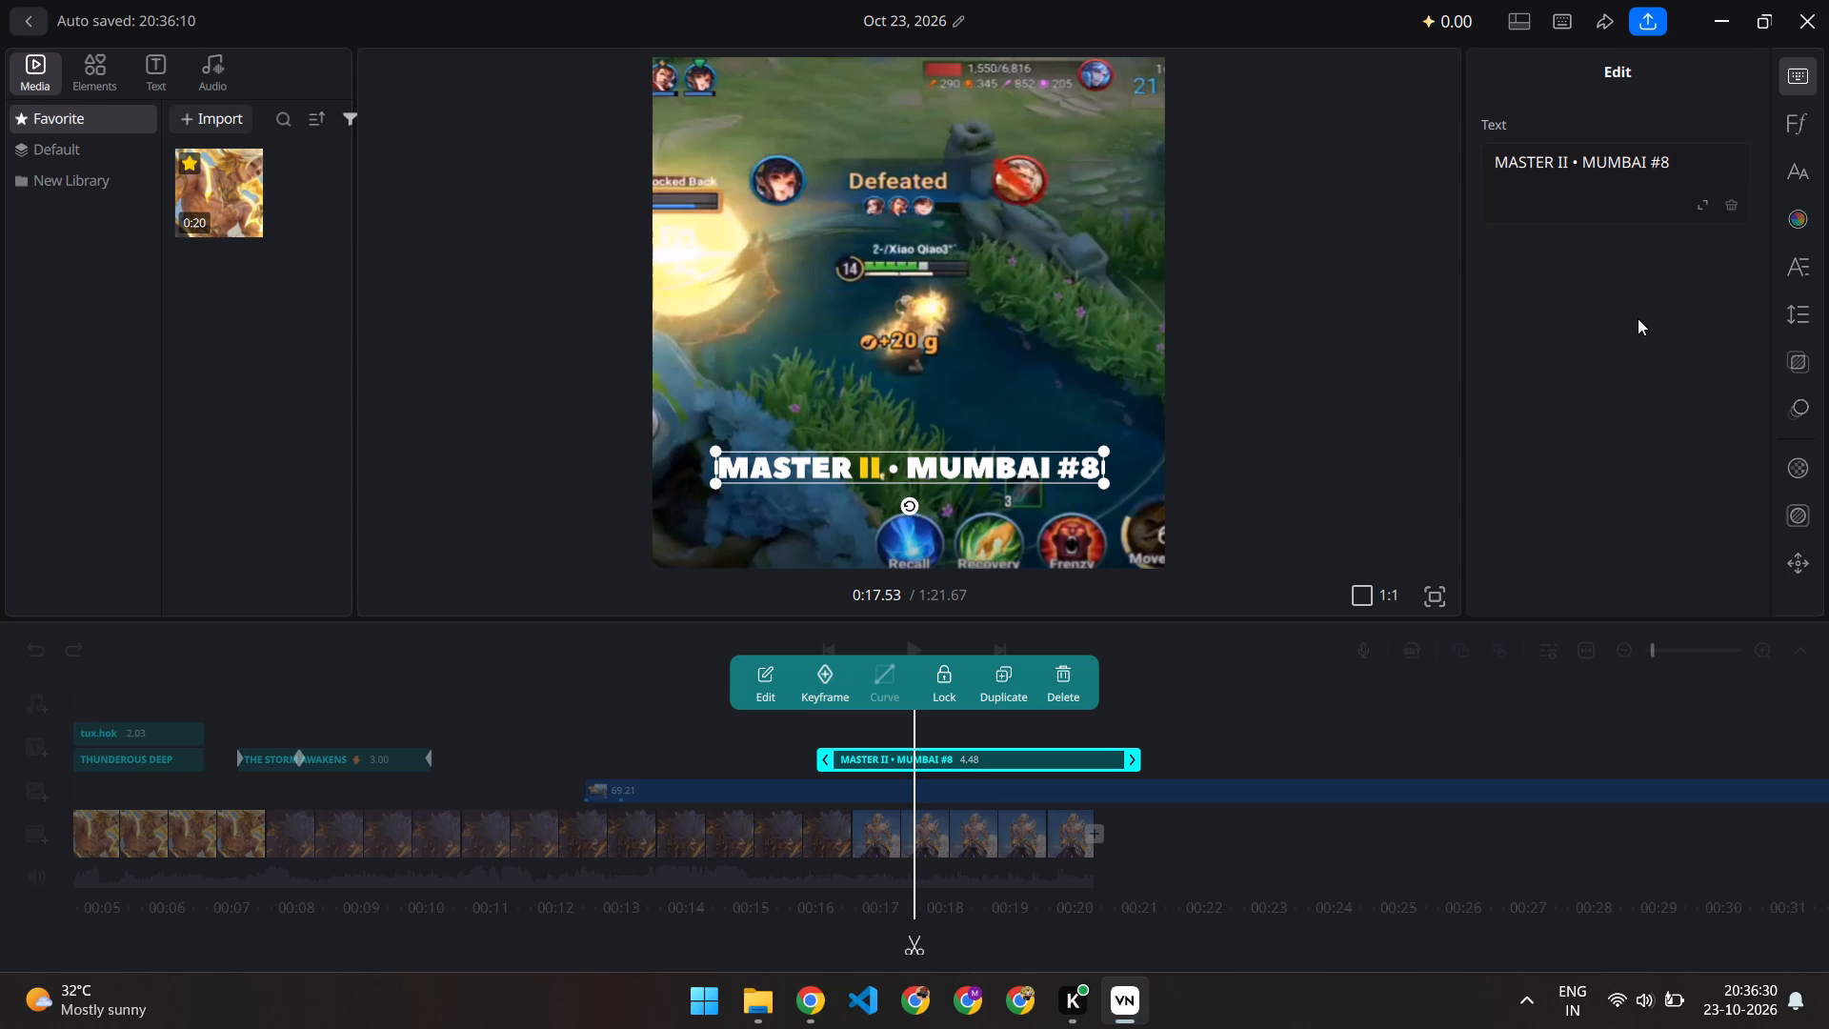
left_click(1816, 74)
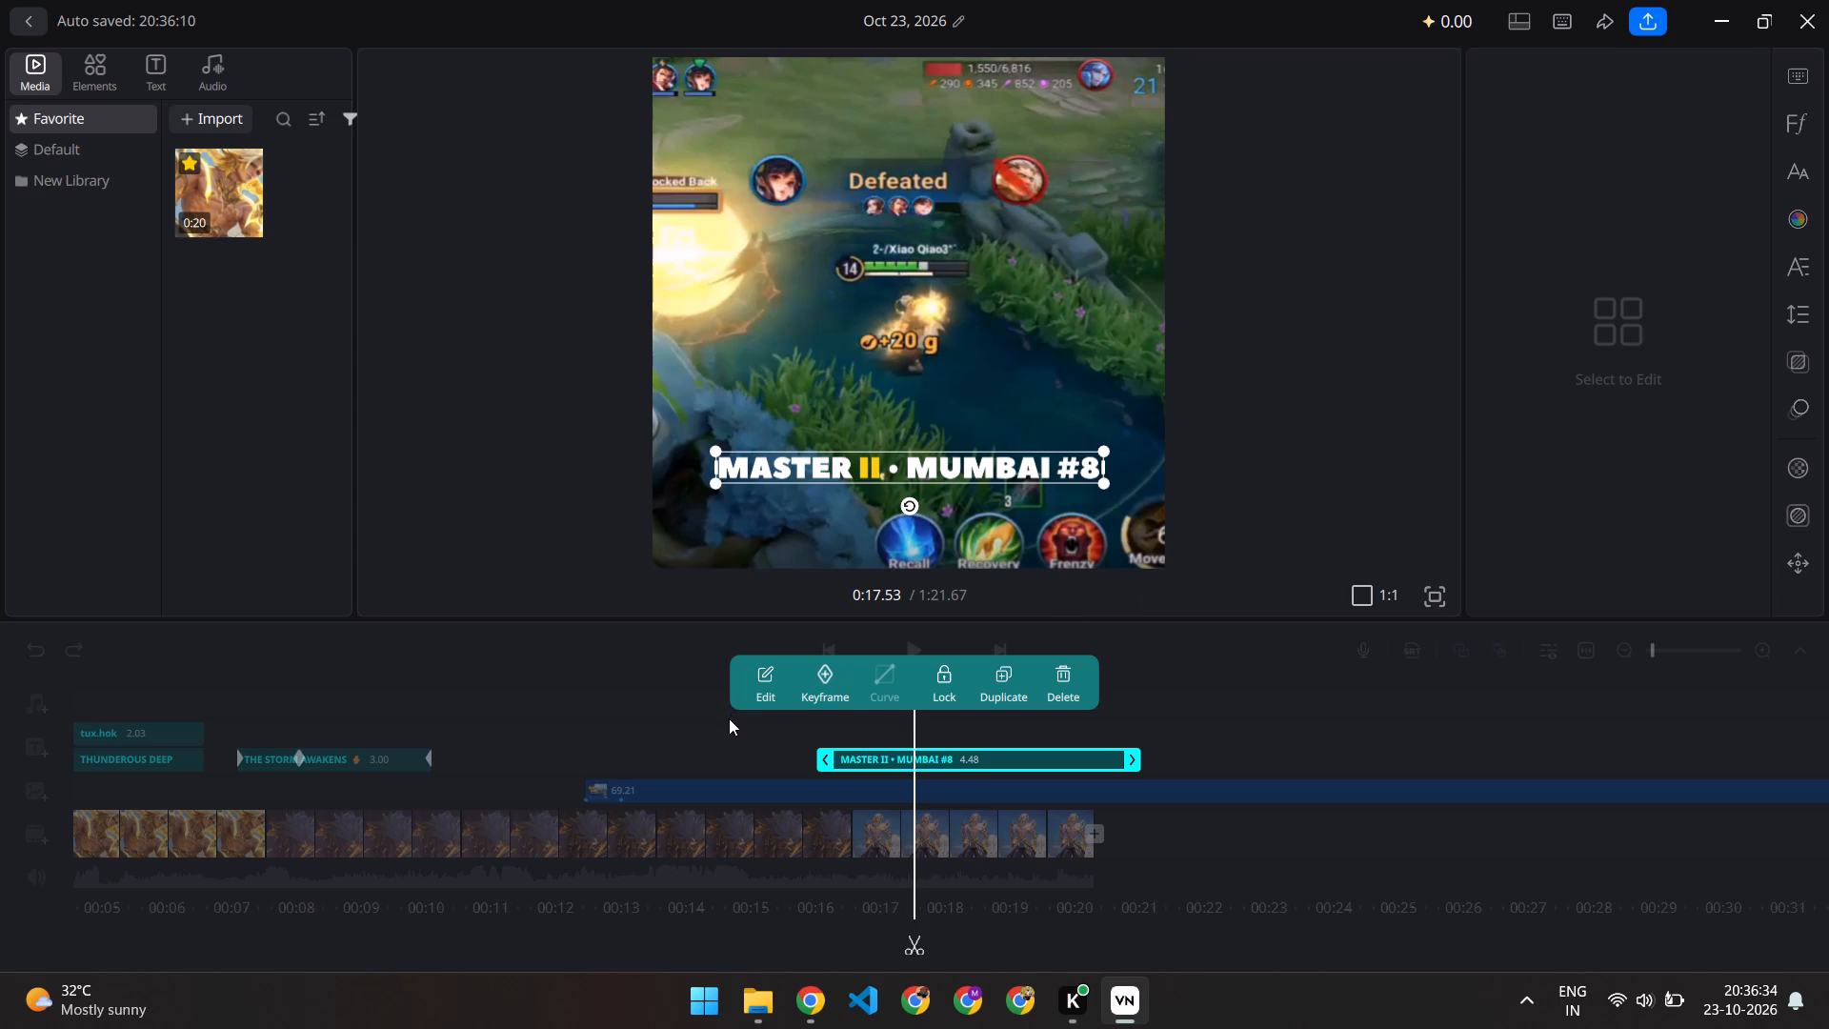
Scrub through the Mumbai ranking caption between about 0:16 and 0:20 to check its word-by-word highlighting over the gameplay.
scroll(734, 736, "right", 10)
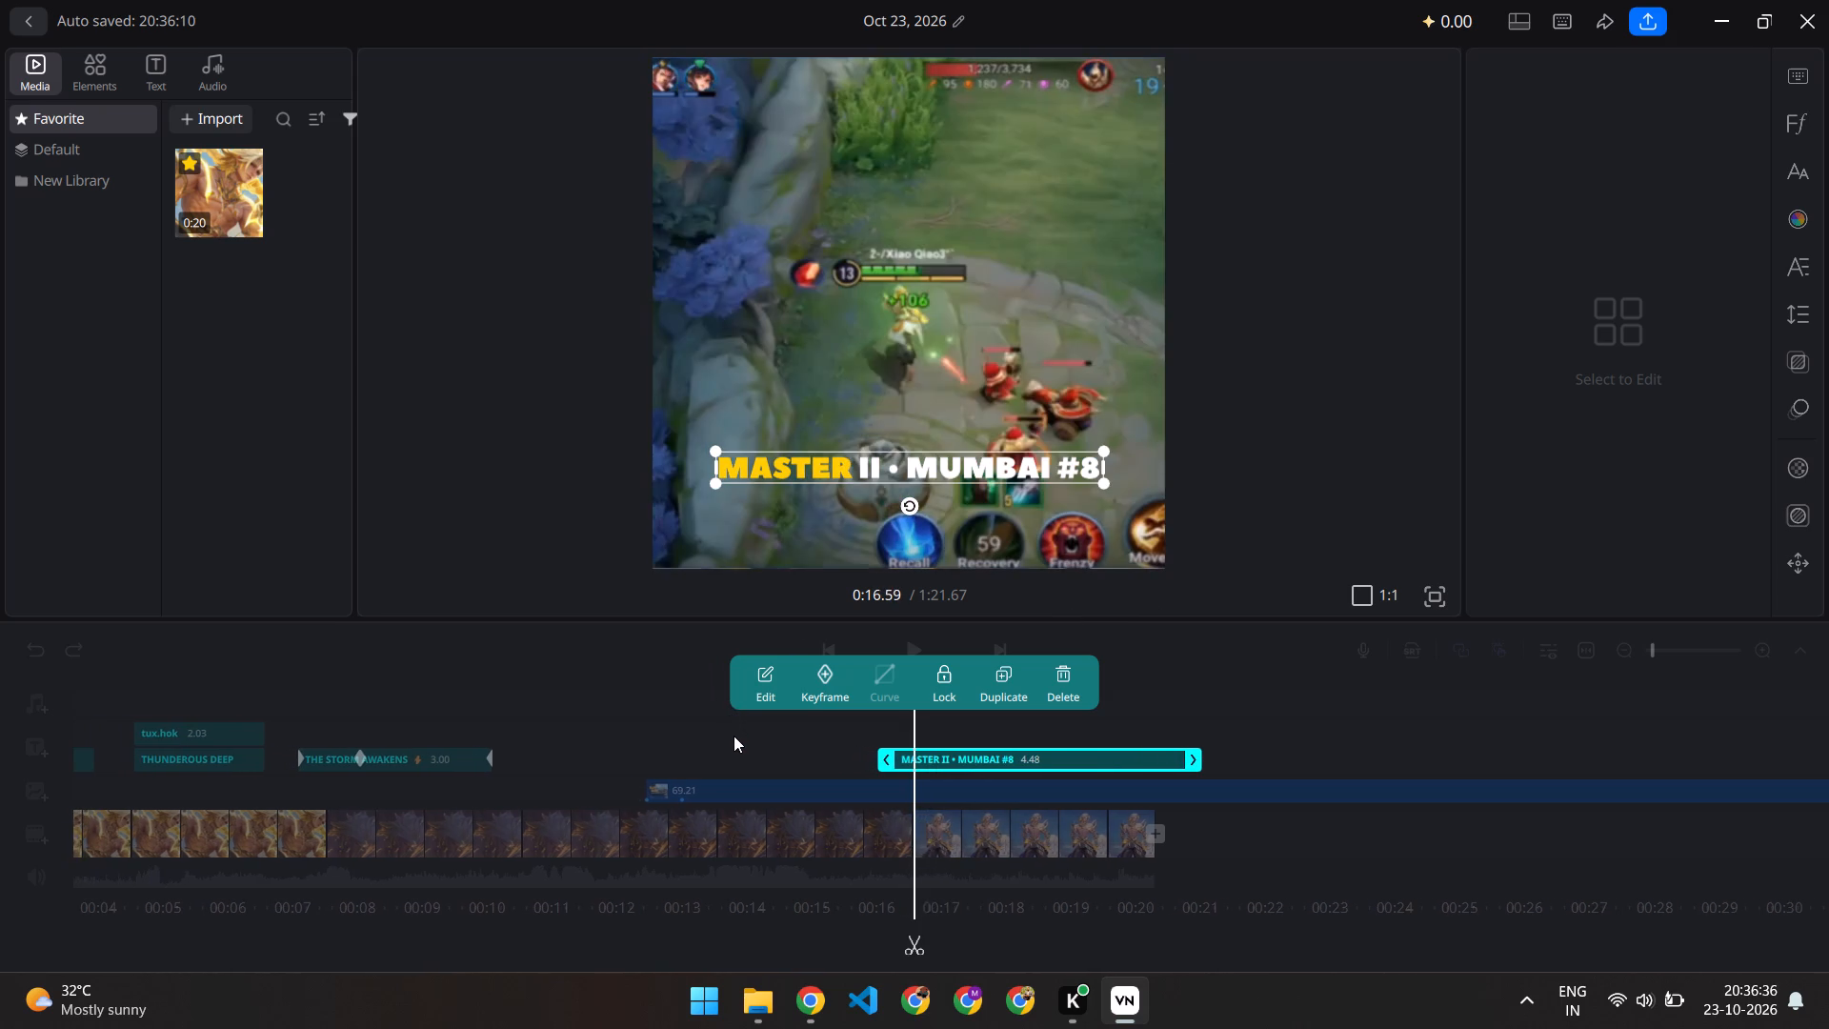
scroll(734, 736, "left", 16)
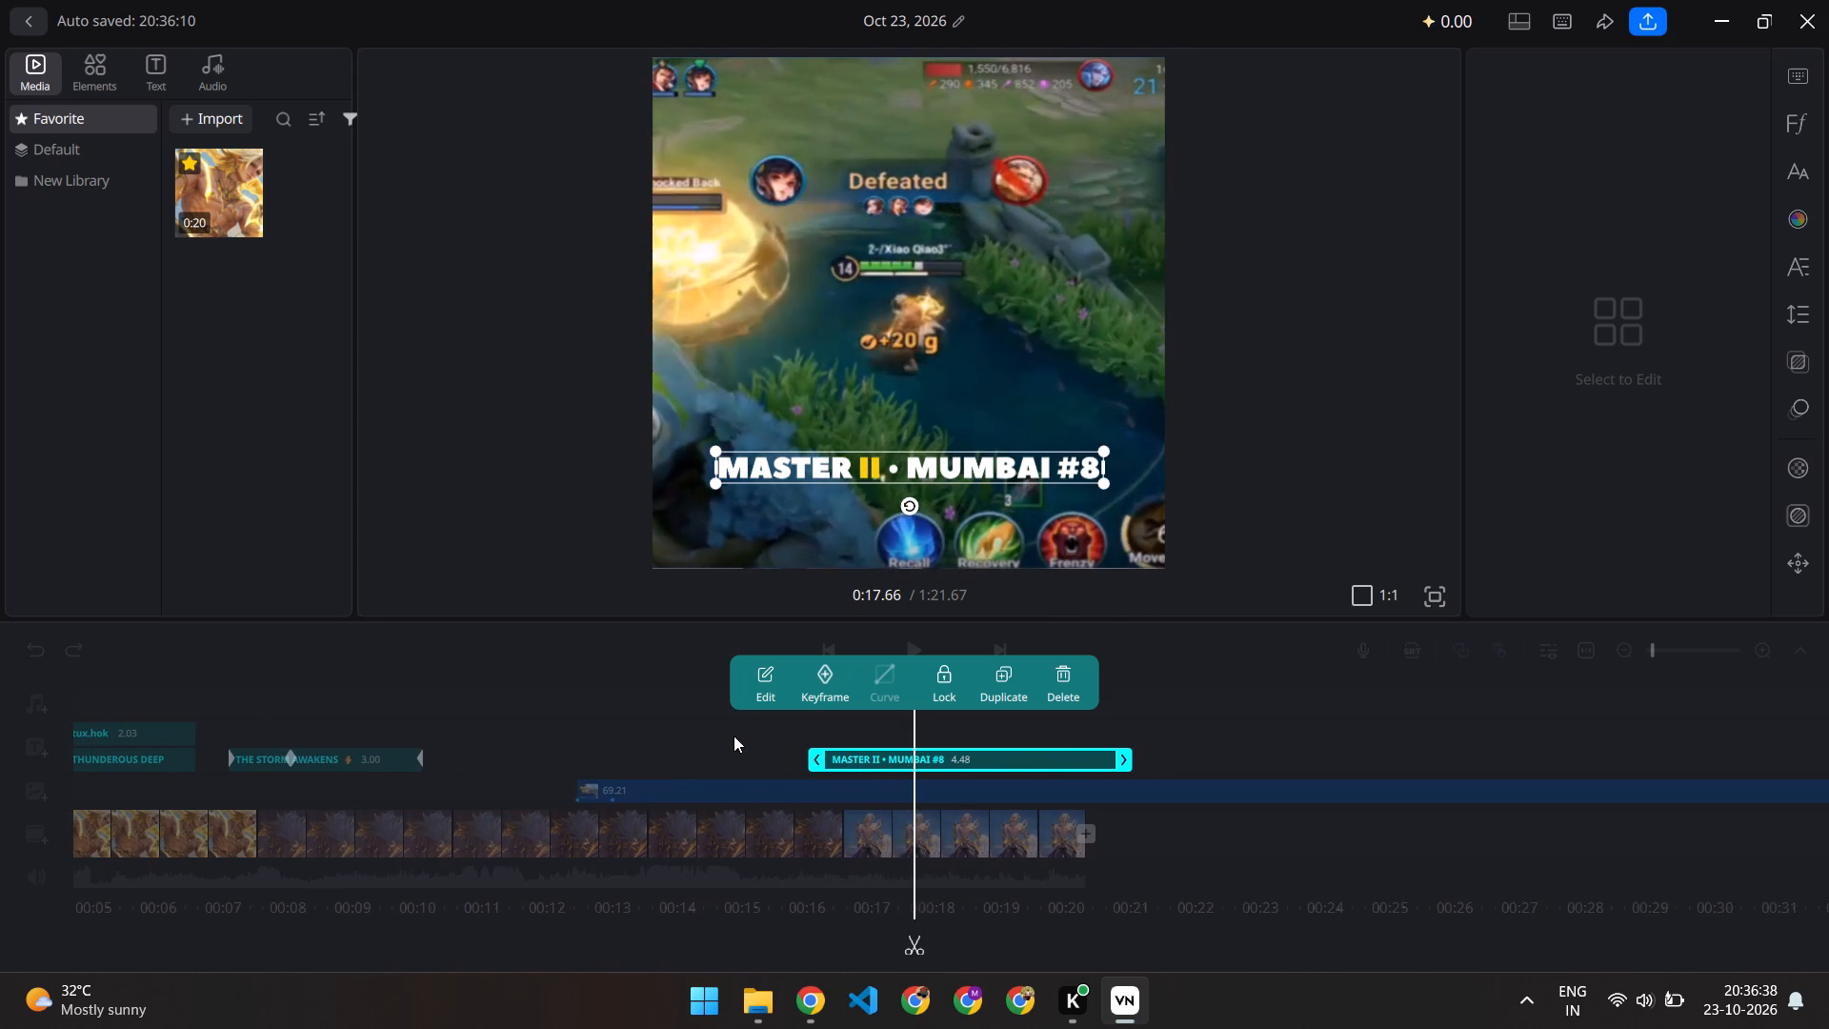
scroll(734, 736, "left", 9)
scroll(734, 736, "right", 1)
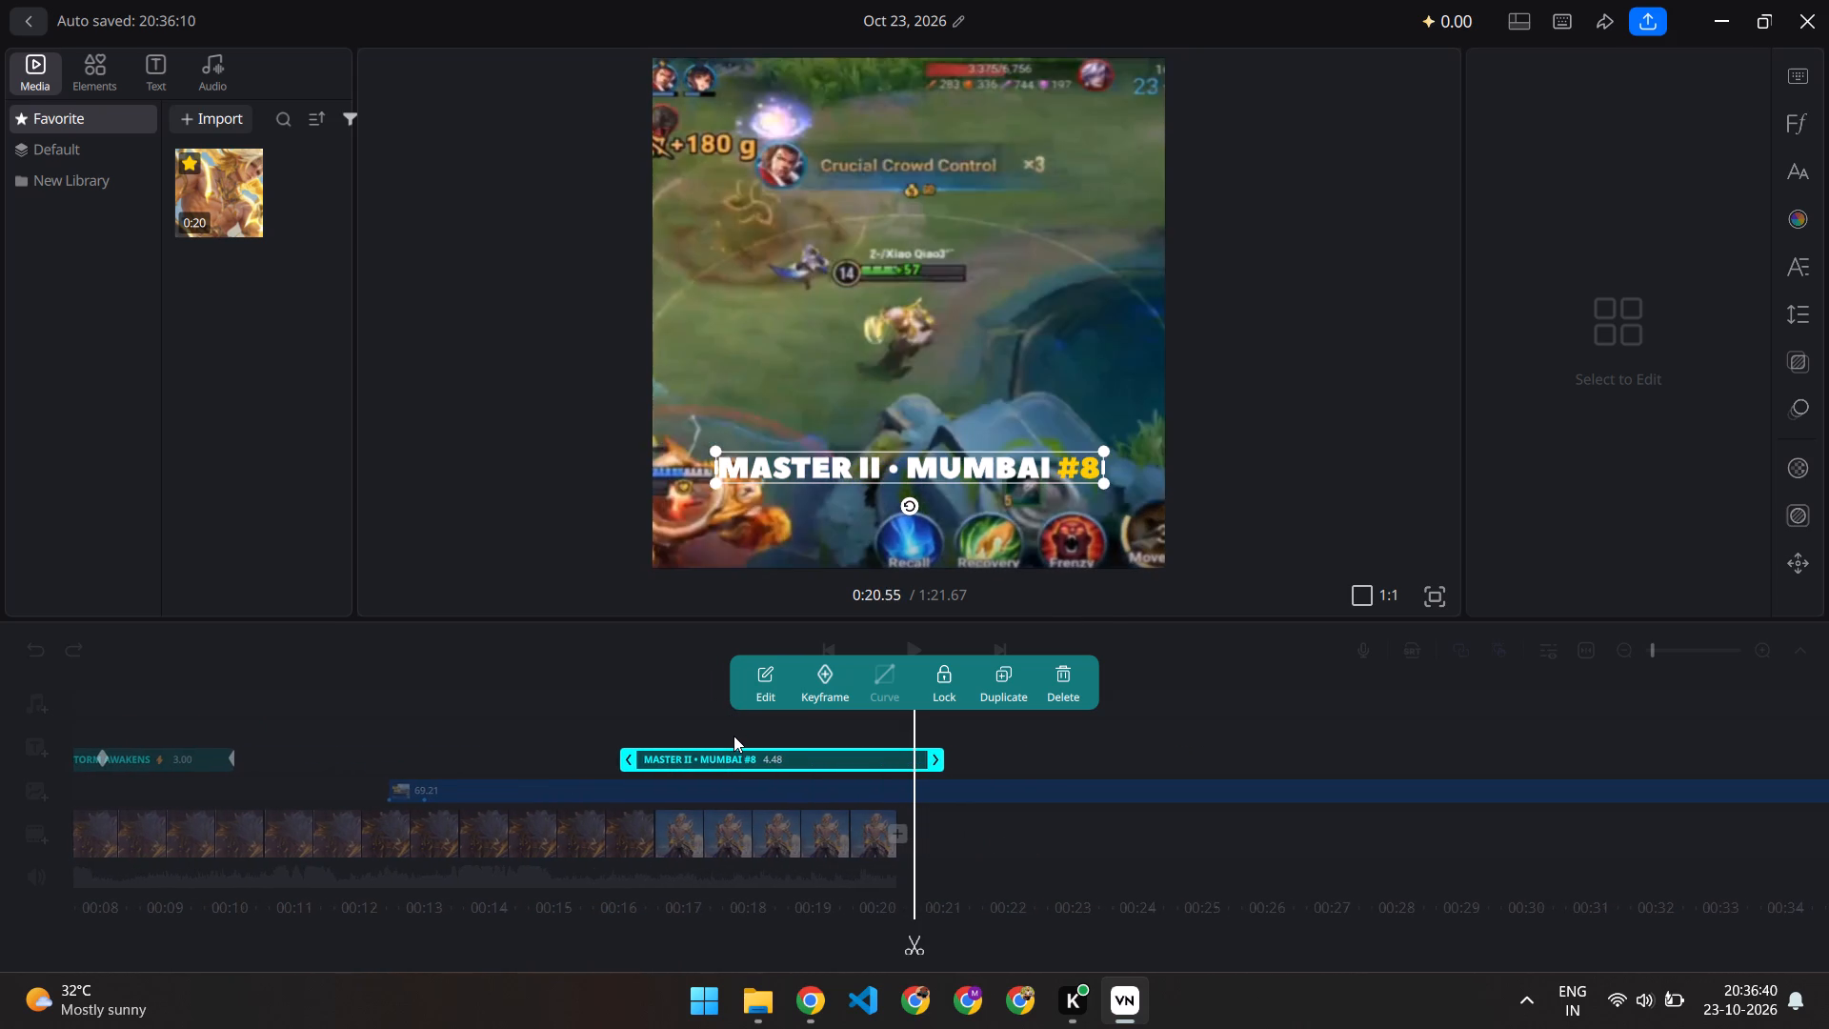
scroll(734, 736, "right", 2)
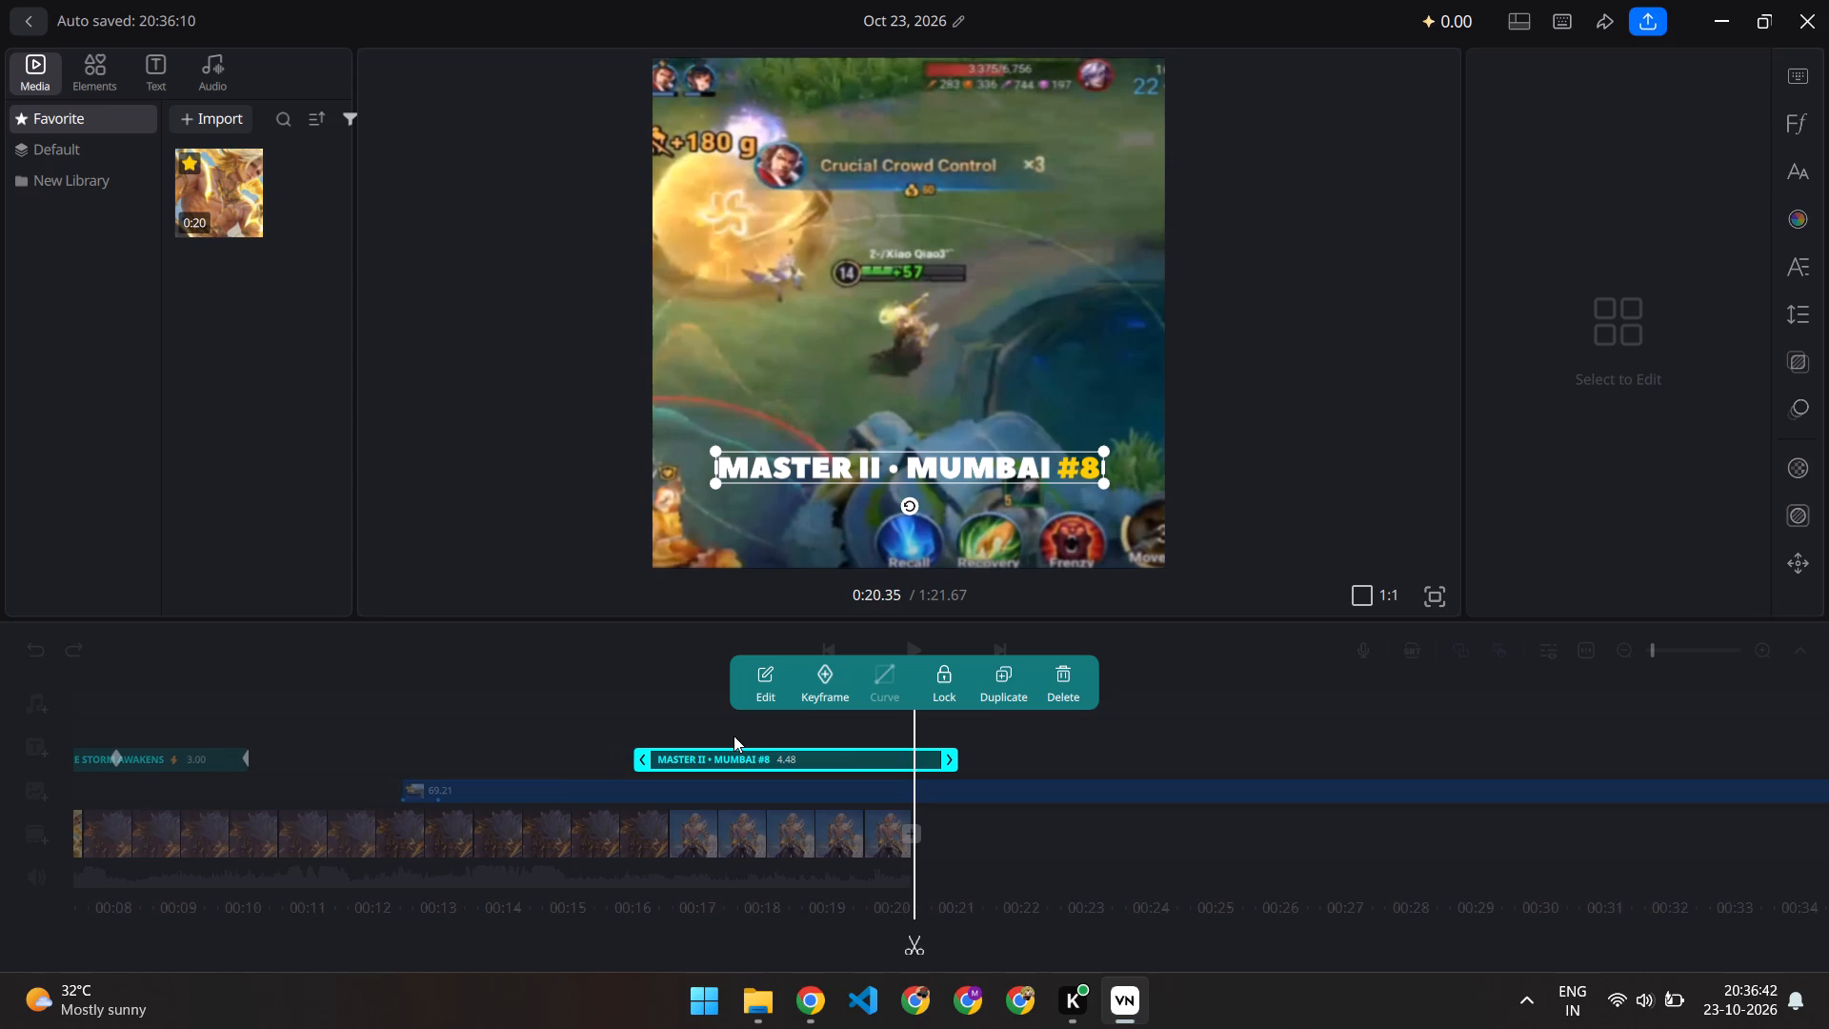
scroll(734, 736, "right", 12)
scroll(734, 736, "right", 20)
scroll(734, 736, "right", 11)
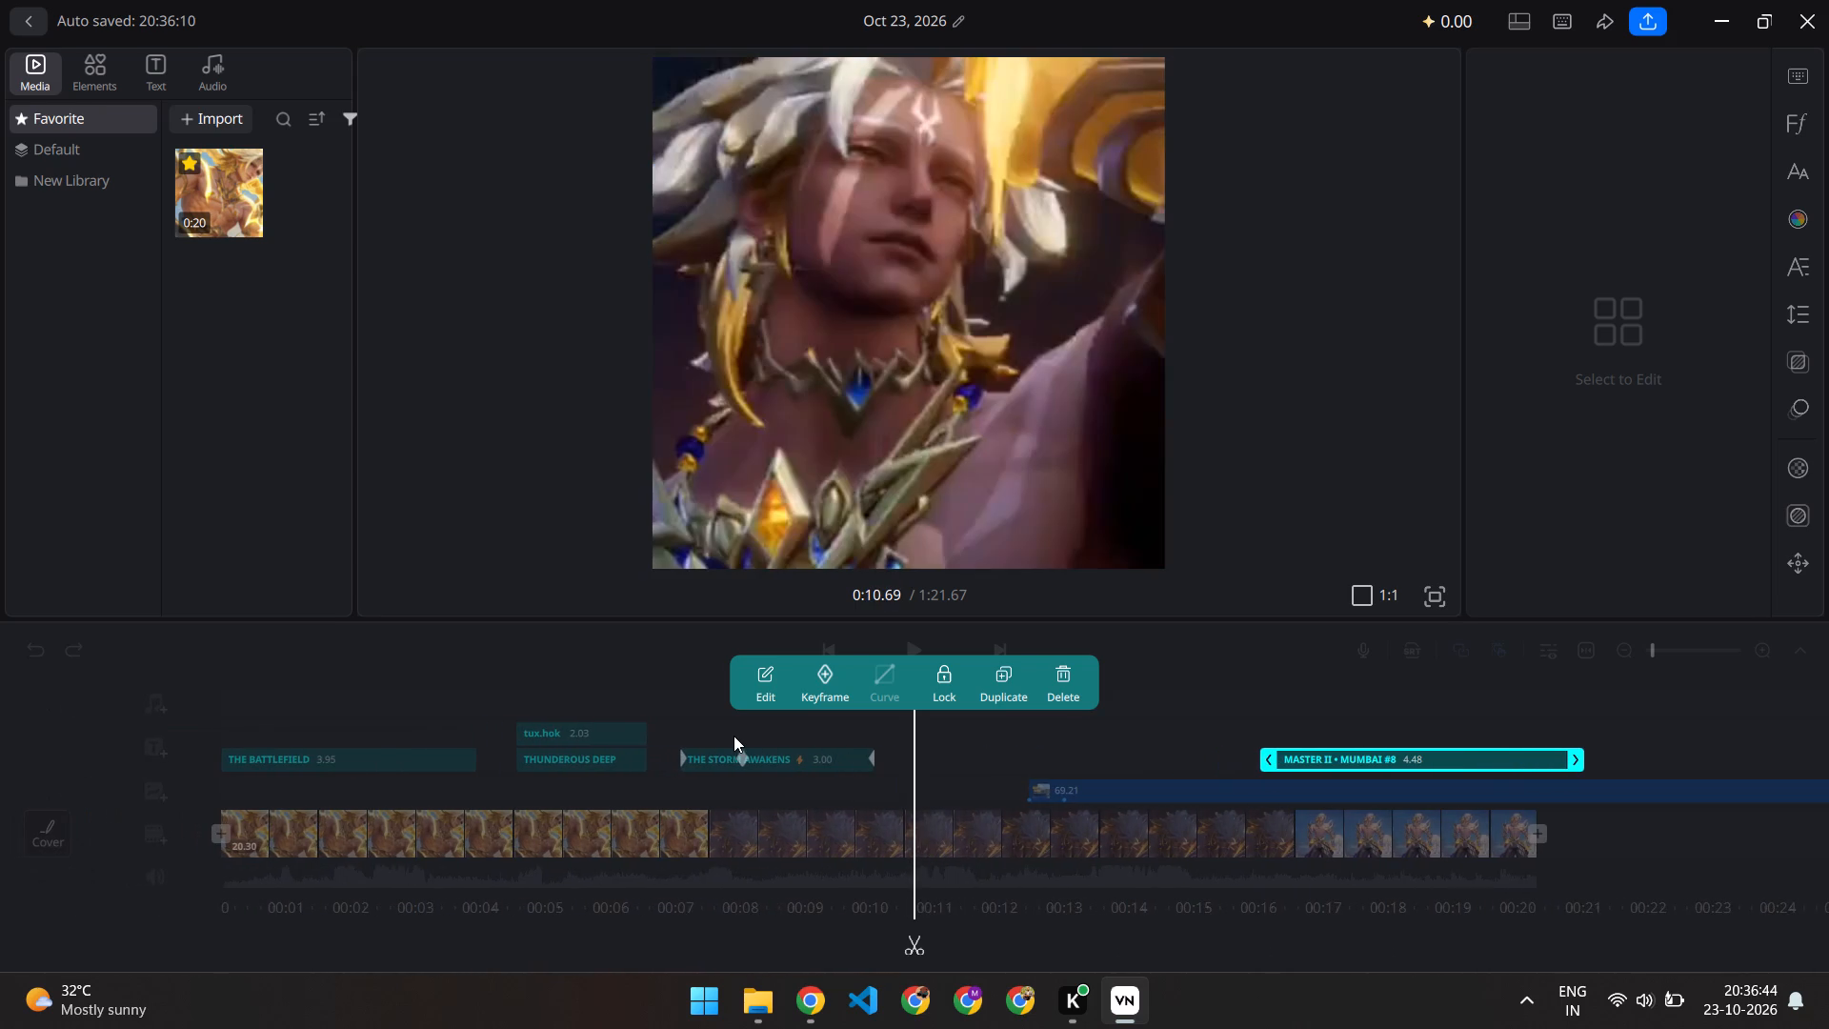
left_click(634, 734)
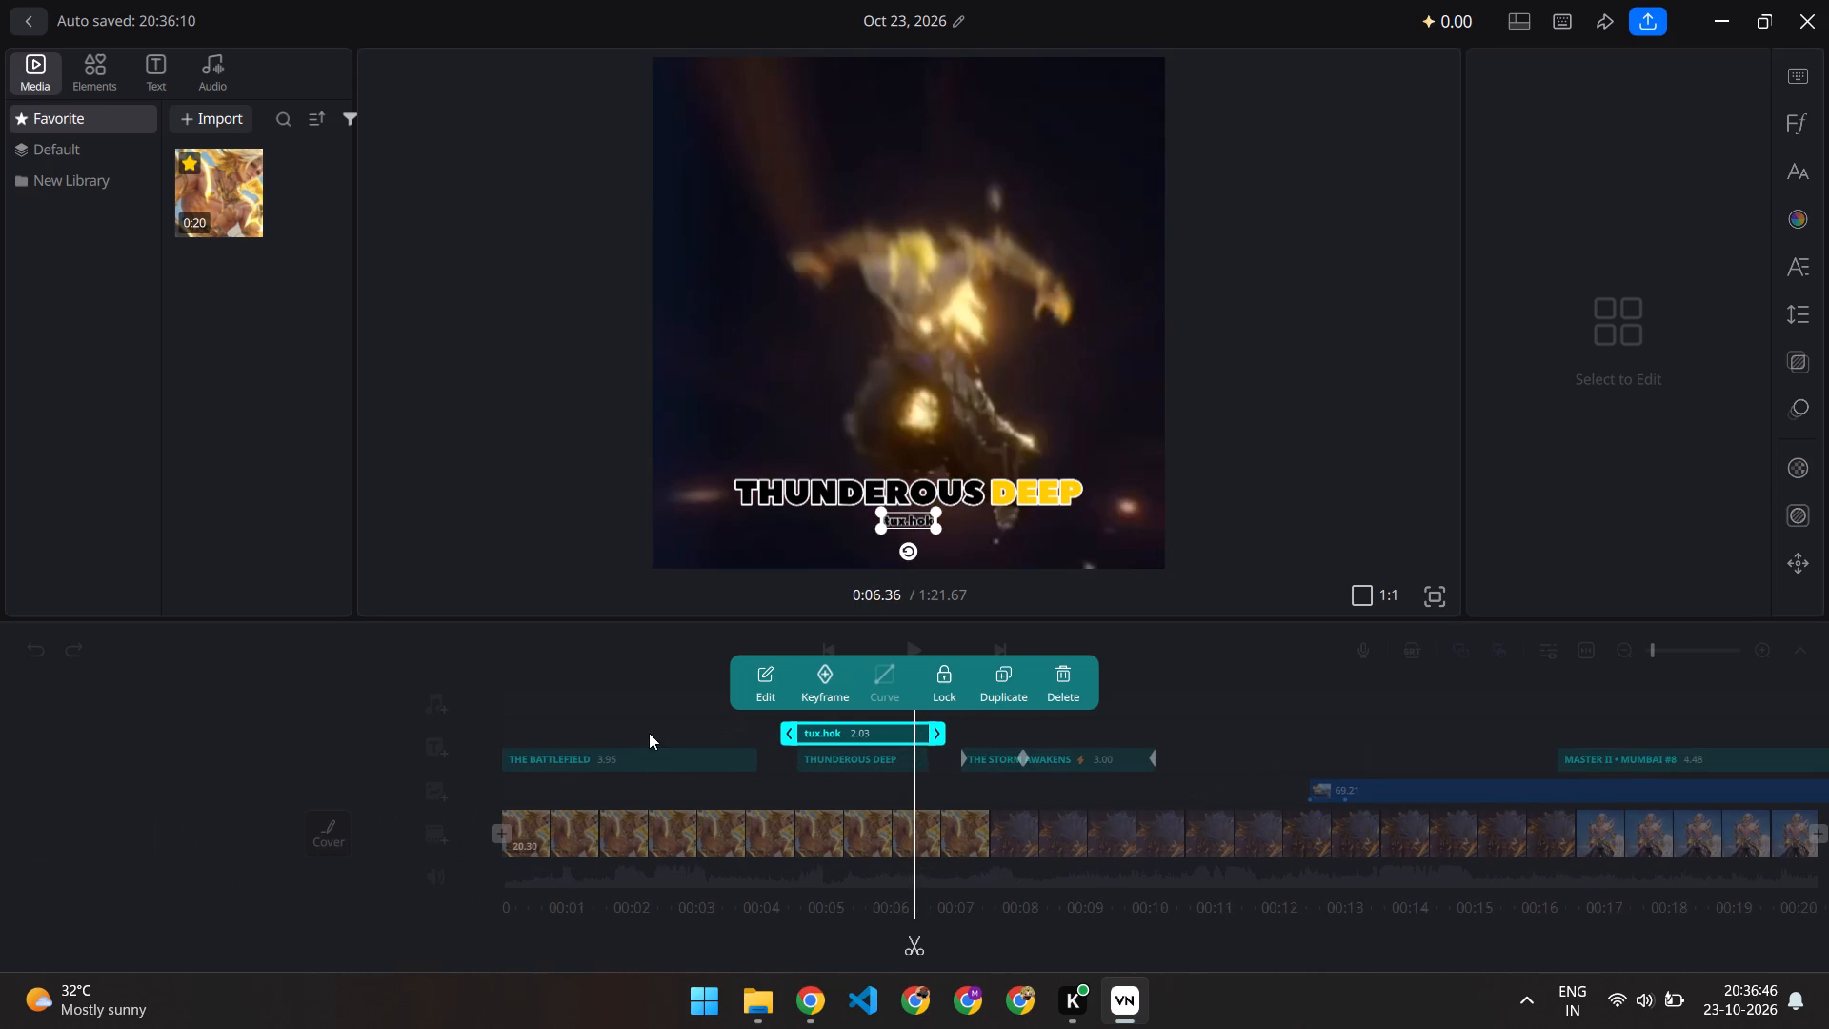
left_click(1785, 87)
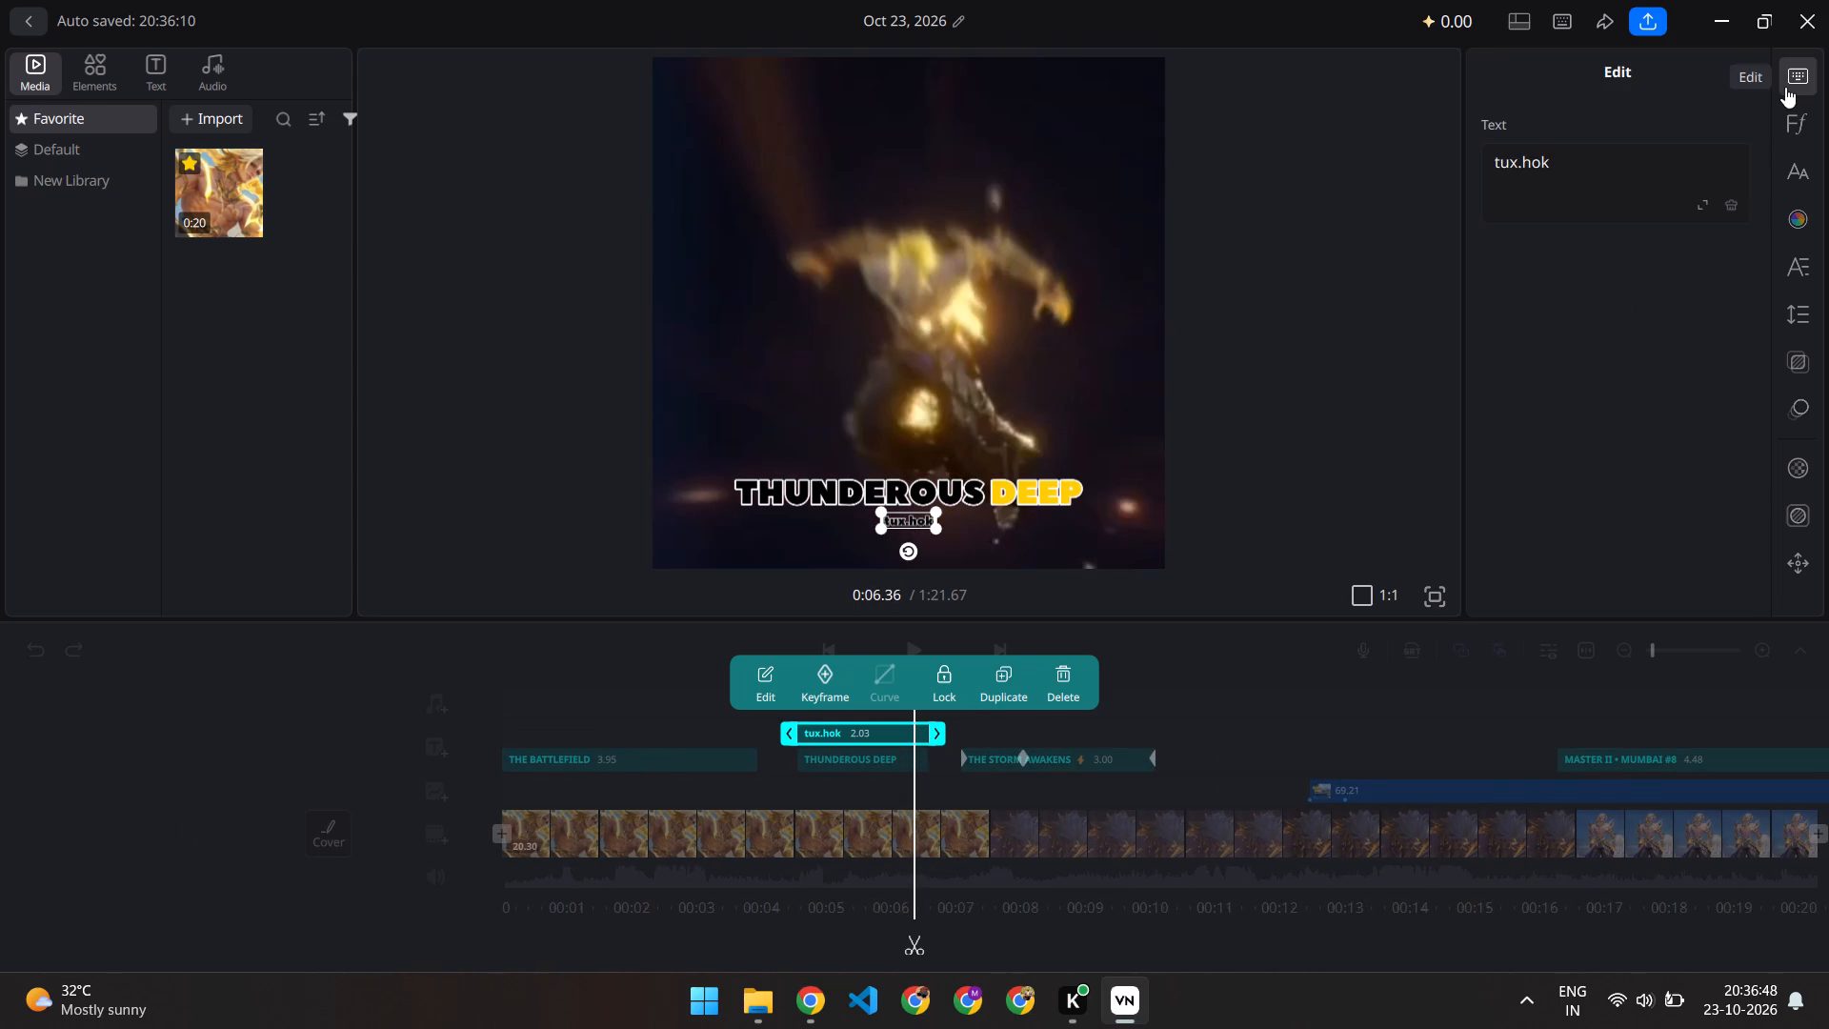
left_click(1646, 166)
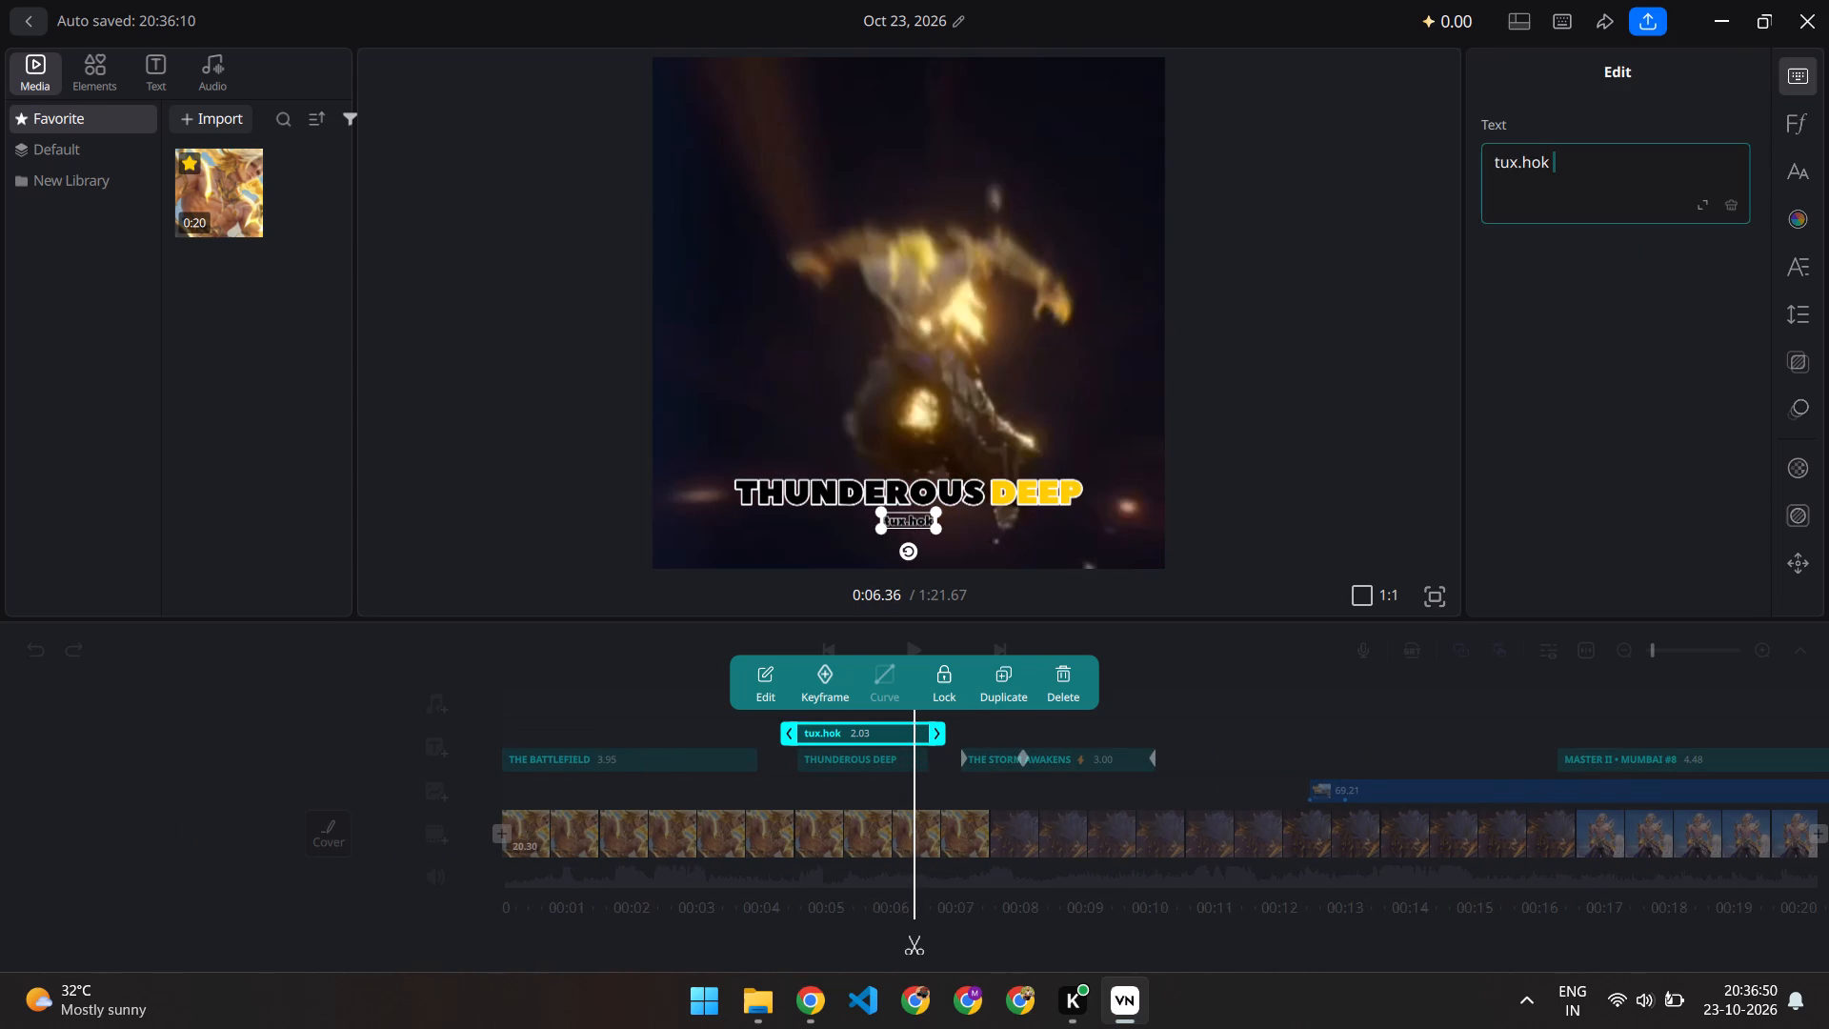
key("BackSpace")
key("BackSpace")
key("BackSpace")
key("BackSpace")
type("vibe")
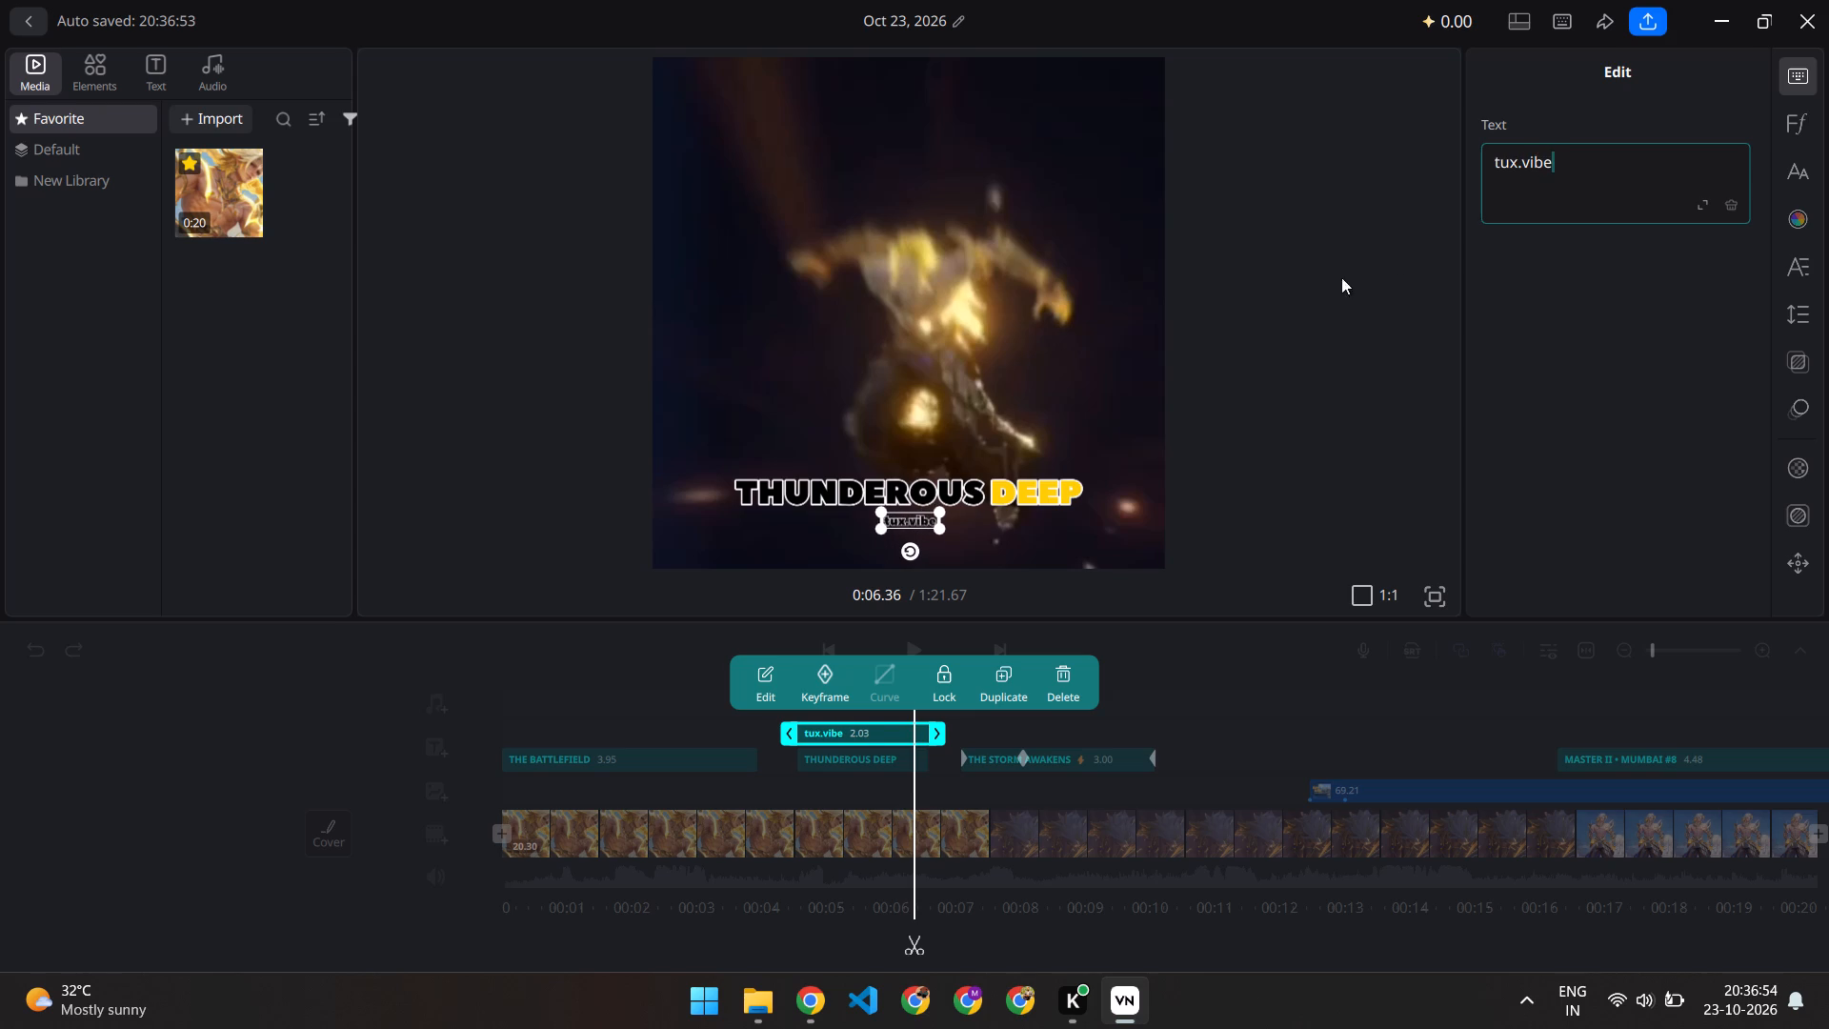
left_click(1326, 288)
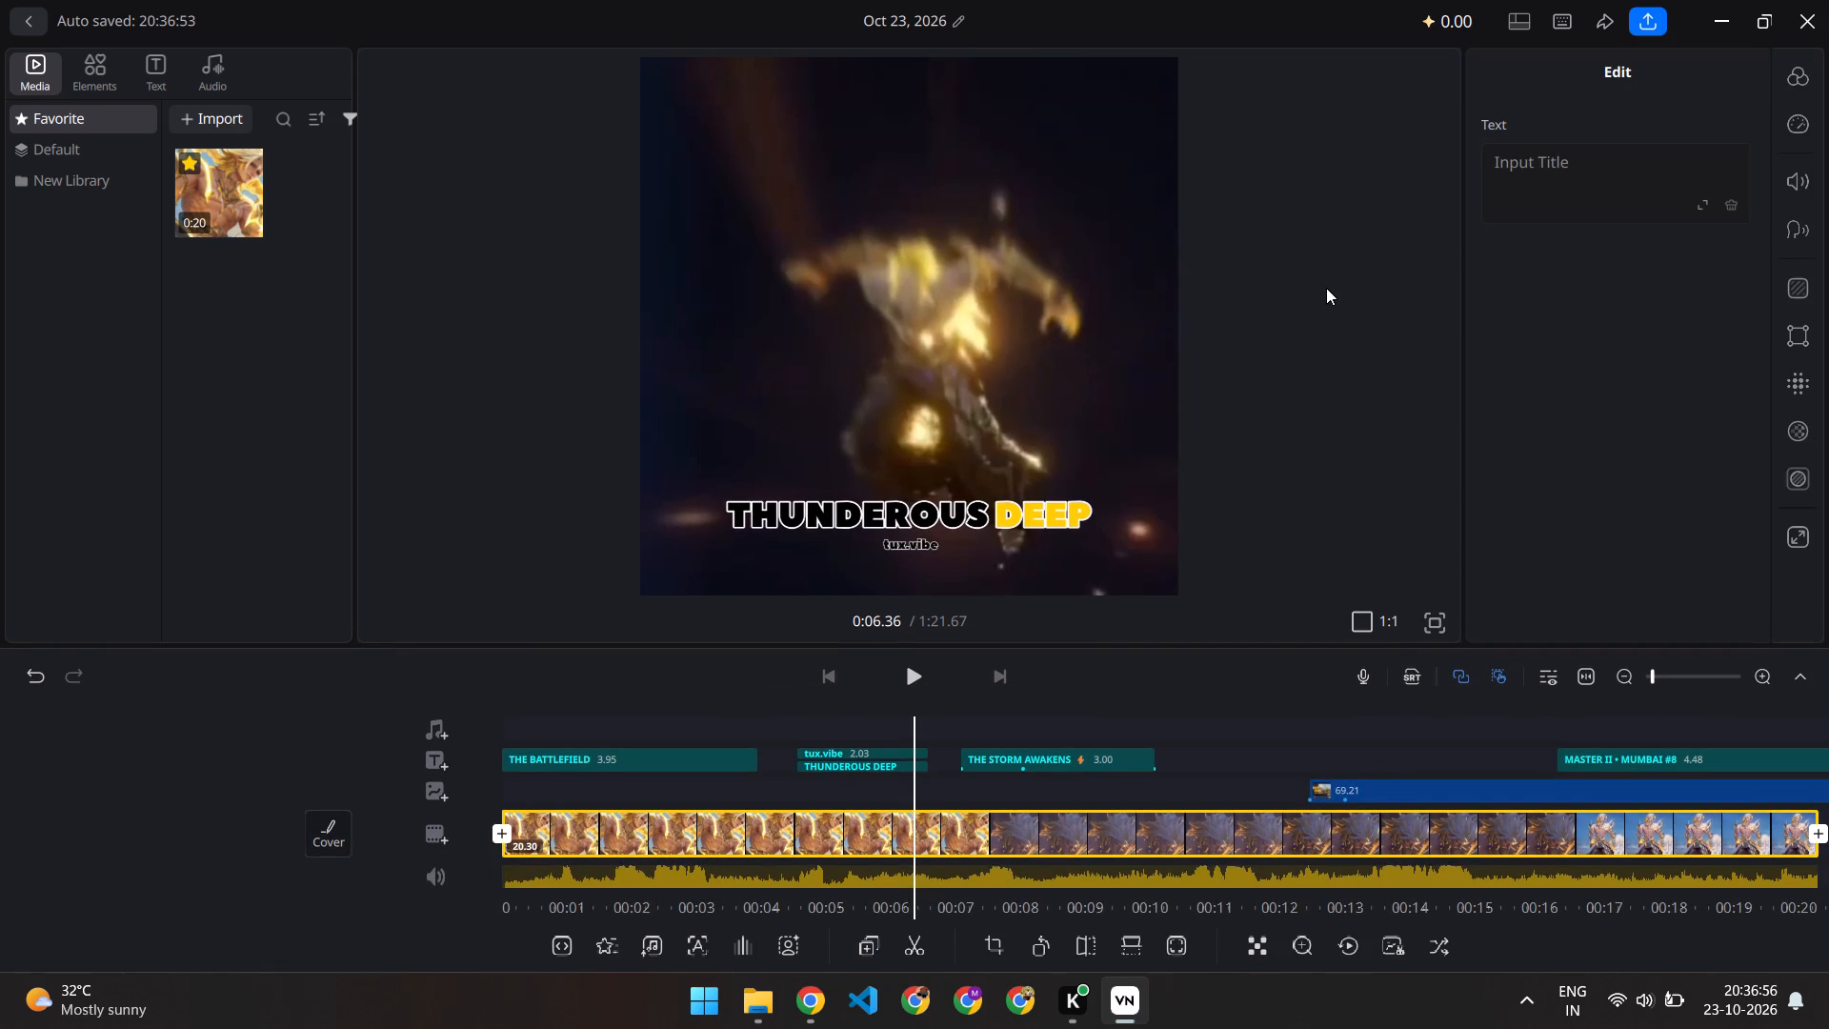
Look through the timeline from about 0:06 to past 0:26 to check the captions and the early gameplay.
scroll(1150, 698, "right", 11)
scroll(1074, 698, "right", 18)
scroll(670, 702, "right", 7)
scroll(1340, 704, "left", 9)
scroll(1386, 851, "left", 11)
scroll(1386, 851, "left", 10)
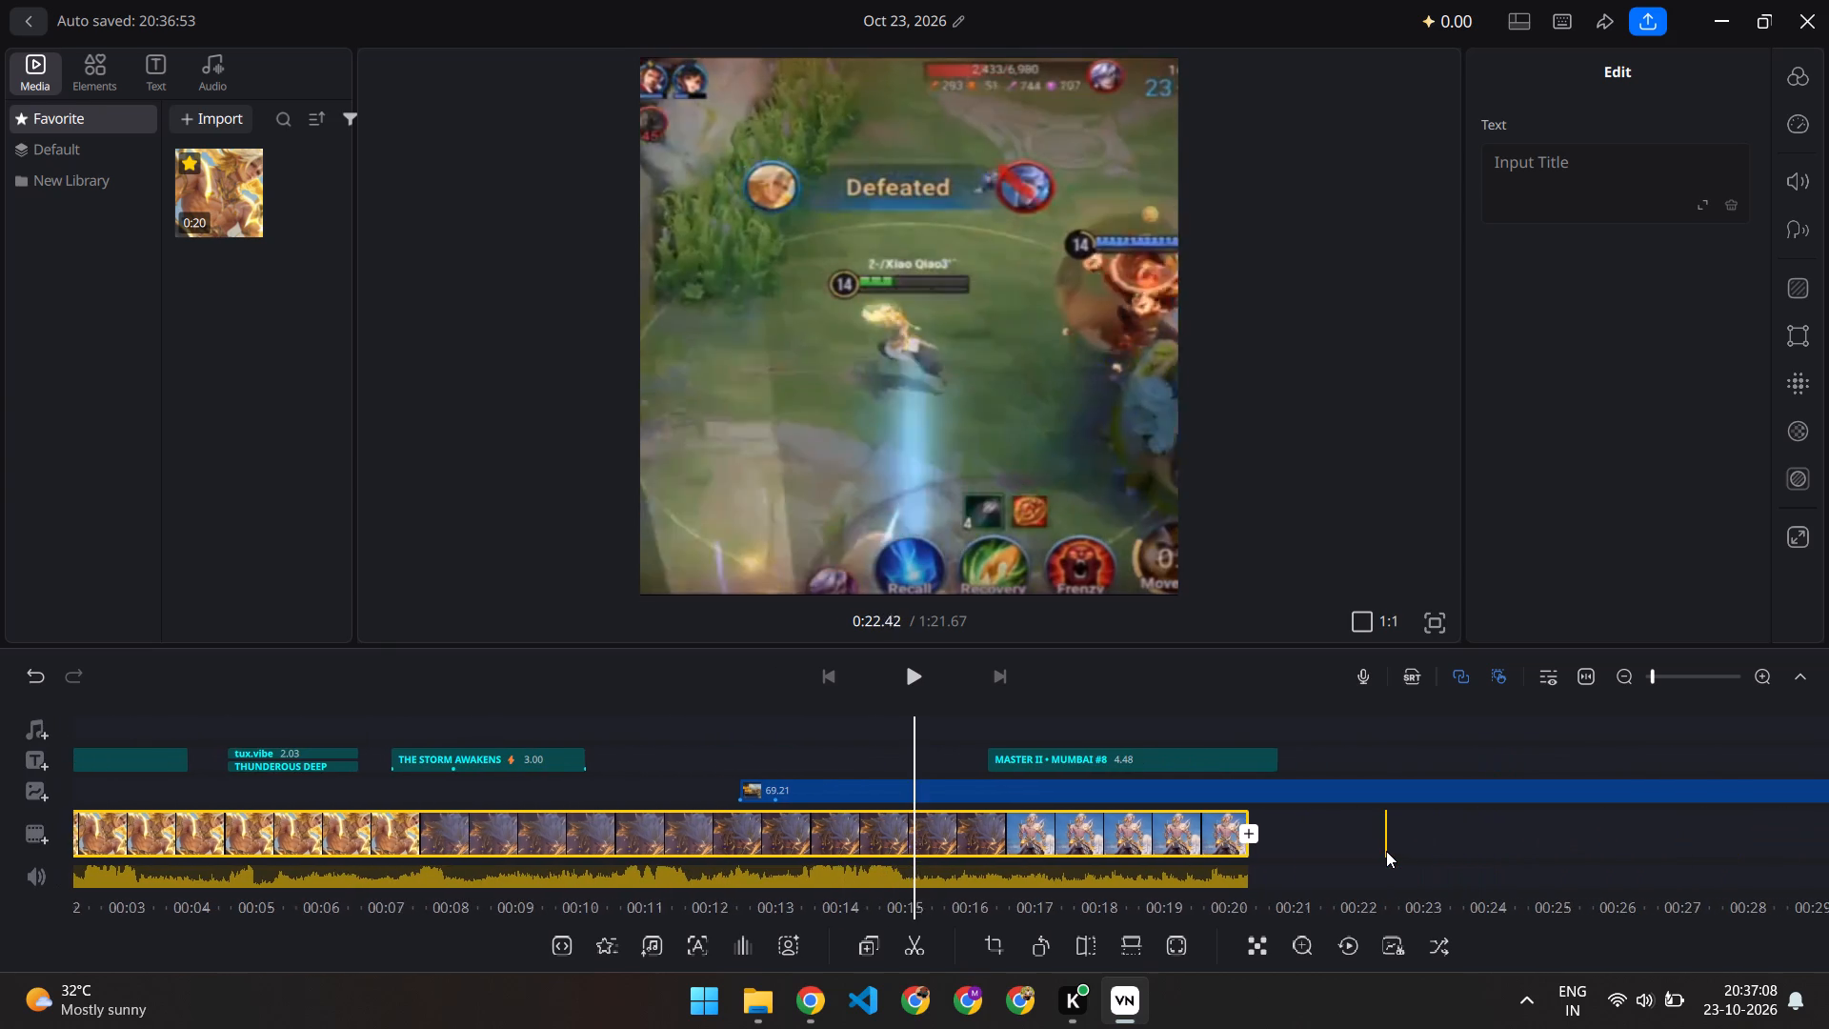
scroll(1386, 851, "left", 19)
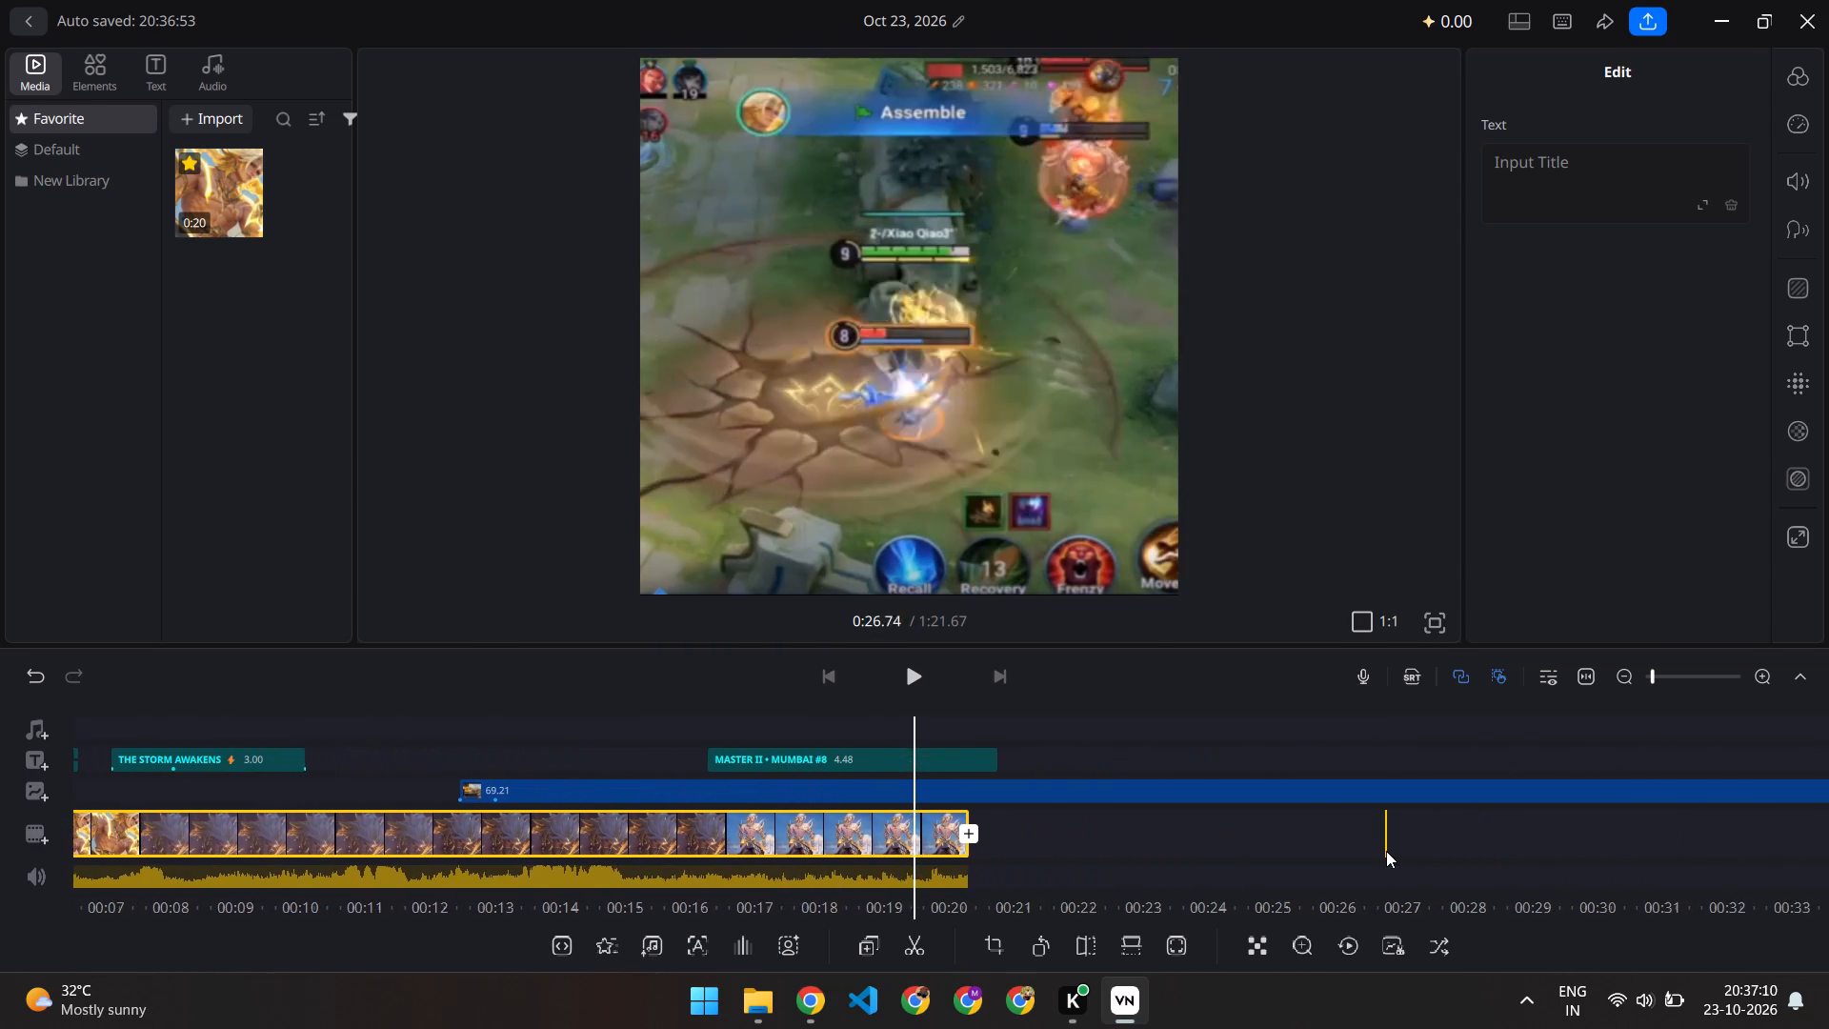
scroll(1386, 851, "left", 5)
Play the video from the beginning to review the intro titles.
scroll(1386, 851, "right", 12)
scroll(1386, 851, "right", 13)
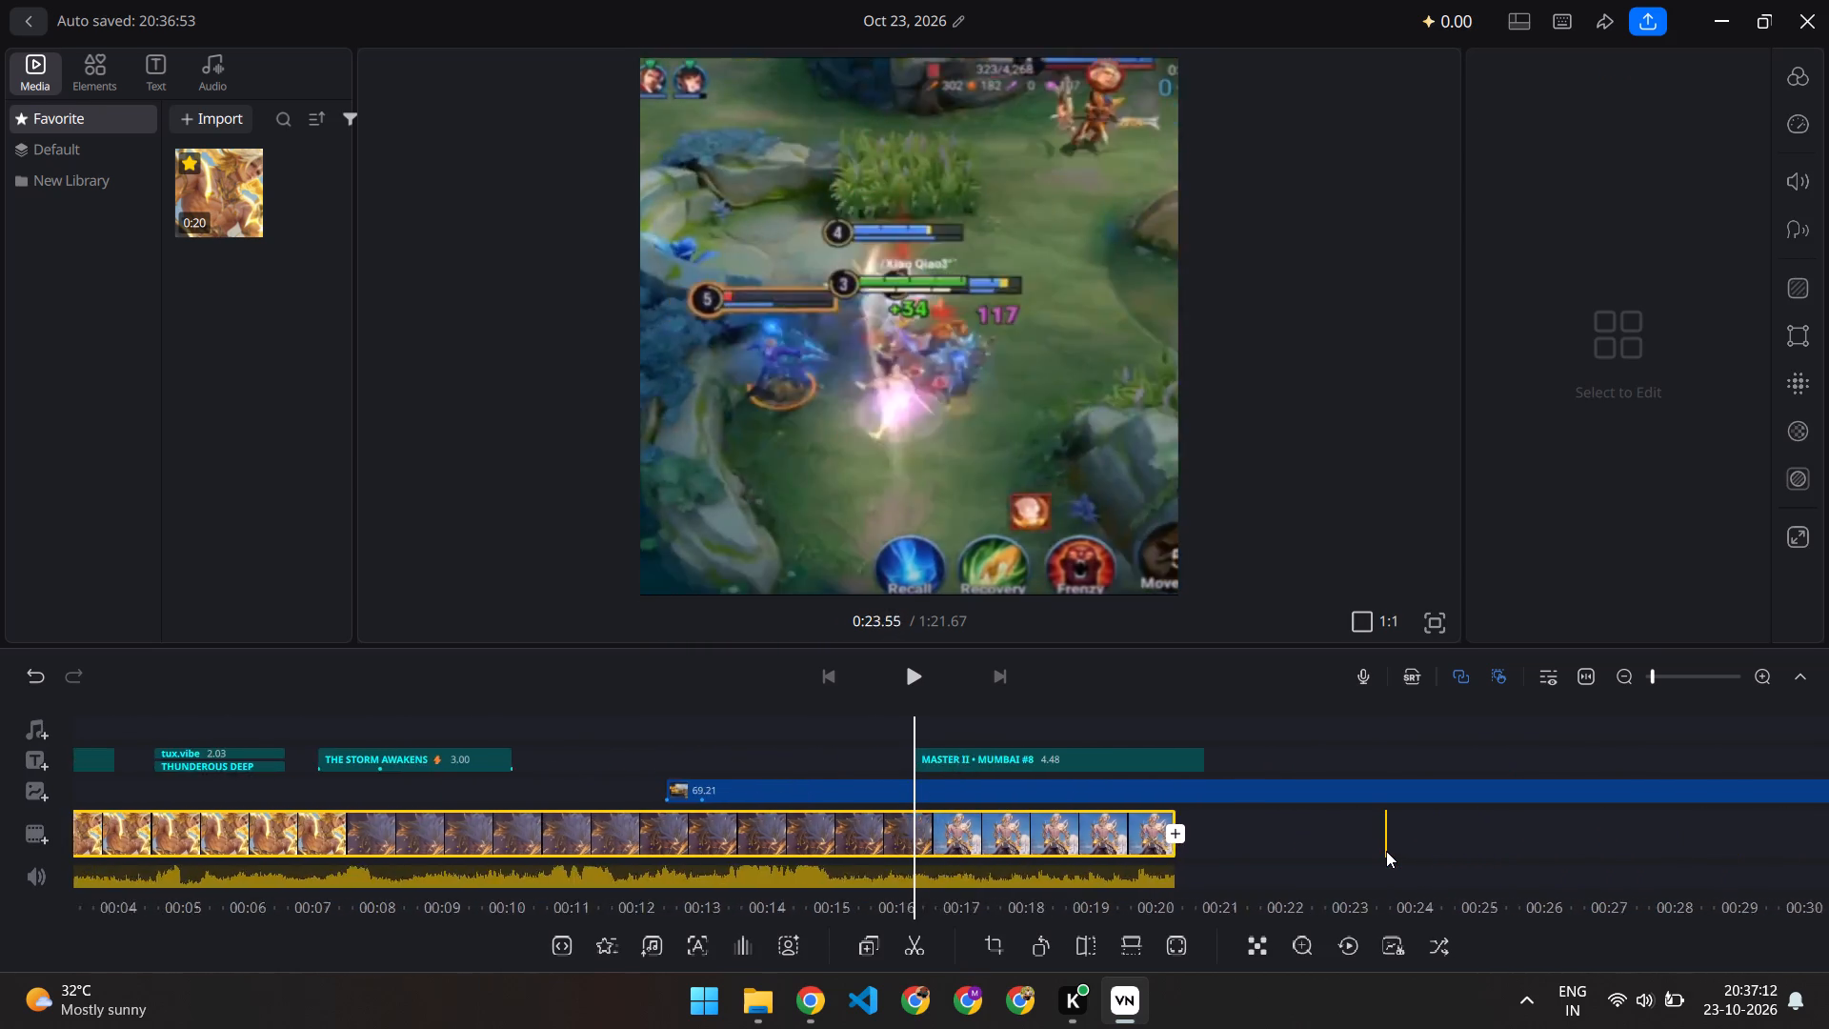
scroll(1386, 851, "right", 13)
scroll(1386, 851, "right", 15)
scroll(1386, 851, "right", 11)
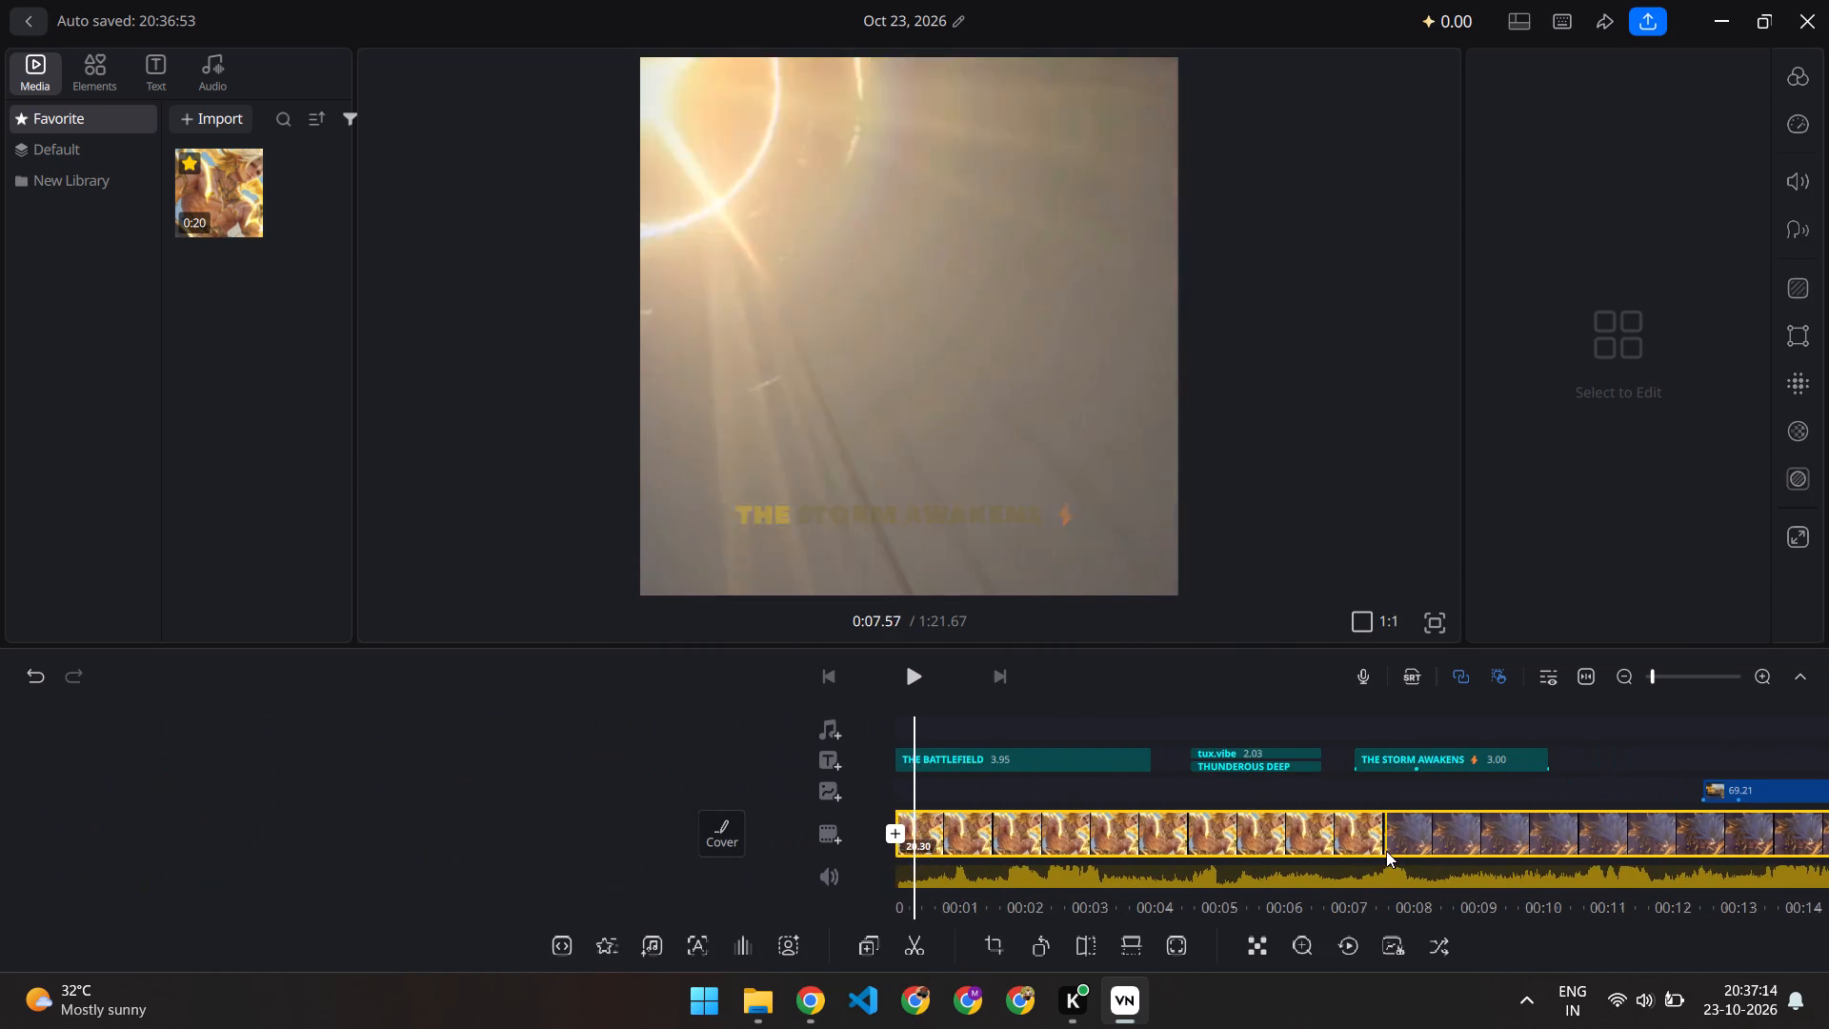
left_click(916, 674)
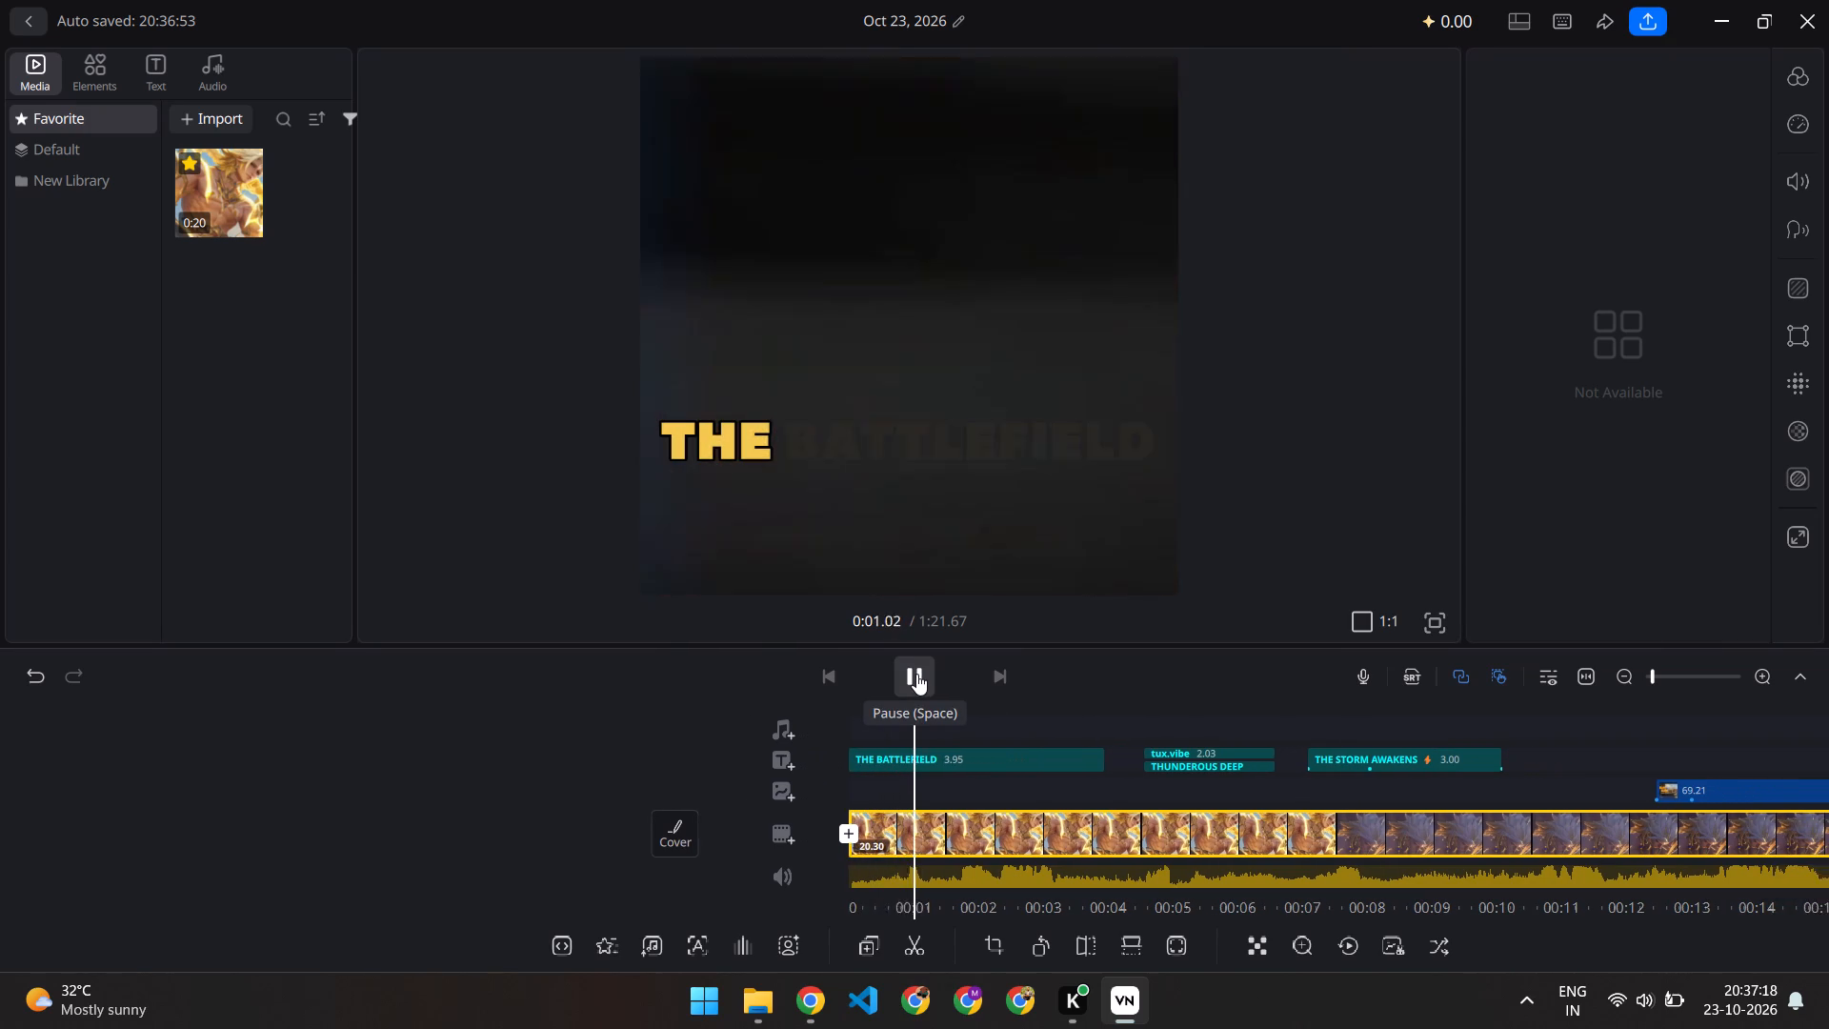
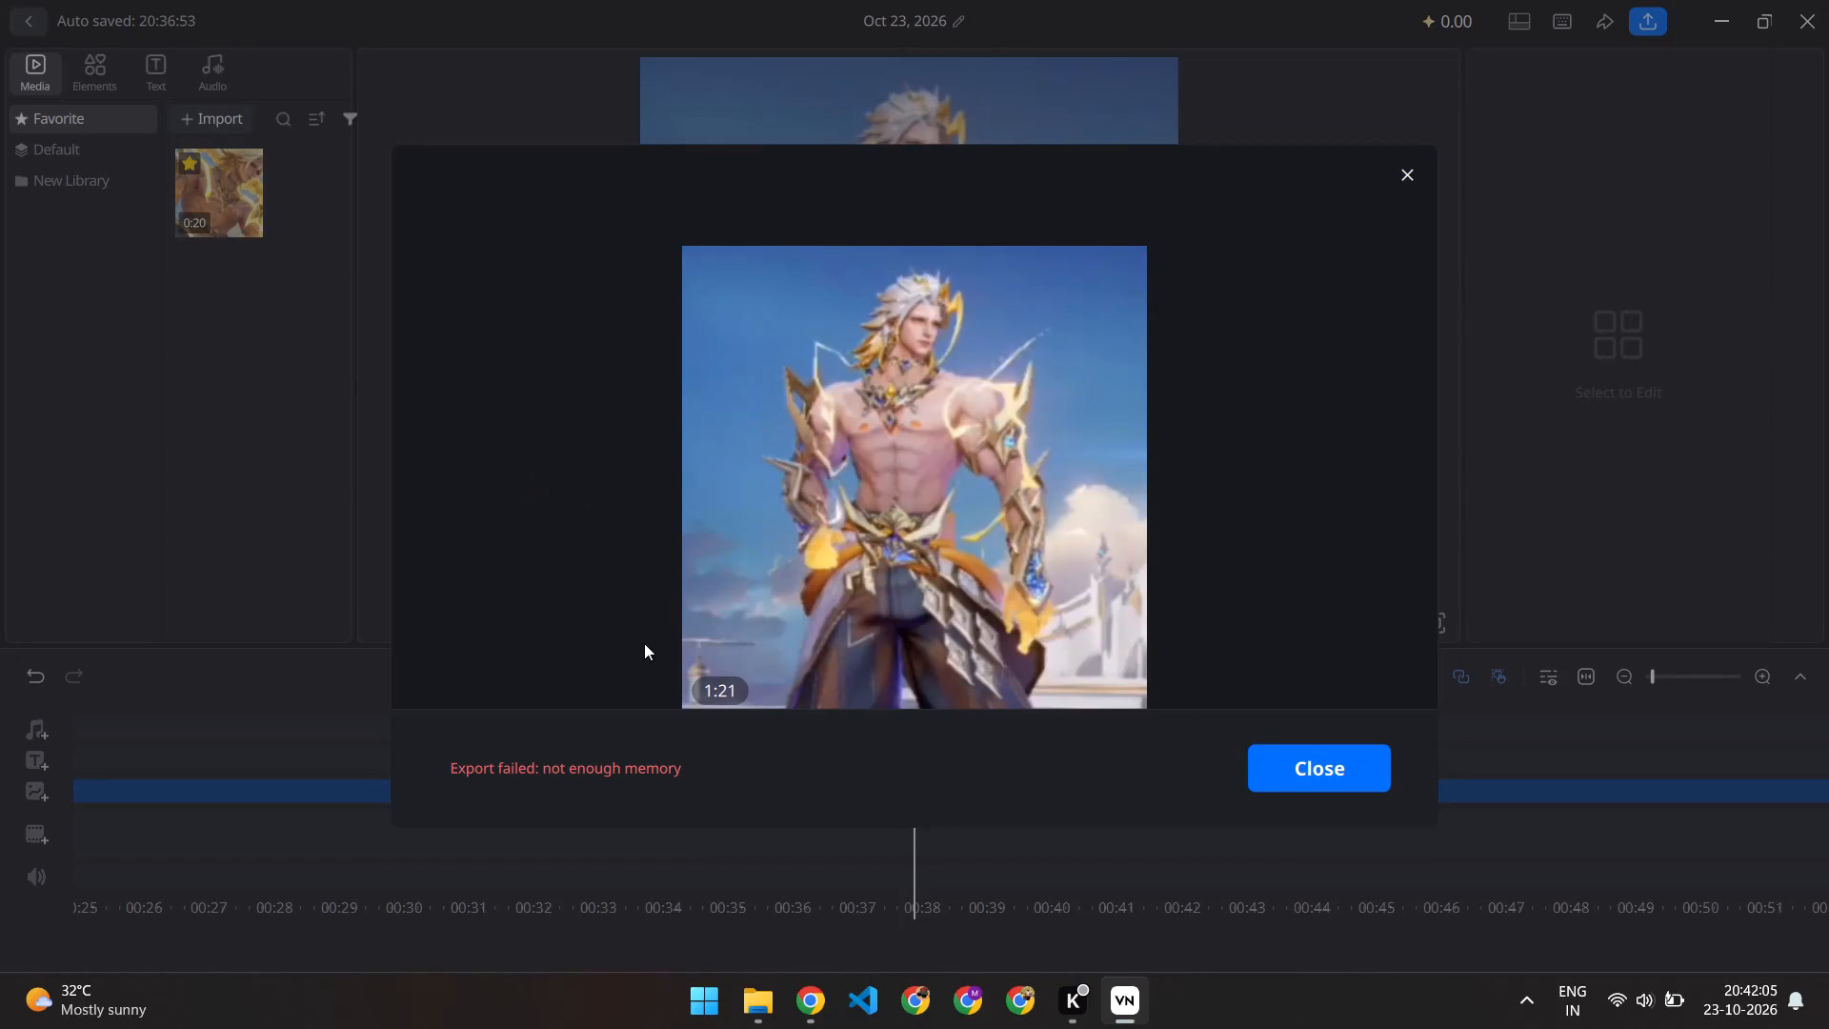
Dismiss the ended export and change the video's export destination to the HOK folder on the DATA (D:) drive.
left_click(1298, 769)
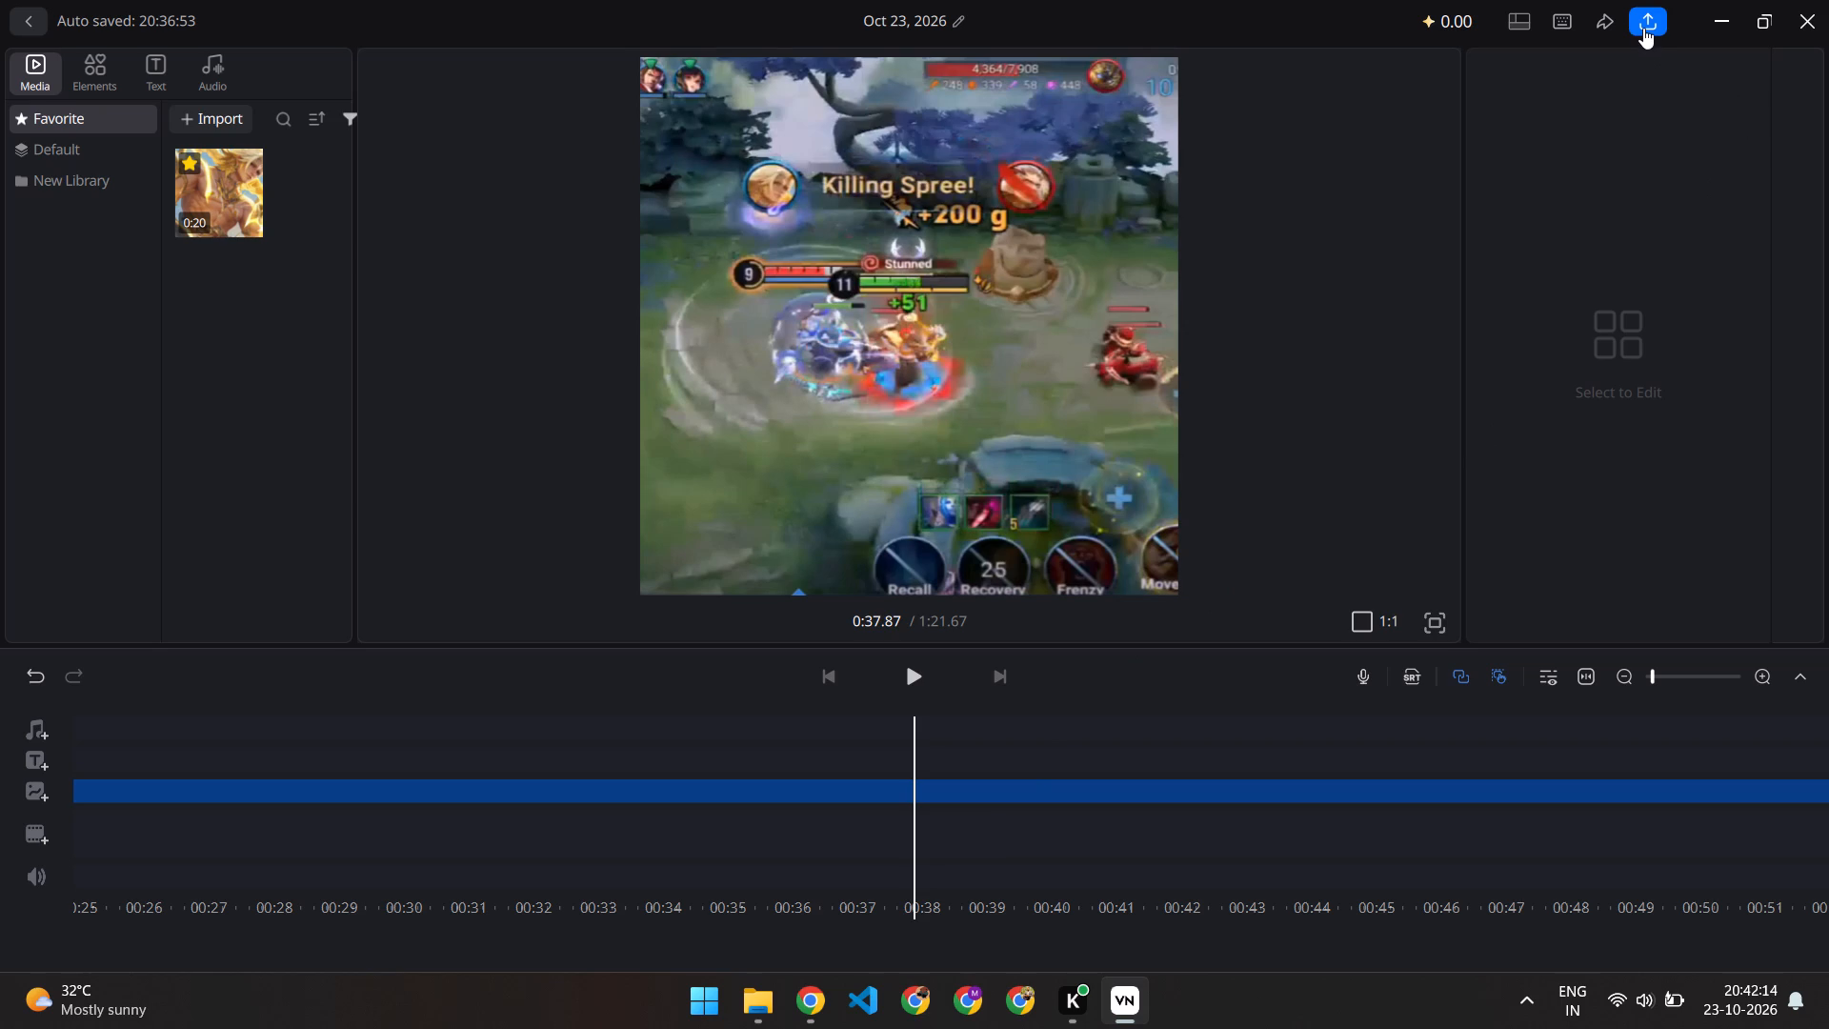
left_click(1643, 28)
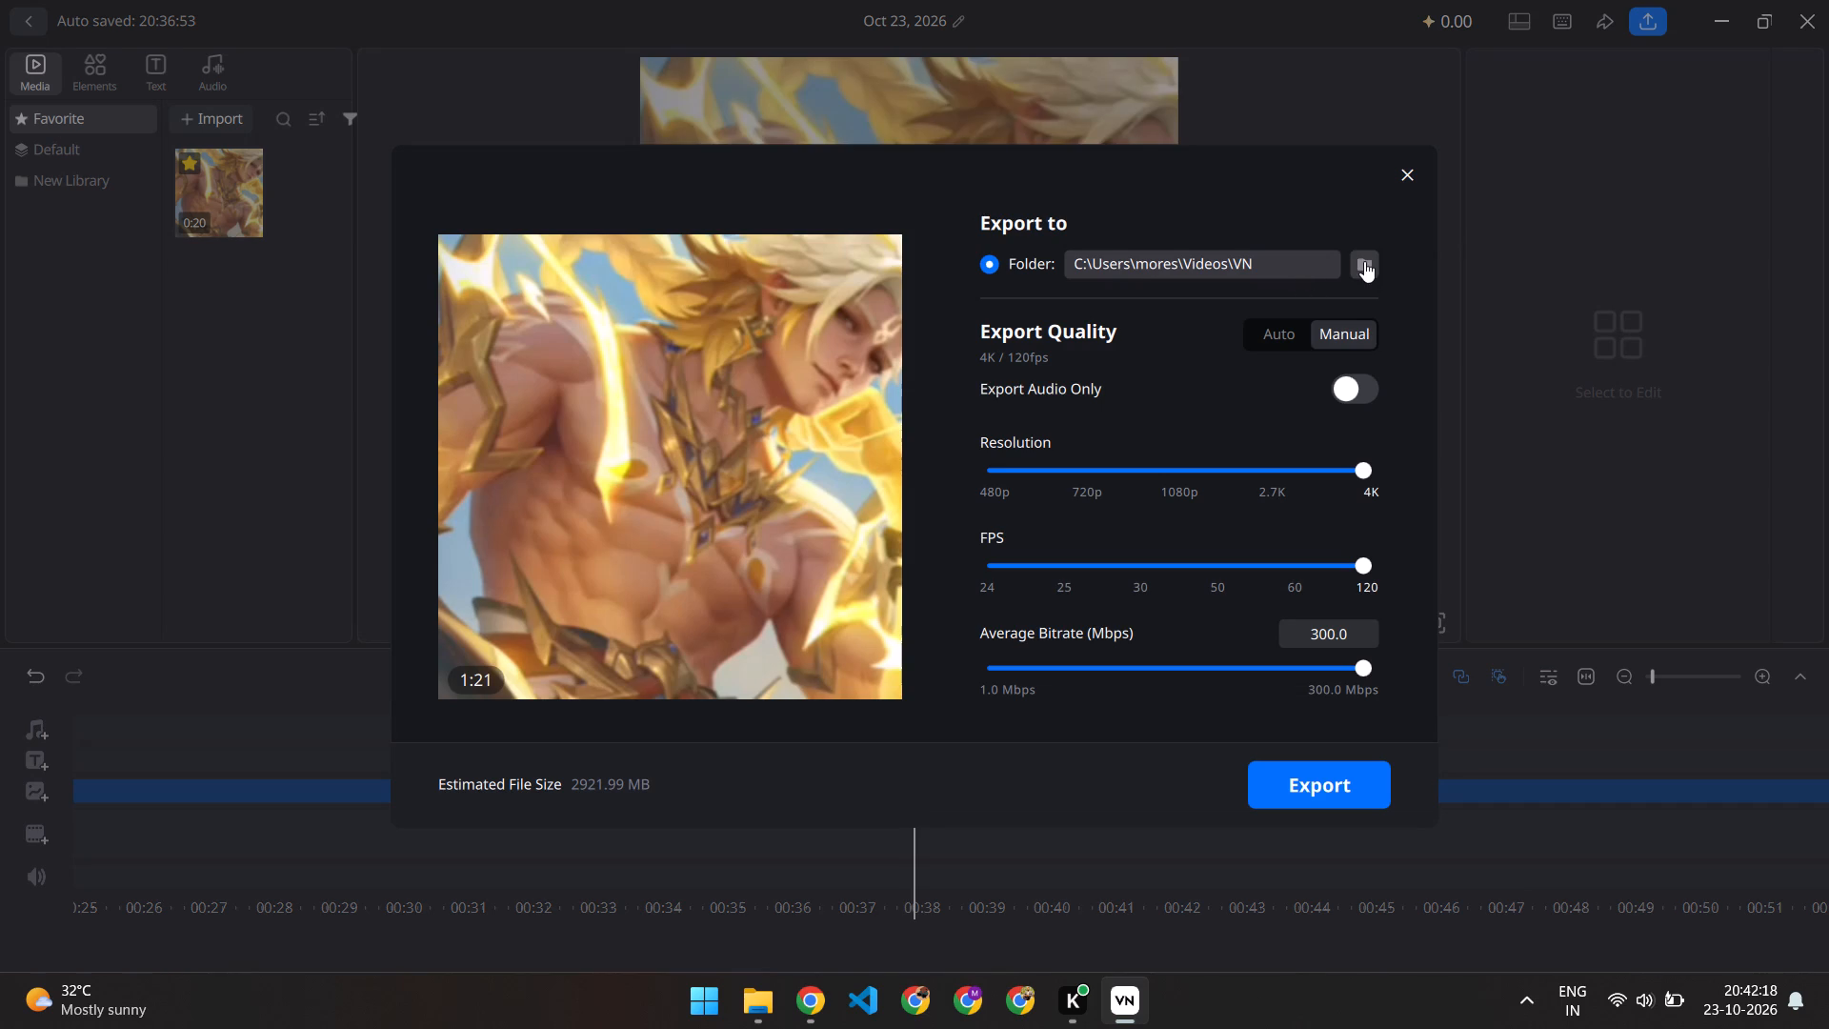
left_click(1365, 258)
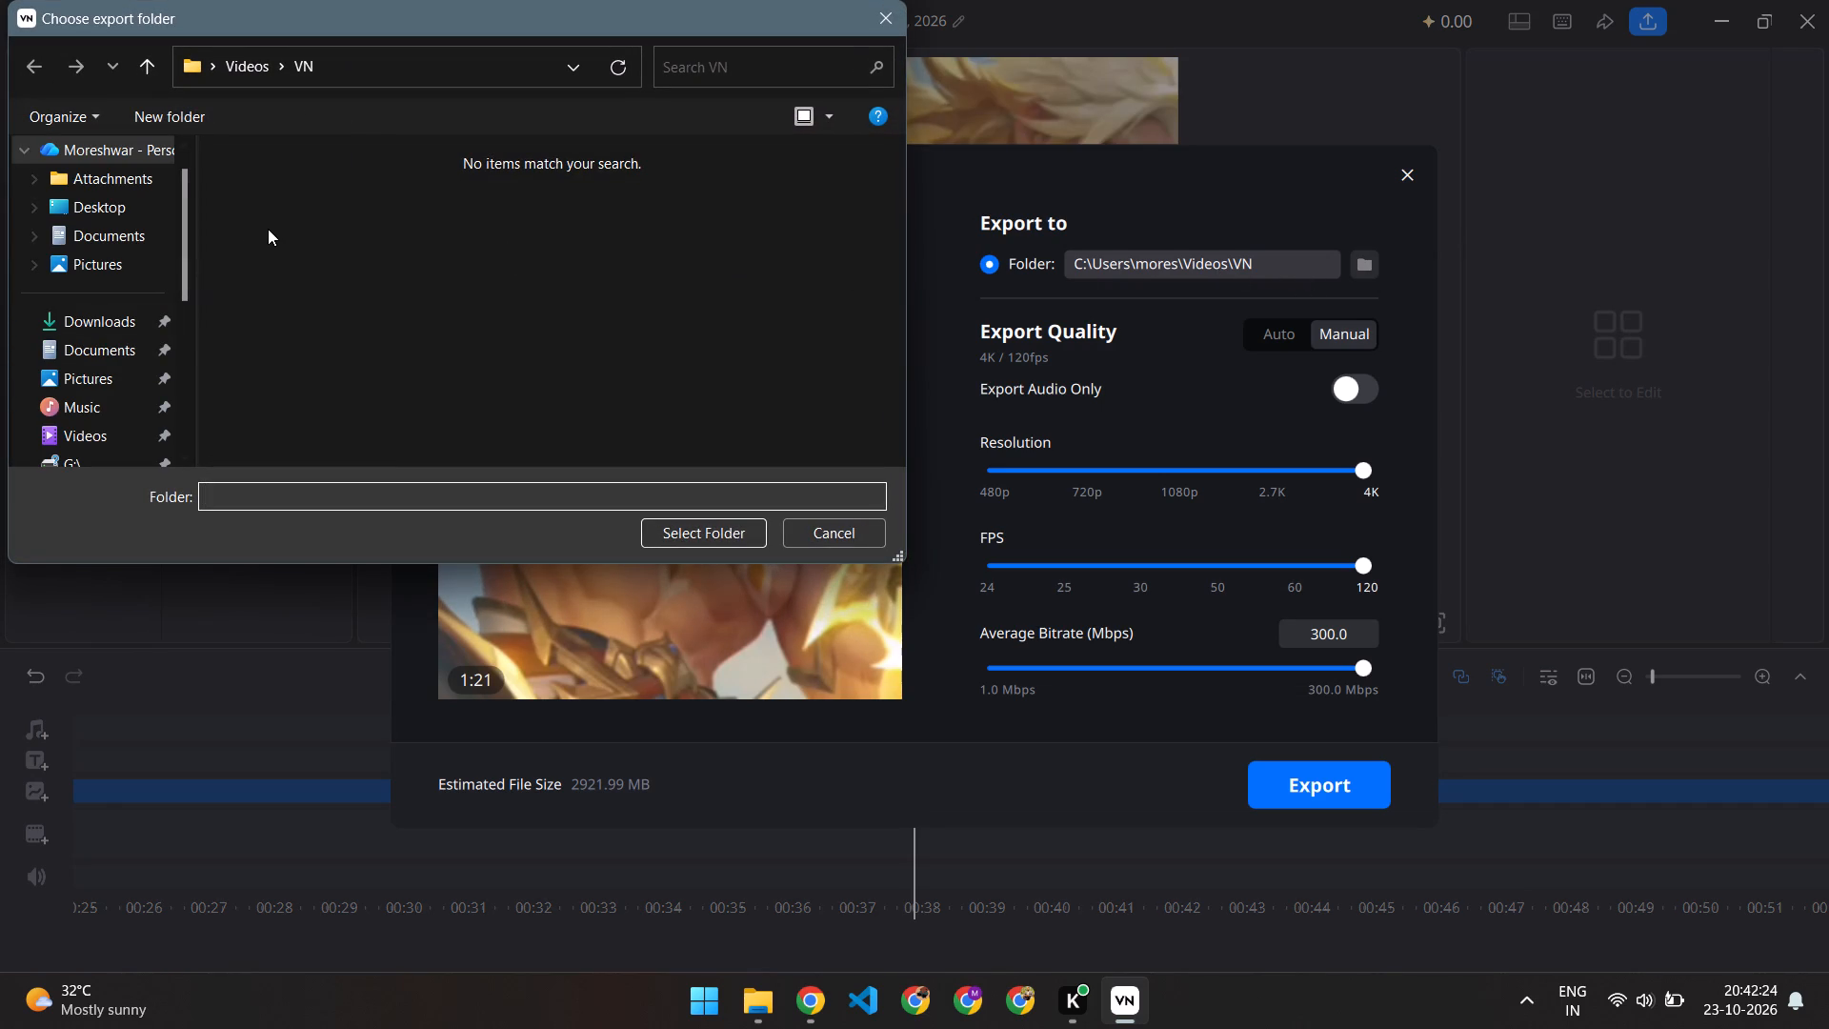
scroll(268, 229, "up", 1)
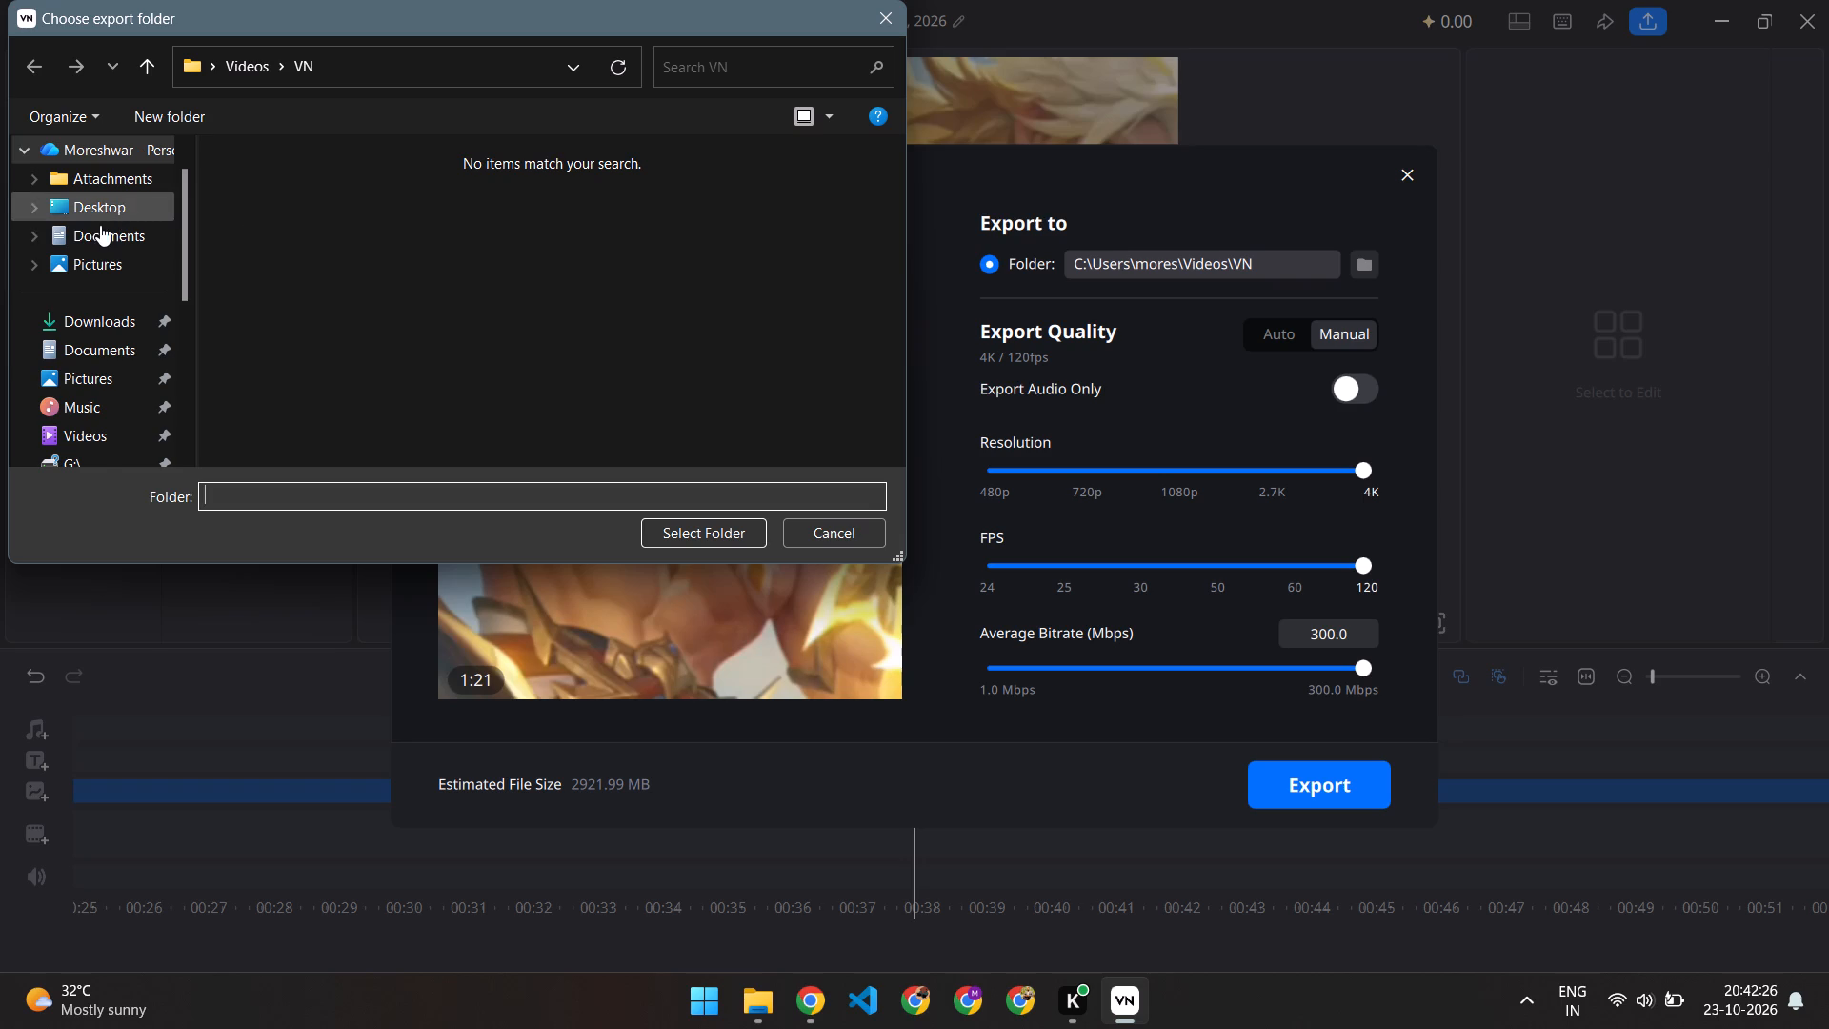
scroll(100, 235, "down", 1)
scroll(104, 383, "down", 3)
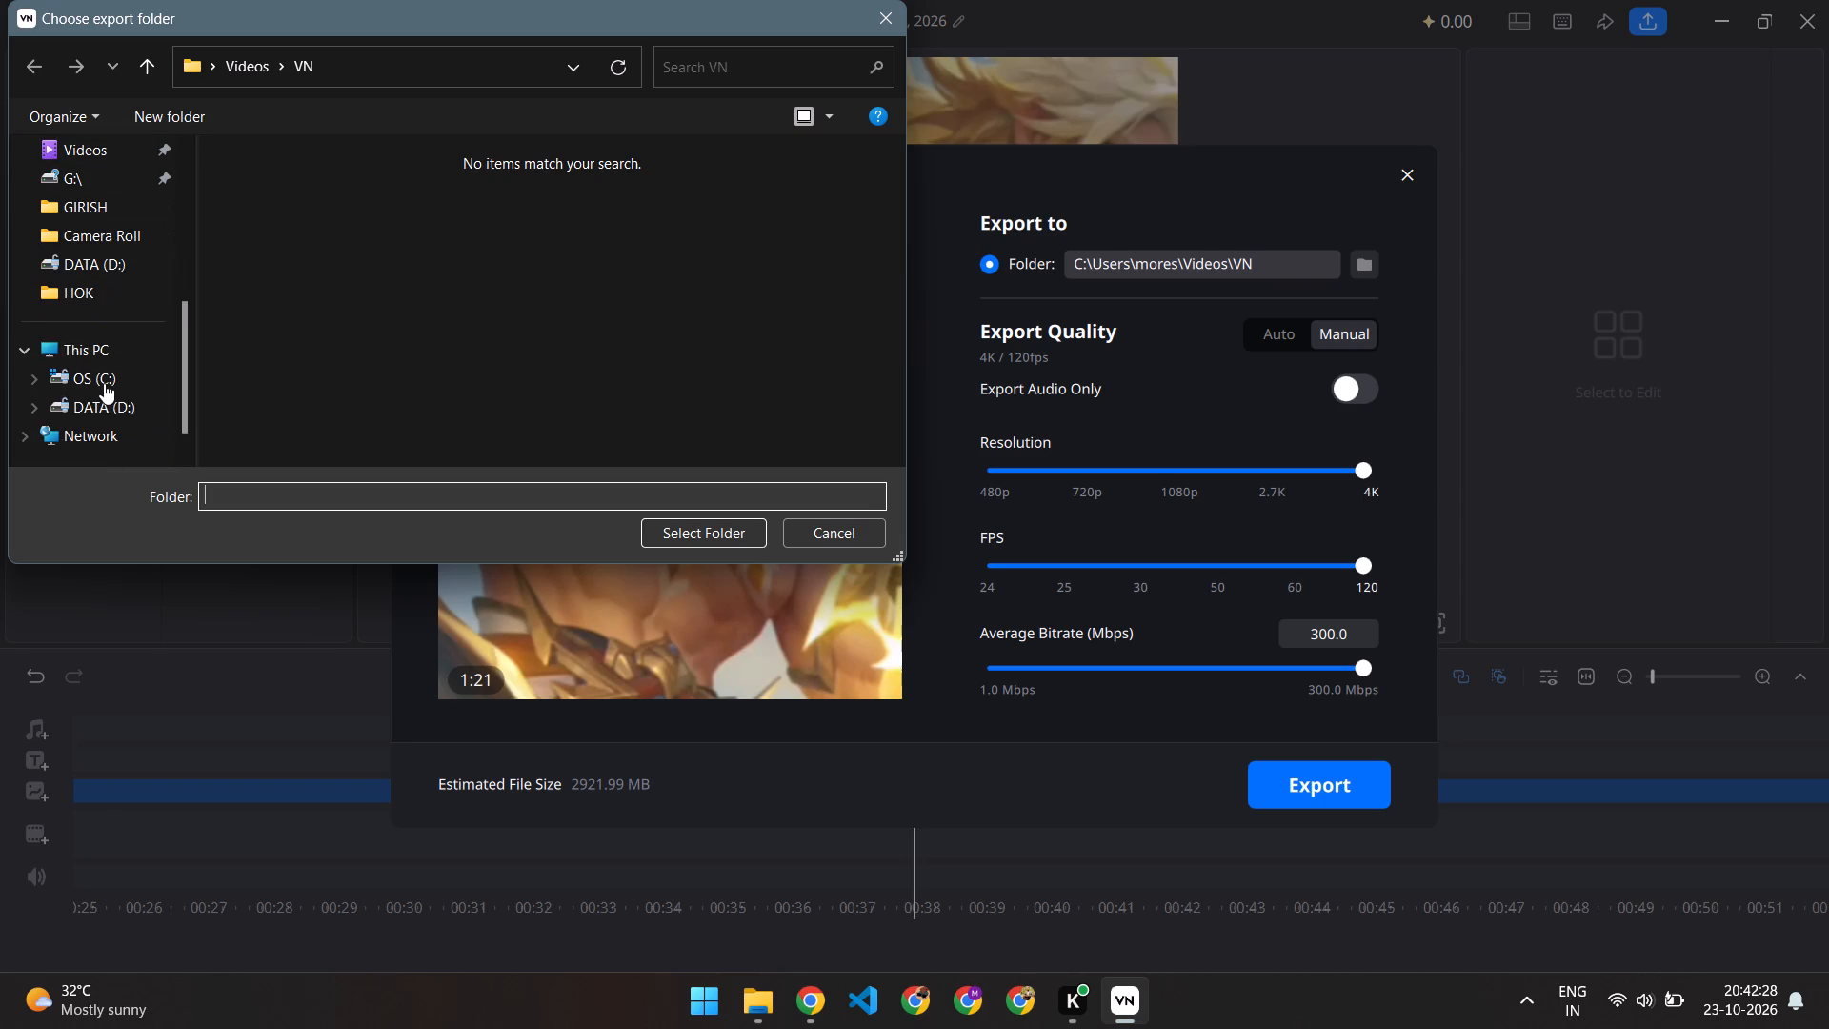
left_click(104, 404)
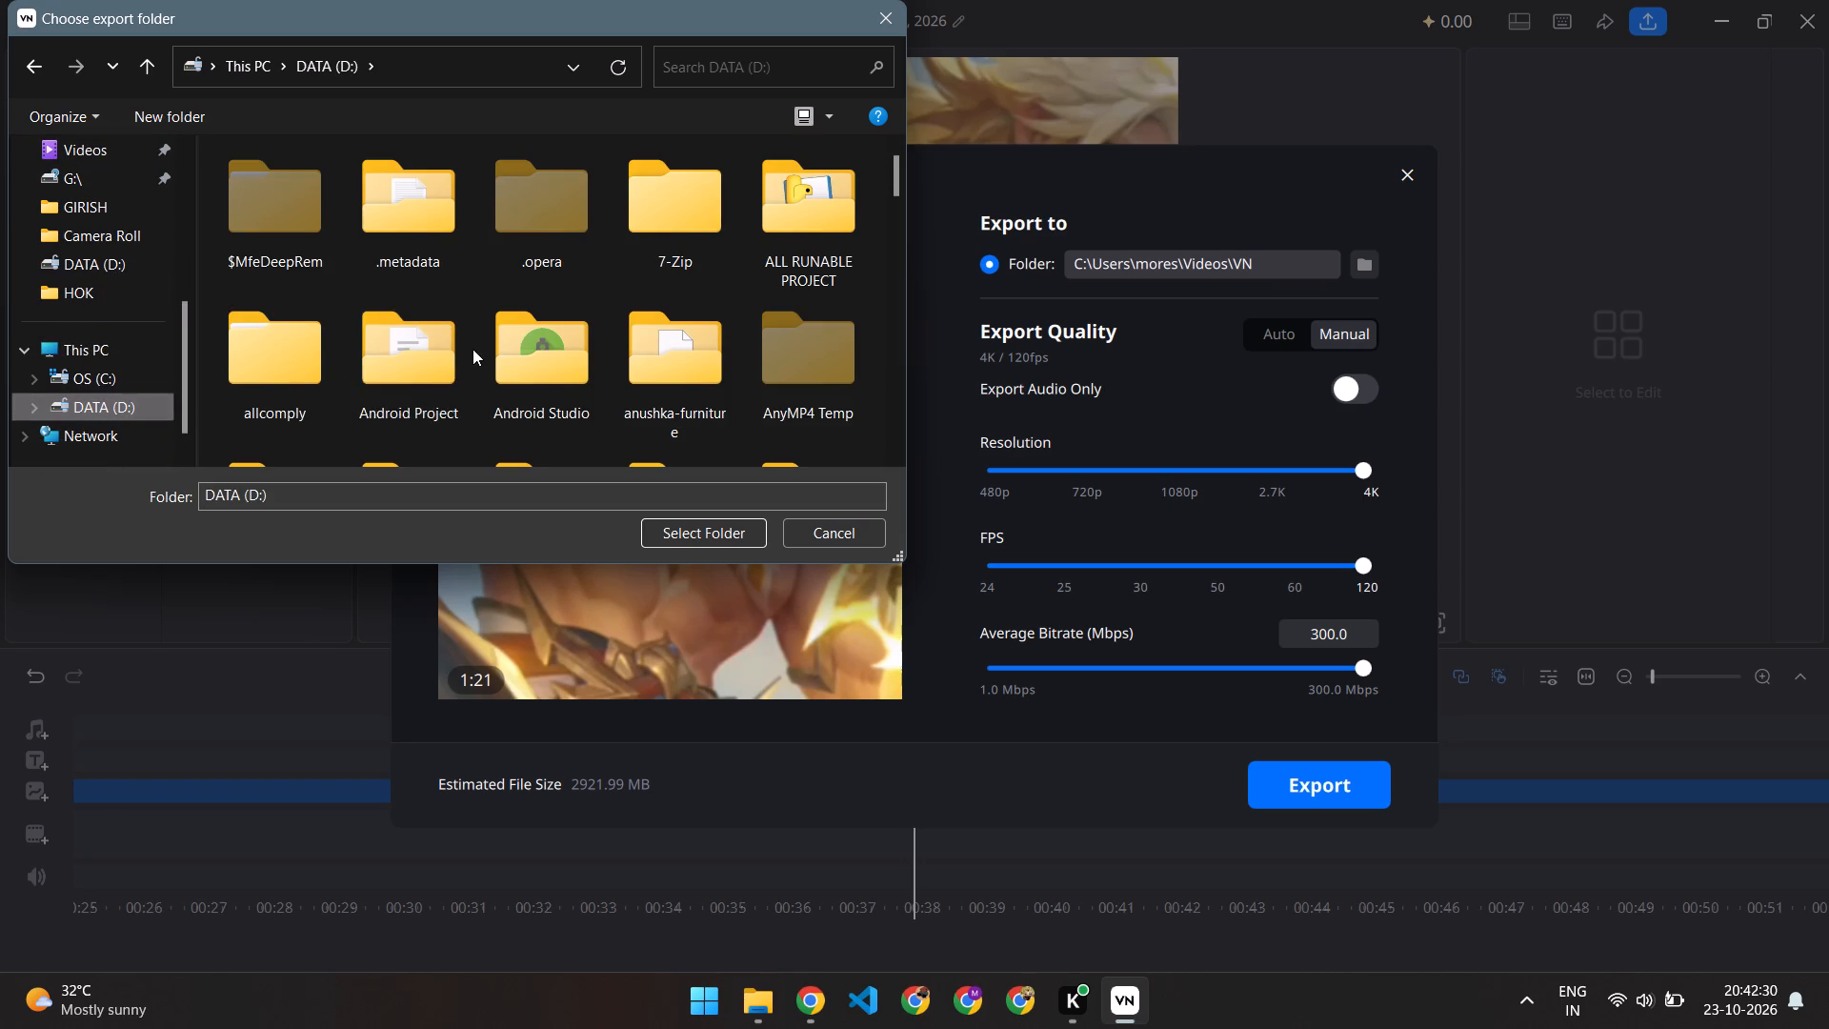
scroll(384, 303, "down", 11)
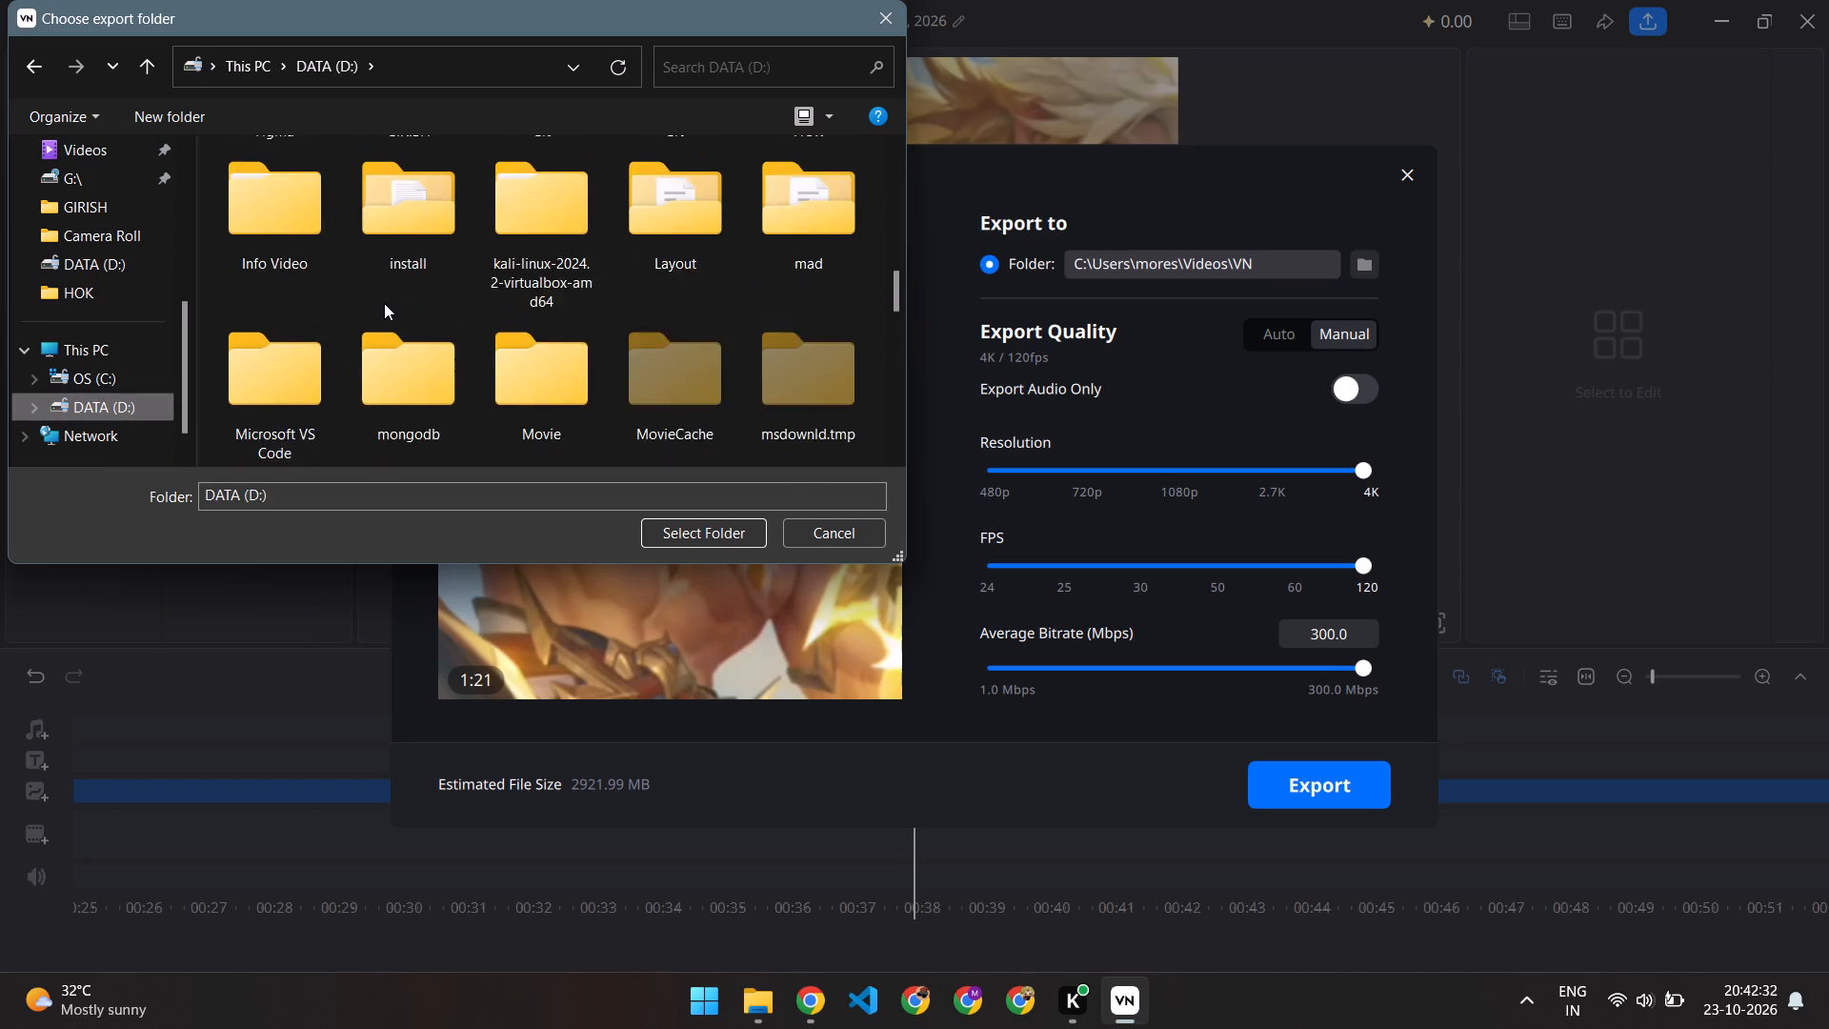
scroll(384, 303, "down", 11)
scroll(657, 316, "up", 2)
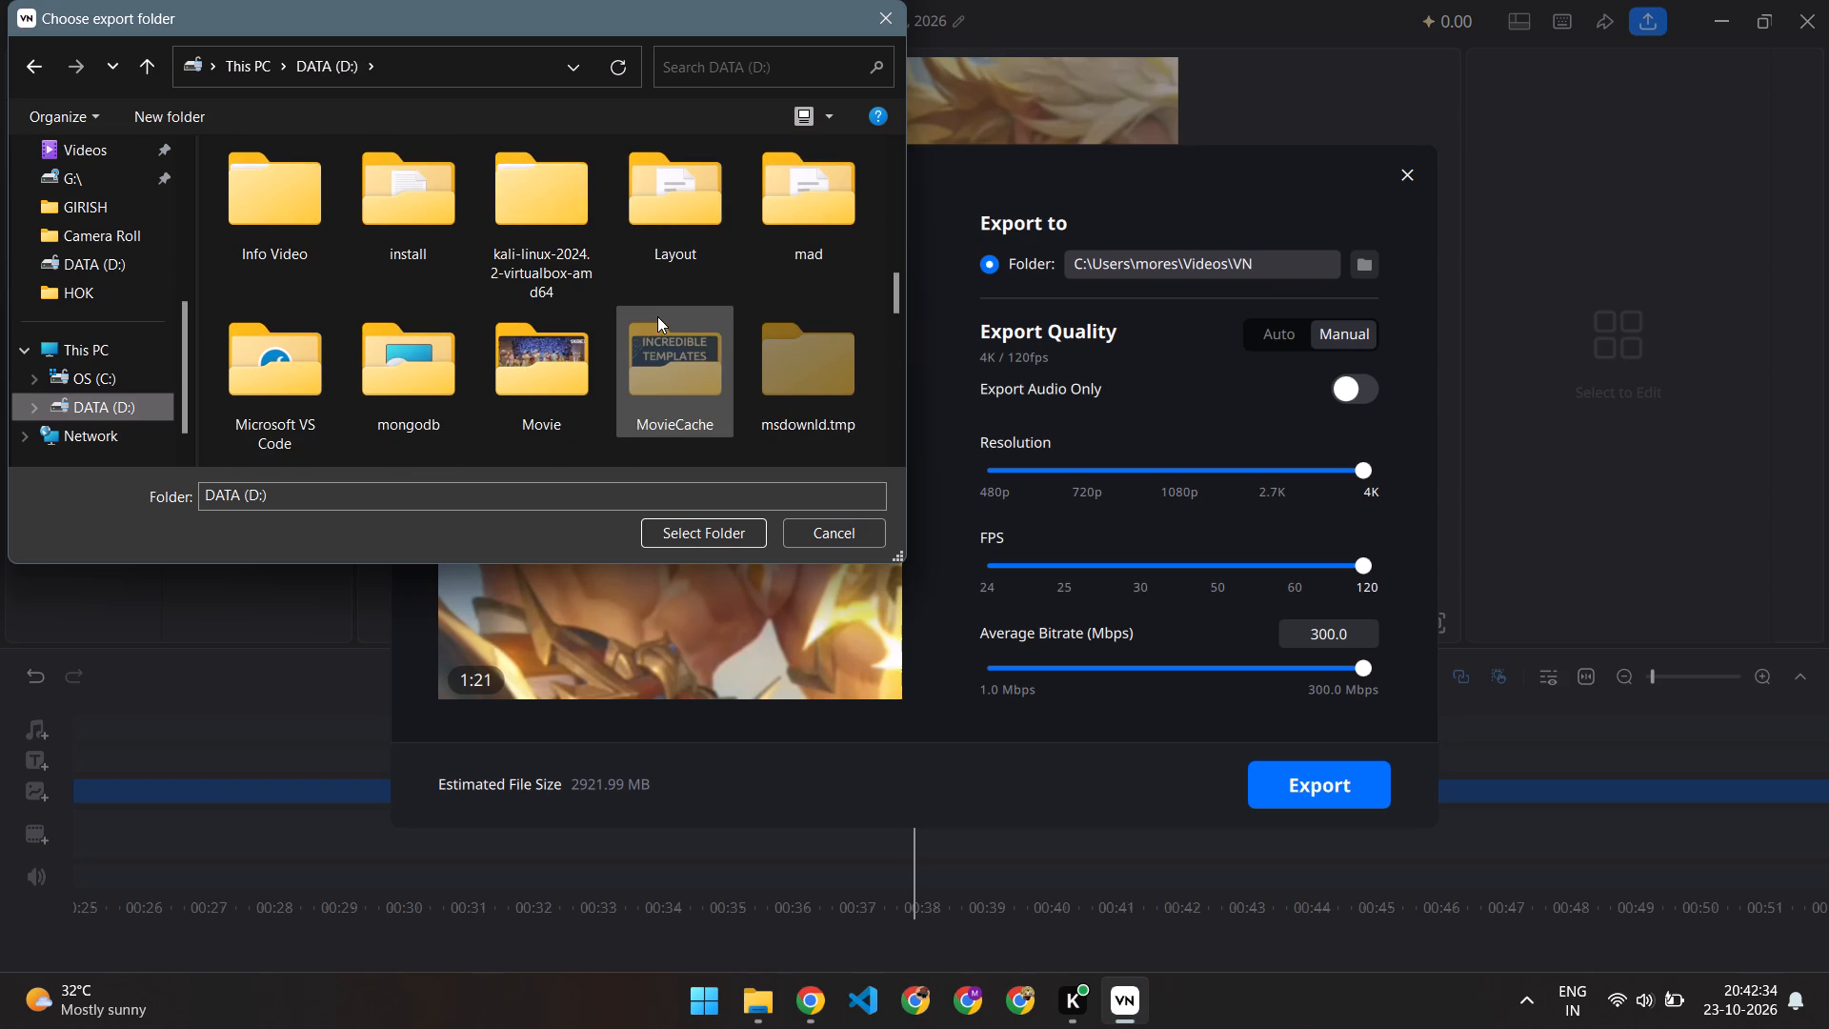
scroll(635, 242, "up", 1)
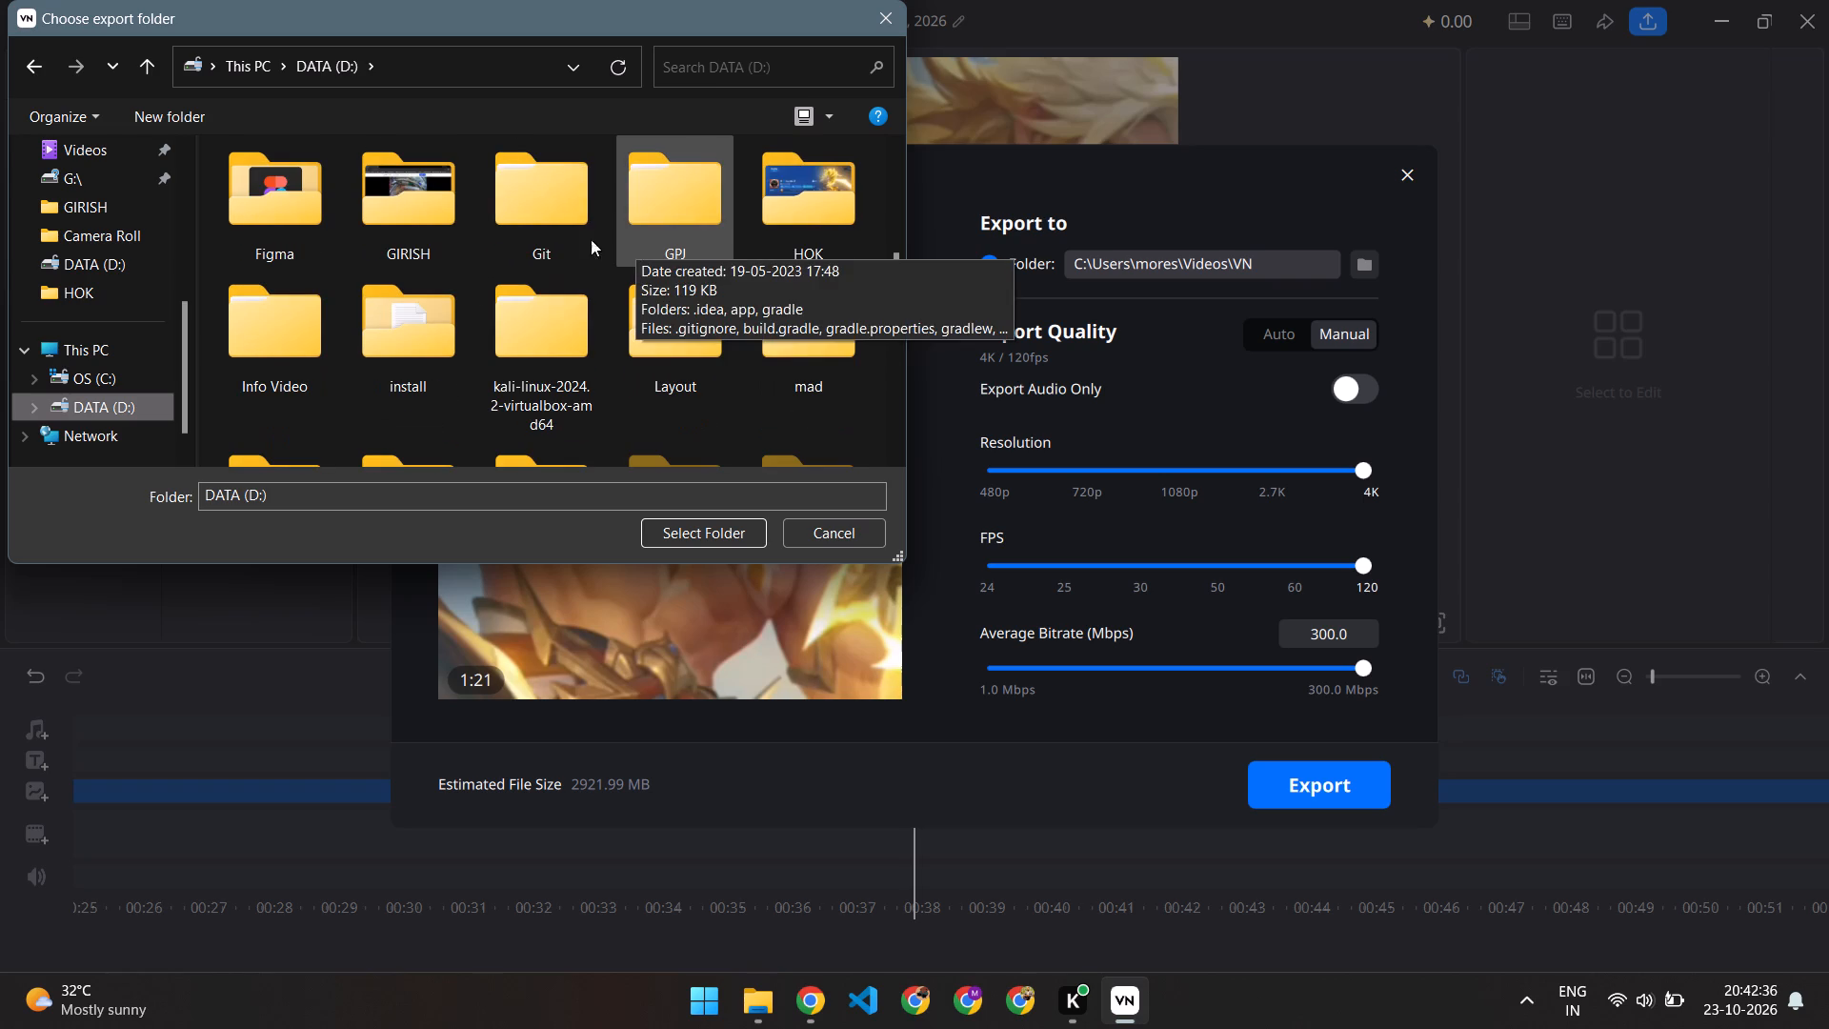
left_click(828, 203)
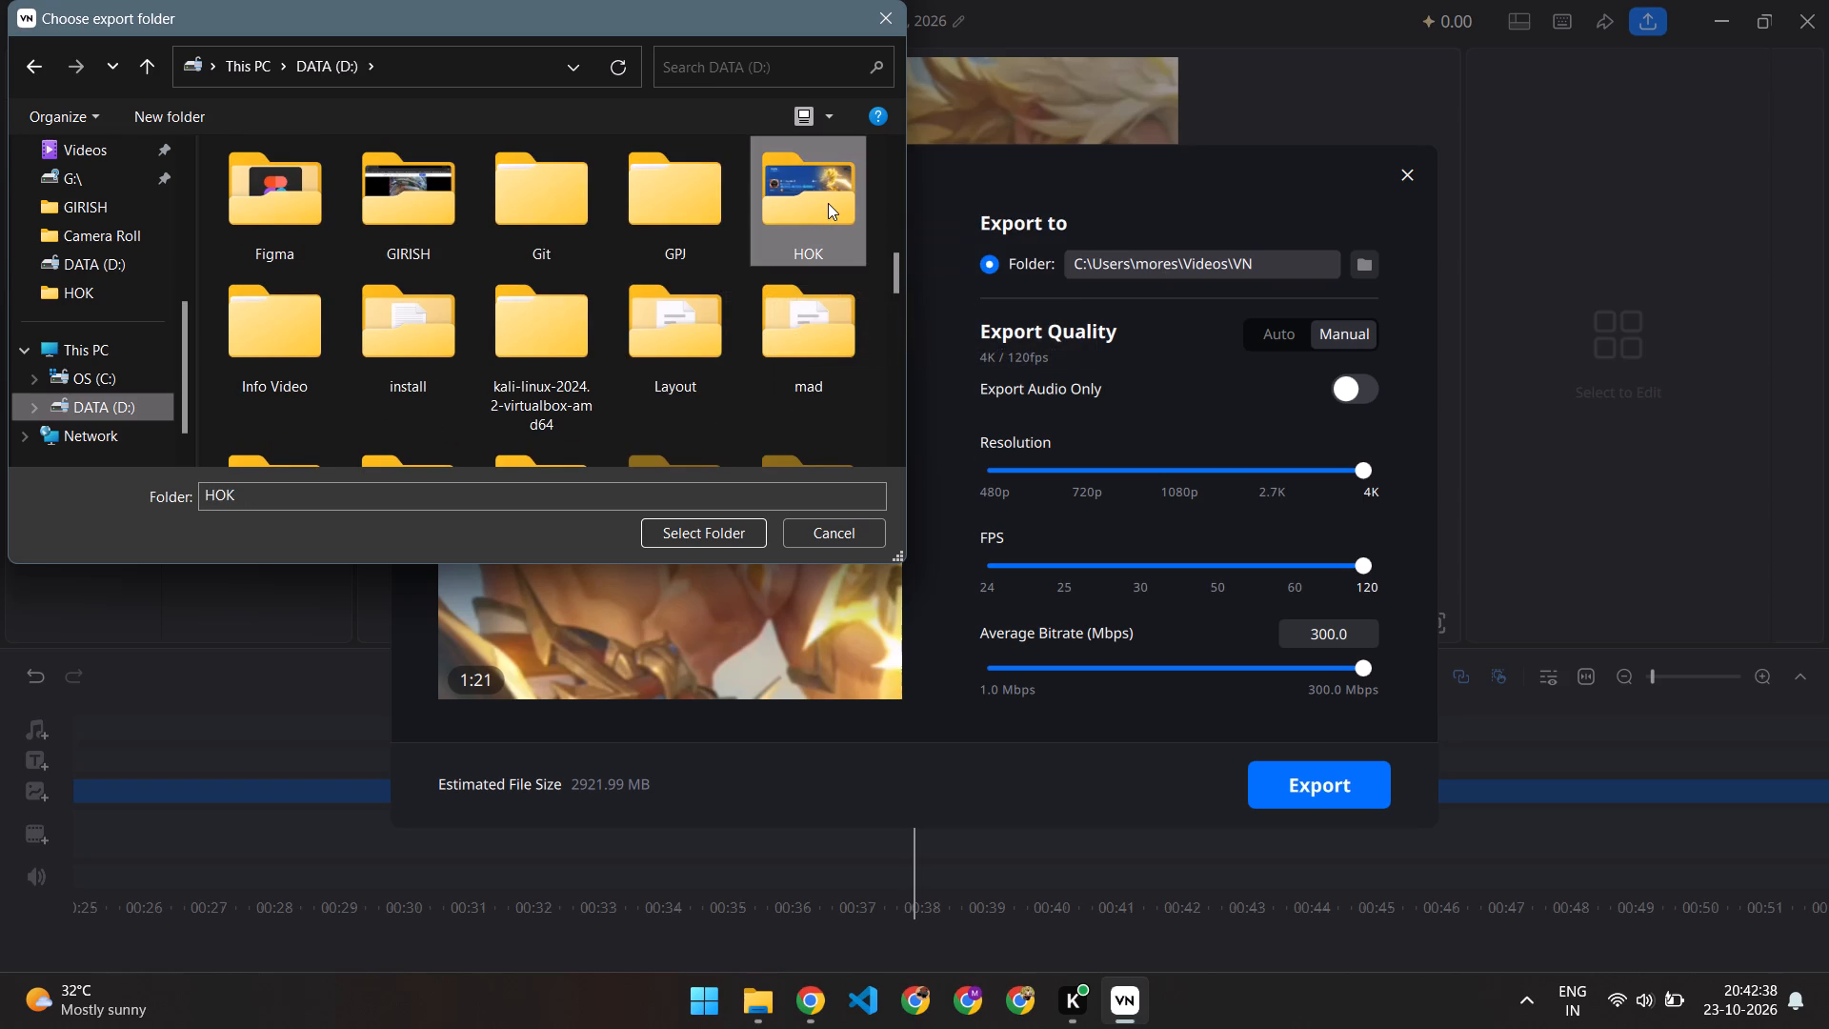
left_click(705, 535)
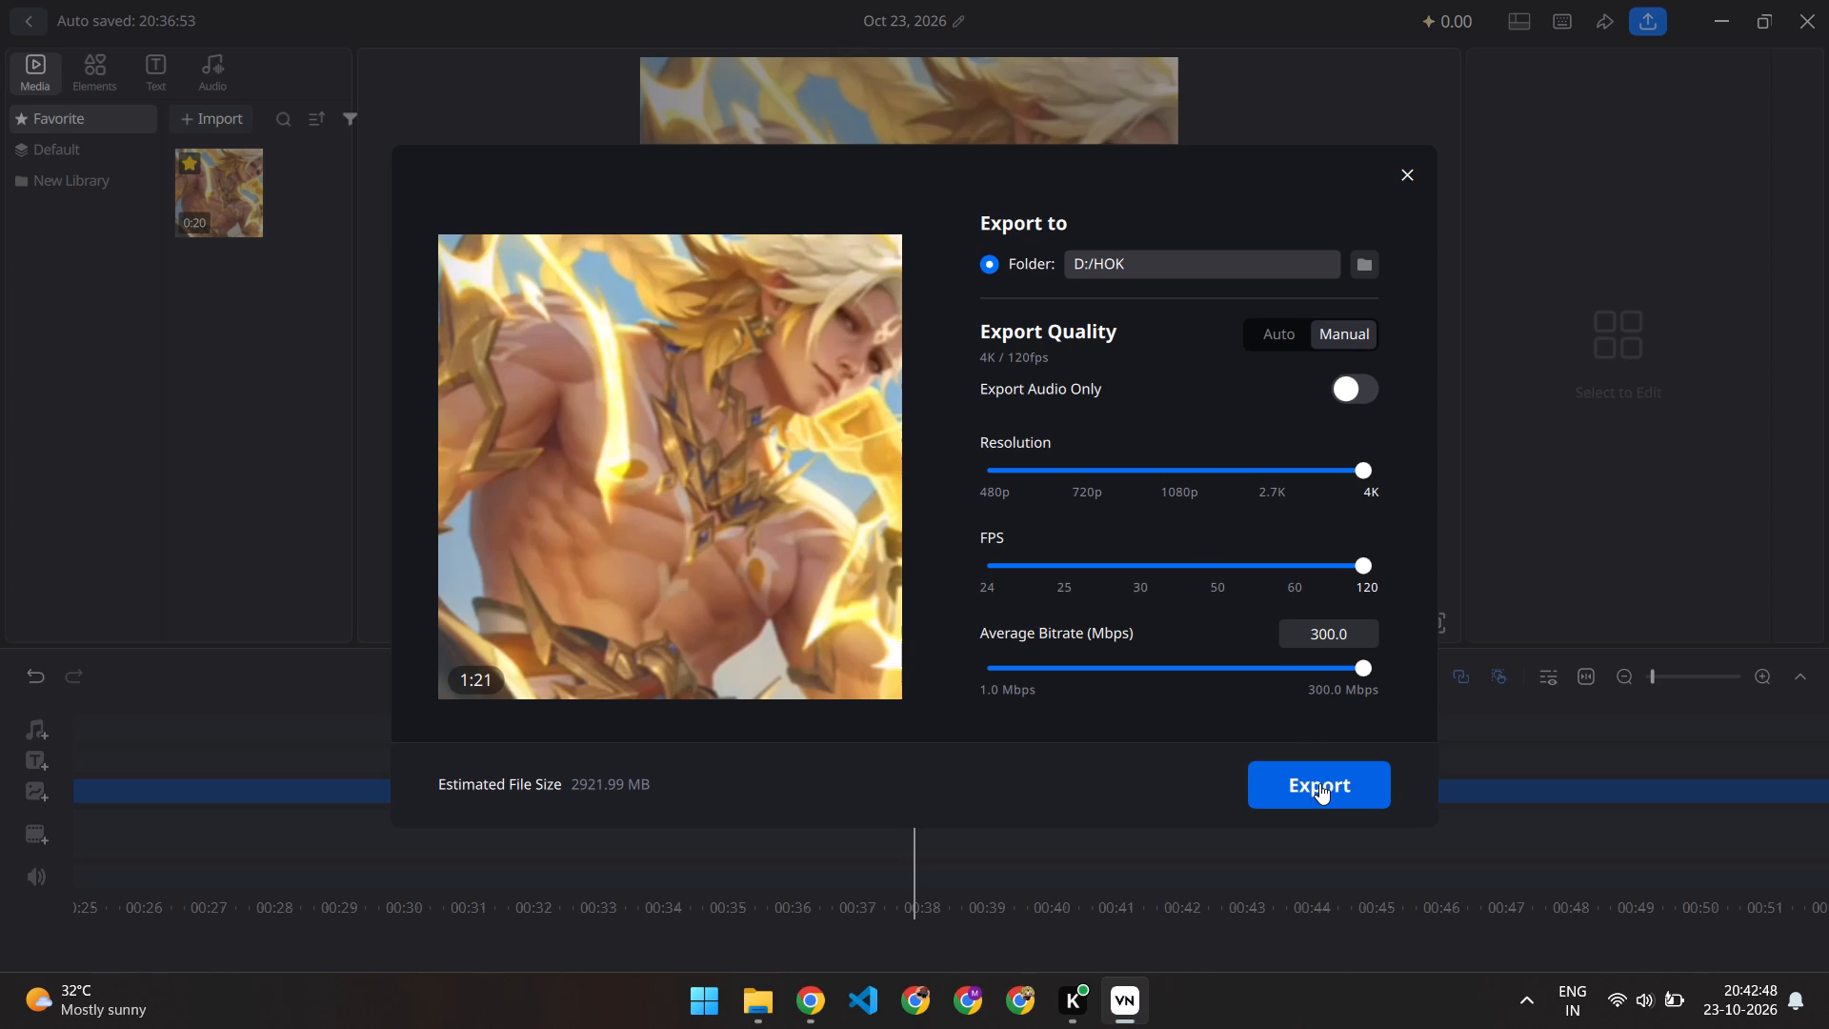
Start exporting the video again with the current manual quality settings.
left_click(1319, 783)
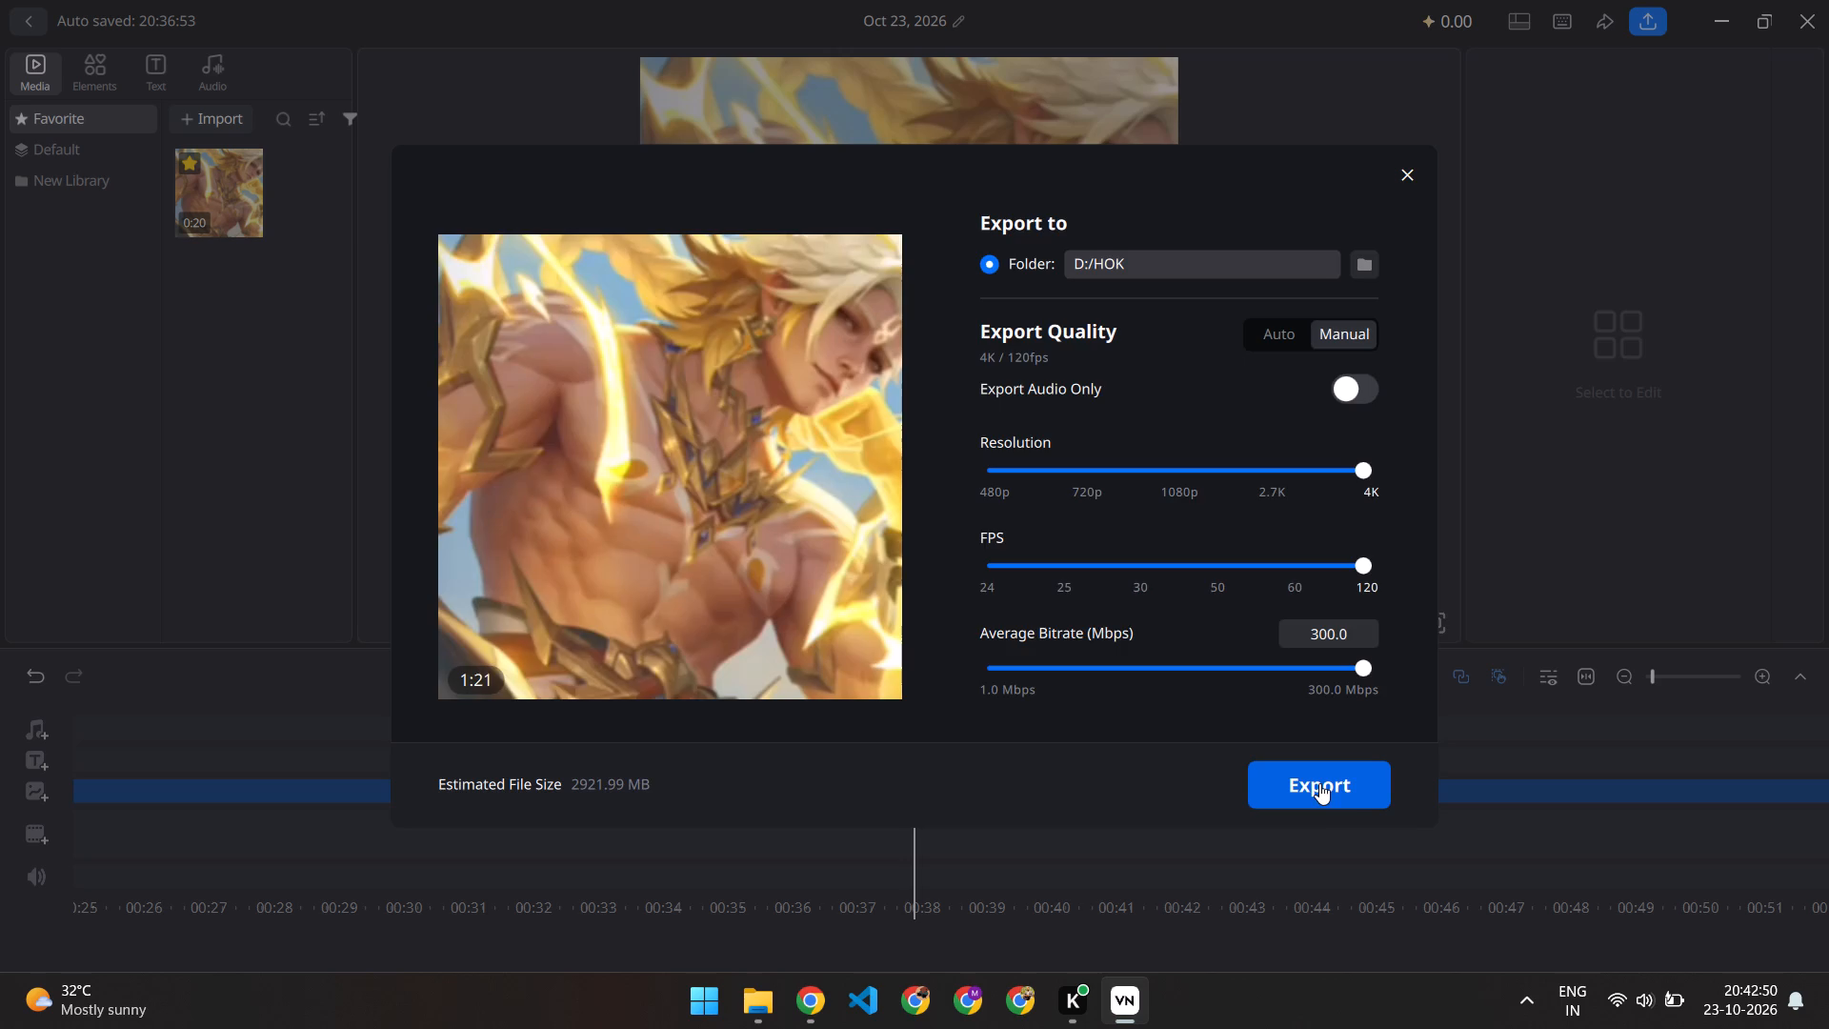